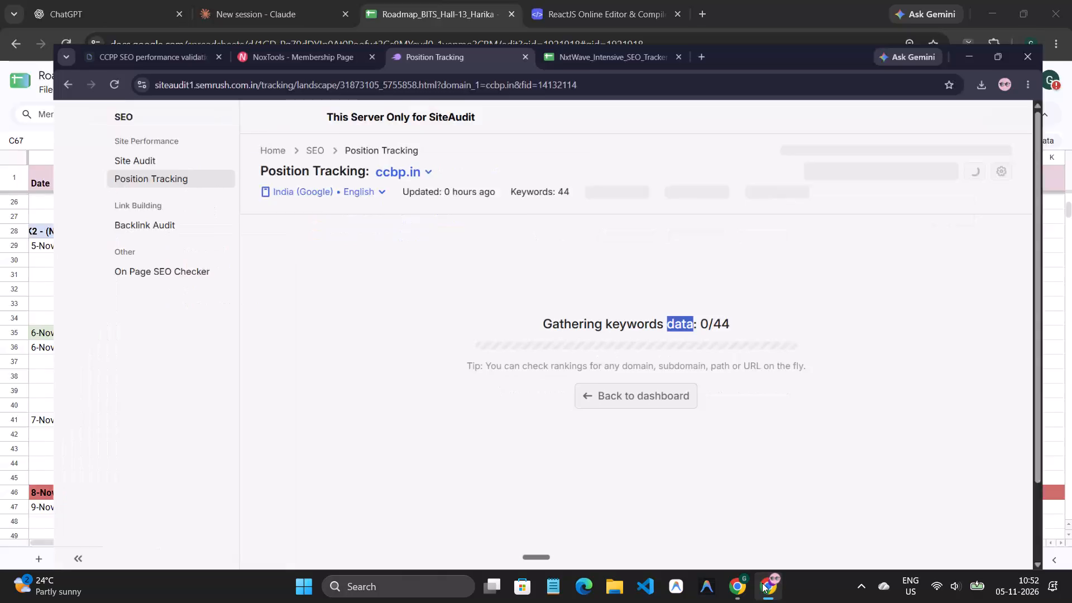
# Return to the ccbp.in SEO dashboard and open its full Position Tracking report.
pyautogui.click(330, 358)
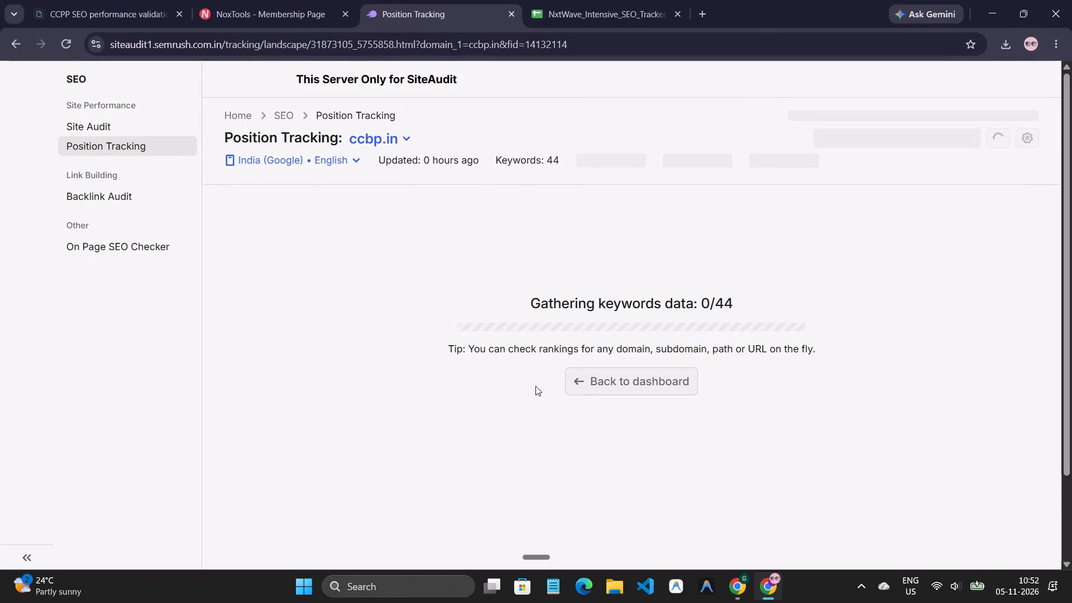
pyautogui.click(569, 372)
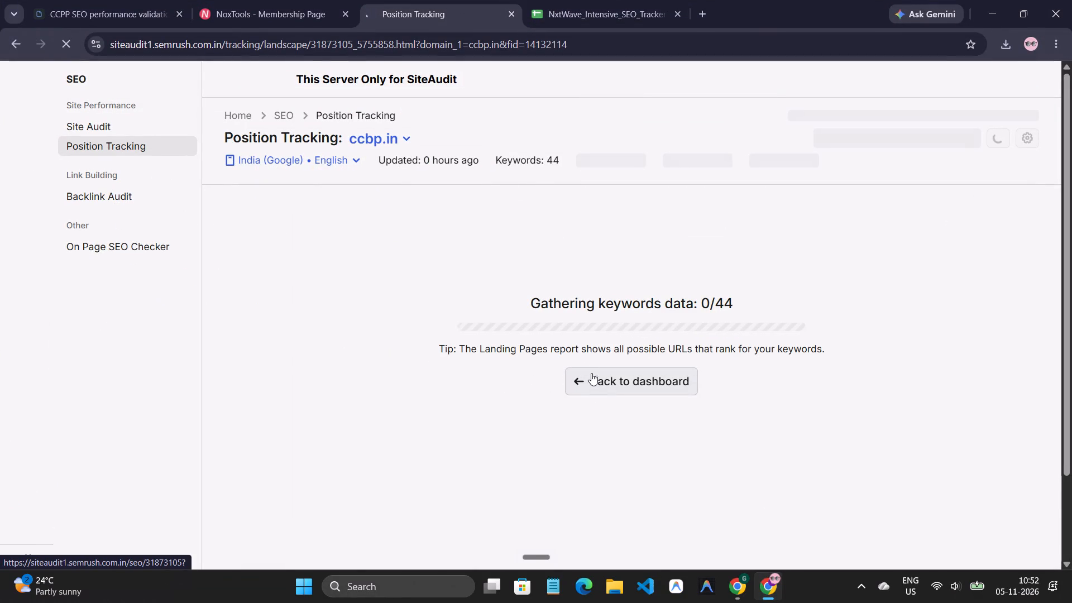
pyautogui.click(592, 377)
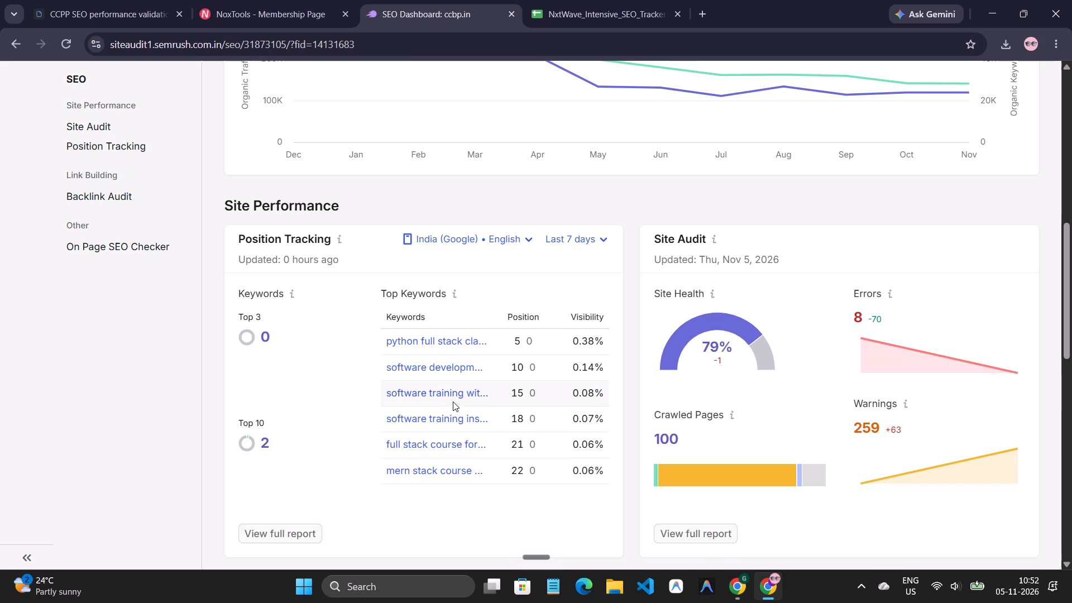
pyautogui.scroll(1, 449, 405)
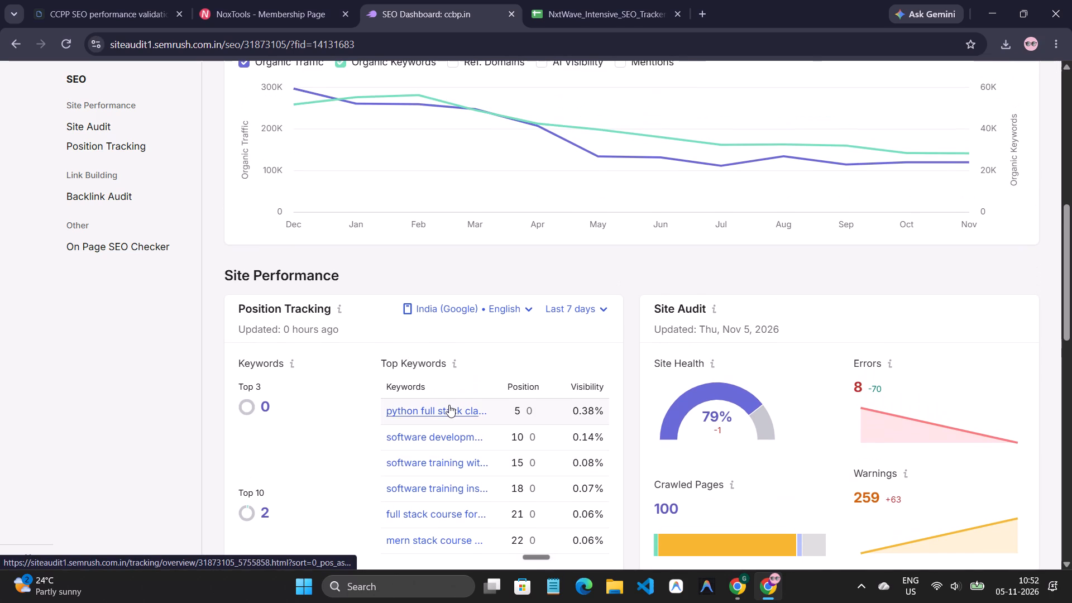
pyautogui.scroll(-2, 449, 405)
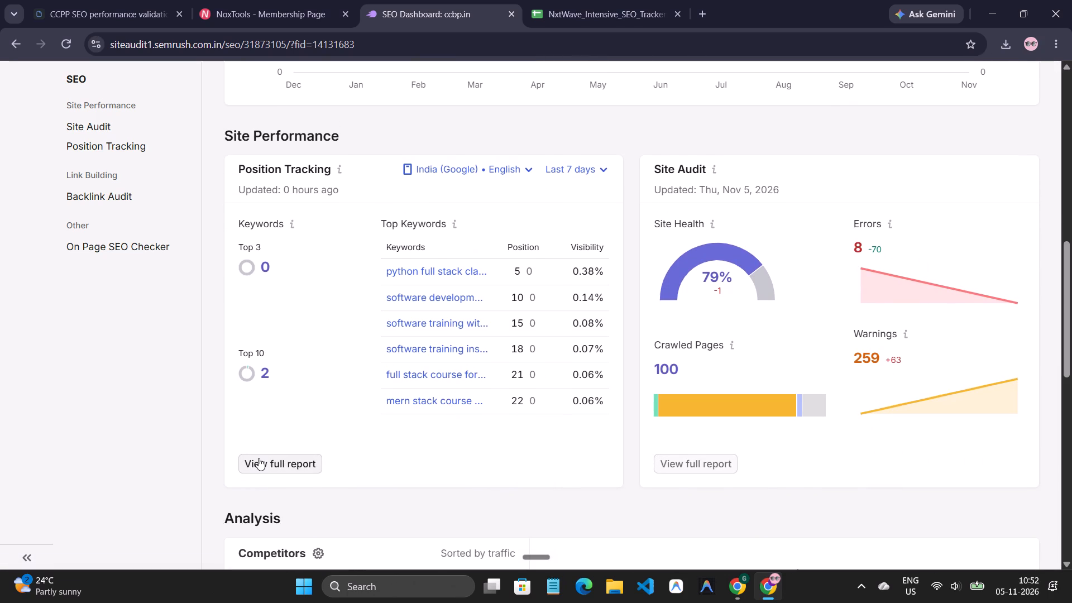
pyautogui.click(260, 462)
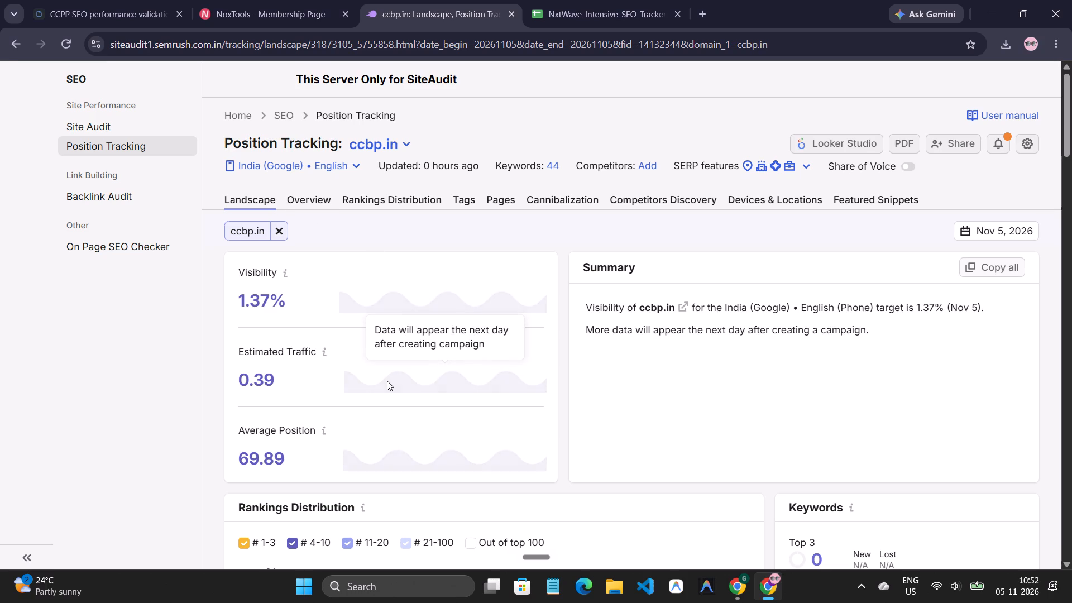
# Examine the Landscape report's visibility, rankings distribution, top keywords, market traffic and SERP features for ccbp.in.
pyautogui.scroll(-3, 537, 280)
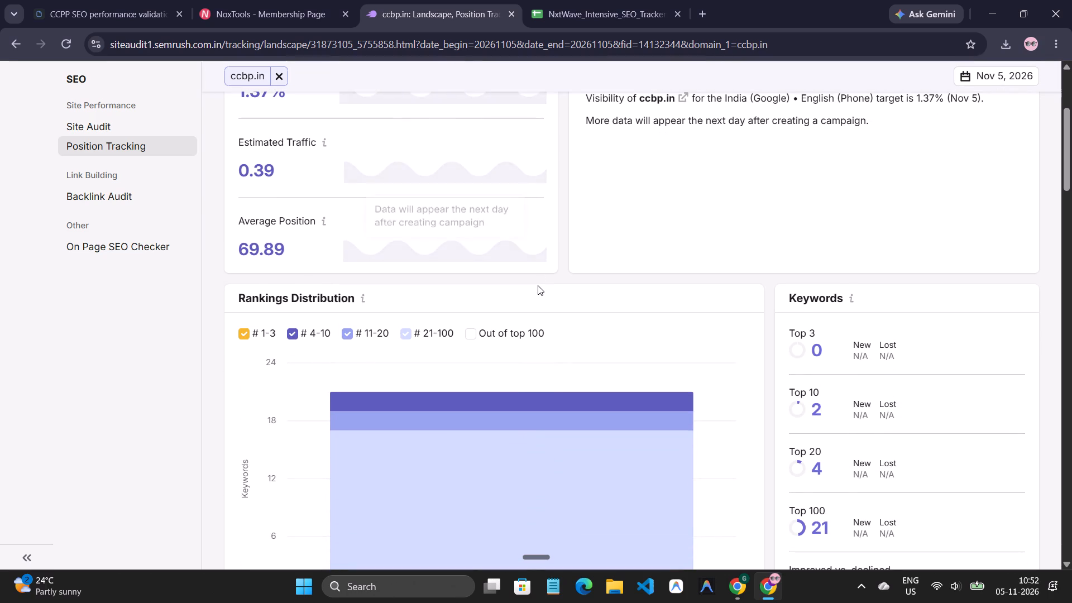
pyautogui.scroll(-3, 538, 285)
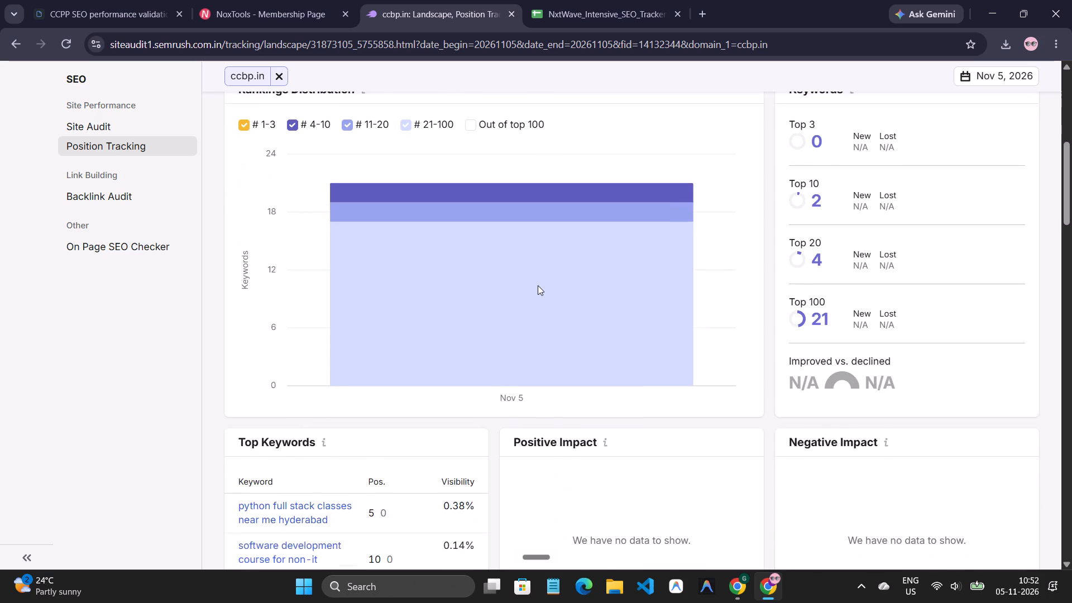
pyautogui.scroll(-5, 538, 285)
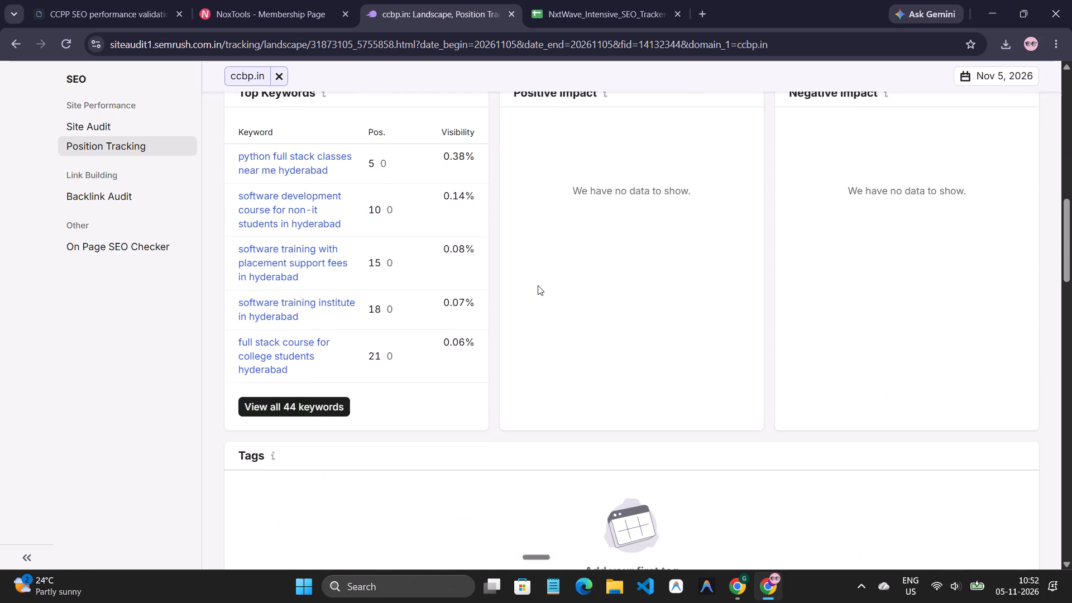
pyautogui.scroll(-6, 538, 285)
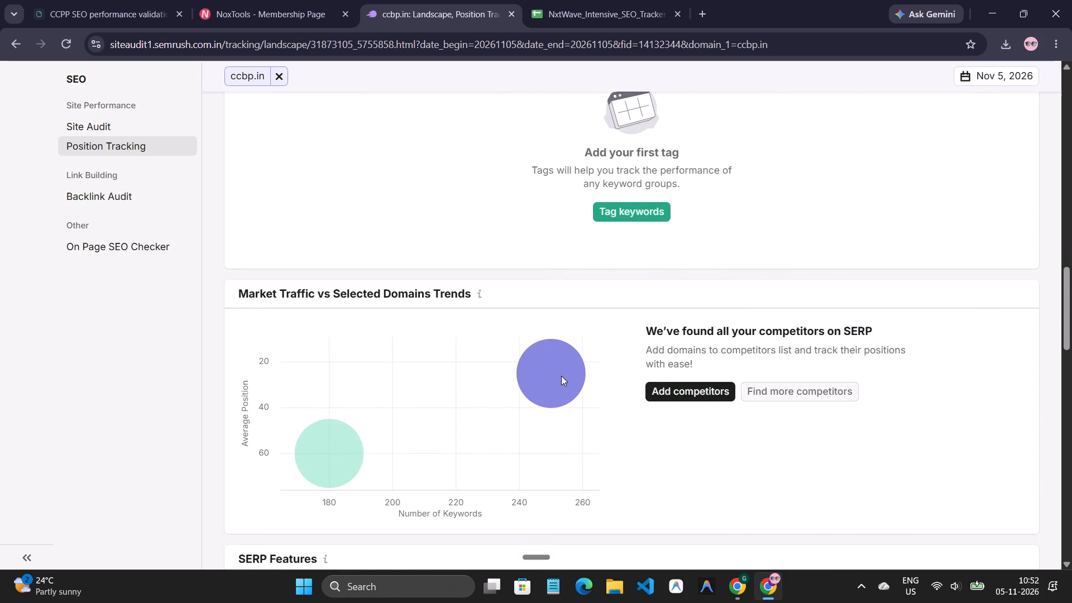
pyautogui.scroll(-1, 467, 372)
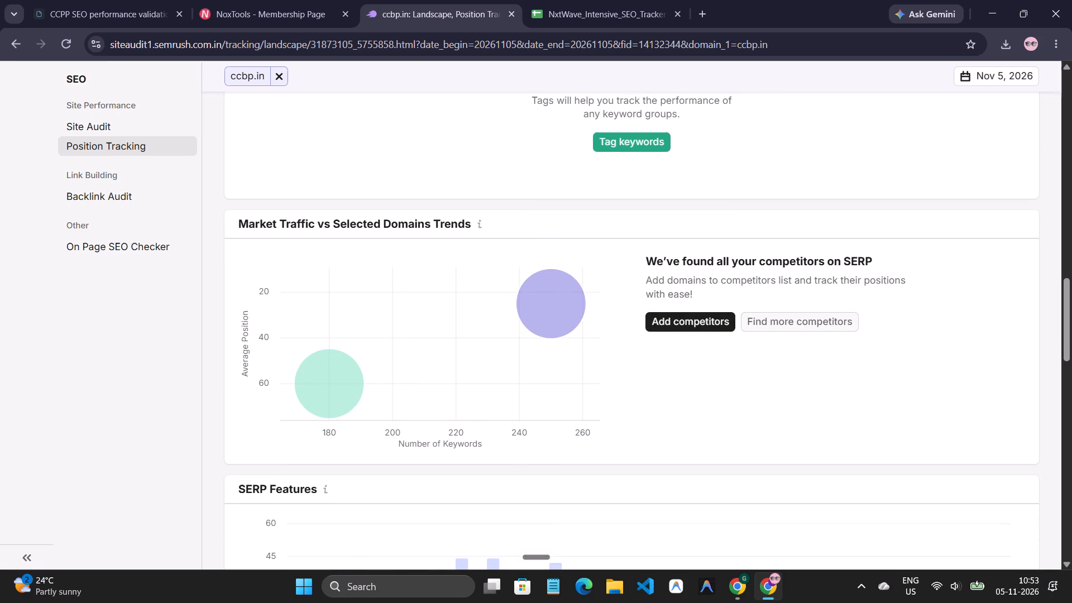
pyautogui.scroll(-3, 712, 268)
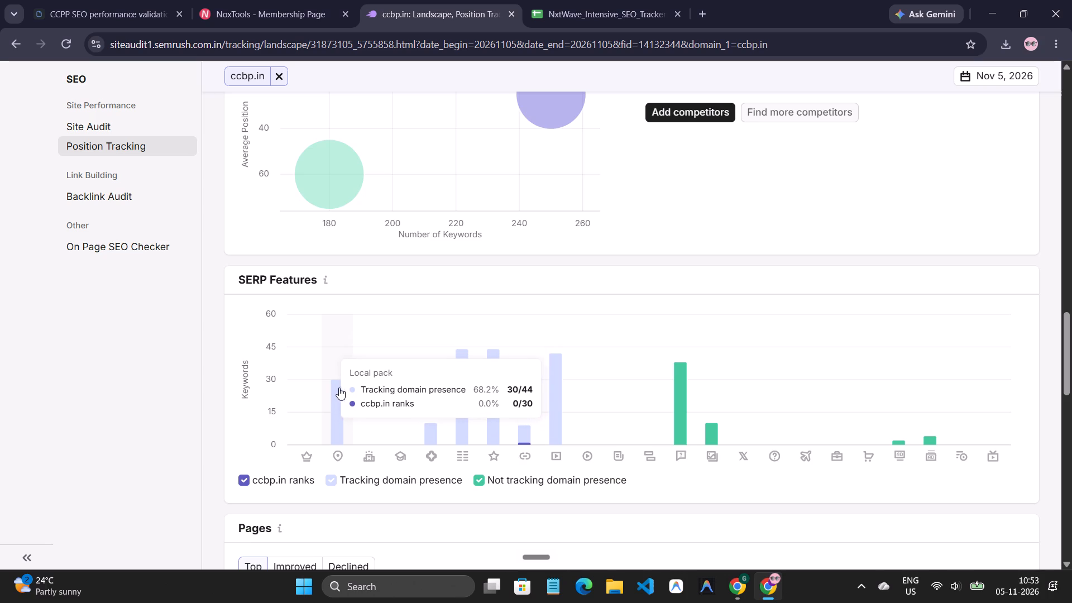
# View the Overview report filtered to Local pack keywords from the SERP Features chart, and return to the Landscape report.
pyautogui.click(339, 391)
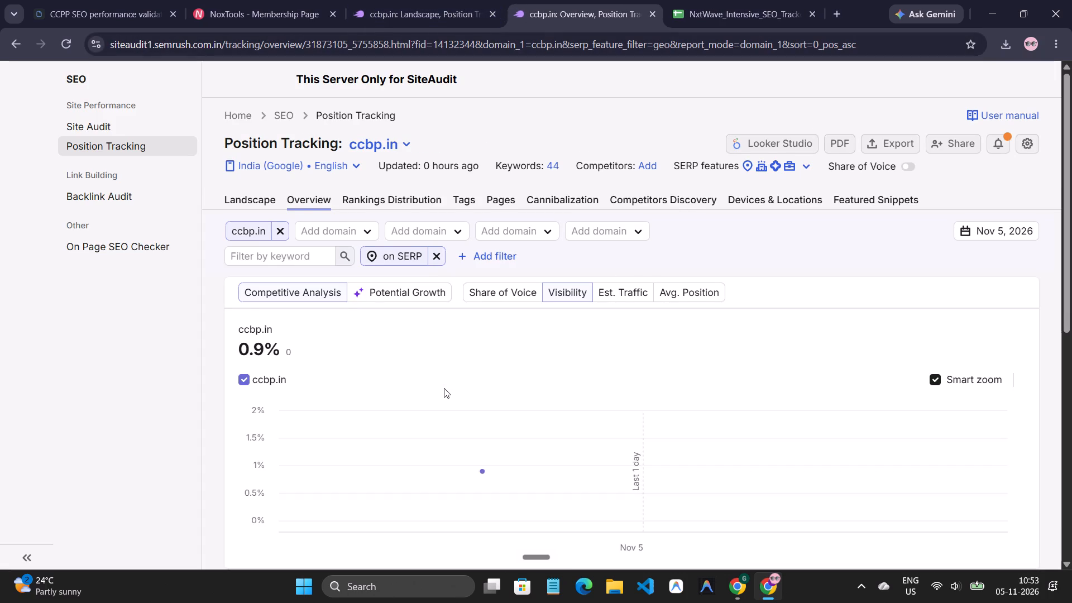
pyautogui.scroll(-2, 451, 389)
pyautogui.click(446, 0)
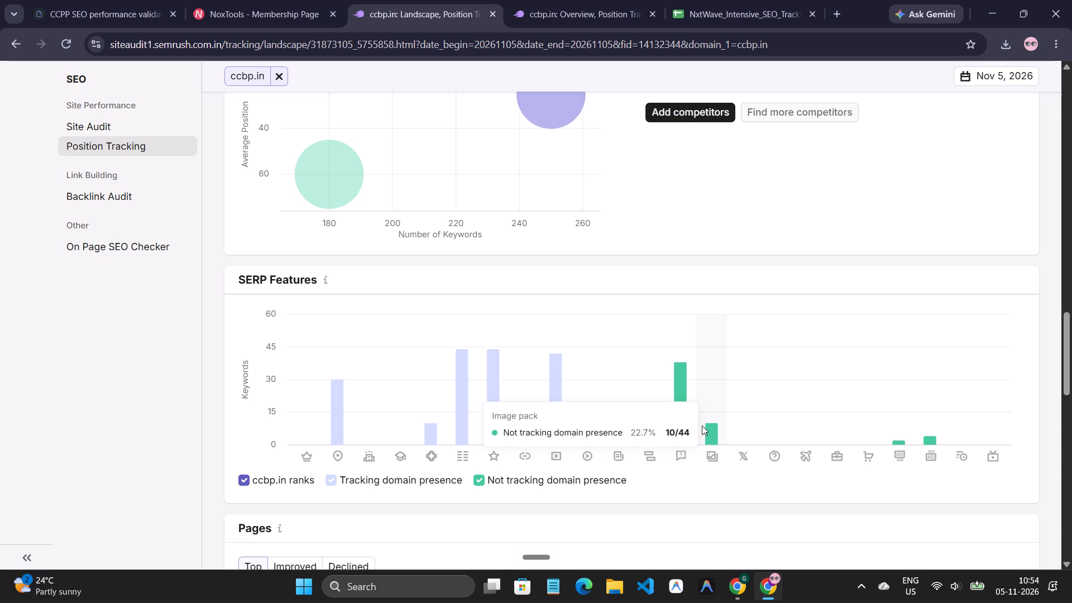
# Review the rest of the Landscape report, including SERP features, landing pages, visibility by locations and cannibalization health.
pyautogui.scroll(-1, 785, 464)
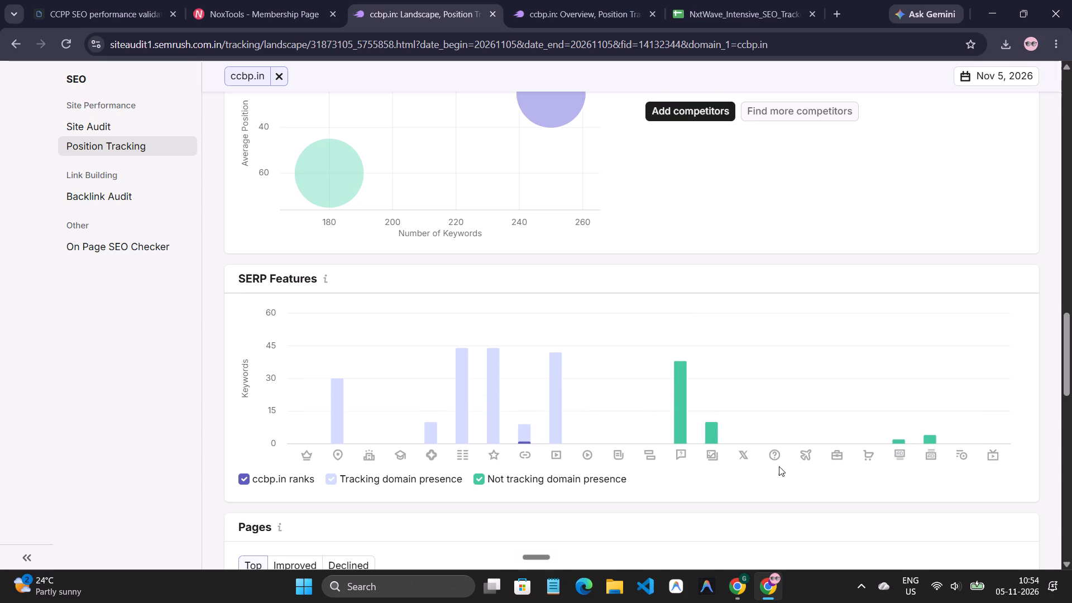
pyautogui.scroll(-3, 779, 466)
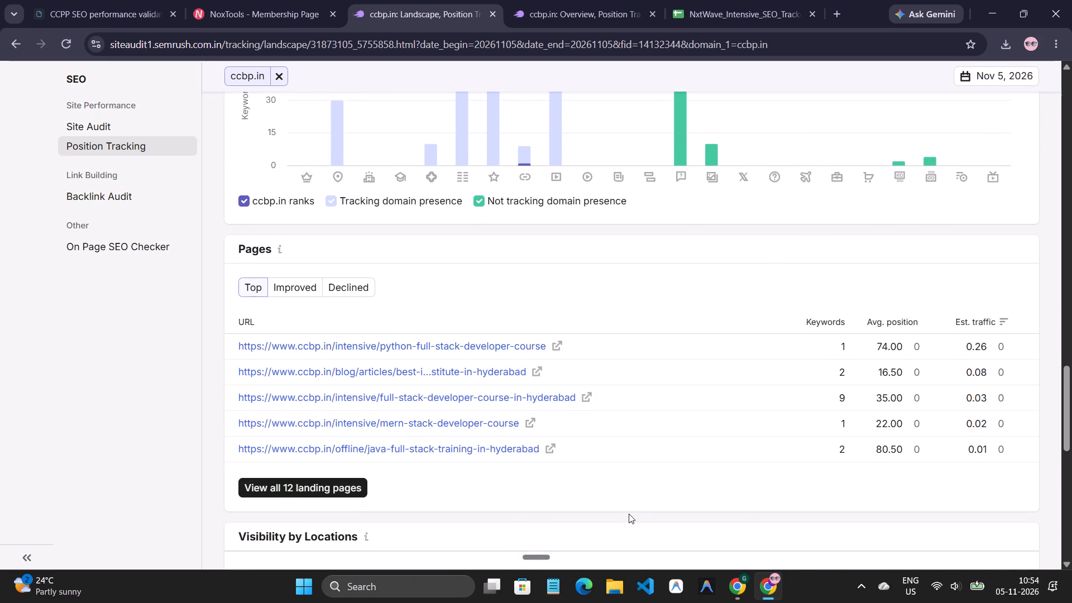
pyautogui.scroll(-5, 630, 515)
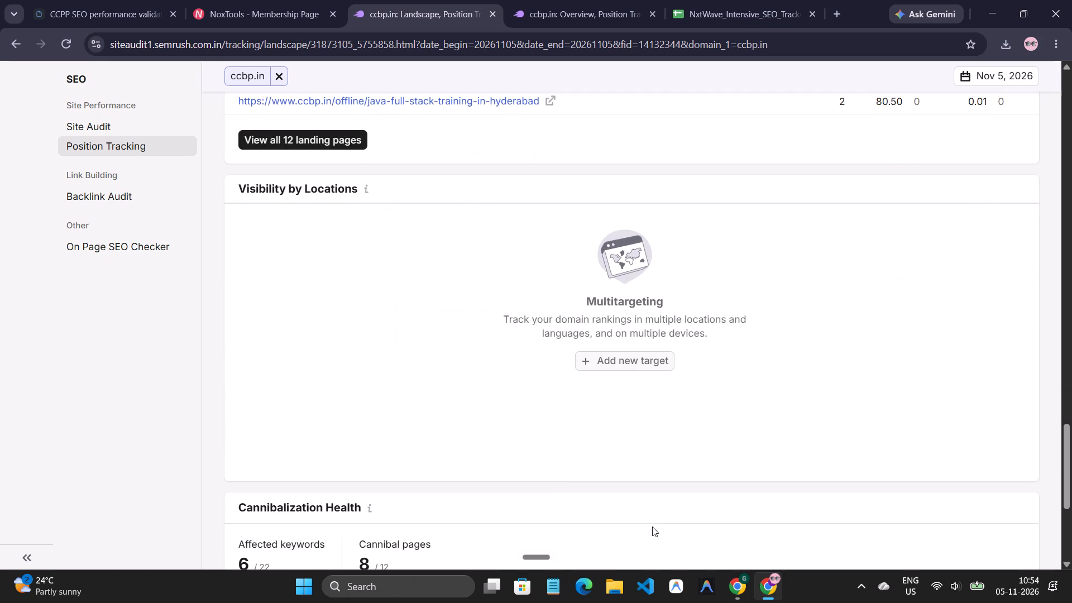
pyautogui.scroll(-6, 652, 525)
pyautogui.scroll(17, 658, 519)
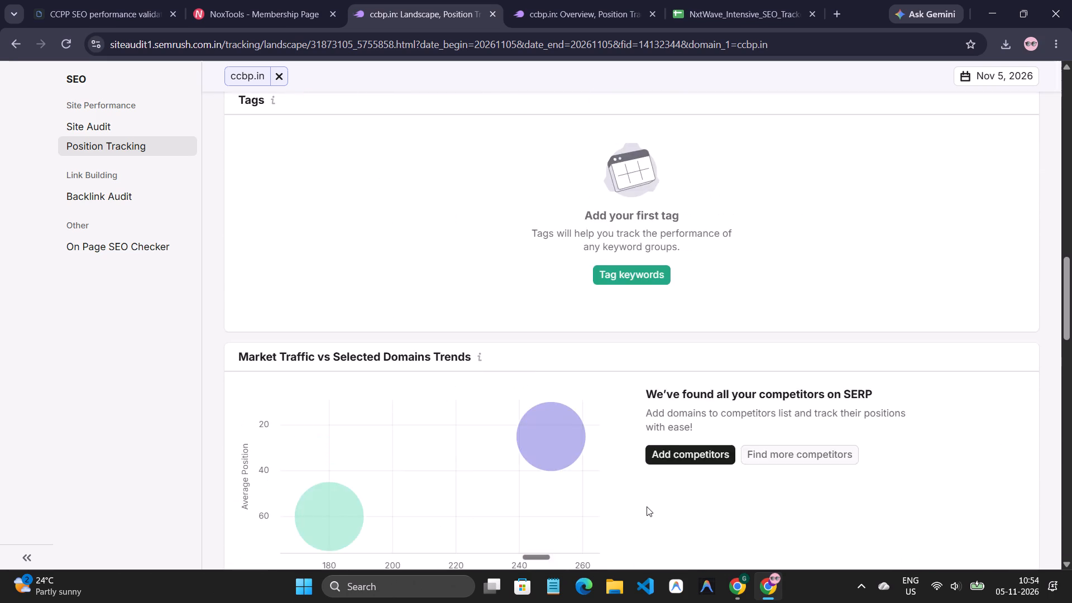
pyautogui.scroll(6, 647, 506)
pyautogui.scroll(-3, 650, 513)
pyautogui.scroll(4, 650, 514)
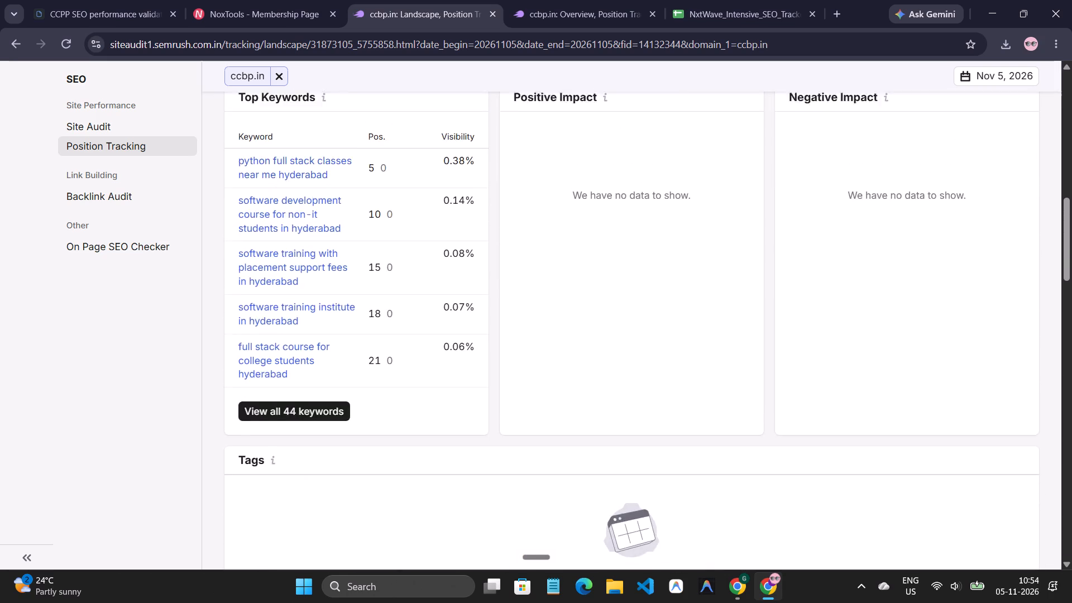
pyautogui.scroll(11, 649, 513)
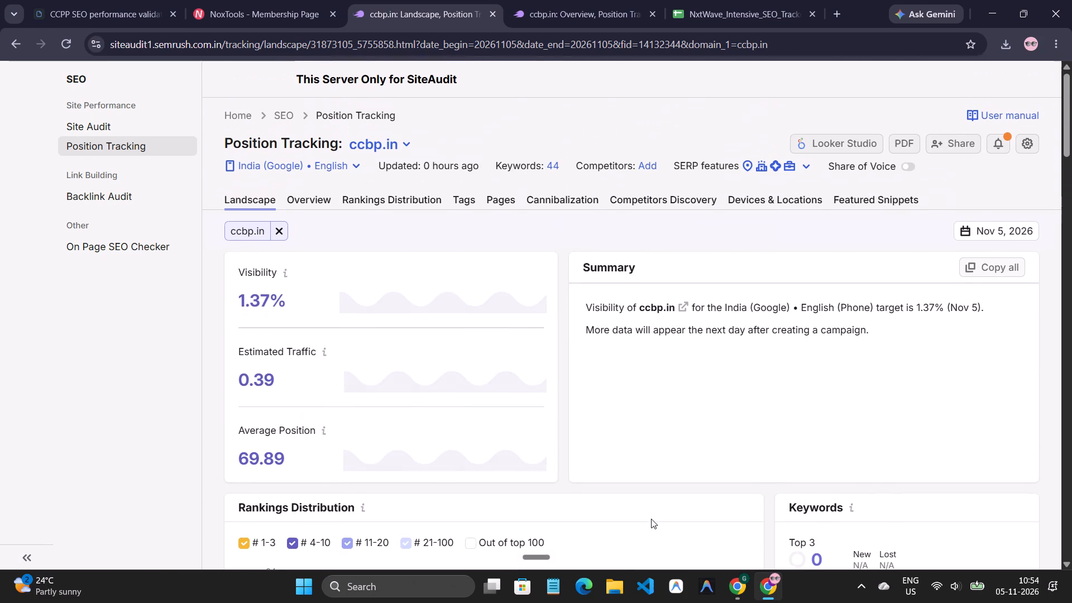
pyautogui.scroll(2, 651, 519)
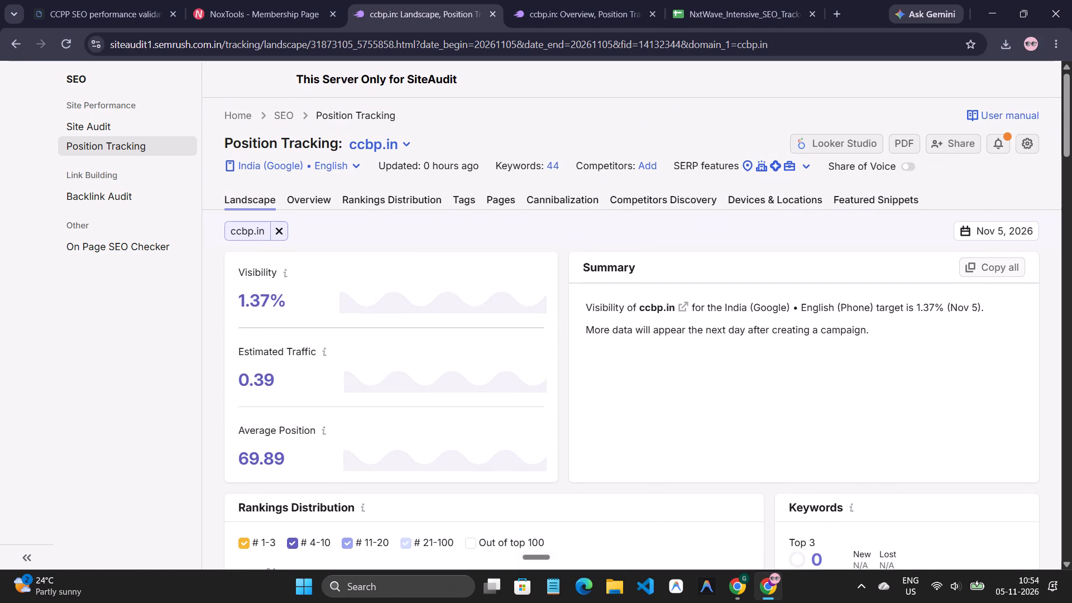
# View the Devices & Locations report and go back to Landscape.
pyautogui.moveTo(776, 193); pyautogui.dragTo(770, 192)
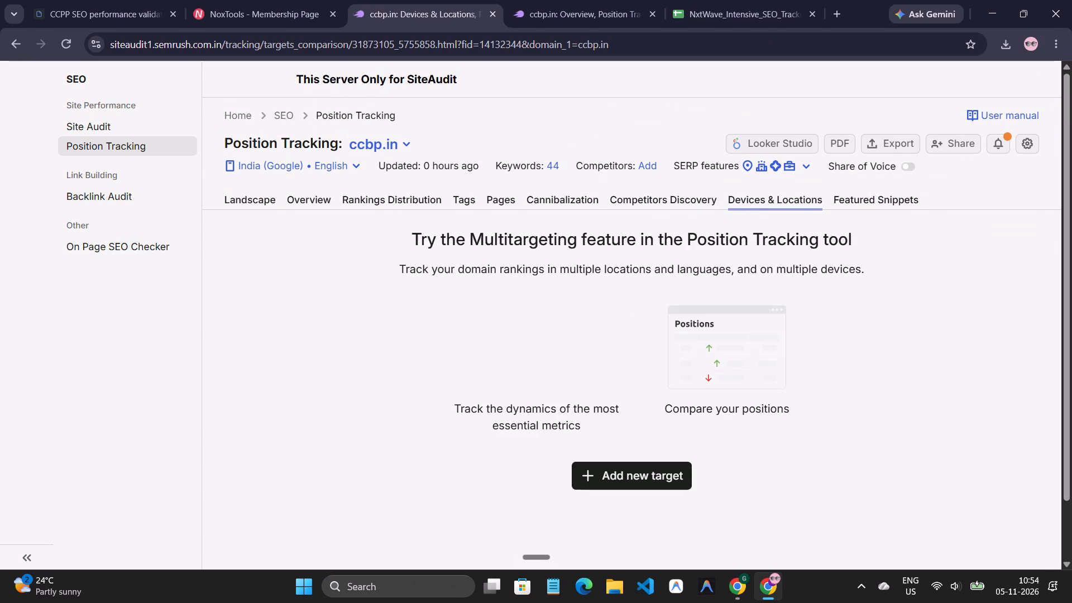
pyautogui.click(235, 194)
# In the Overview report, add the suggested competitors codegnan.com and nareshit.com to the comparison with ccbp.in.
pyautogui.click(314, 197)
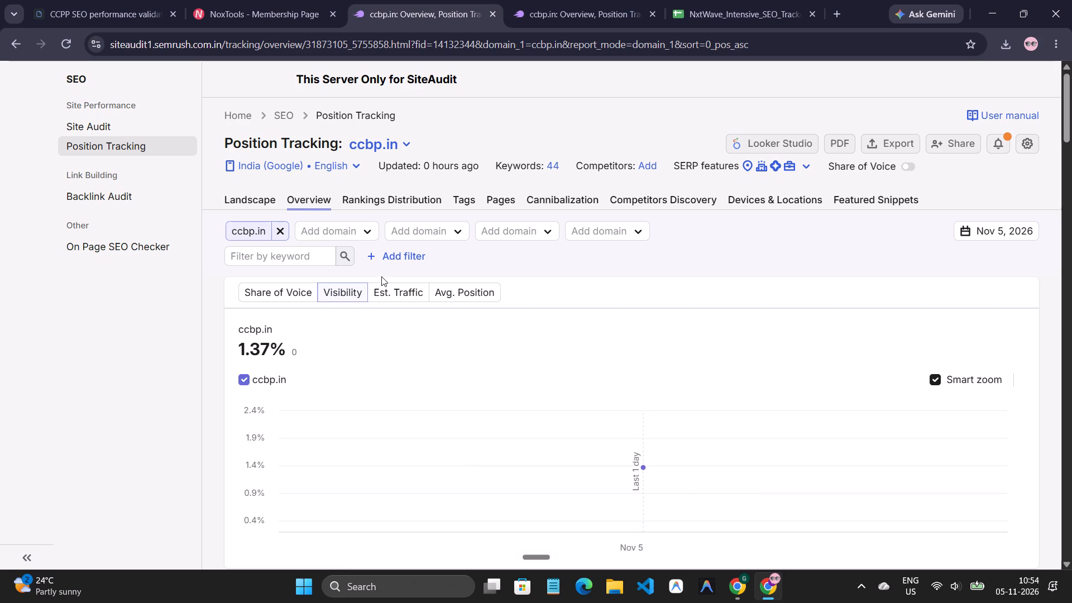
pyautogui.moveTo(359, 240); pyautogui.dragTo(354, 240)
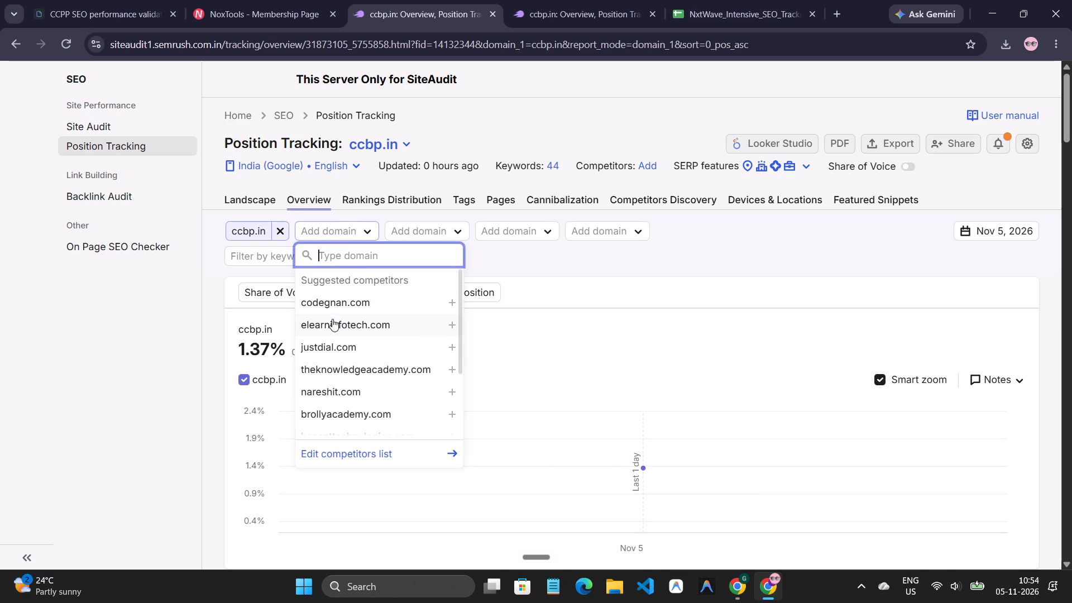
pyautogui.click(332, 304)
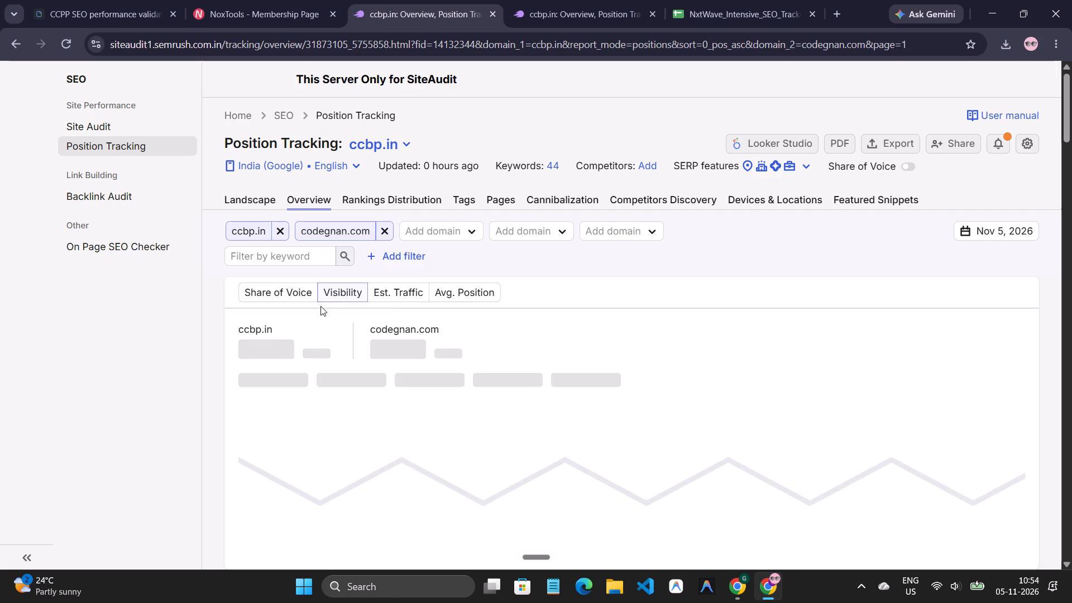
pyautogui.click(420, 229)
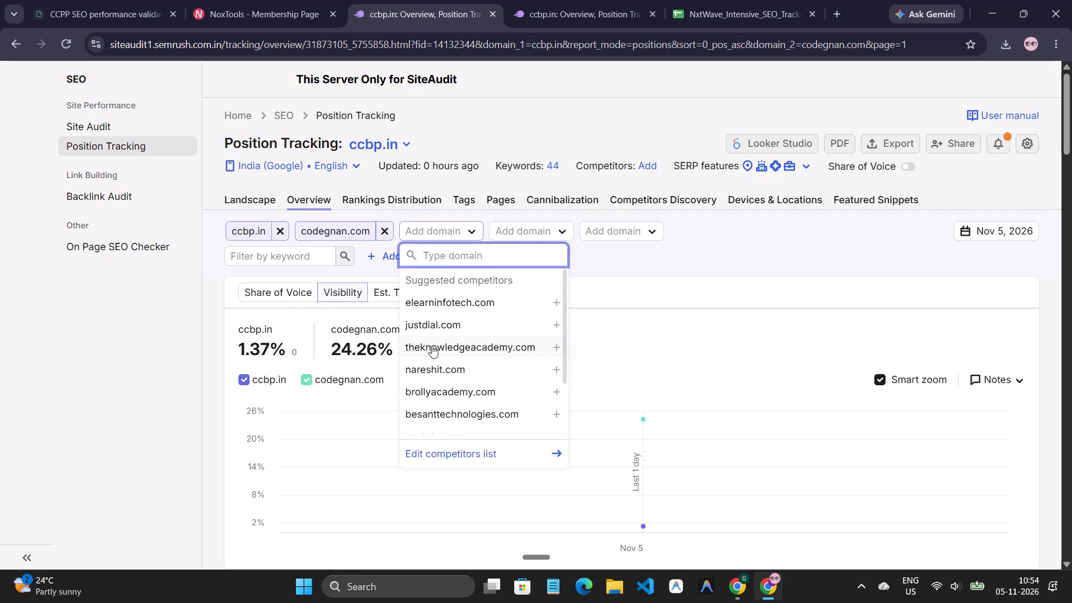
pyautogui.click(445, 377)
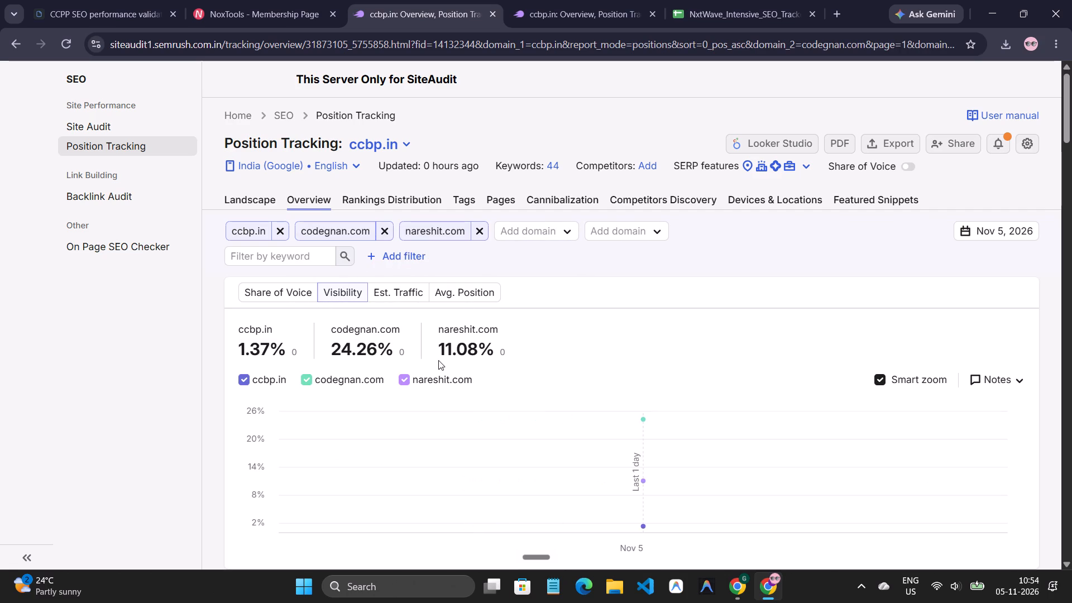
# Compare the keyword positions of ccbp.in, codegnan.com and nareshit.com in the Rankings Overview table.
pyautogui.scroll(-2, 439, 367)
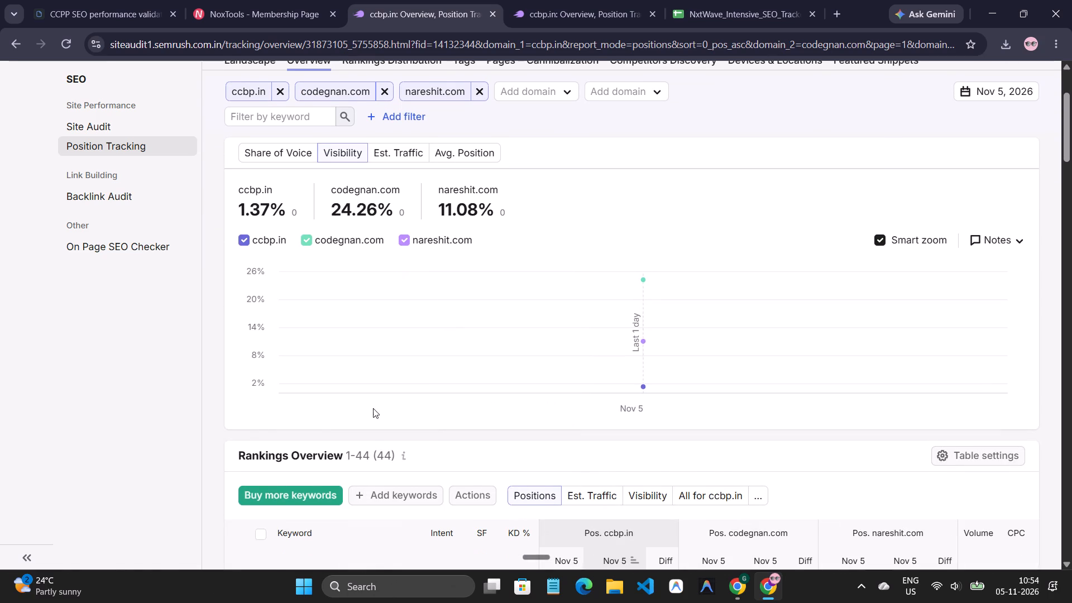
pyautogui.scroll(-3, 170, 434)
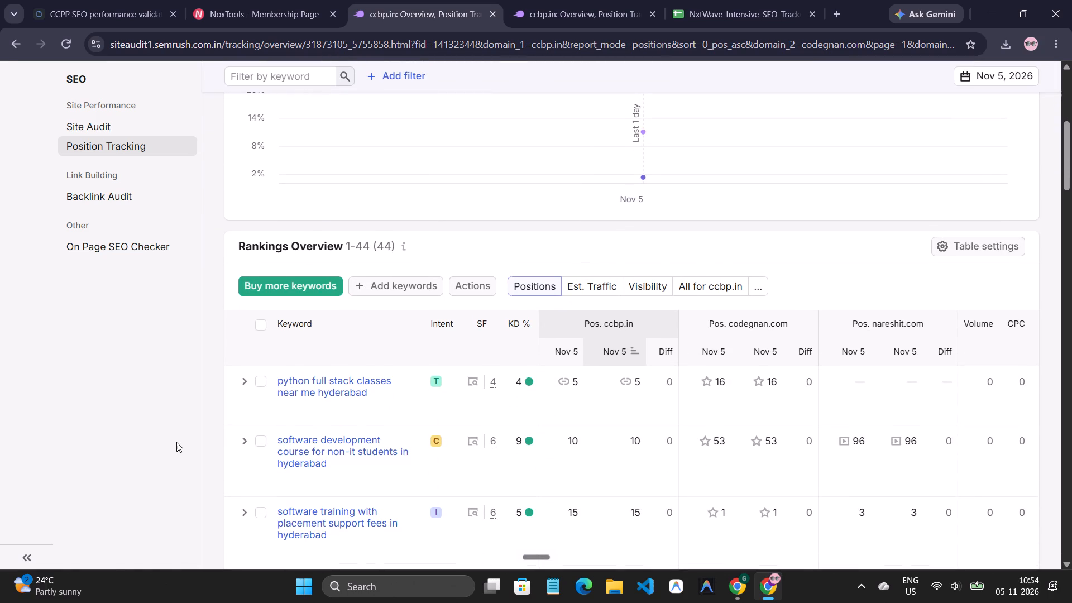
pyautogui.scroll(-1, 192, 443)
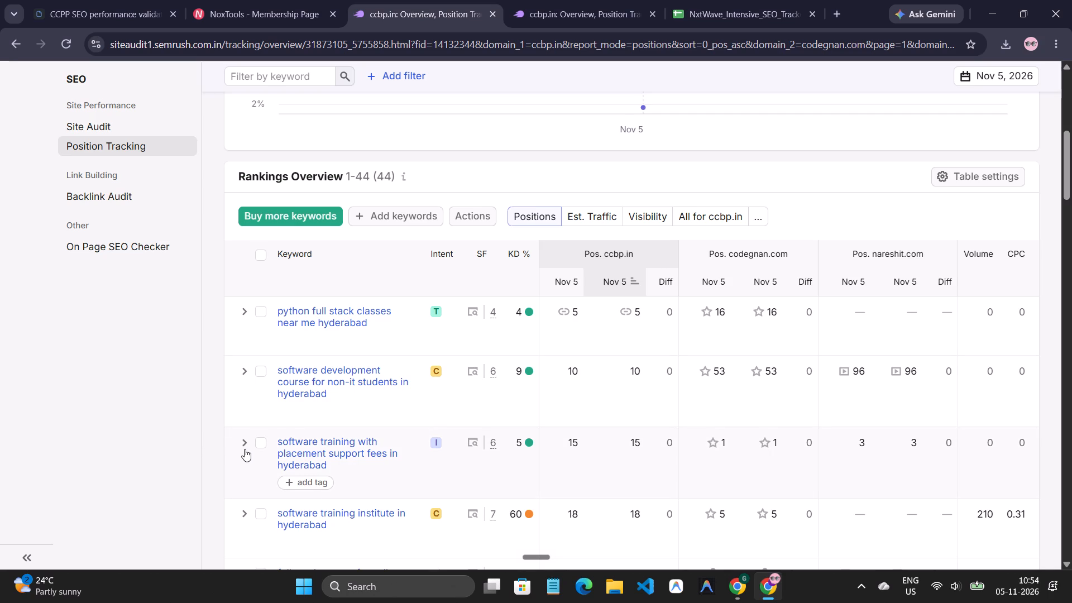
pyautogui.scroll(-2, 253, 449)
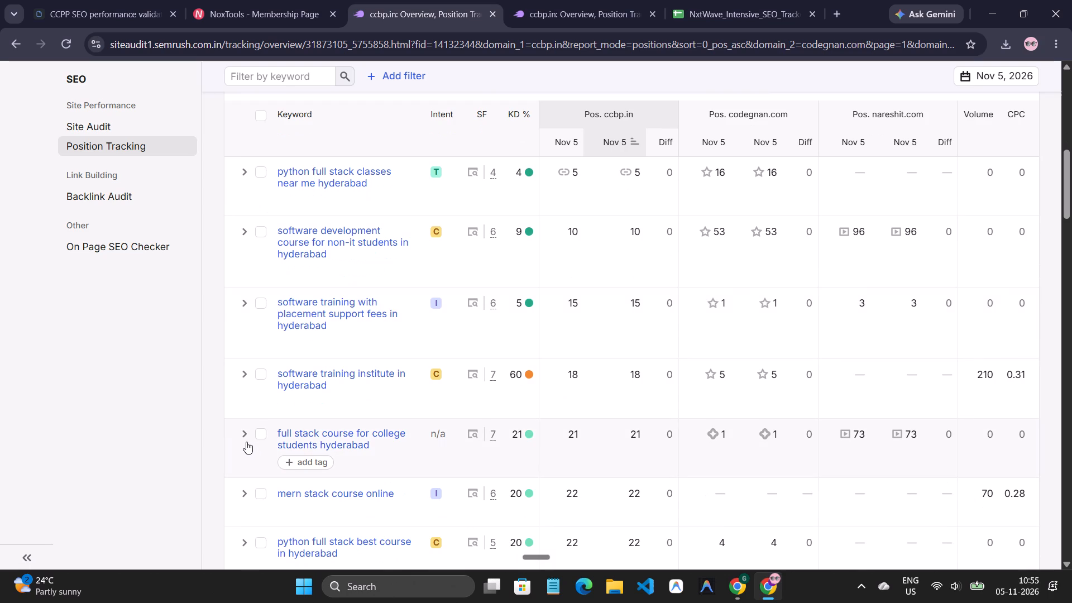
pyautogui.scroll(-2, 238, 431)
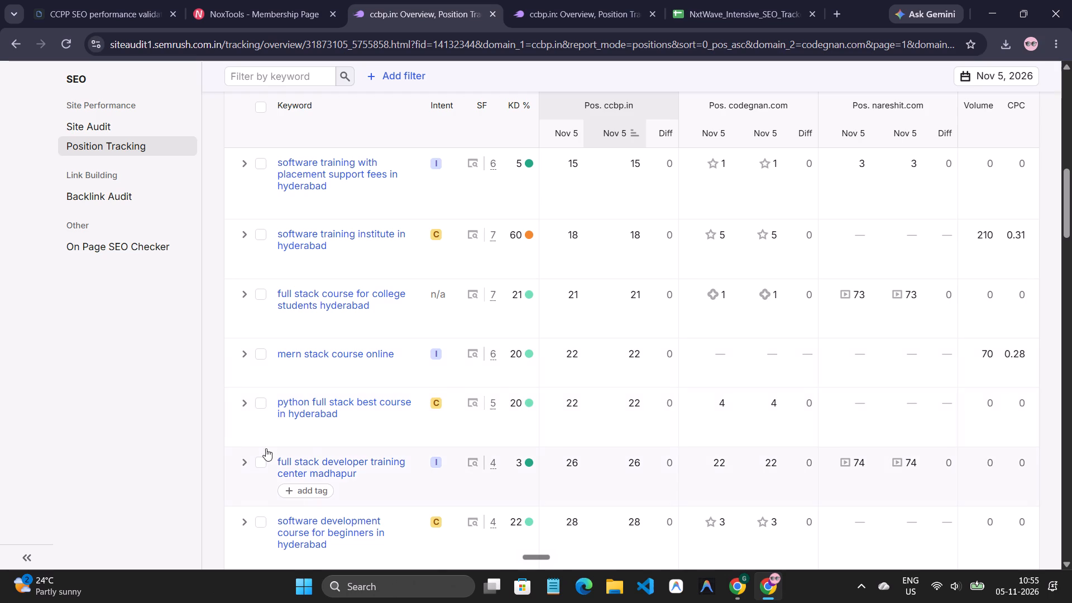
pyautogui.scroll(6, 264, 447)
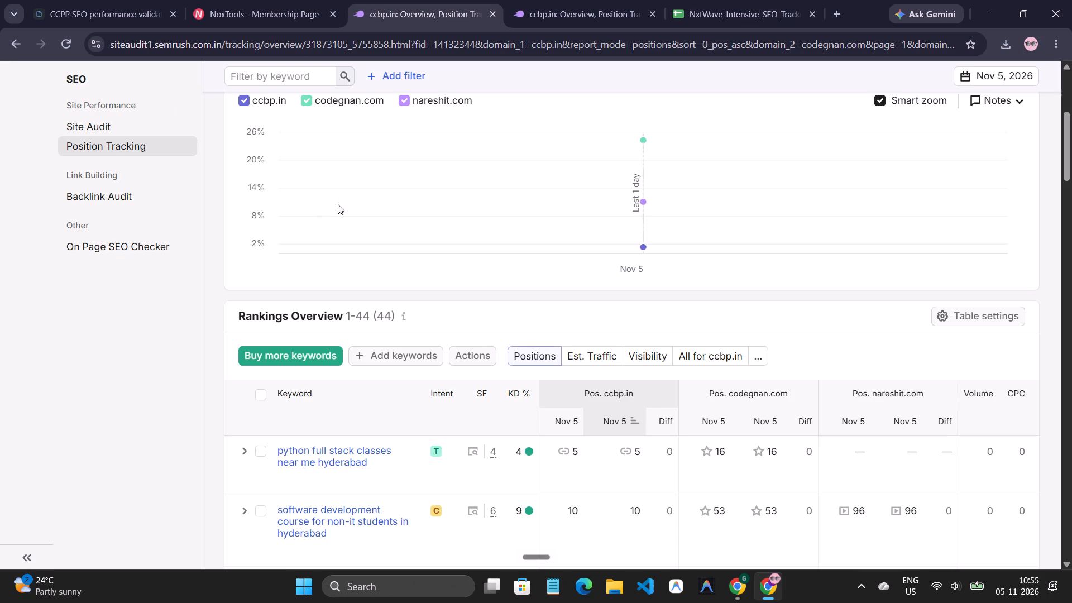
pyautogui.scroll(9, 342, 219)
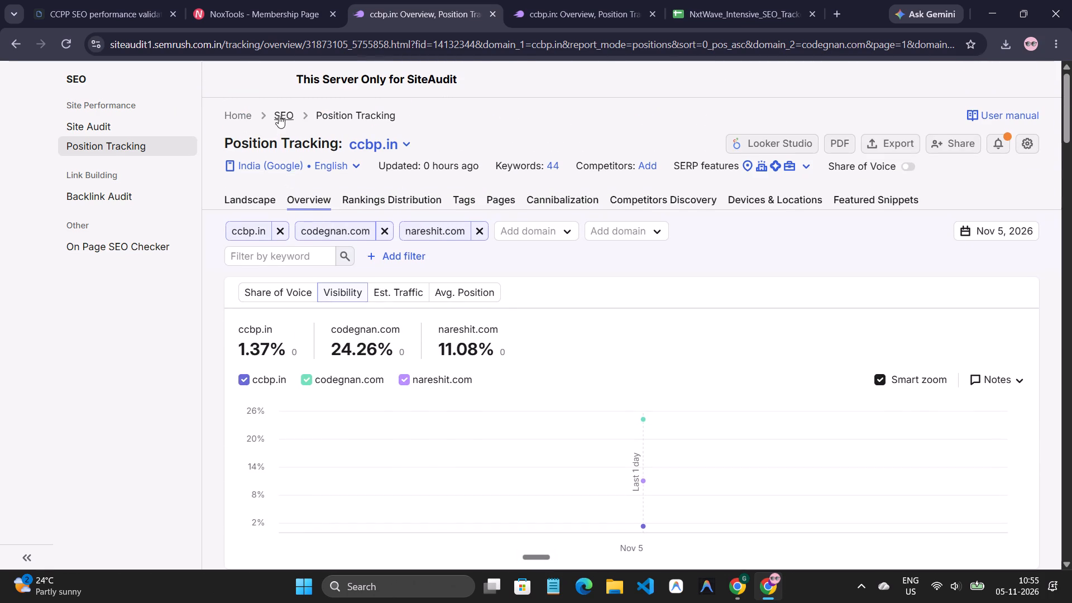
# Go from Position Tracking to the SEO dashboard.
pyautogui.click(278, 112)
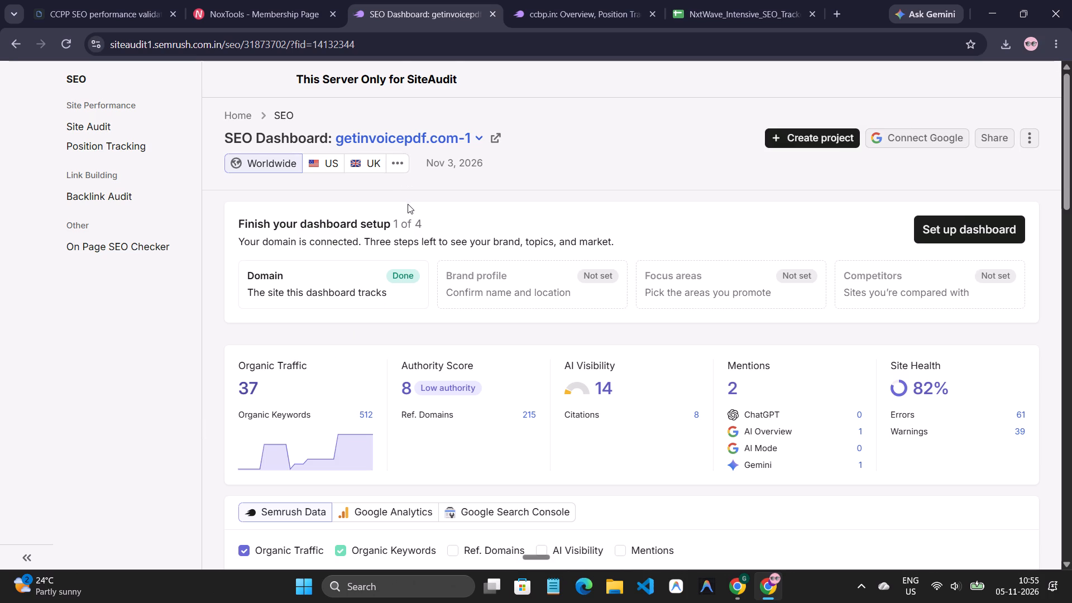
# Filter the getinvoicepdf.com-1 SEO dashboard to India.
pyautogui.scroll(-2, 398, 223)
pyautogui.scroll(2, 382, 229)
pyautogui.click(407, 169)
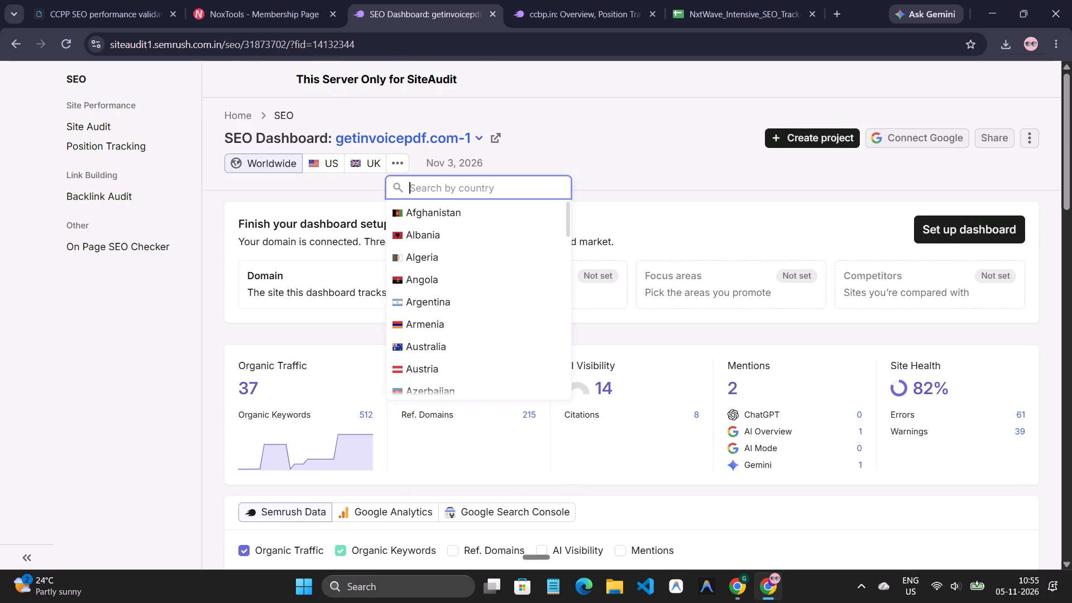
pyautogui.press('i')
pyautogui.press('n')
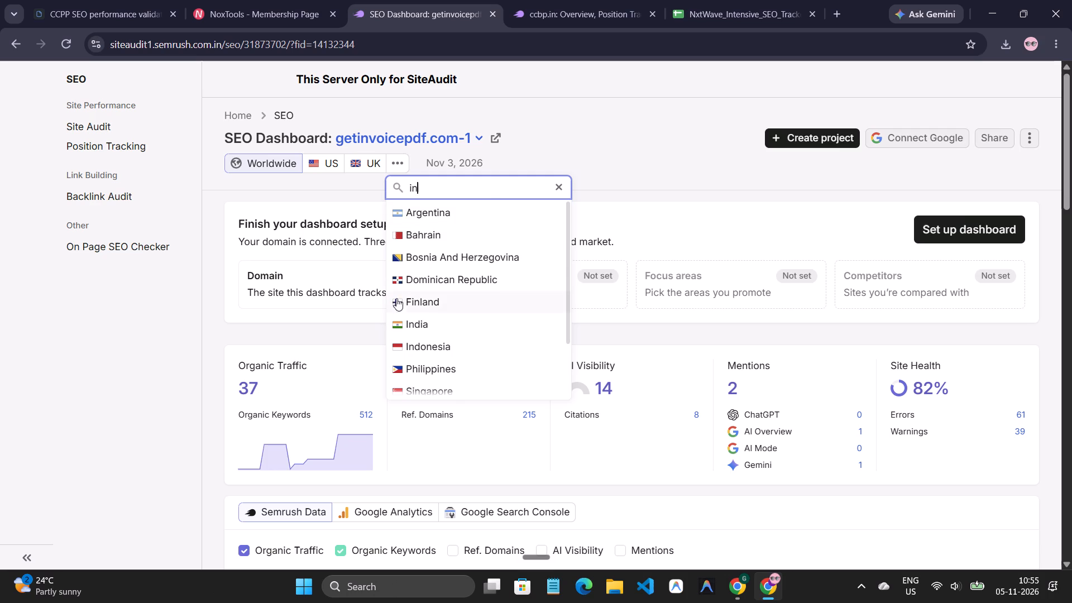
pyautogui.click(403, 318)
# Review the dashboard's India metrics, Site Performance, Analysis and Improvements sections.
pyautogui.scroll(-1, 400, 317)
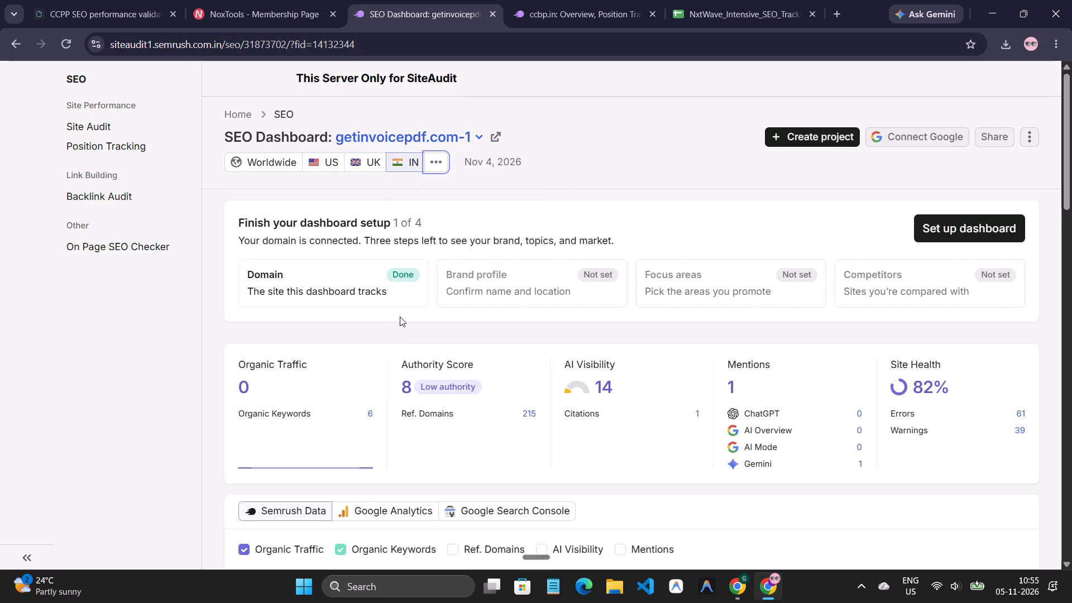
pyautogui.scroll(-9, 400, 317)
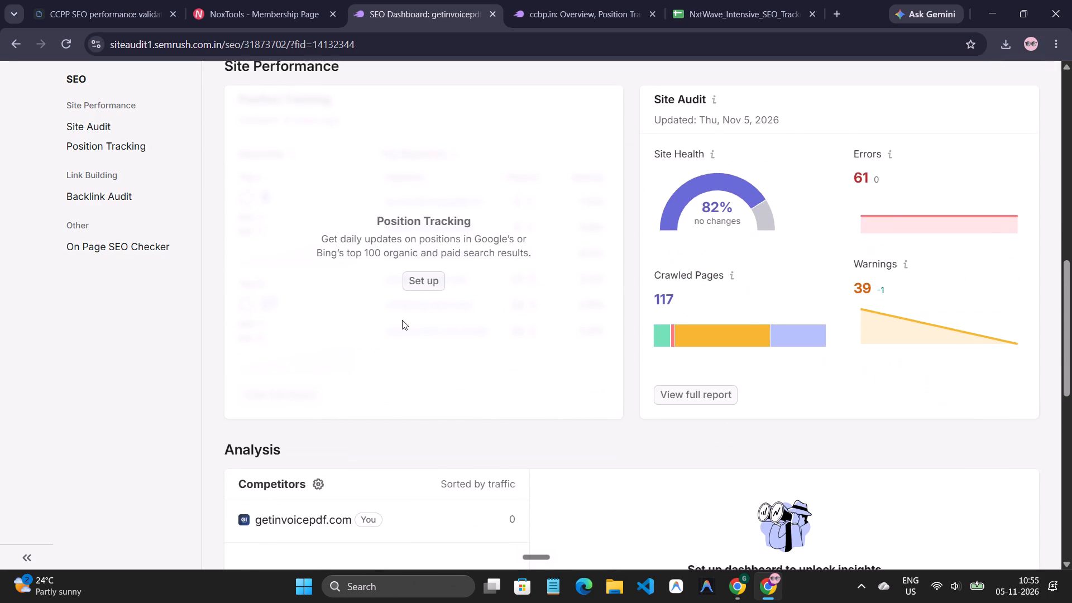
pyautogui.scroll(4, 403, 321)
pyautogui.scroll(-3, 391, 300)
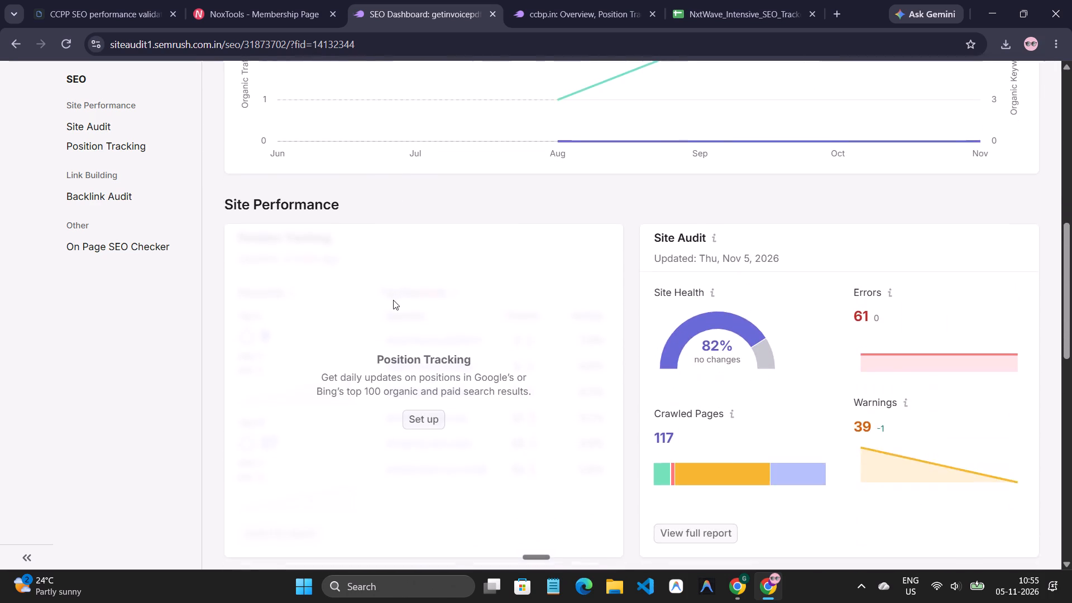
pyautogui.scroll(-8, 393, 300)
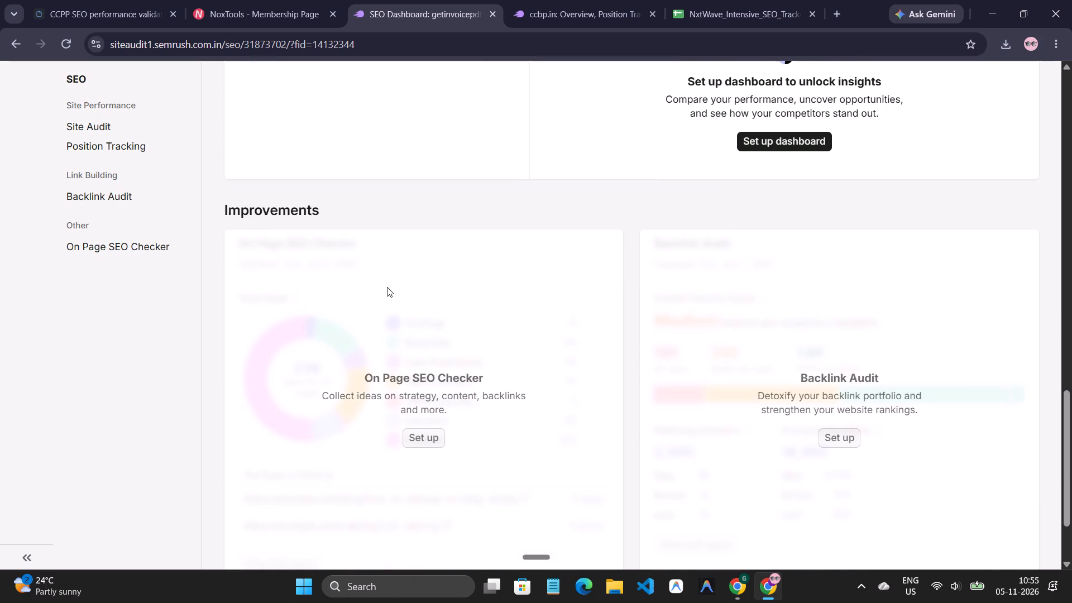
pyautogui.scroll(-6, 396, 296)
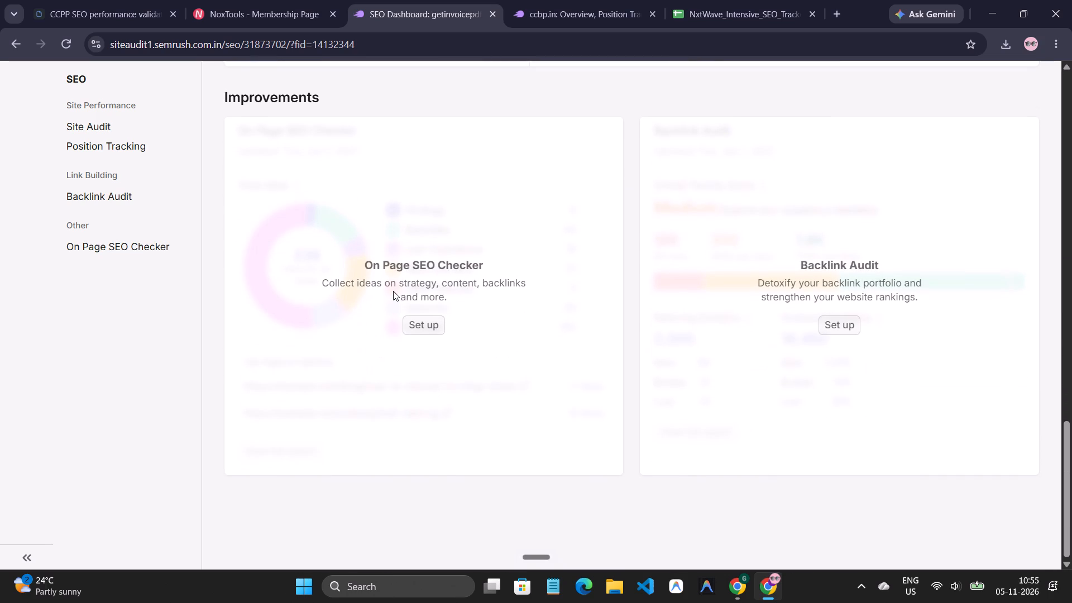
# Start the On Page SEO Checker setup for getinvoicepdf.com-1 and set the target country to India.
pyautogui.click(413, 333)
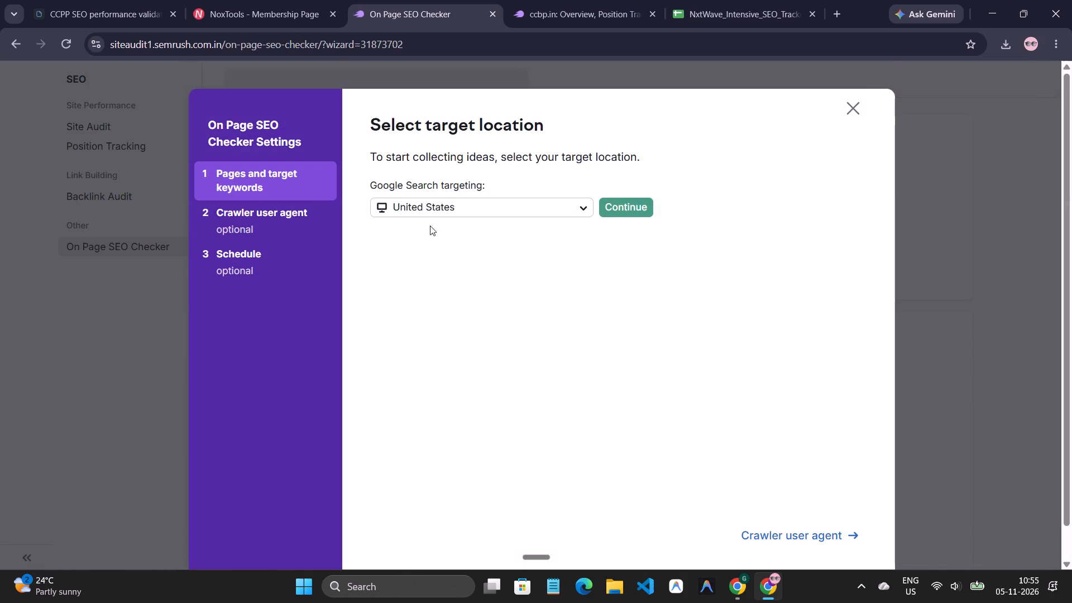
pyautogui.moveTo(477, 216); pyautogui.dragTo(481, 223)
pyautogui.click(479, 209)
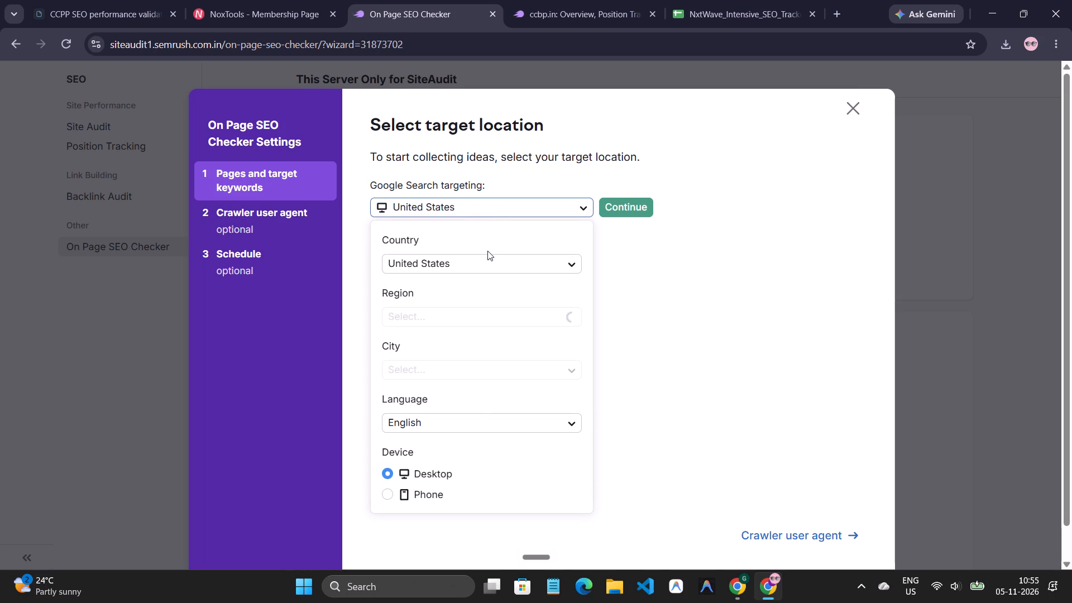
pyautogui.click(489, 262)
pyautogui.press('i')
pyautogui.write('nd')
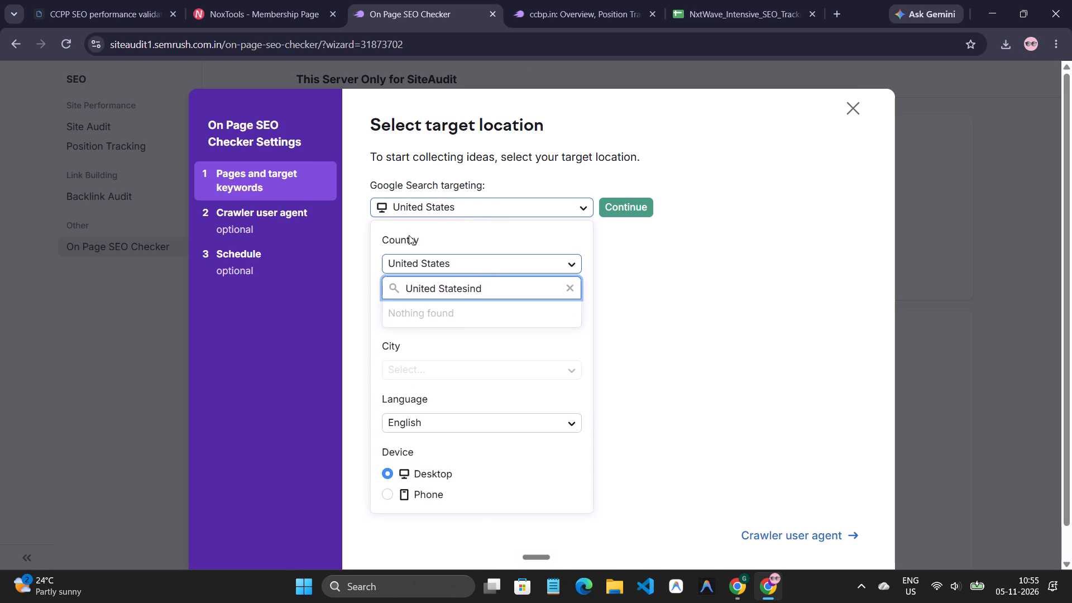
pyautogui.press('BackSpace')
pyautogui.press('BackSpace')
pyautogui.press('BackSpace')
pyautogui.press('BackSpace')
pyautogui.press('BackSpace')
pyautogui.press('BackSpace')
pyautogui.press('BackSpace')
pyautogui.press('BackSpace')
pyautogui.press('BackSpace')
pyautogui.press('BackSpace')
pyautogui.press('BackSpace')
pyautogui.press('BackSpace')
pyautogui.press('BackSpace')
pyautogui.press('BackSpace')
pyautogui.press('BackSpace')
pyautogui.press('BackSpace')
pyautogui.press('BackSpace')
pyautogui.press('BackSpace')
pyautogui.press('BackSpace')
pyautogui.press('BackSpace')
pyautogui.press('i')
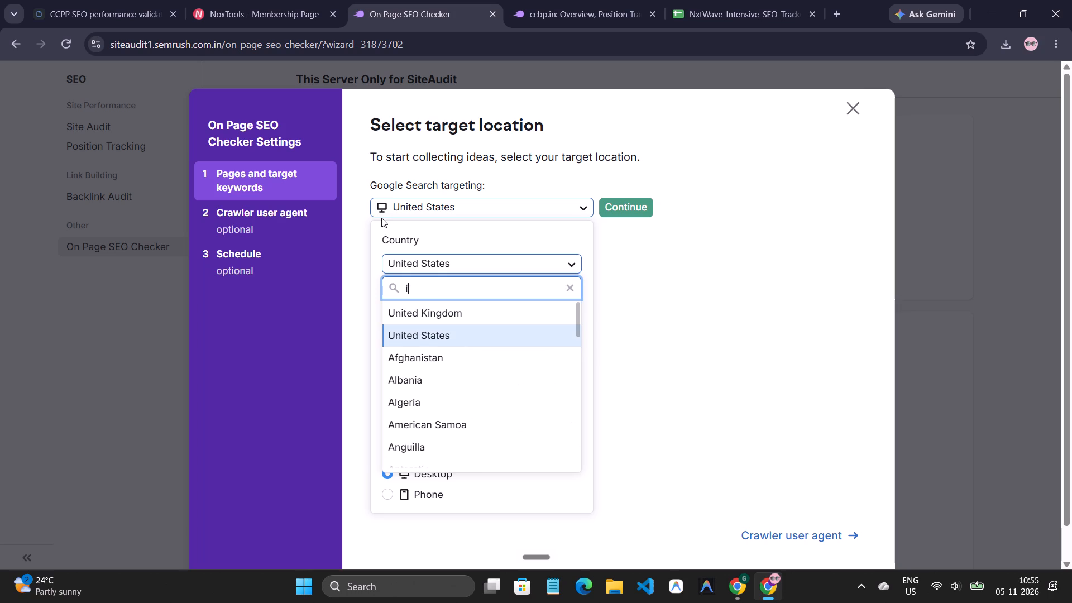
pyautogui.write('nd')
pyautogui.click(410, 332)
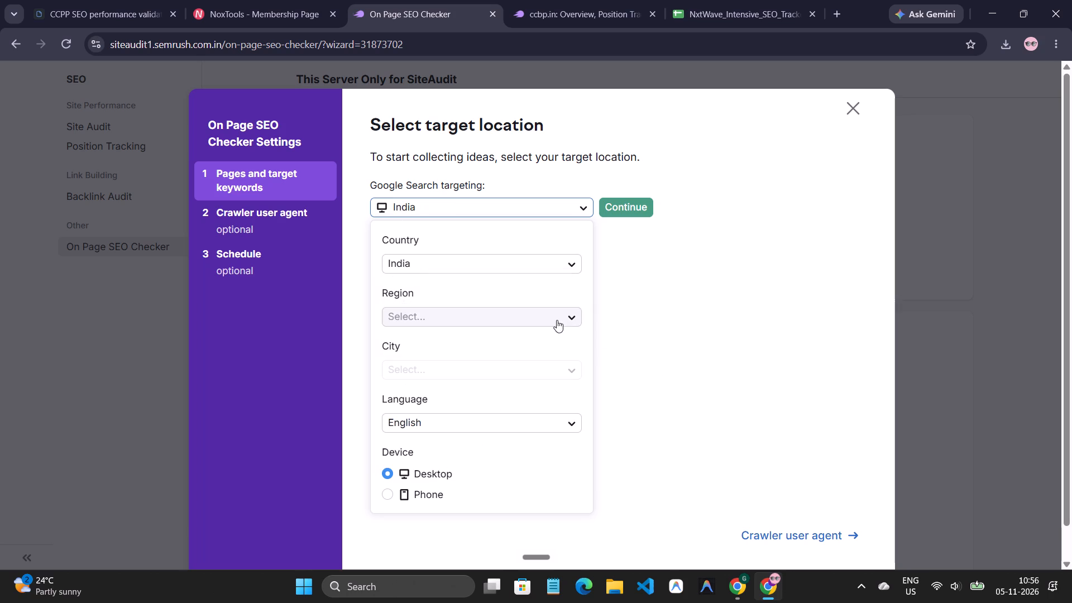
# Set the target region to Telangana.
pyautogui.click(552, 318)
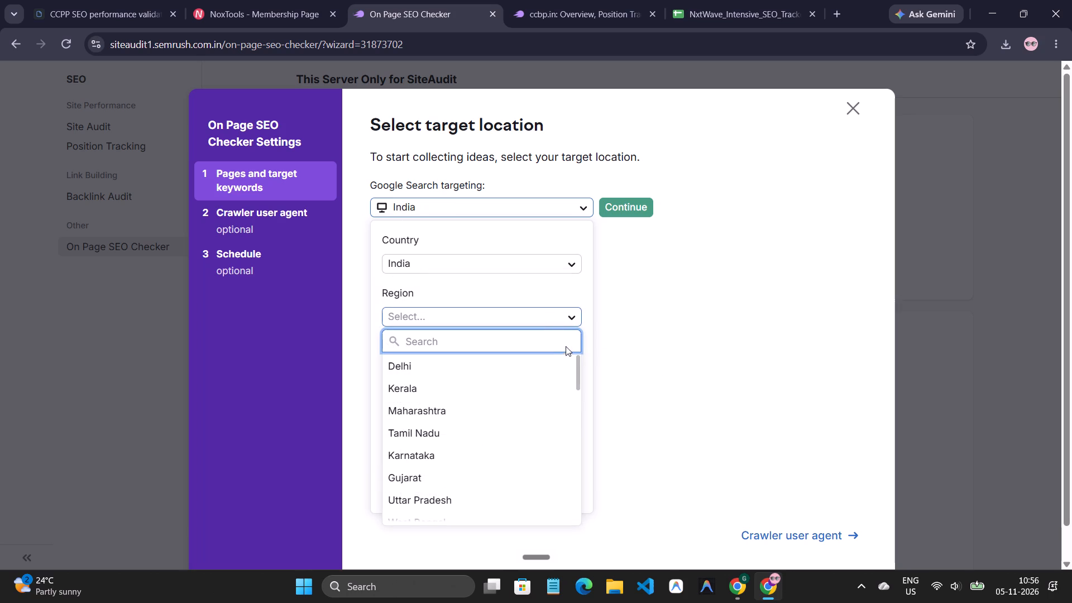
pyautogui.press('h')
pyautogui.press('y')
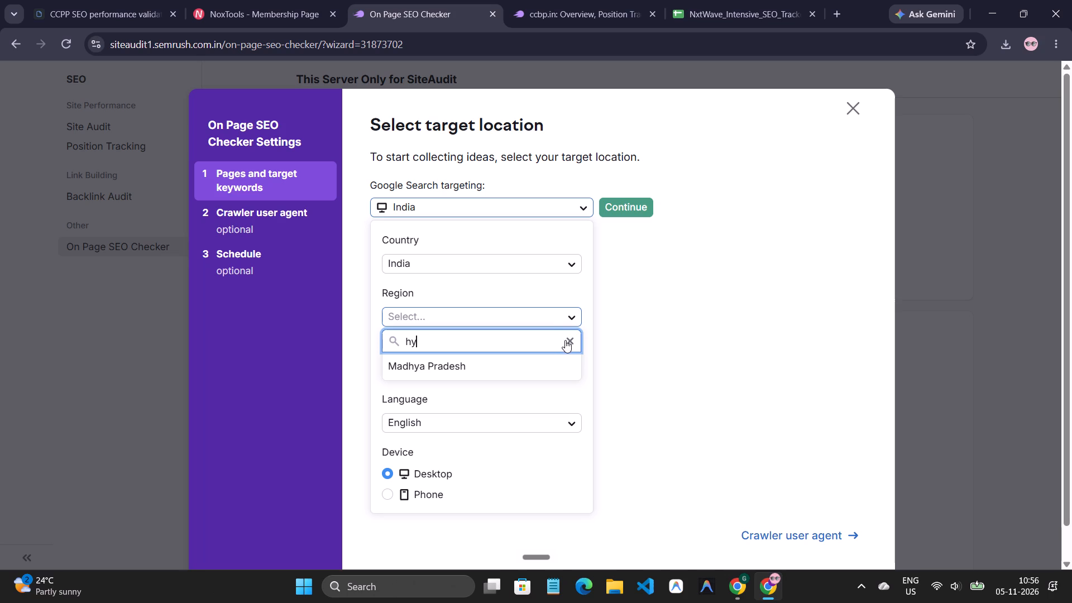
pyautogui.press('d')
pyautogui.press('e')
pyautogui.press('BackSpace')
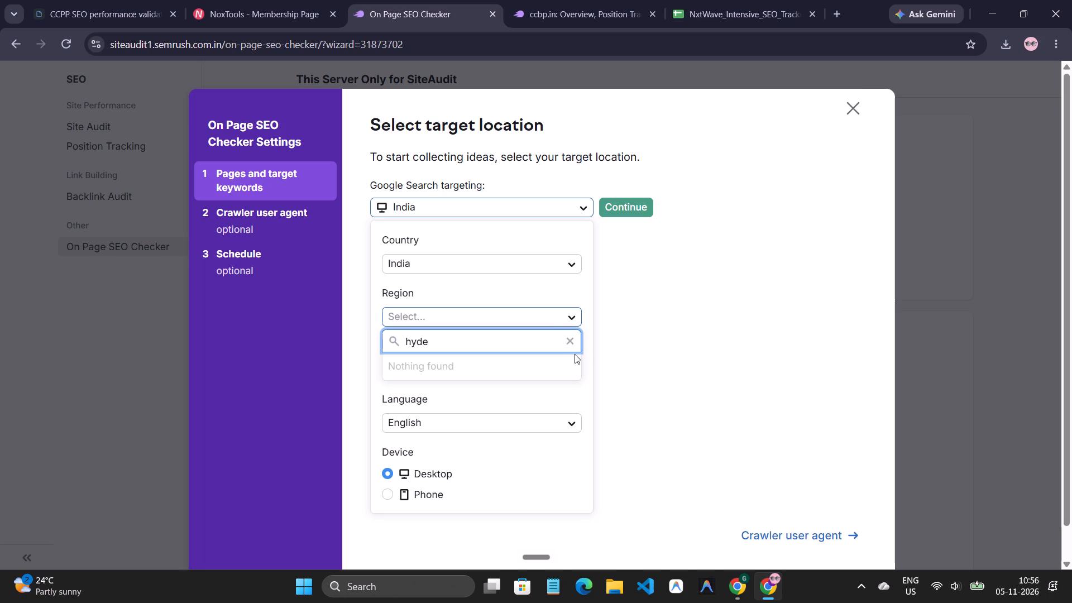
pyautogui.press('BackSpace')
pyautogui.press('BackSpace')
pyautogui.press('BackSpace')
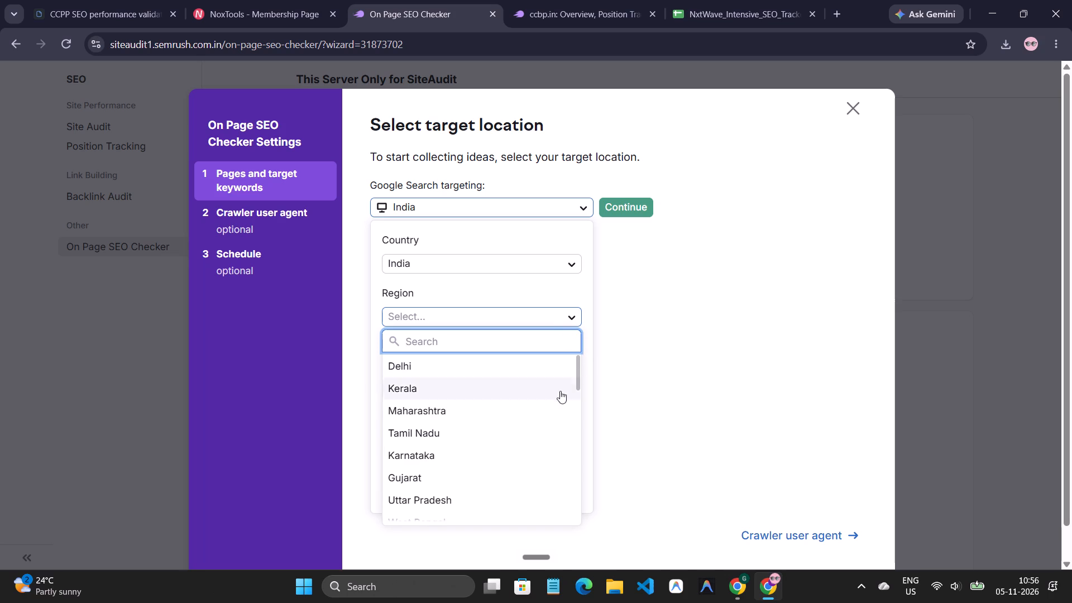
pyautogui.scroll(-2, 529, 435)
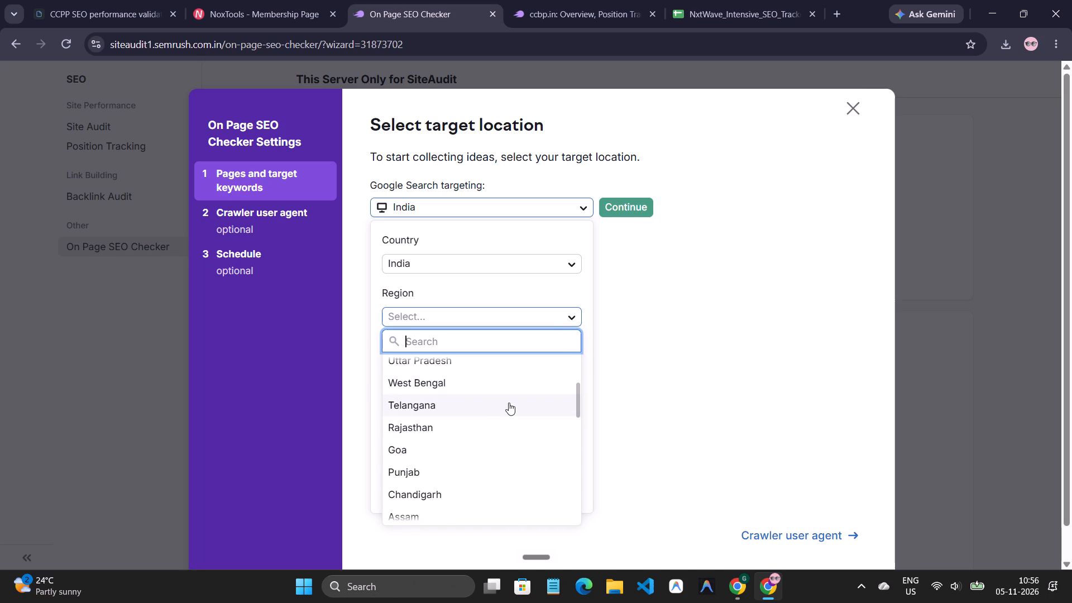
pyautogui.click(506, 403)
# Set the target city to Hyderabad and the device to Phone, and continue to the pages to optimize.
pyautogui.click(522, 367)
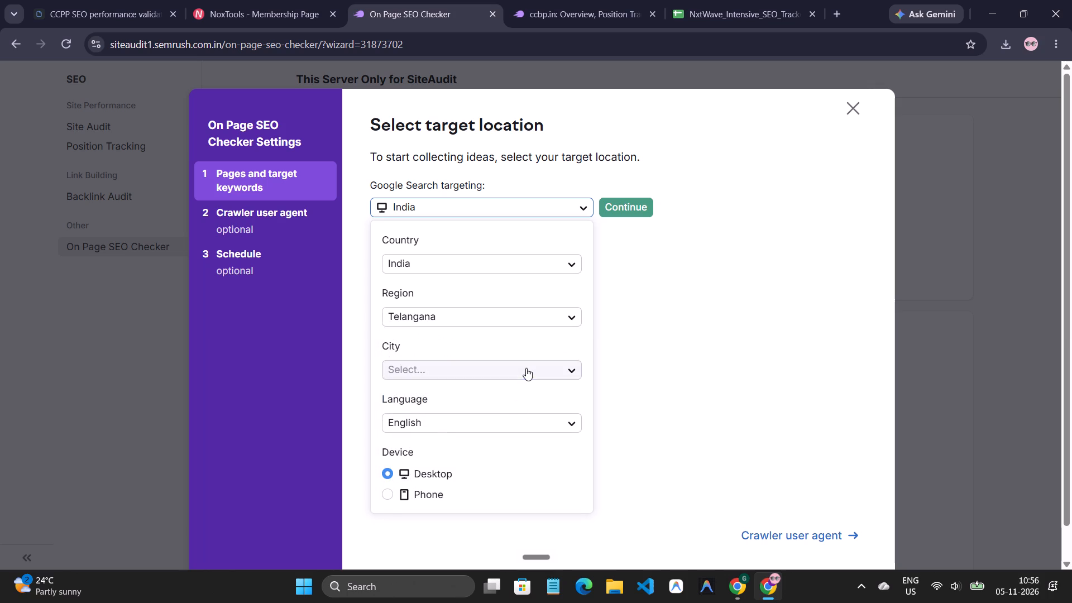
pyautogui.click(475, 404)
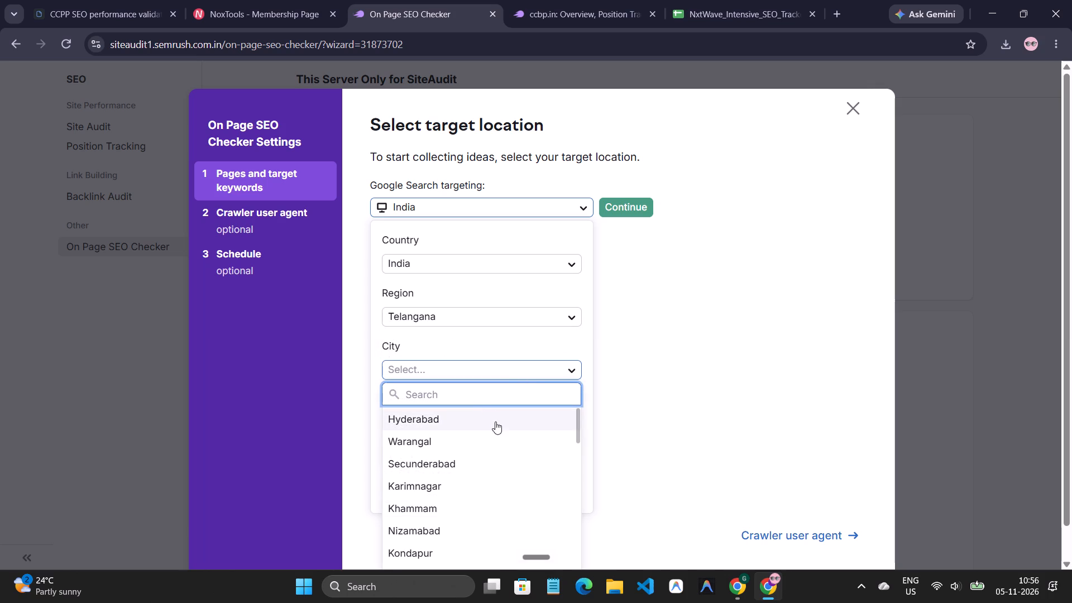
pyautogui.click(513, 426)
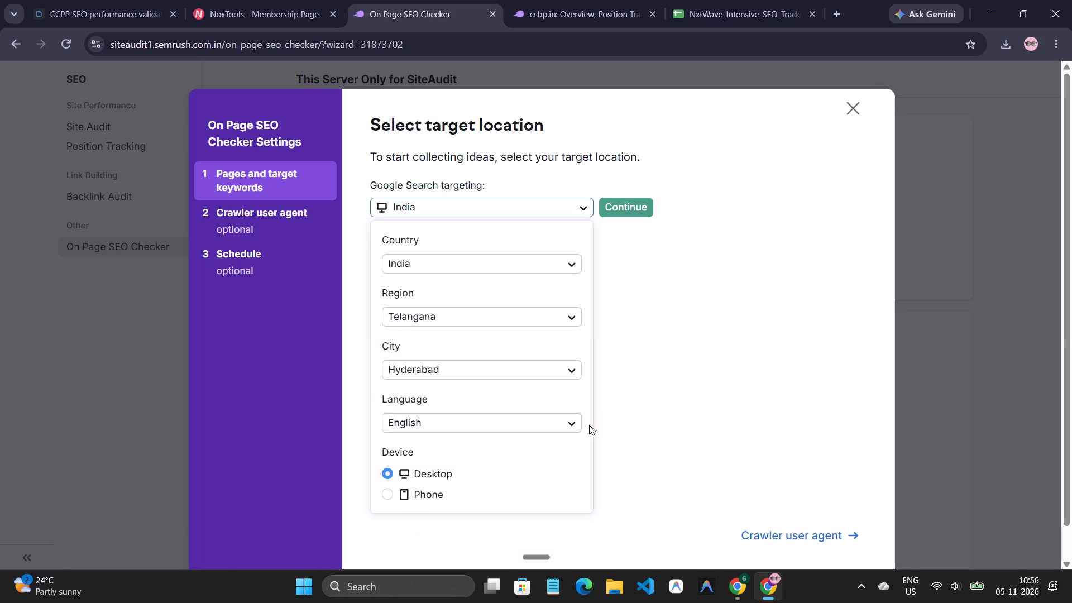
pyautogui.click(423, 492)
pyautogui.click(632, 203)
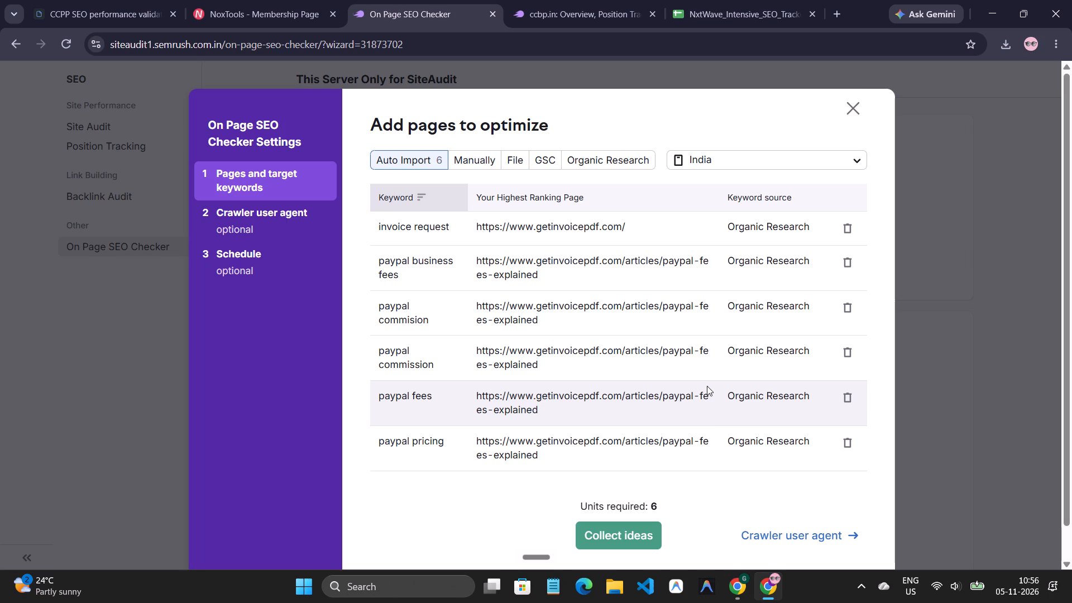
# Review the auto-imported getinvoicepdf.com keywords and pages and start collecting ideas for them.
pyautogui.scroll(-2, 722, 390)
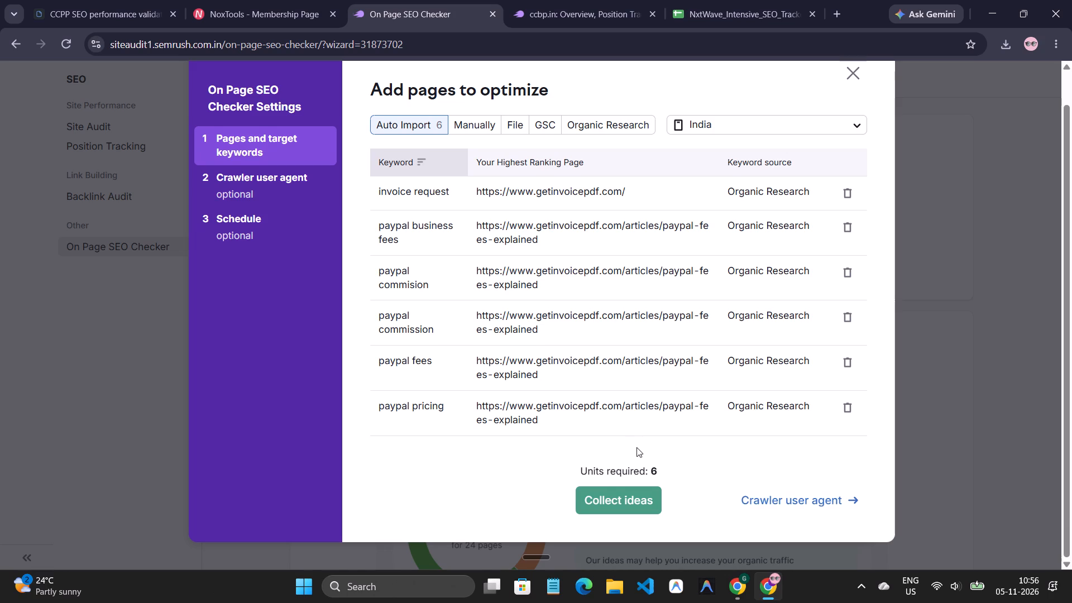
pyautogui.scroll(1, 635, 447)
pyautogui.scroll(-1, 648, 455)
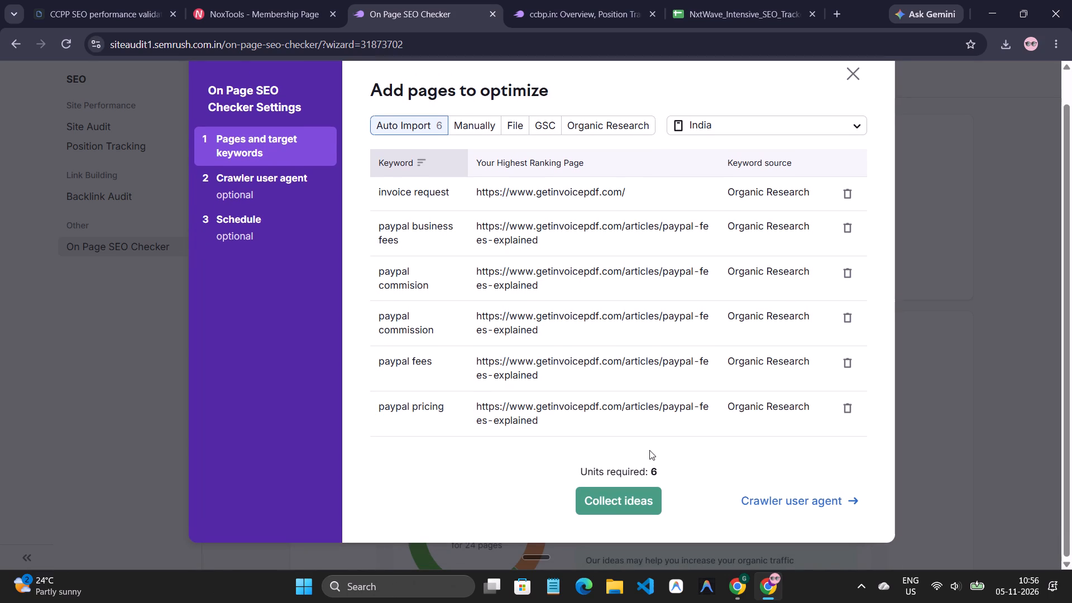
pyautogui.click(644, 499)
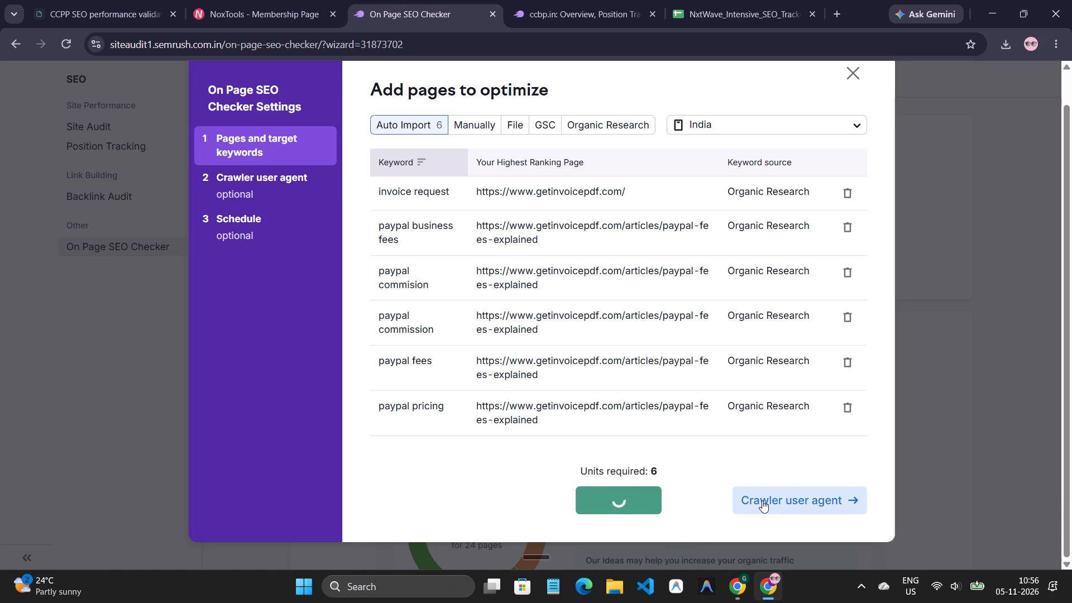
pyautogui.click(825, 498)
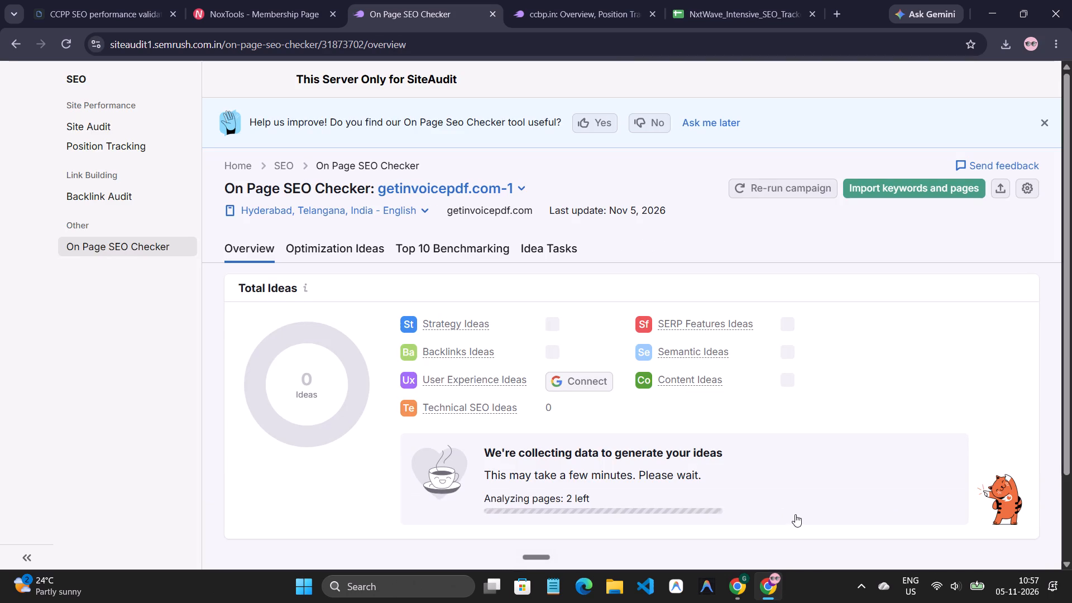
# Switch the On Page SEO Checker to the ccbp.in project and accept the Hyderabad, Telangana, India phone target location.
pyautogui.click(521, 184)
pyautogui.click(459, 310)
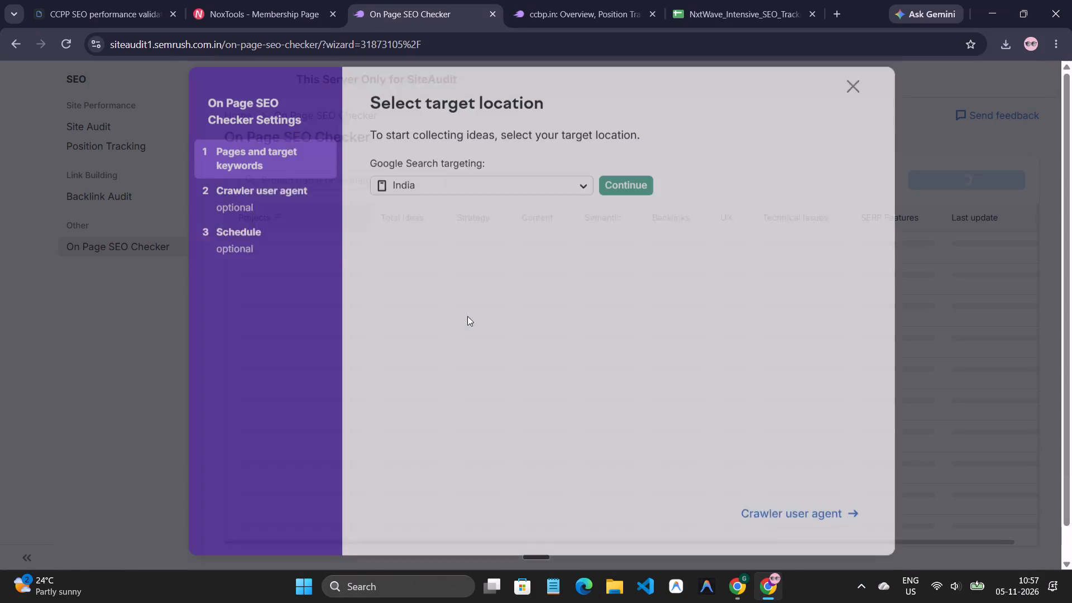
pyautogui.click(487, 214)
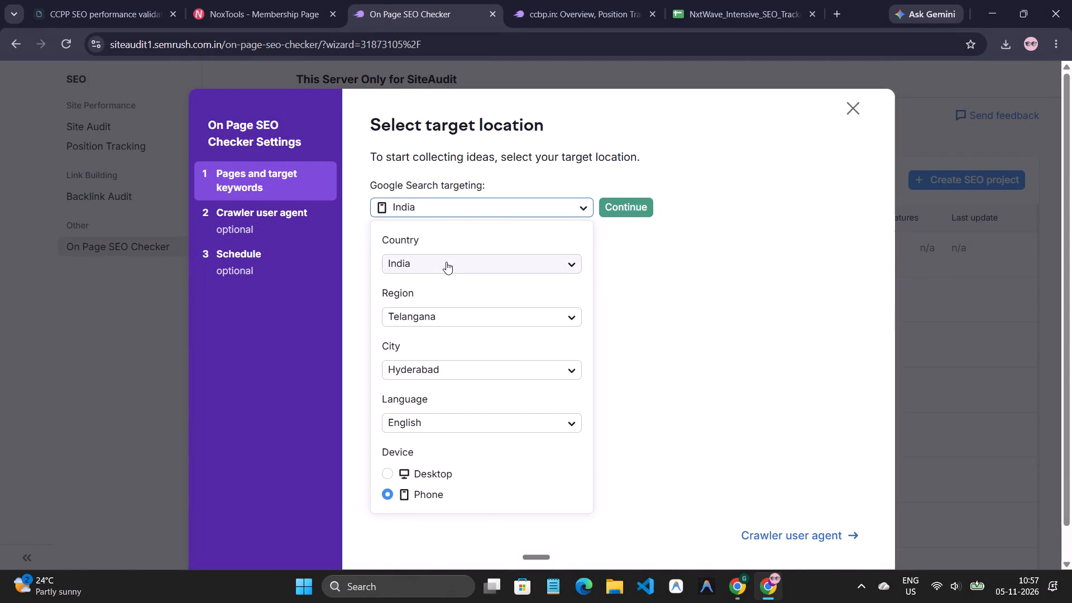
pyautogui.click(601, 208)
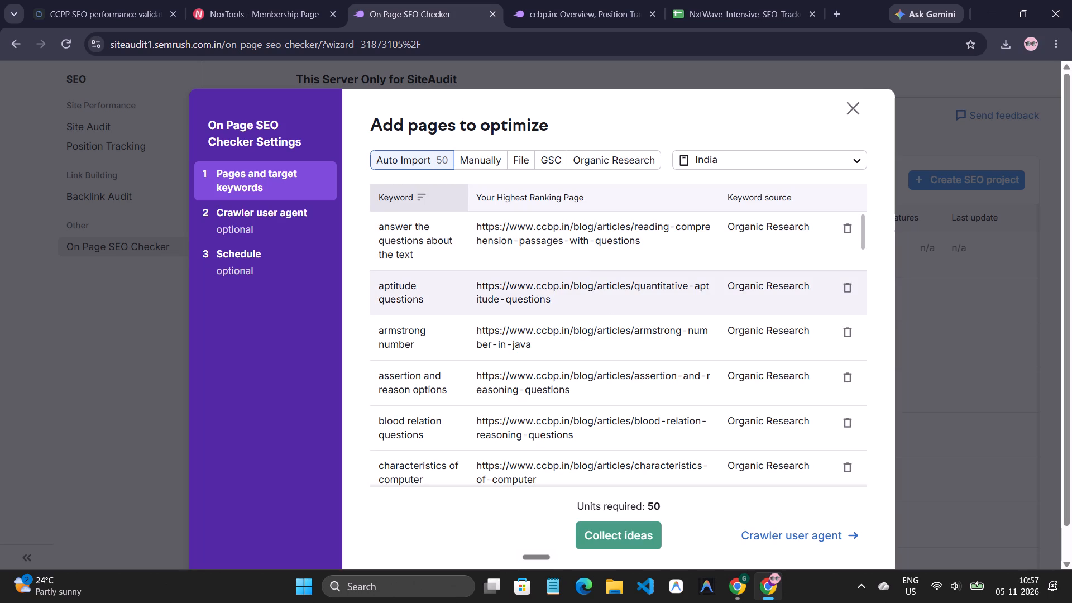
# Examine the auto-imported ccbp.in keywords, their highest ranking pages and keyword sources through to the end of the list.
pyautogui.scroll(-5, 616, 283)
pyautogui.scroll(4, 642, 323)
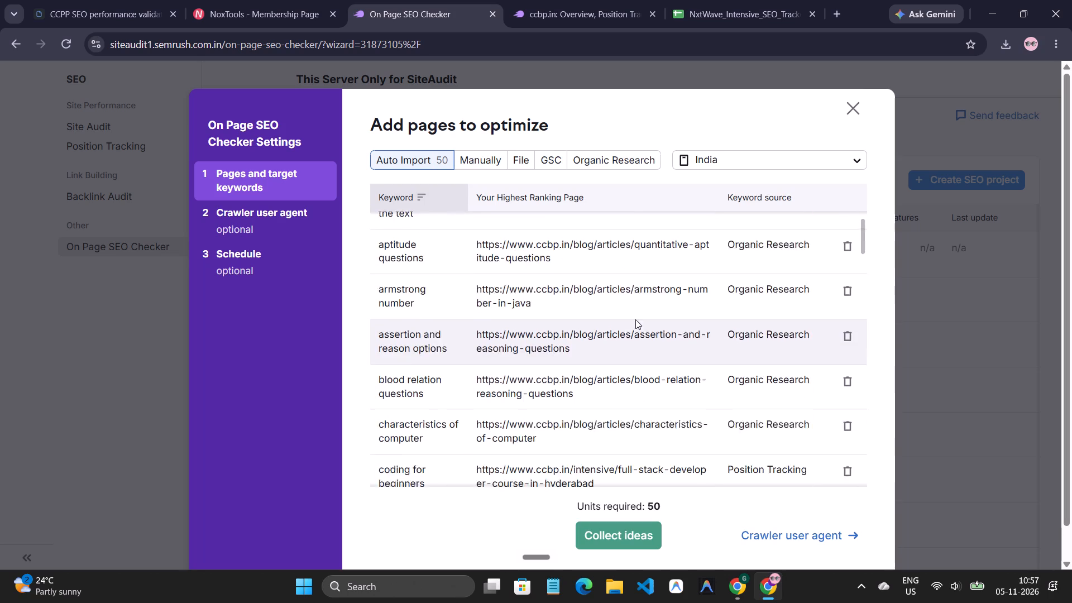
pyautogui.scroll(4, 635, 319)
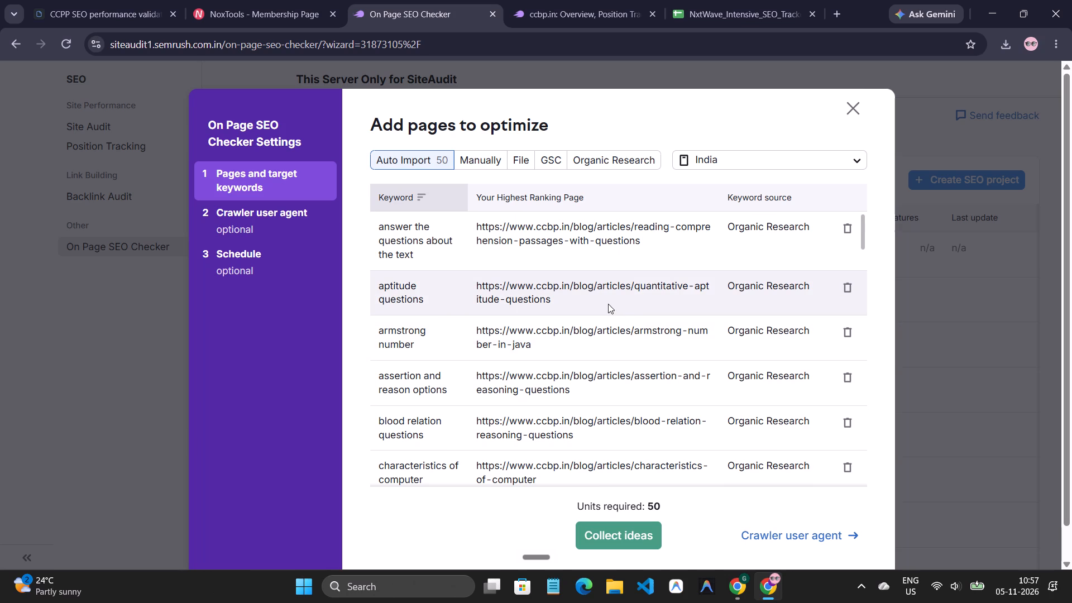
pyautogui.scroll(-2, 608, 304)
pyautogui.scroll(1, 605, 310)
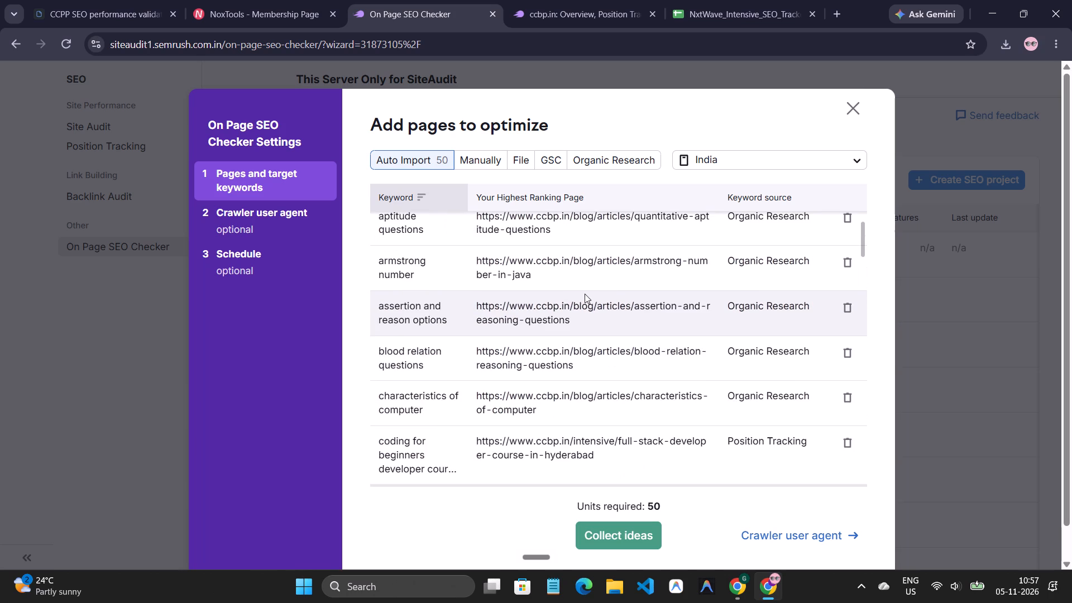
pyautogui.scroll(-8, 564, 277)
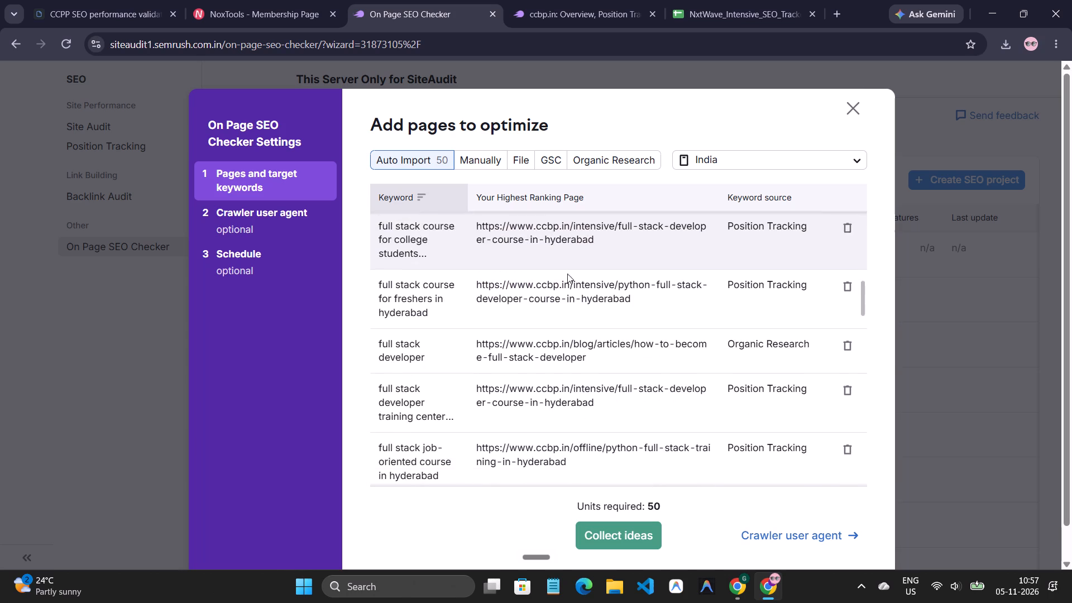
pyautogui.scroll(-4, 571, 274)
pyautogui.scroll(1, 574, 279)
pyautogui.scroll(-17, 574, 279)
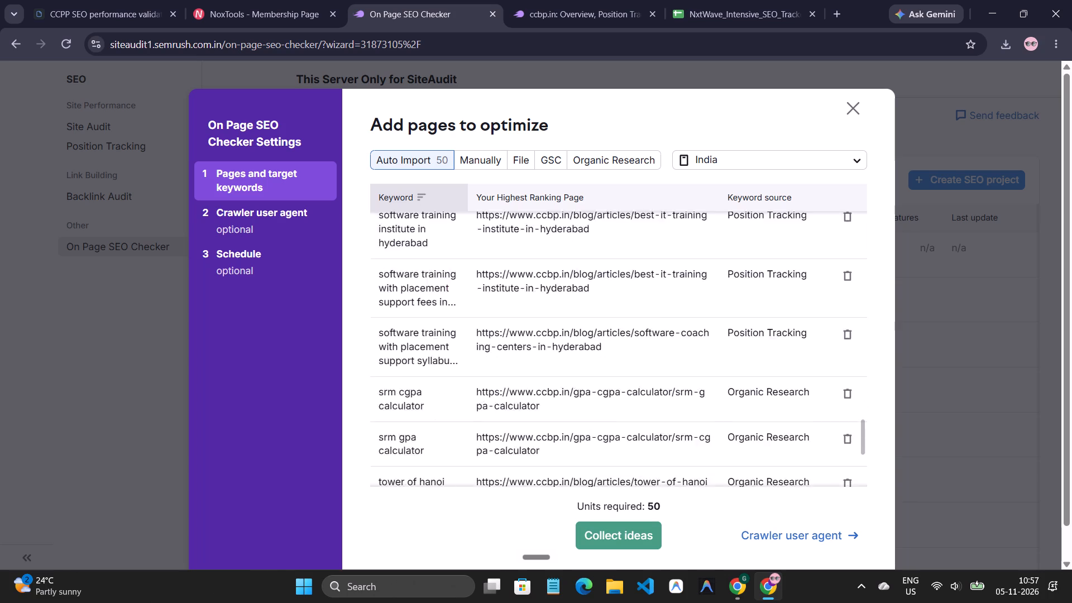
pyautogui.scroll(-13, 579, 274)
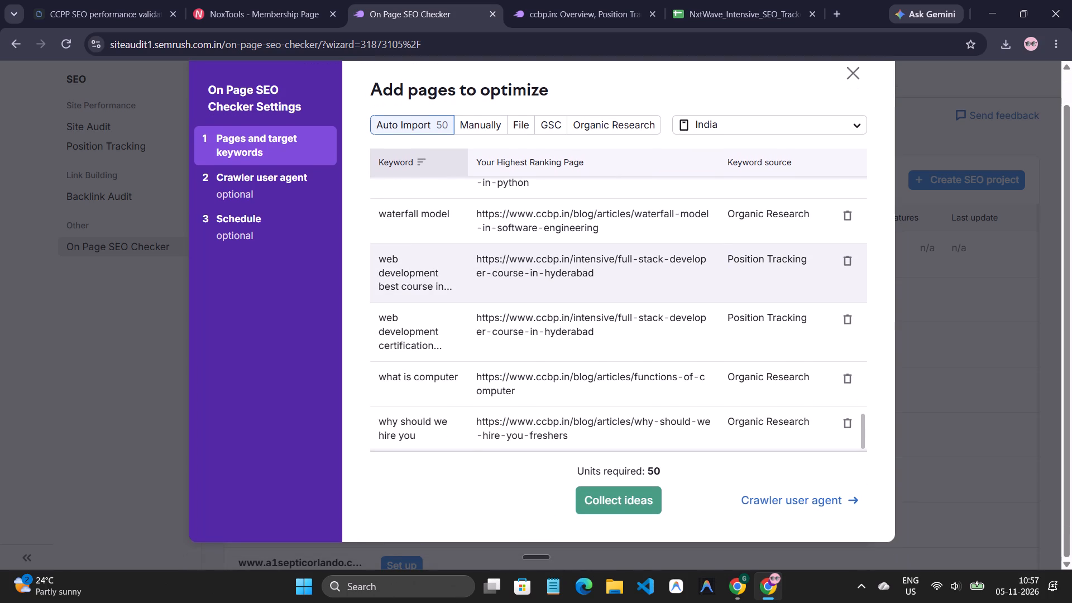
# Remove the auto-imported keywords armstrong number, aptitude questions, answer the questions about the text, assertion and reason options, and blood relation questions.
pyautogui.scroll(-1, 578, 270)
pyautogui.scroll(7, 616, 312)
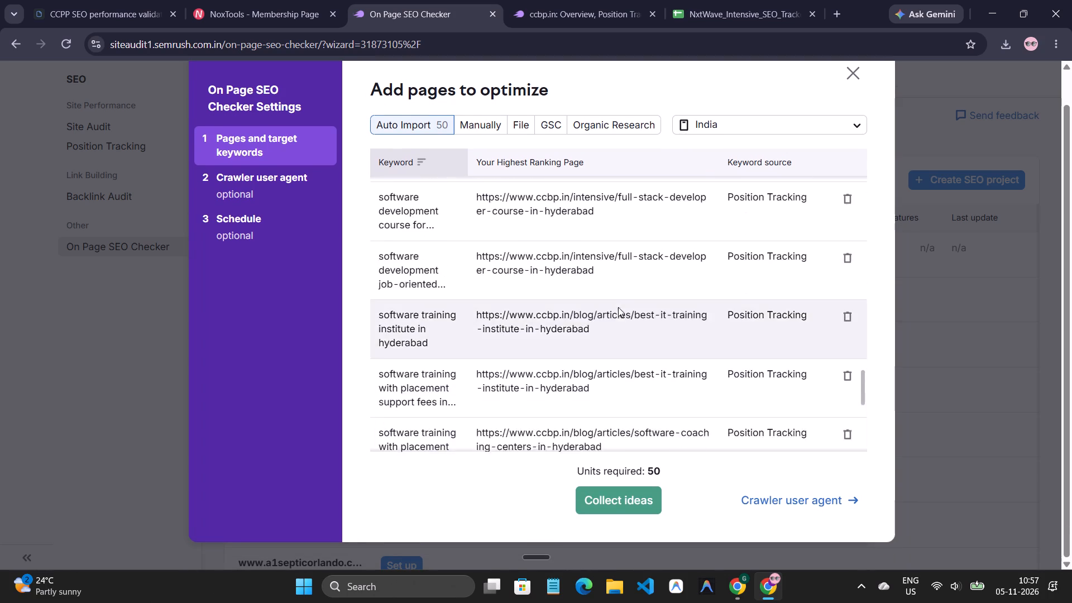
pyautogui.scroll(17, 618, 307)
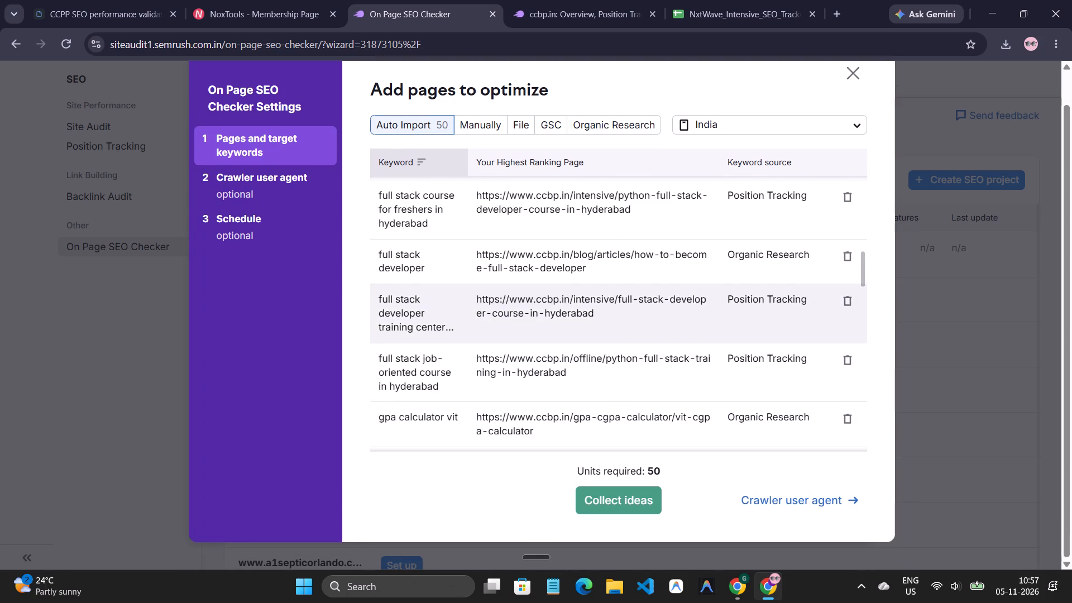
pyautogui.scroll(15, 641, 311)
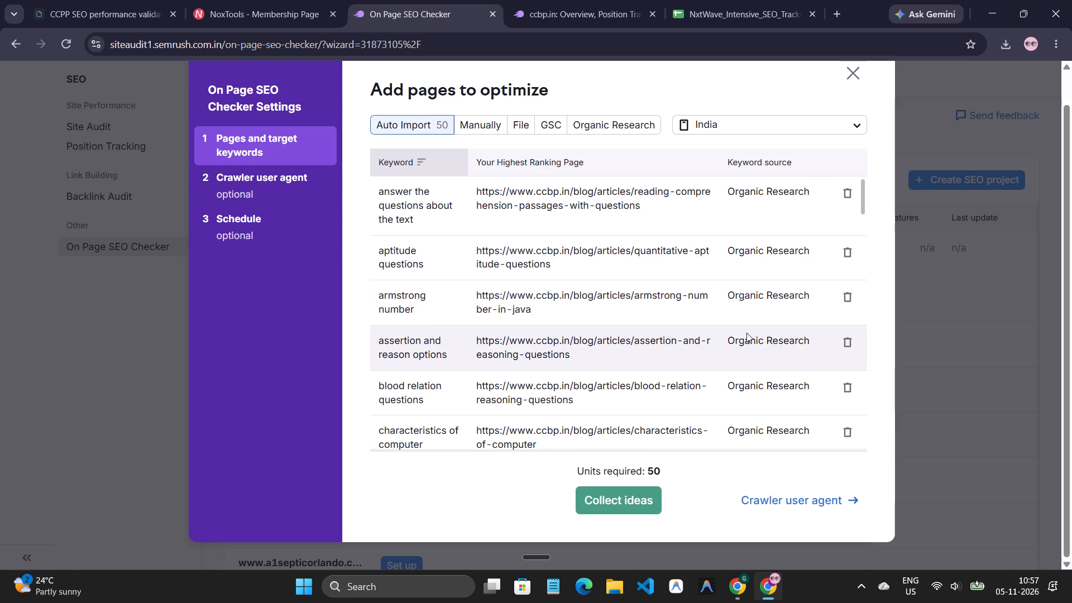
pyautogui.click(851, 299)
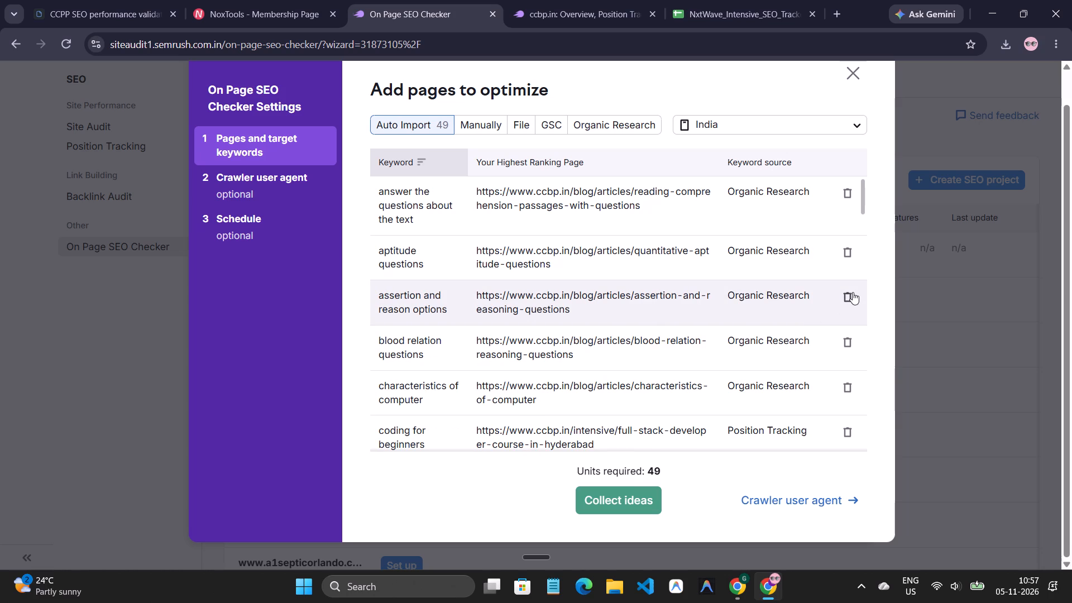
pyautogui.click(852, 259)
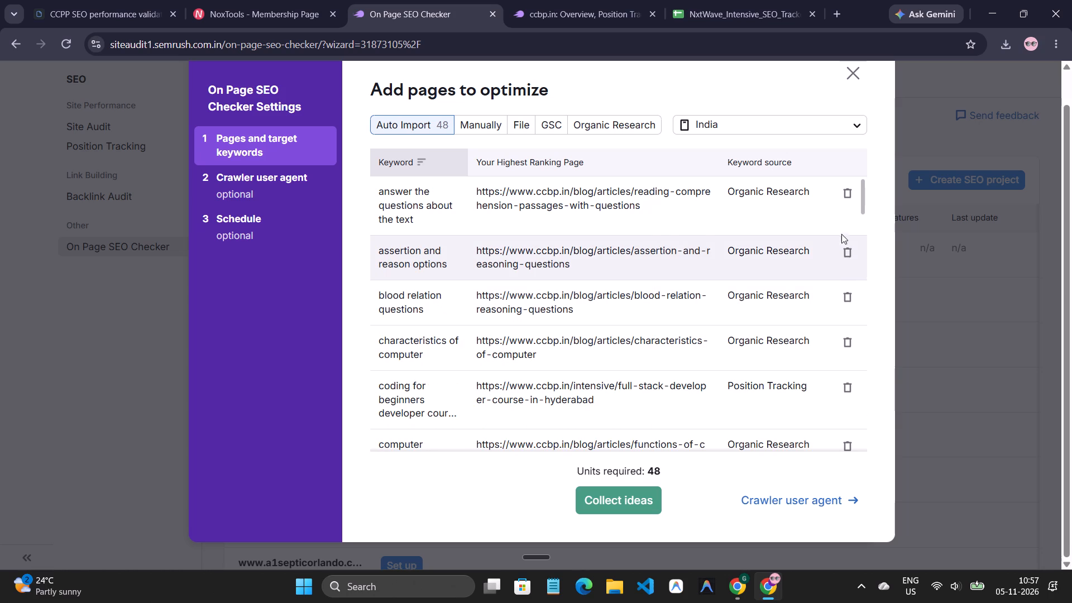
pyautogui.click(846, 197)
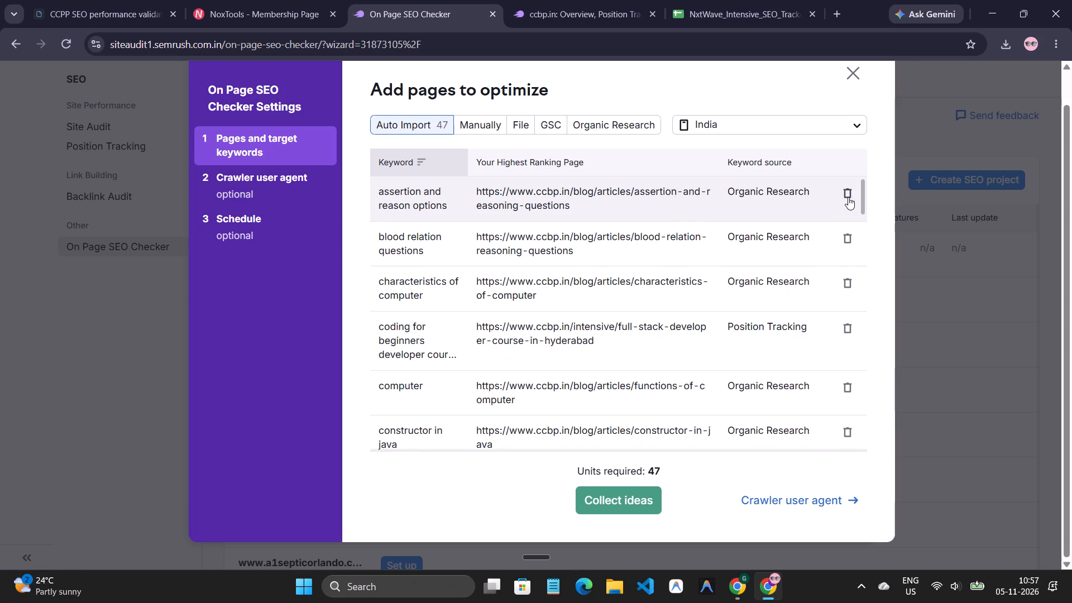
pyautogui.click(855, 193)
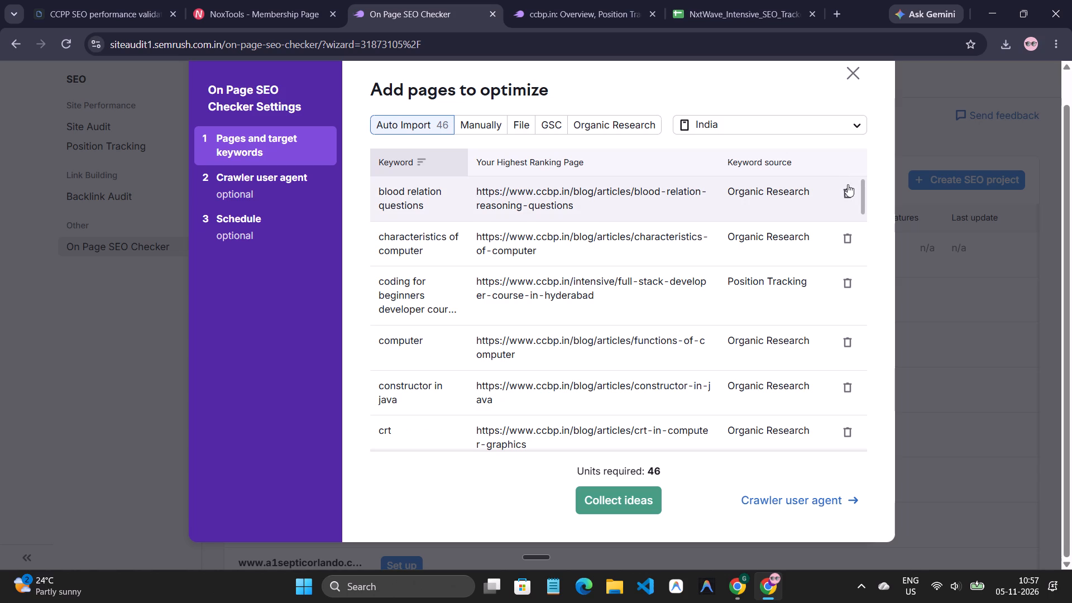
pyautogui.click(848, 186)
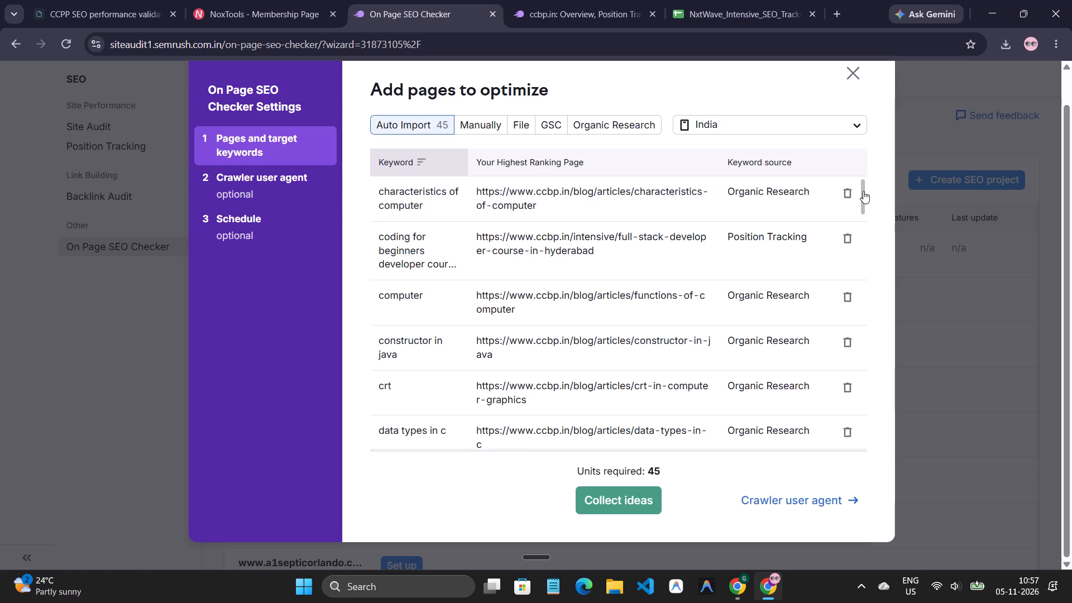
# Remove the keywords characteristics of computer, computer, constructor in java, crt, data types in c, and figure counting tricks from the import list.
pyautogui.click(861, 202)
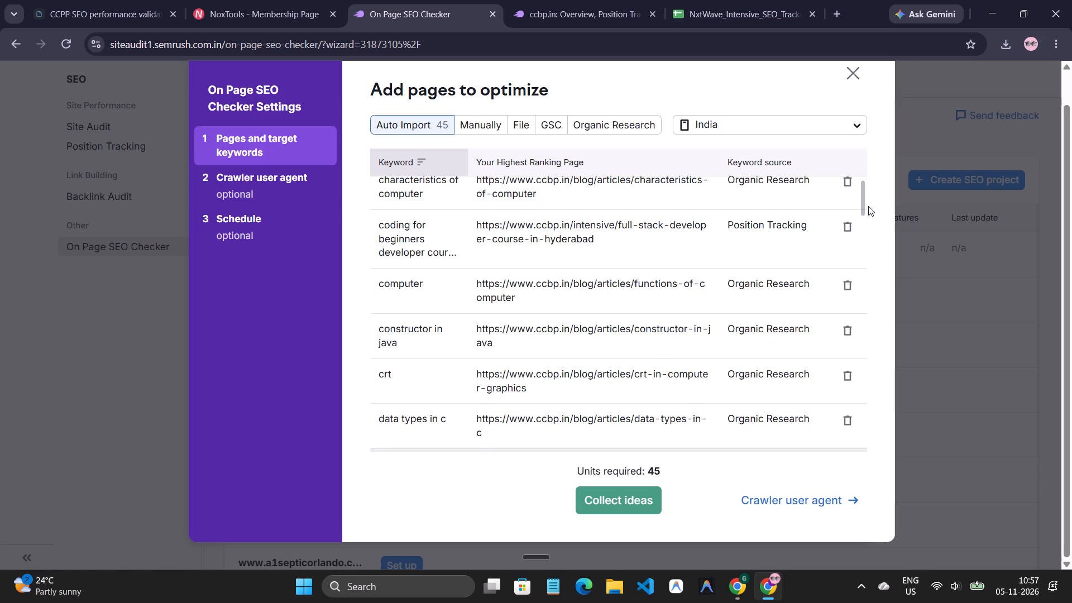
pyautogui.scroll(2, 834, 231)
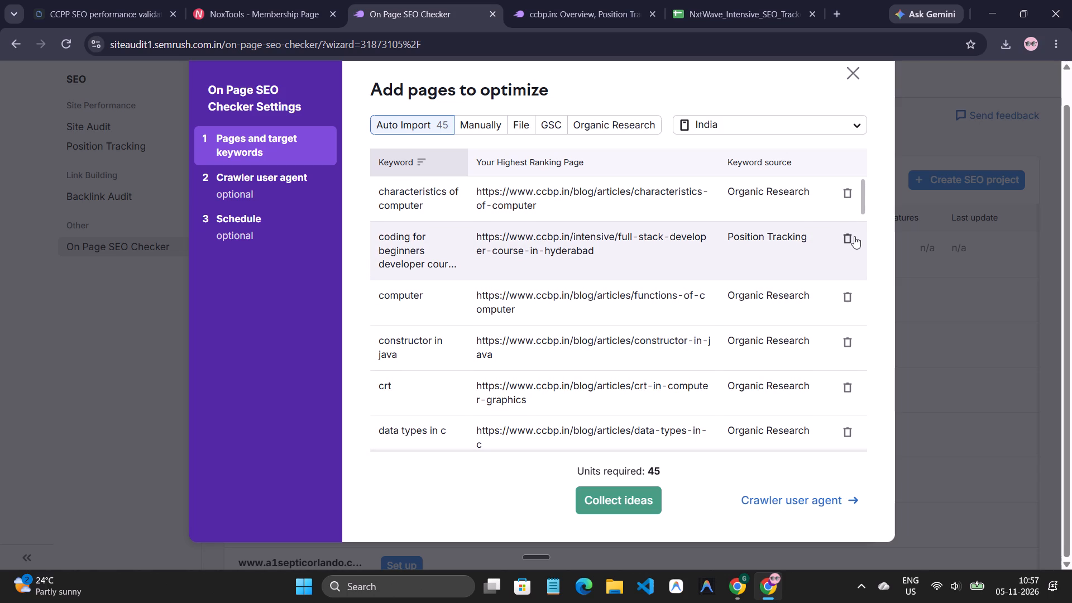
pyautogui.click(845, 195)
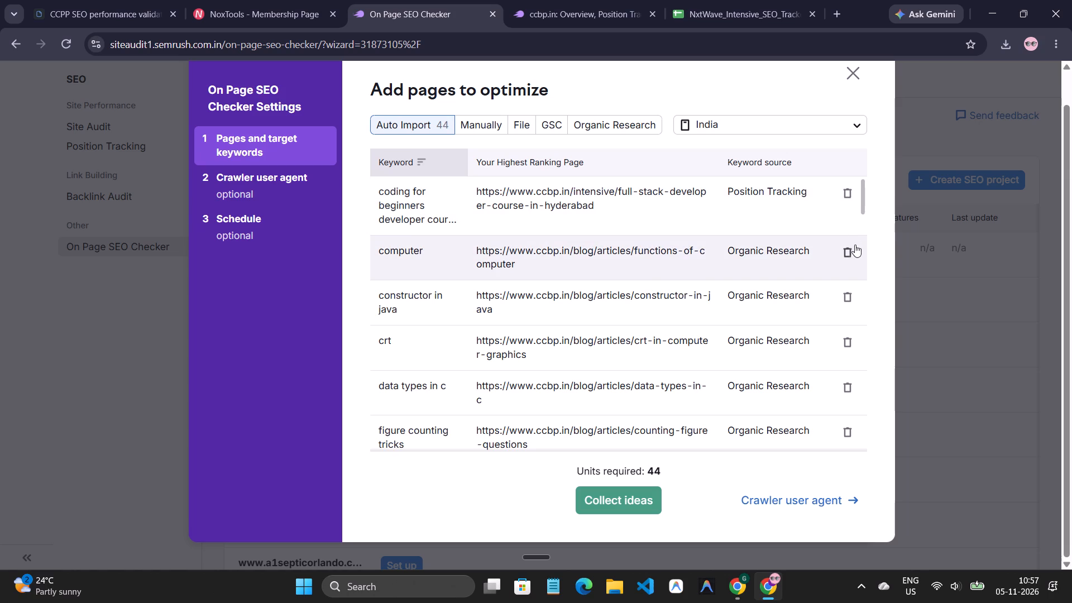
pyautogui.click(852, 256)
pyautogui.click(843, 253)
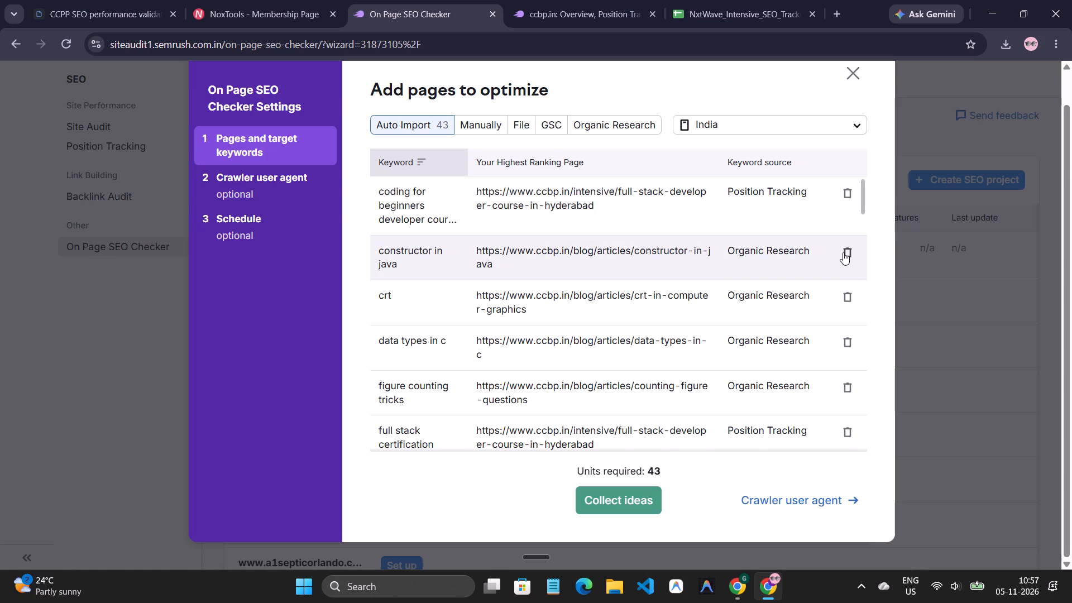
pyautogui.click(847, 248)
pyautogui.click(851, 247)
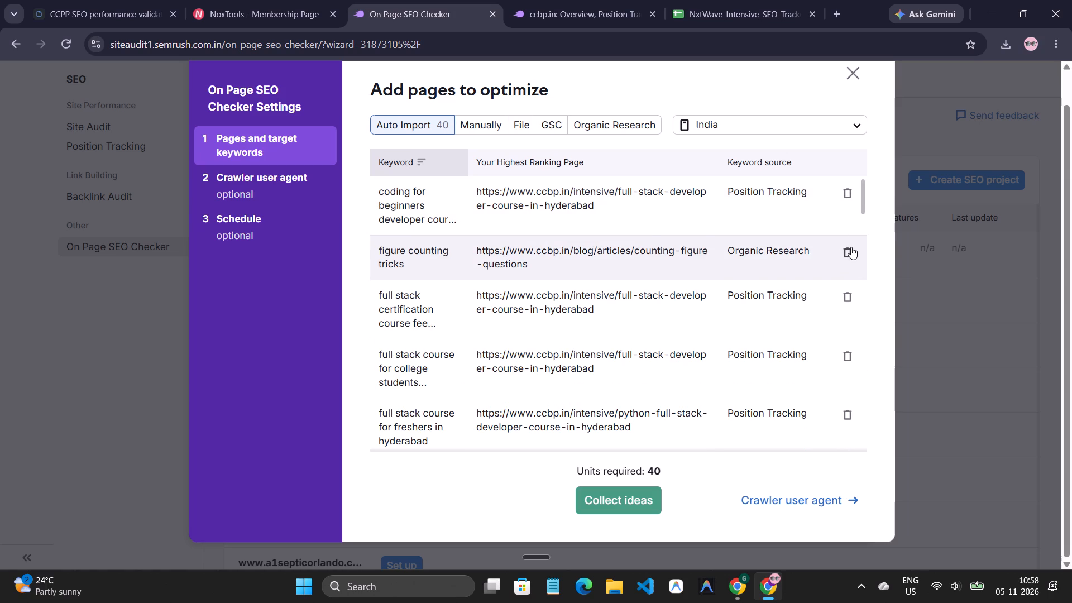
pyautogui.click(853, 246)
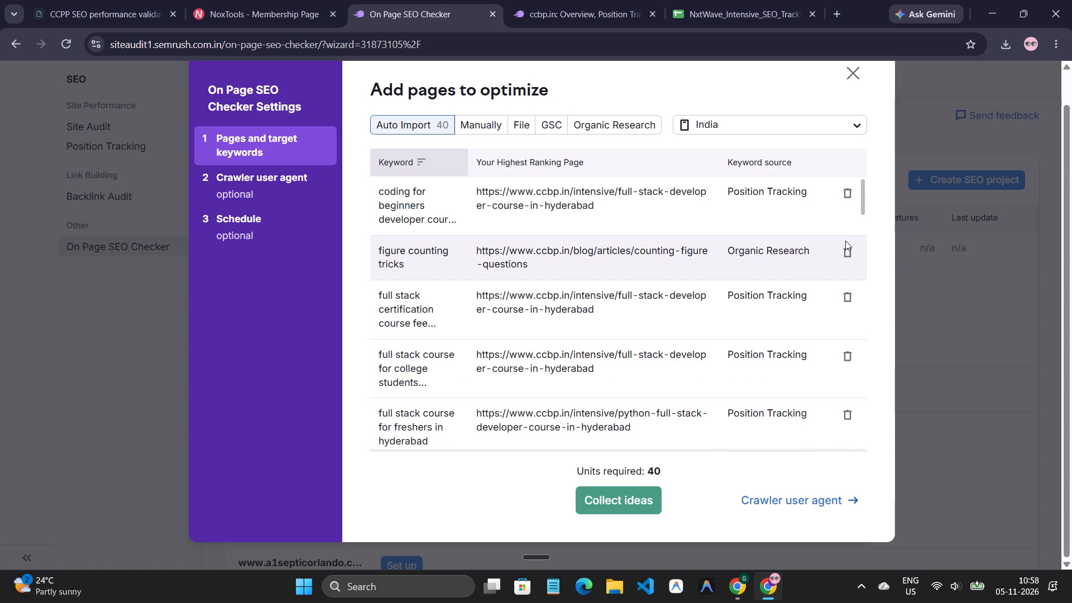
pyautogui.click(846, 242)
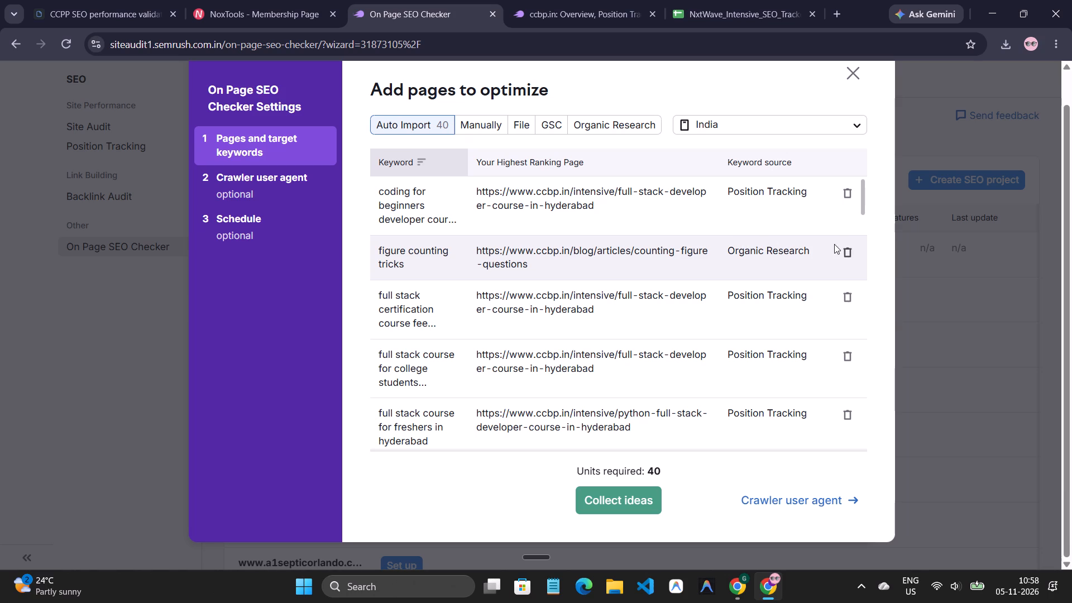
pyautogui.click(831, 242)
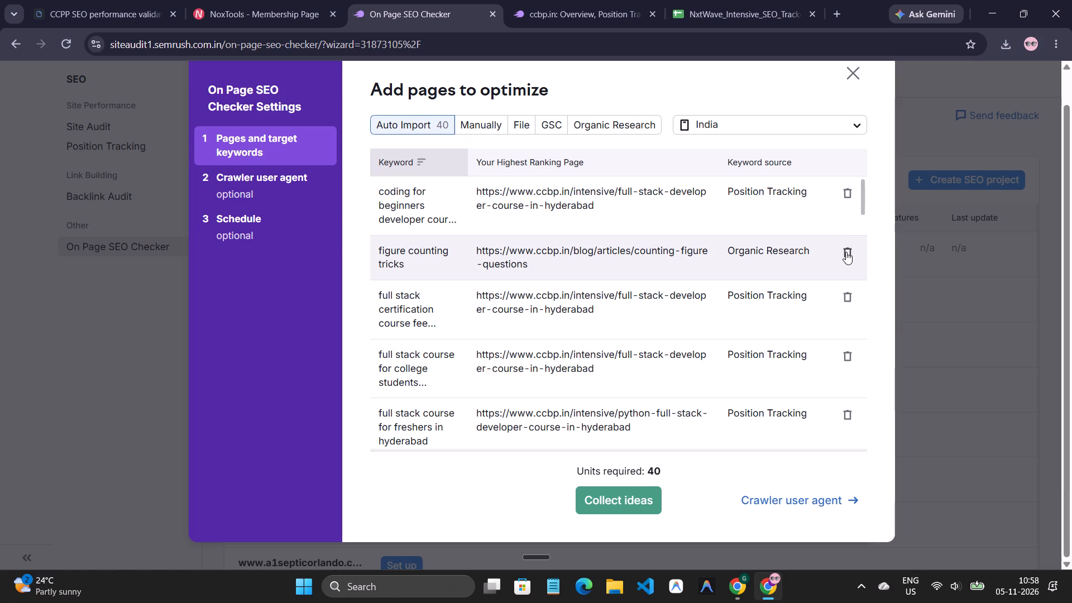
pyautogui.click(844, 251)
# Review the remaining auto-imported keywords, their highest ranking pages and keyword sources through to the end of the list.
pyautogui.scroll(-8, 766, 265)
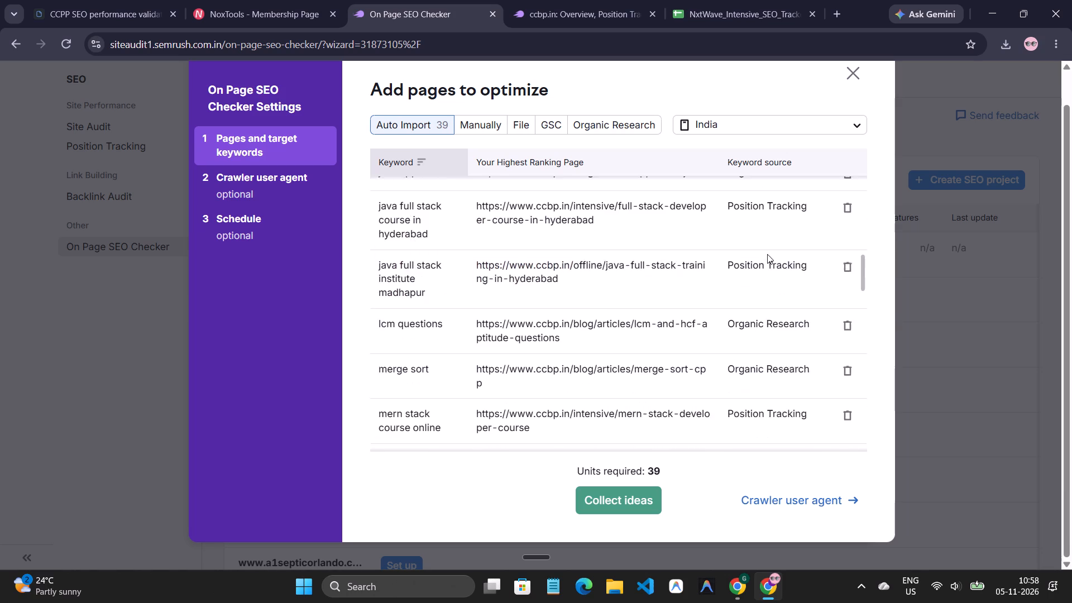
pyautogui.scroll(2, 772, 254)
pyautogui.scroll(-3, 772, 253)
pyautogui.scroll(1, 787, 264)
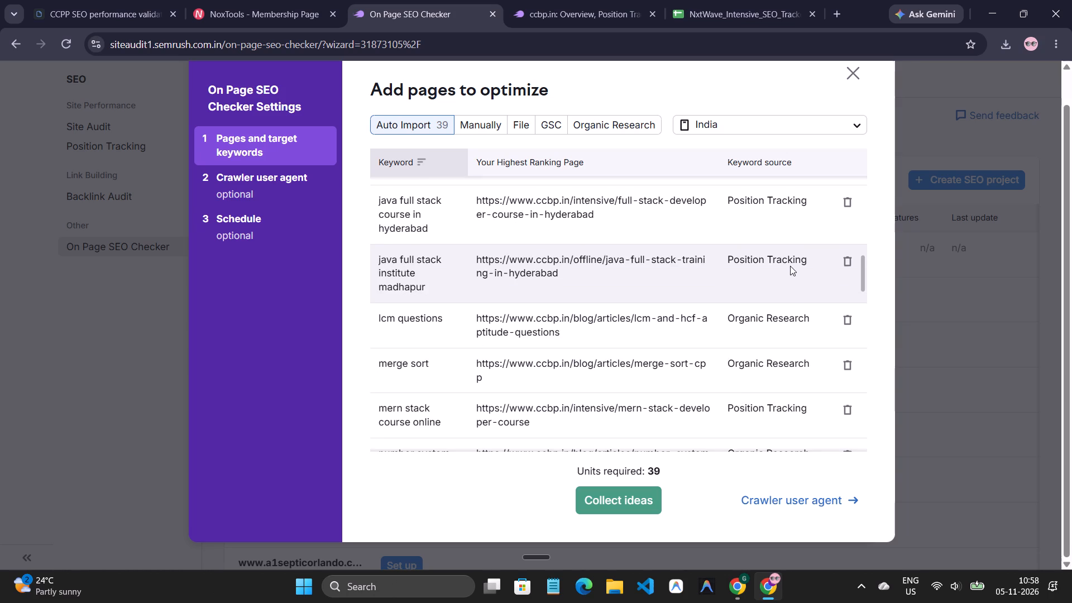
pyautogui.scroll(2, 789, 265)
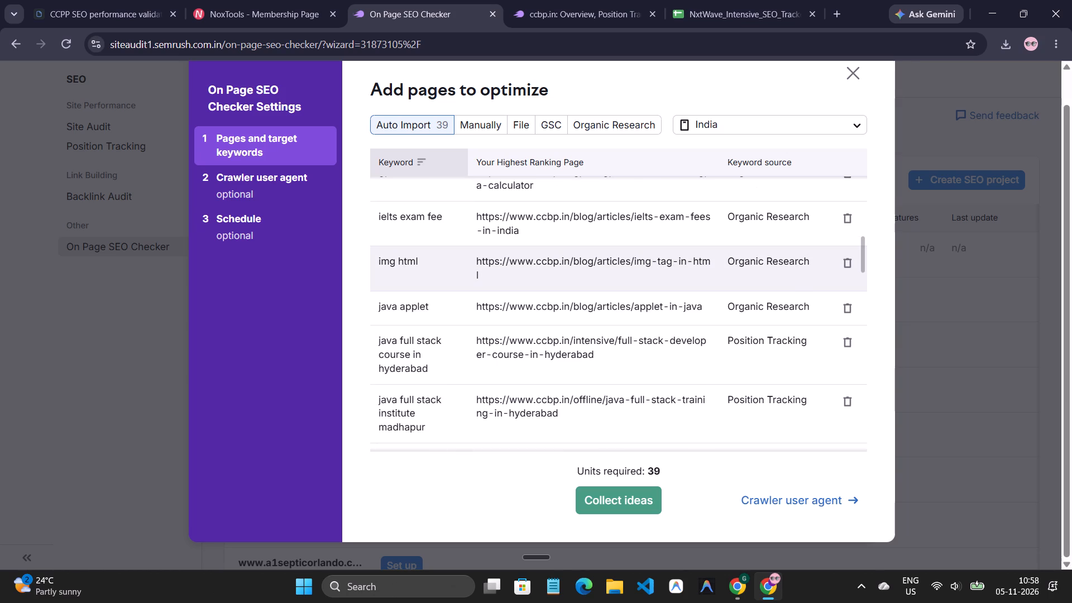
pyautogui.scroll(1, 809, 289)
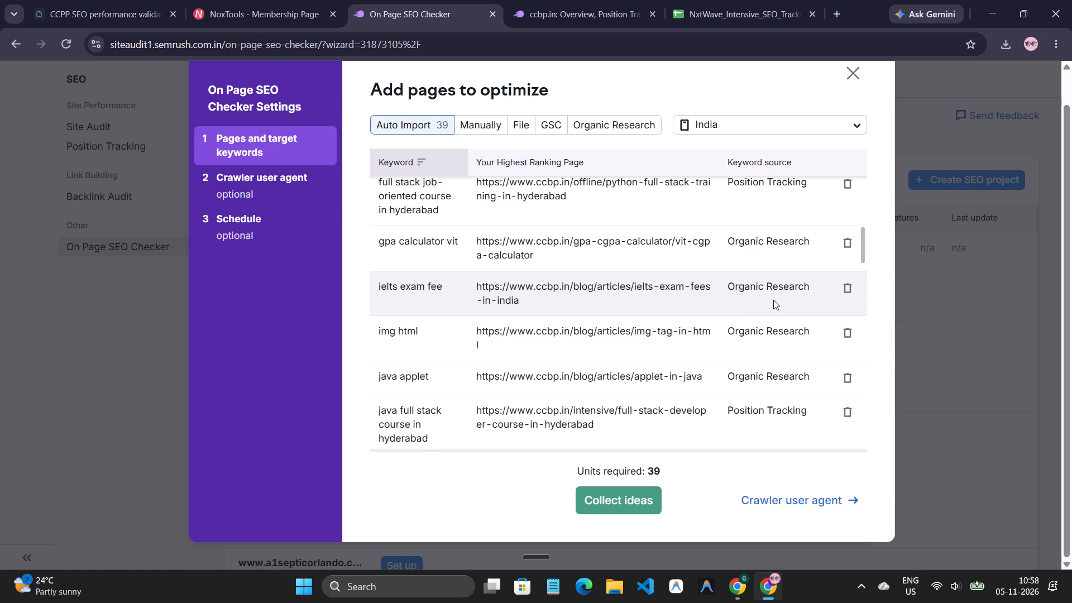
pyautogui.scroll(1, 778, 303)
pyautogui.scroll(-8, 780, 301)
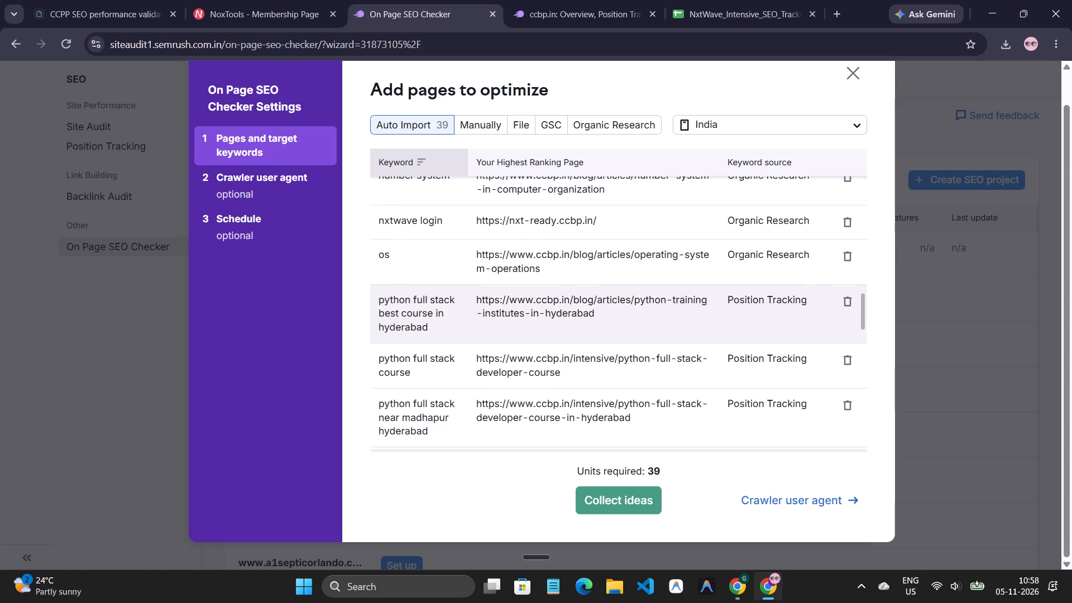
pyautogui.scroll(-16, 782, 301)
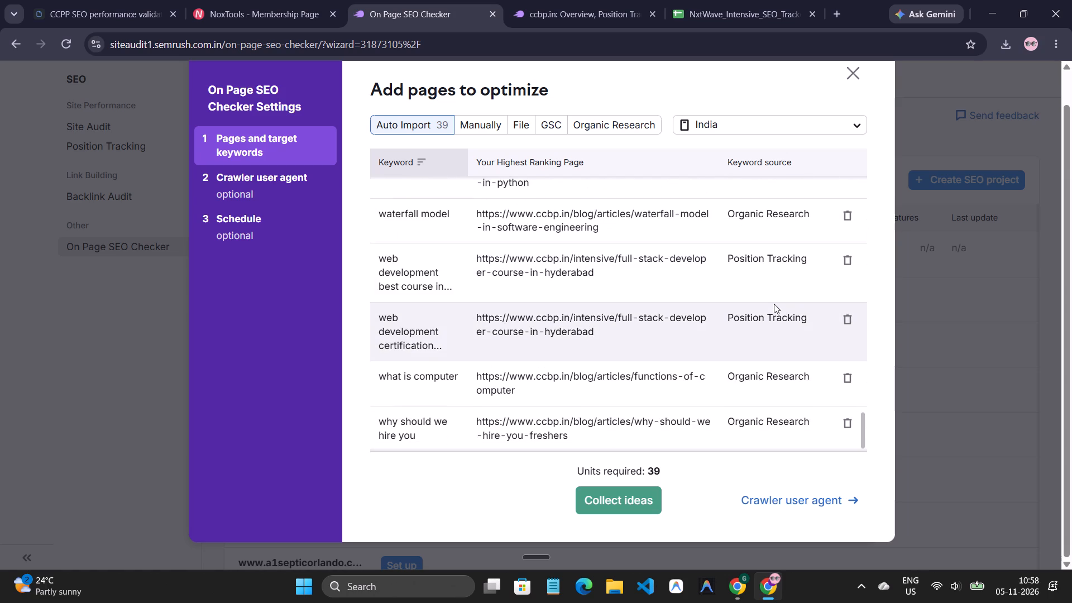
pyautogui.scroll(-3, 774, 304)
pyautogui.scroll(-1, 795, 362)
# Continue to the crawler user agent settings and set the user agent to GoogleBot-Desktop.
pyautogui.click(805, 492)
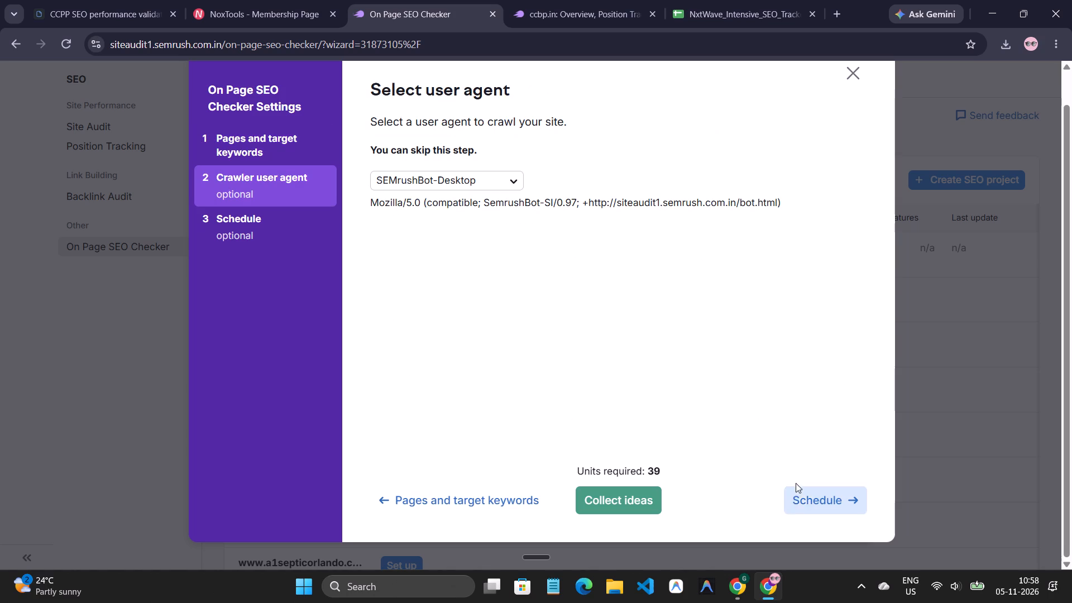
pyautogui.click(484, 190)
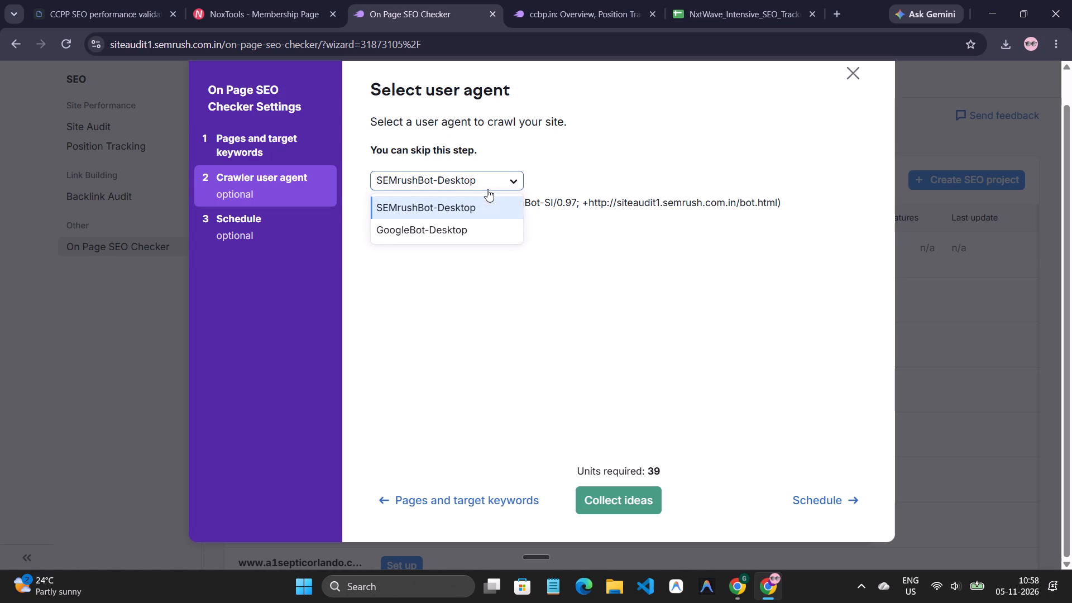
pyautogui.click(490, 227)
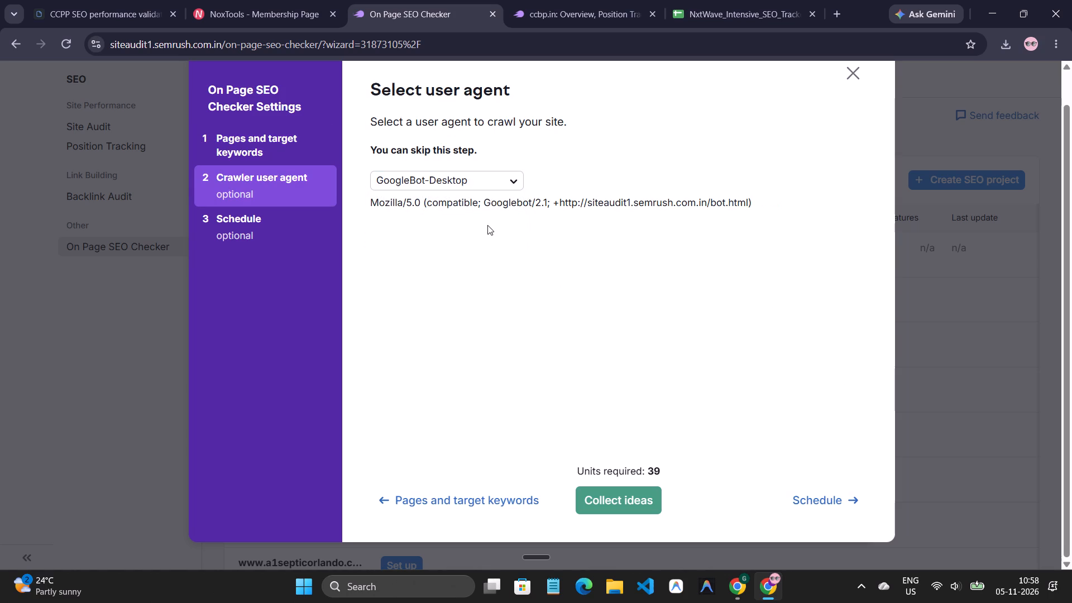
pyautogui.click(496, 179)
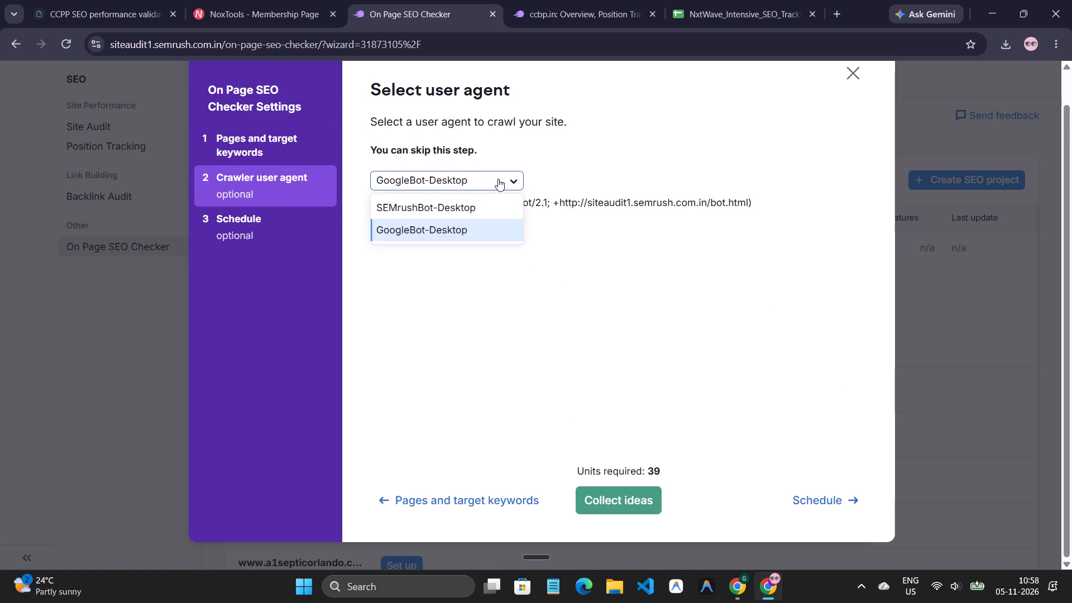
pyautogui.click(501, 177)
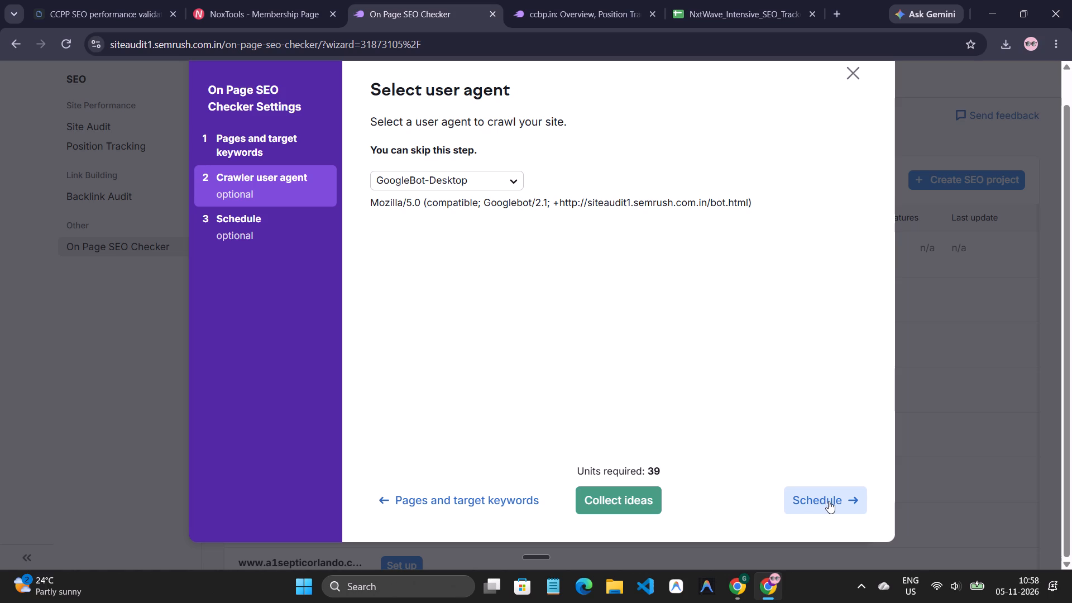
# Set the schedule for re-collecting ideas to Never and start collecting ideas for ccbp.in.
pyautogui.click(268, 233)
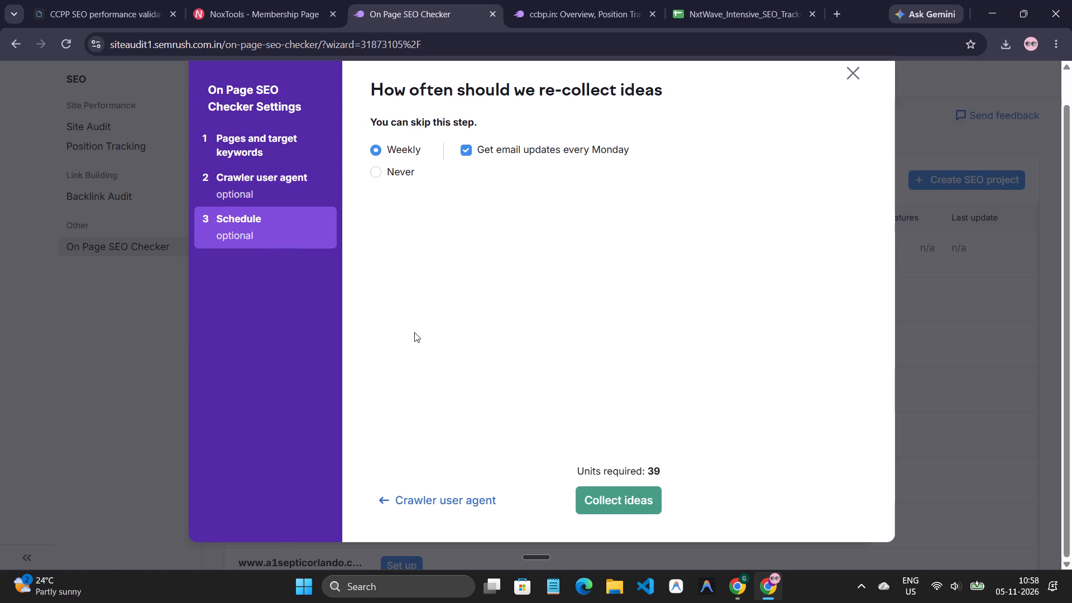
pyautogui.scroll(-1, 257, 262)
pyautogui.click(393, 175)
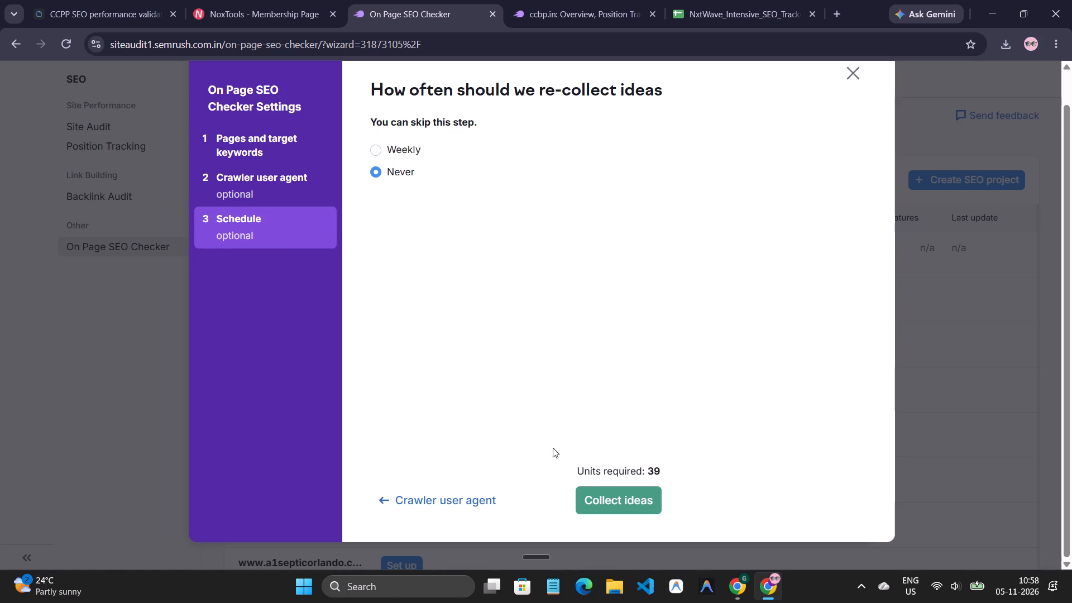
pyautogui.click(597, 501)
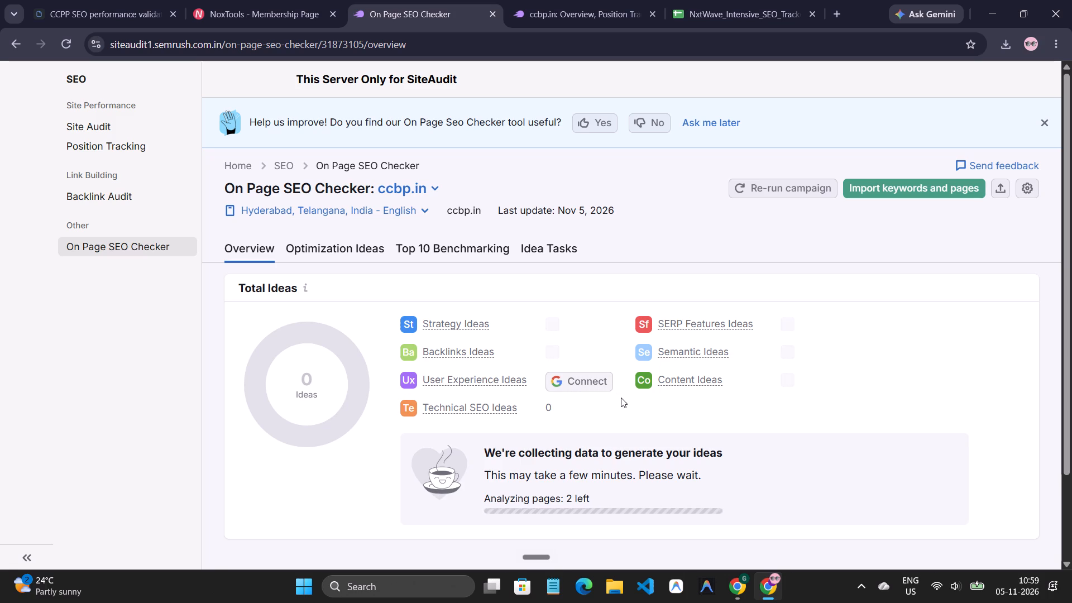
# Examine the ccbp.in On Page SEO Checker overview, including the total ideas by category and the top pages to optimize.
pyautogui.scroll(-2, 617, 399)
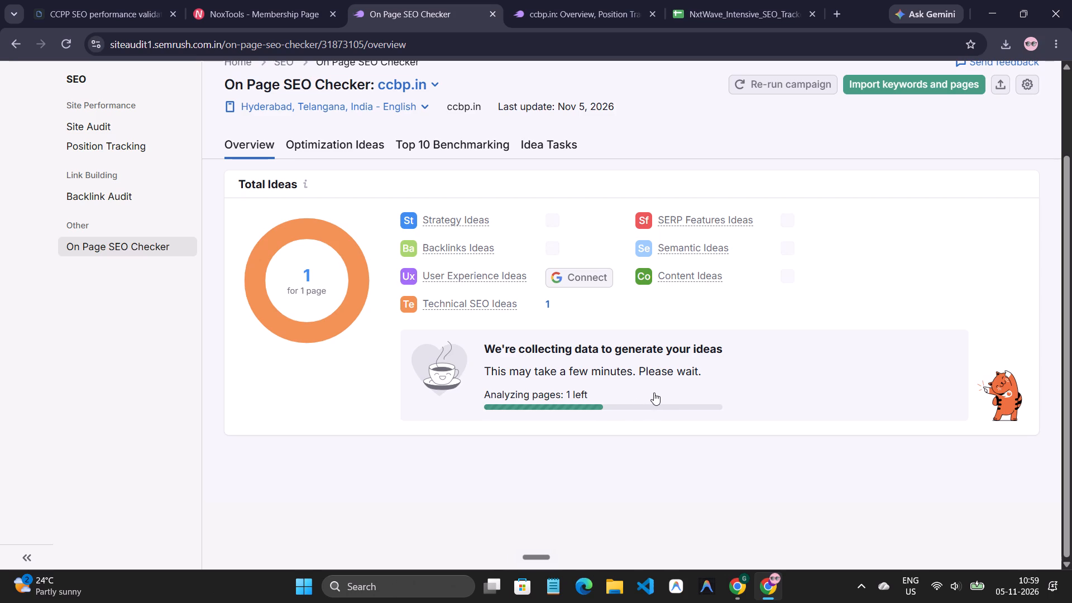
pyautogui.scroll(1, 675, 403)
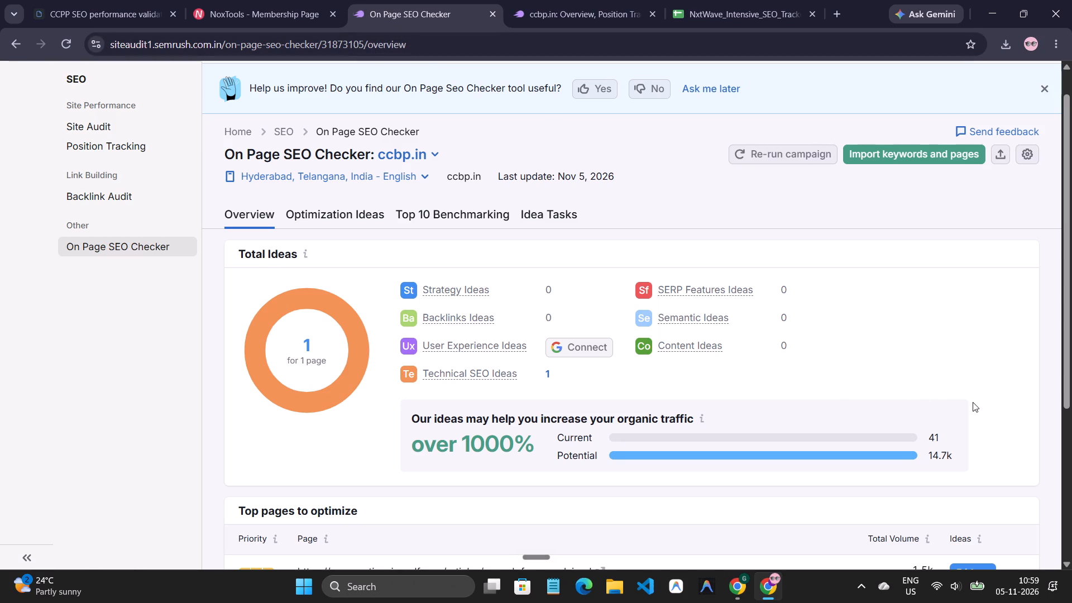
pyautogui.scroll(-2, 973, 386)
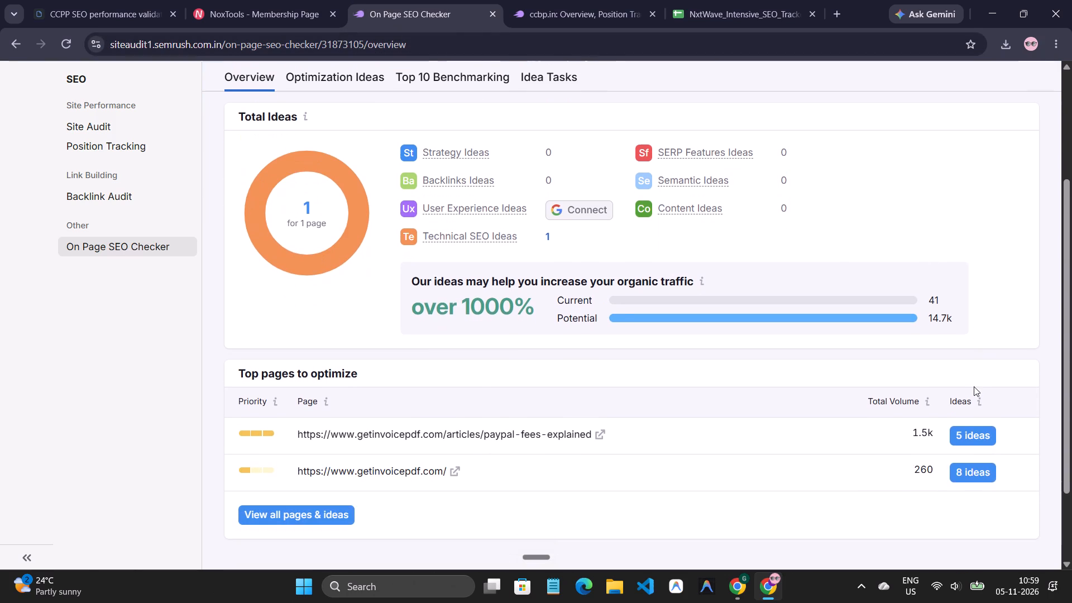
# Review the Optimization Ideas list, the Top 10 Benchmarking SERP analysis and the available sources for importing keywords and pages.
pyautogui.scroll(-1, 971, 383)
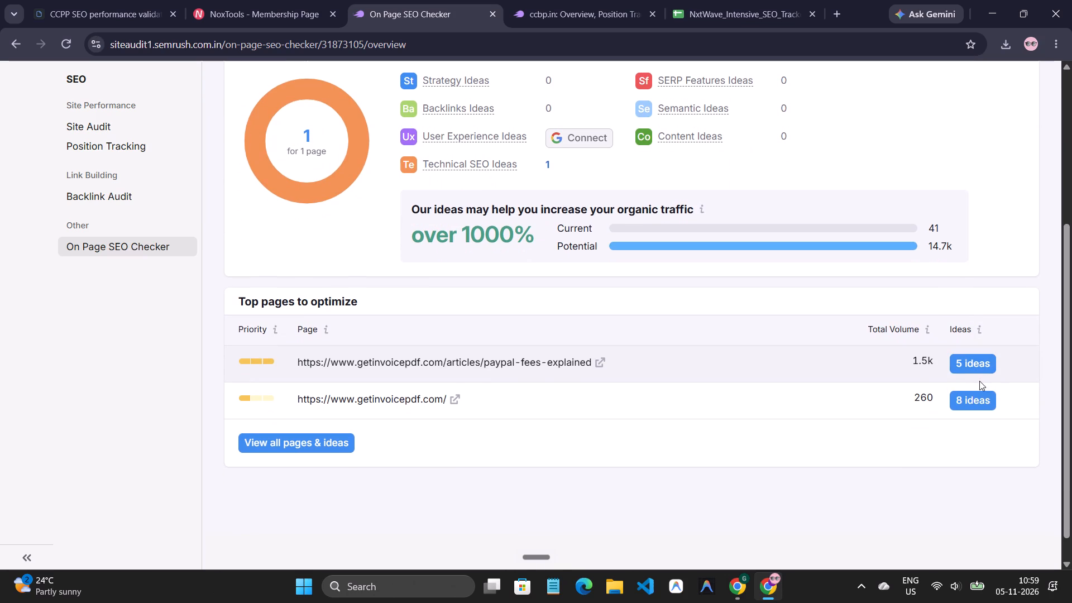
pyautogui.scroll(5, 966, 377)
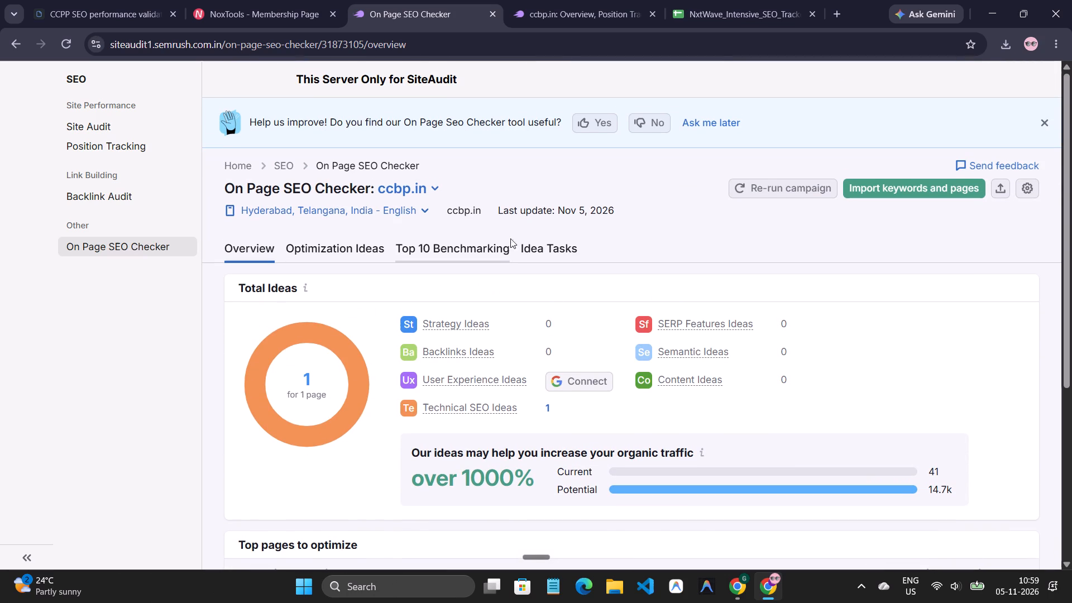
pyautogui.click(357, 242)
pyautogui.click(424, 244)
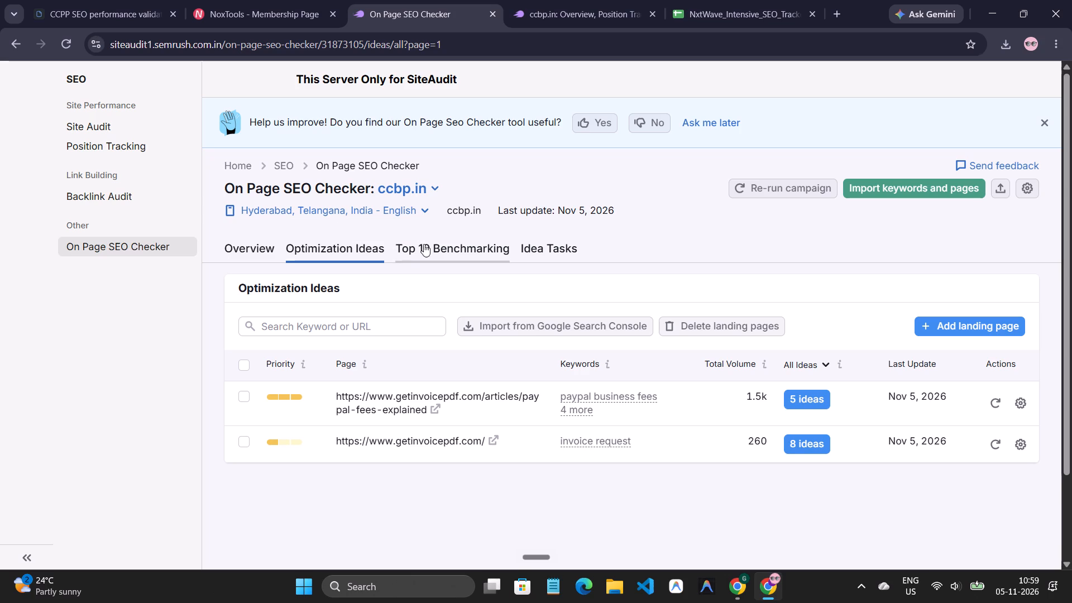
pyautogui.scroll(-1, 484, 261)
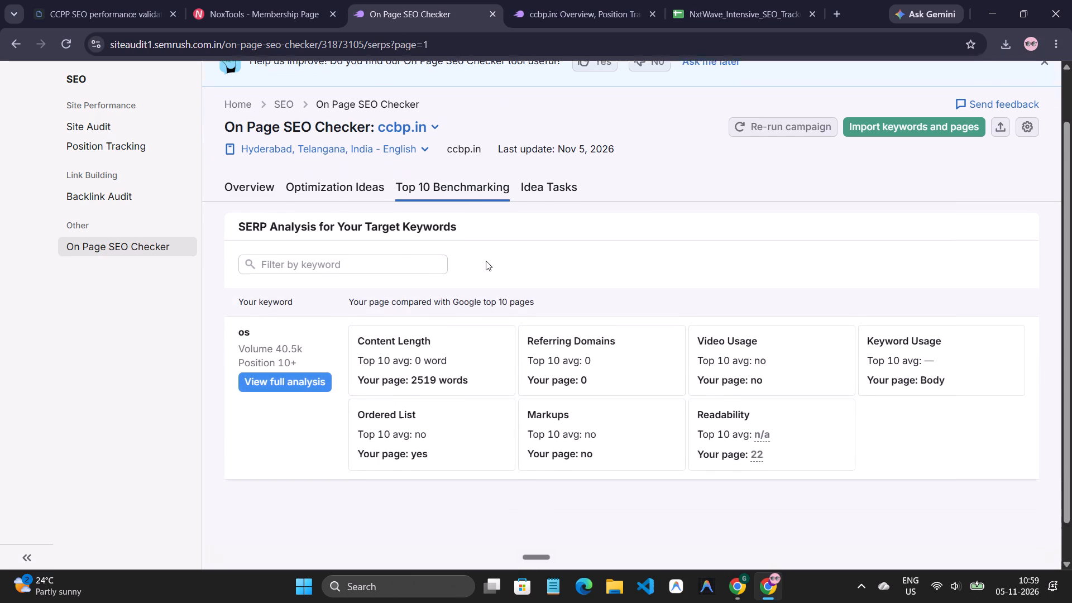
pyautogui.scroll(-1, 486, 261)
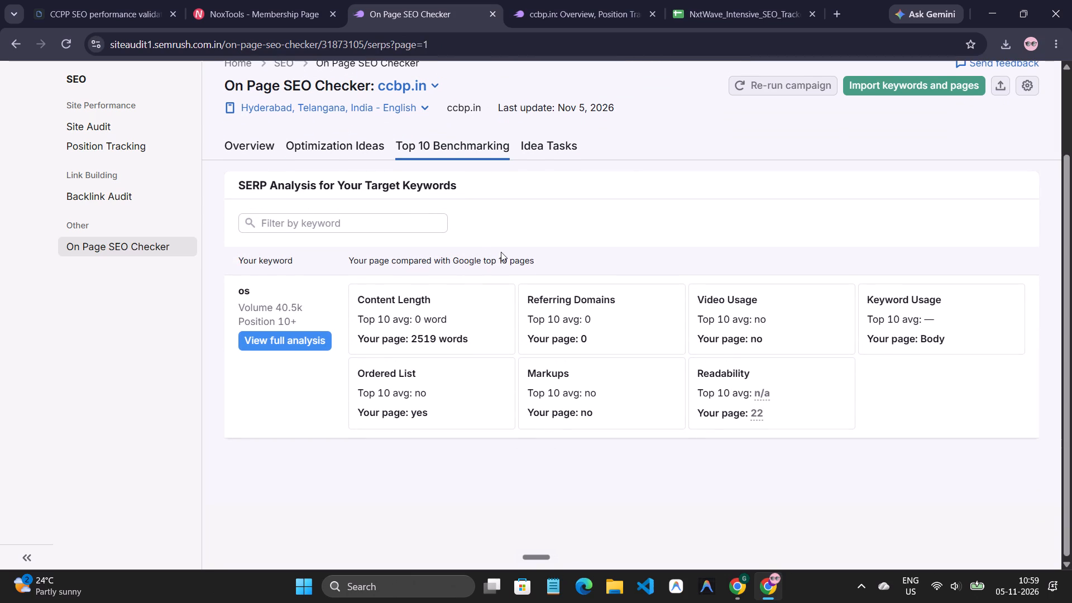
pyautogui.scroll(2, 508, 255)
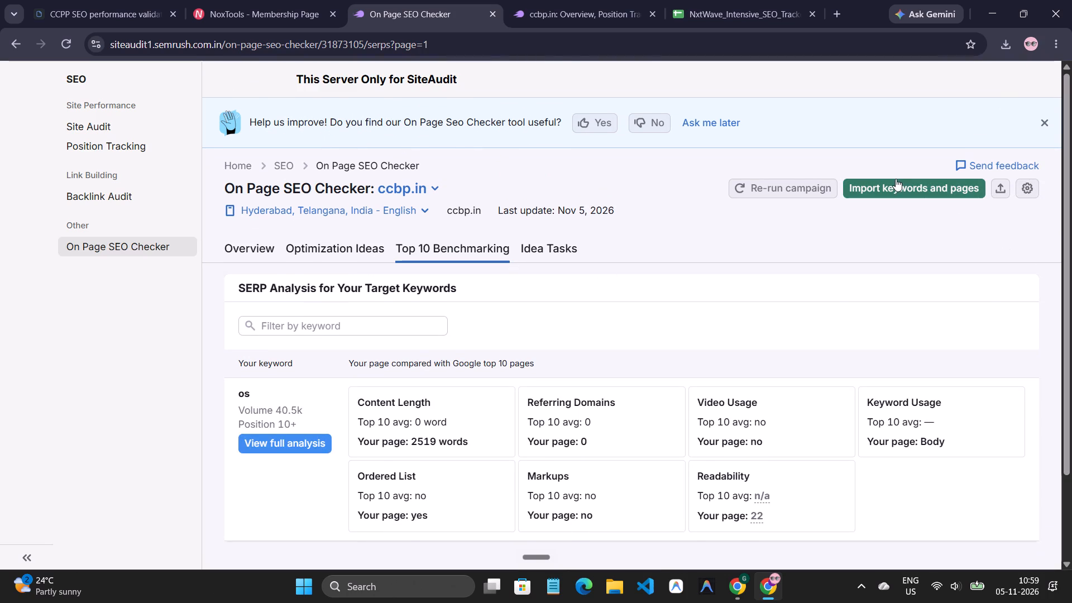
pyautogui.click(894, 178)
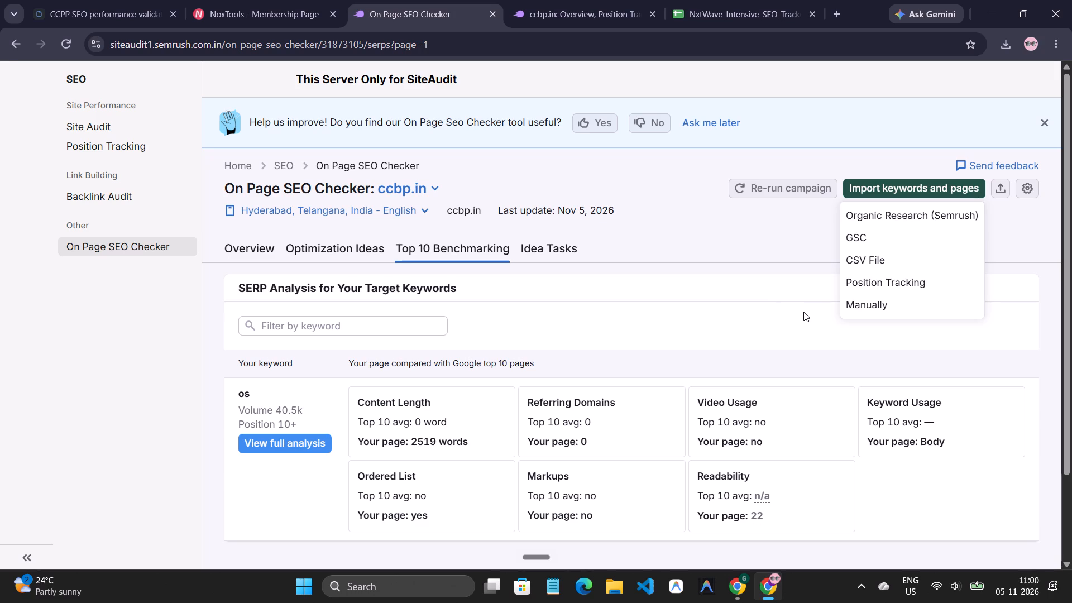
pyautogui.click(747, 307)
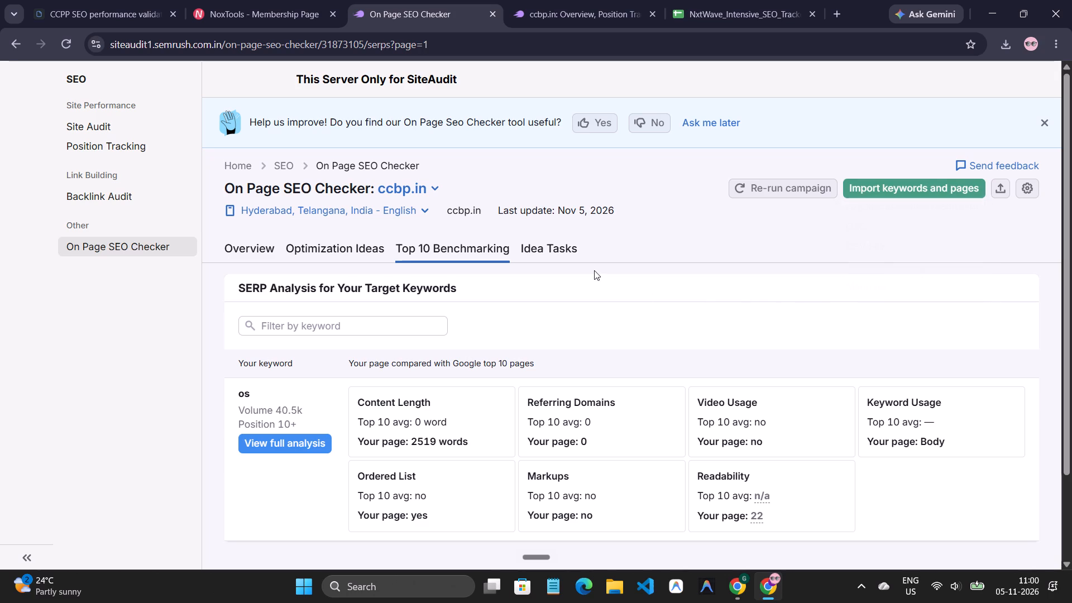
# Examine the Idea Tasks report, including each task's category, idea, page, keyword and status.
pyautogui.click(530, 245)
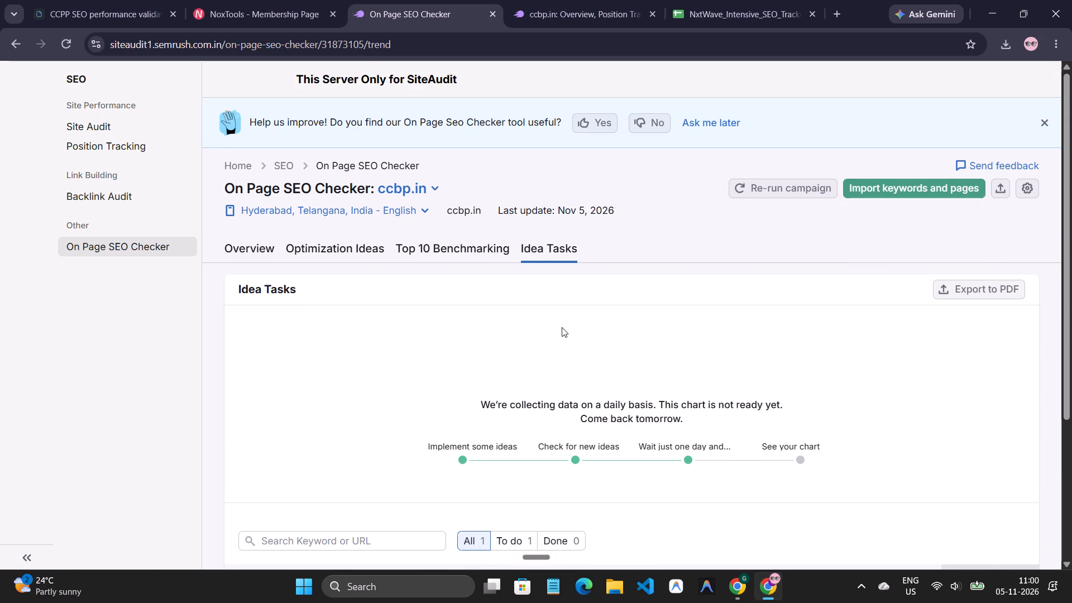
pyautogui.scroll(-2, 562, 327)
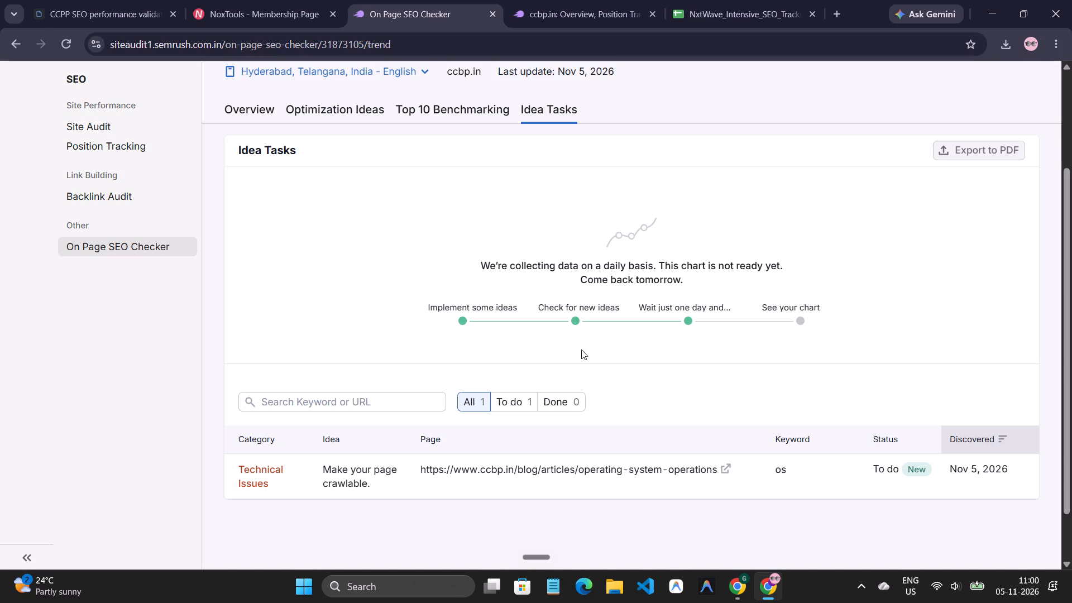
pyautogui.scroll(1, 573, 351)
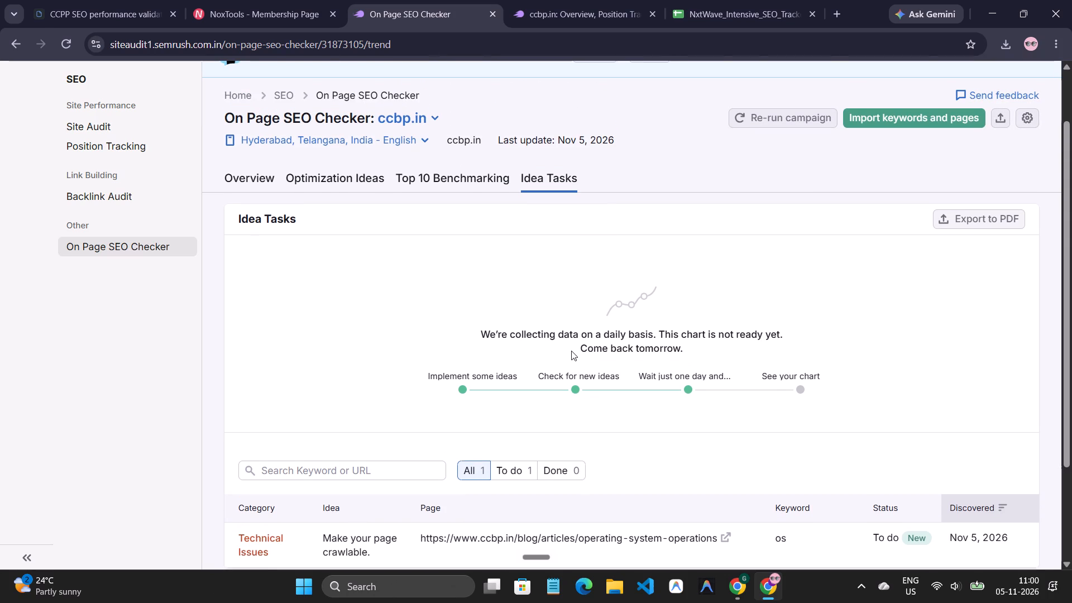
pyautogui.scroll(2, 572, 346)
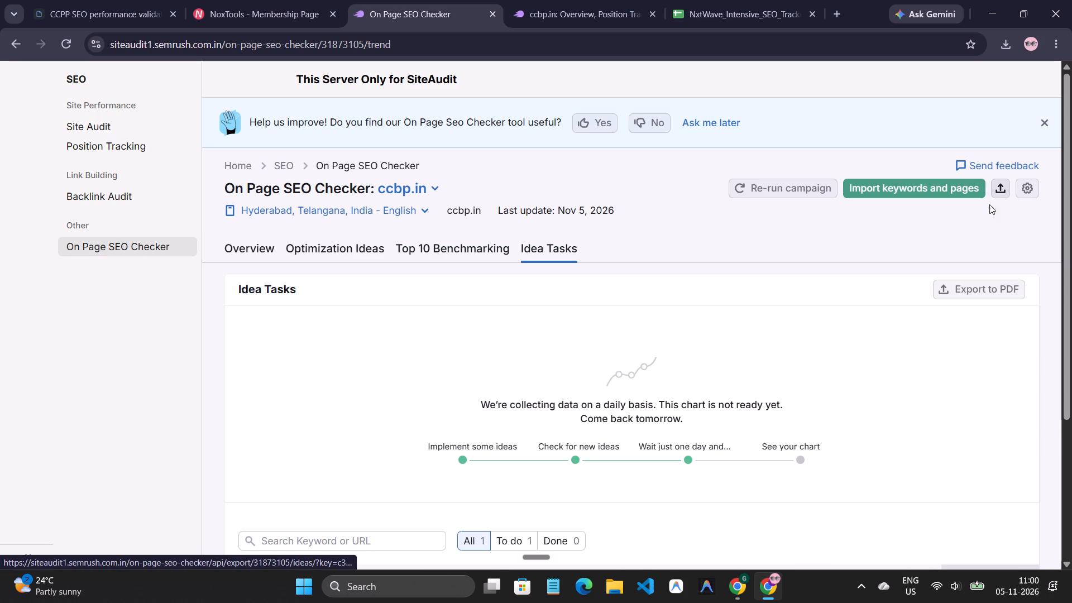
# Recheck the Top 10 Benchmarking and Optimization Ideas reports and return to the campaign overview.
pyautogui.click(460, 251)
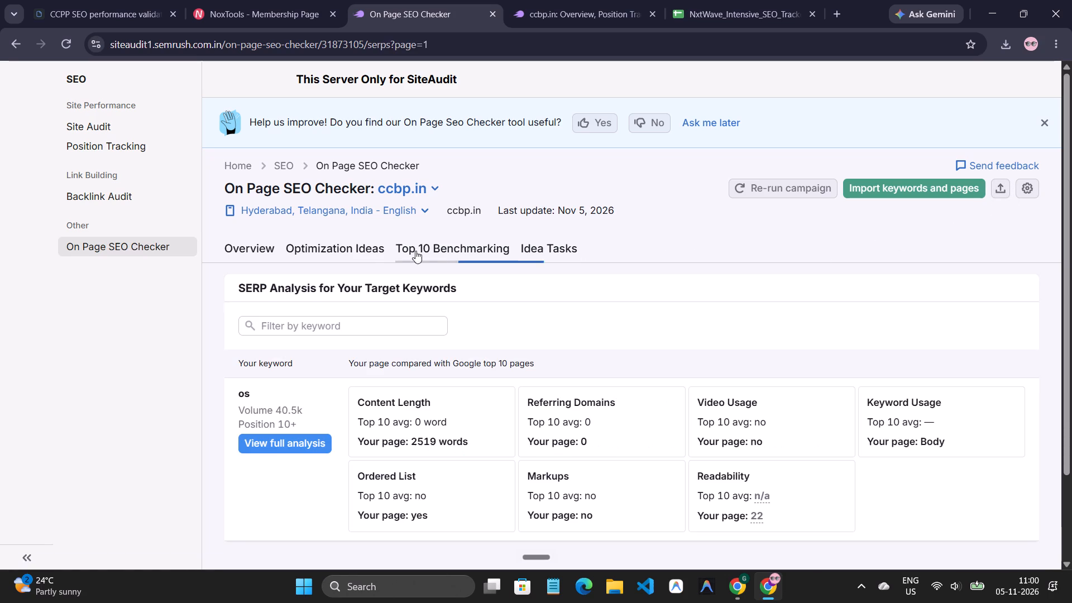
pyautogui.moveTo(352, 247); pyautogui.dragTo(359, 249)
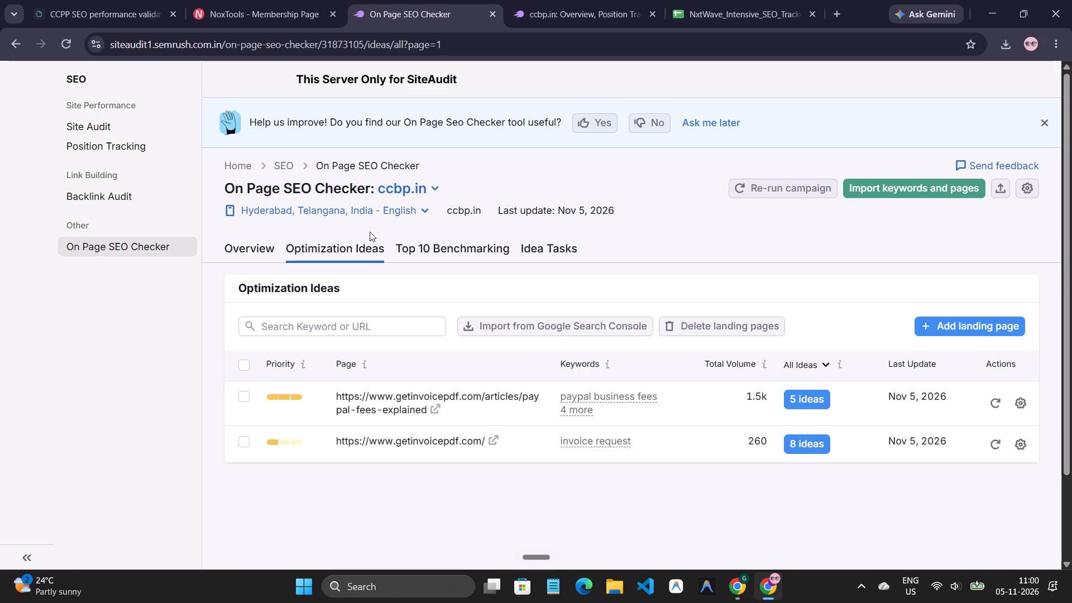
pyautogui.click(464, 208)
pyautogui.click(272, 256)
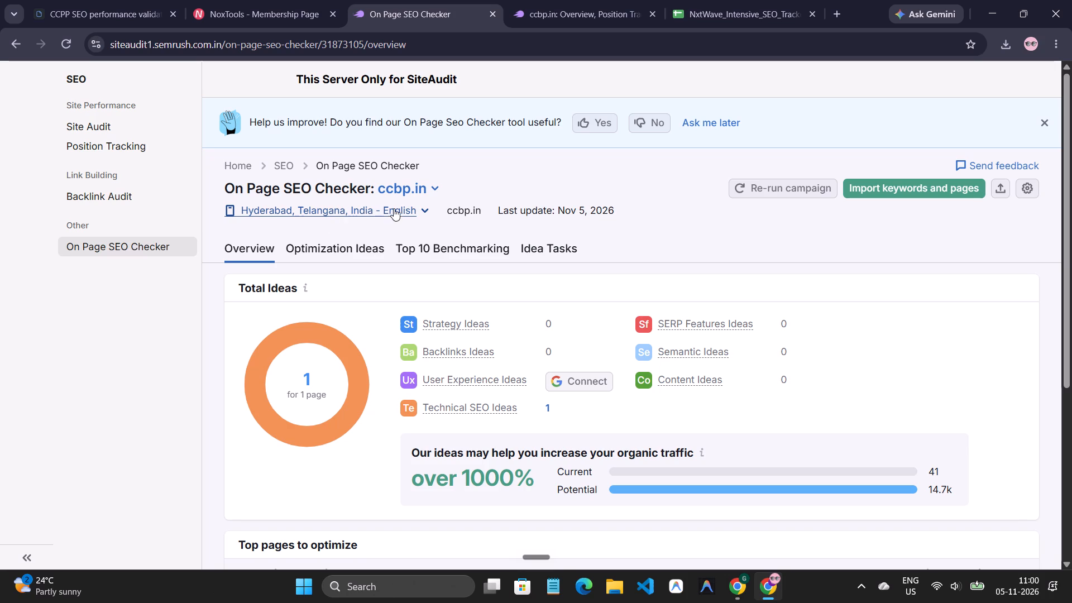
# Check the campaign's Change targeting settings for location, language and device, and leave them without saving.
pyautogui.click(430, 209)
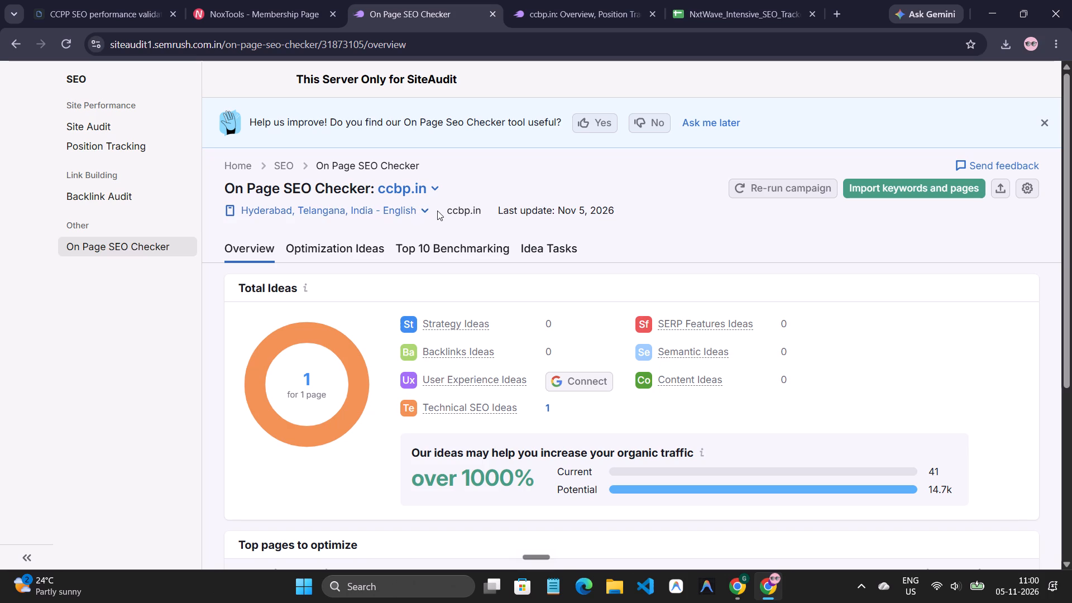
pyautogui.click(428, 212)
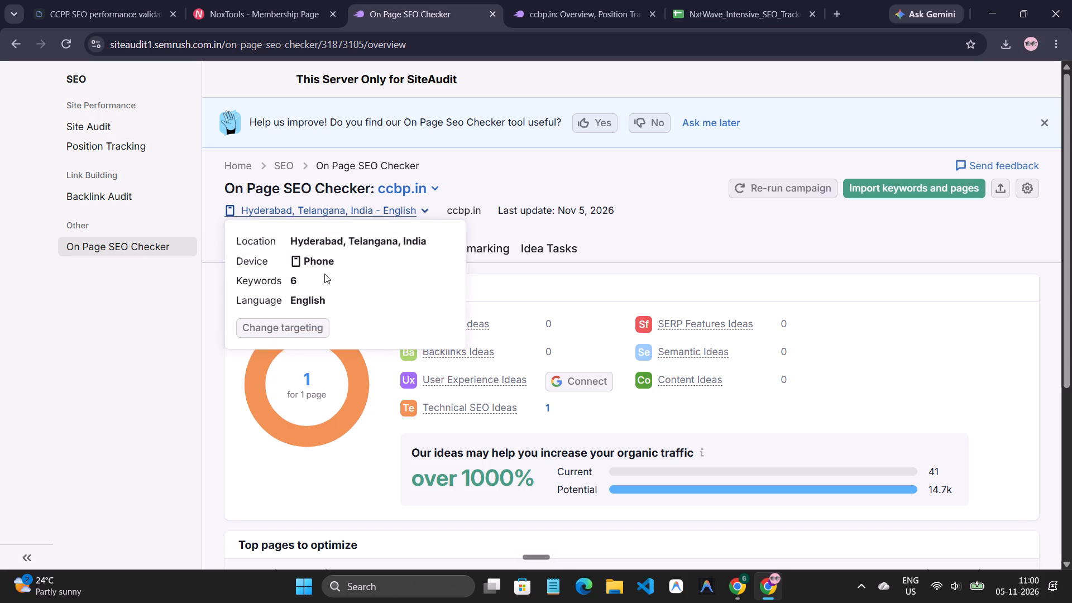
pyautogui.click(298, 327)
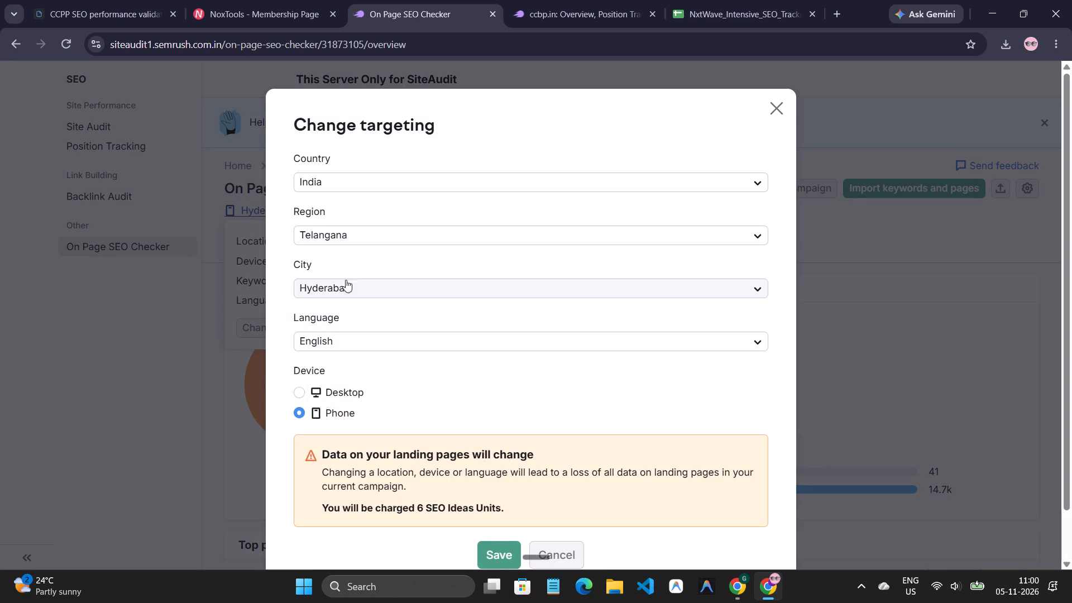
pyautogui.scroll(-3, 336, 272)
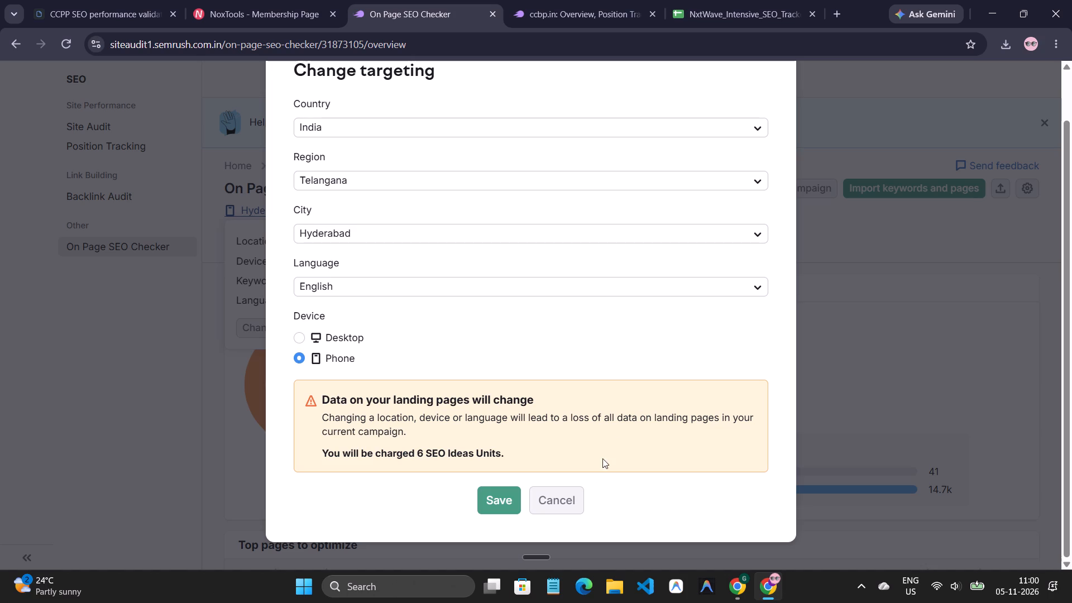
pyautogui.click(559, 497)
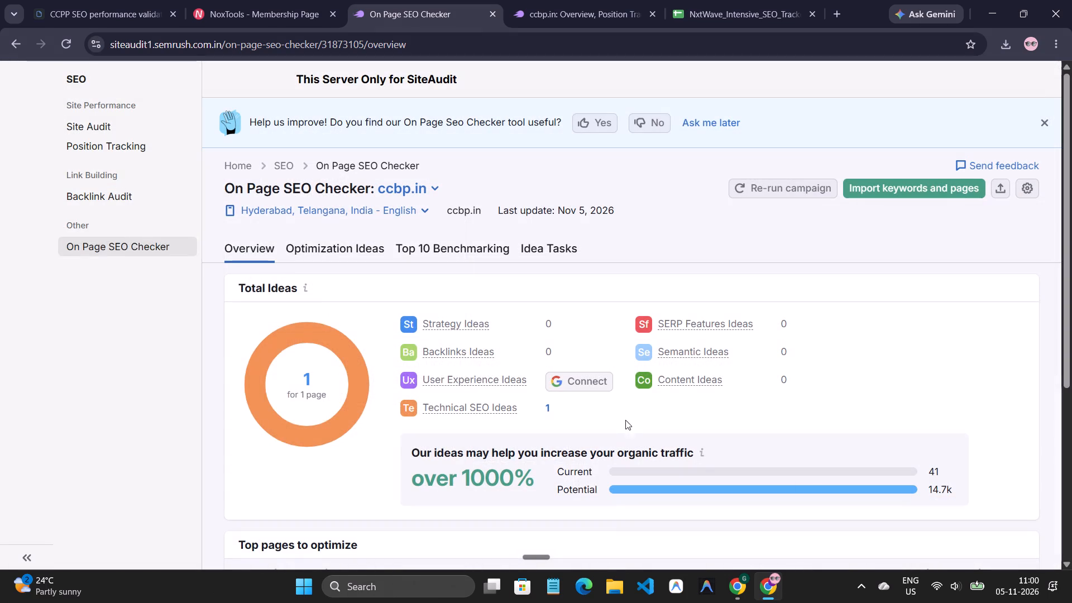
# Re-examine the overview's total ideas, organic traffic potential and top pages to optimize.
pyautogui.scroll(1, 630, 408)
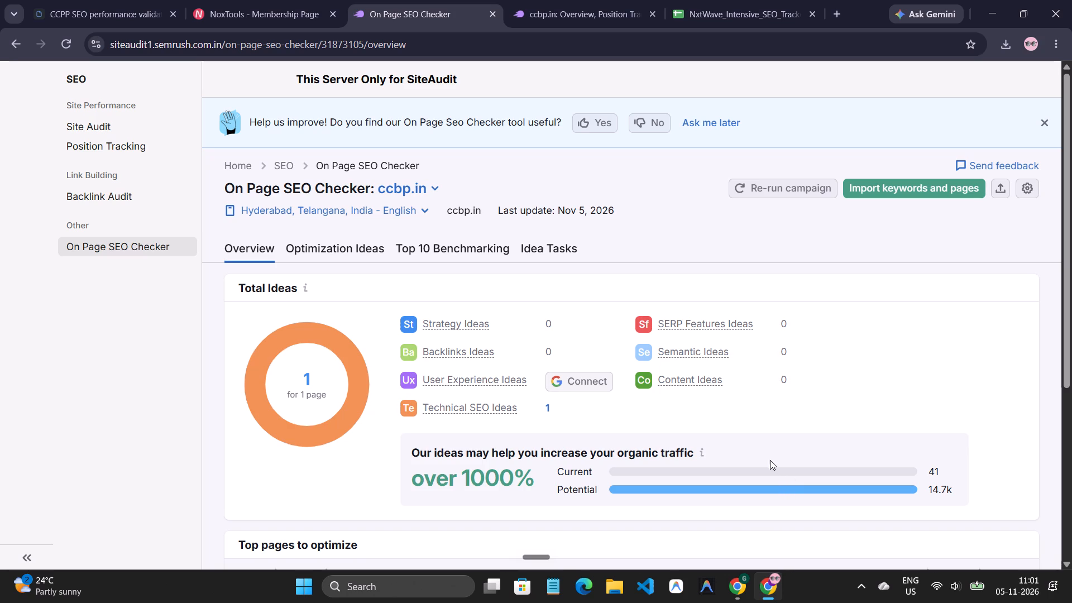
pyautogui.scroll(1, 773, 455)
pyautogui.scroll(-2, 731, 395)
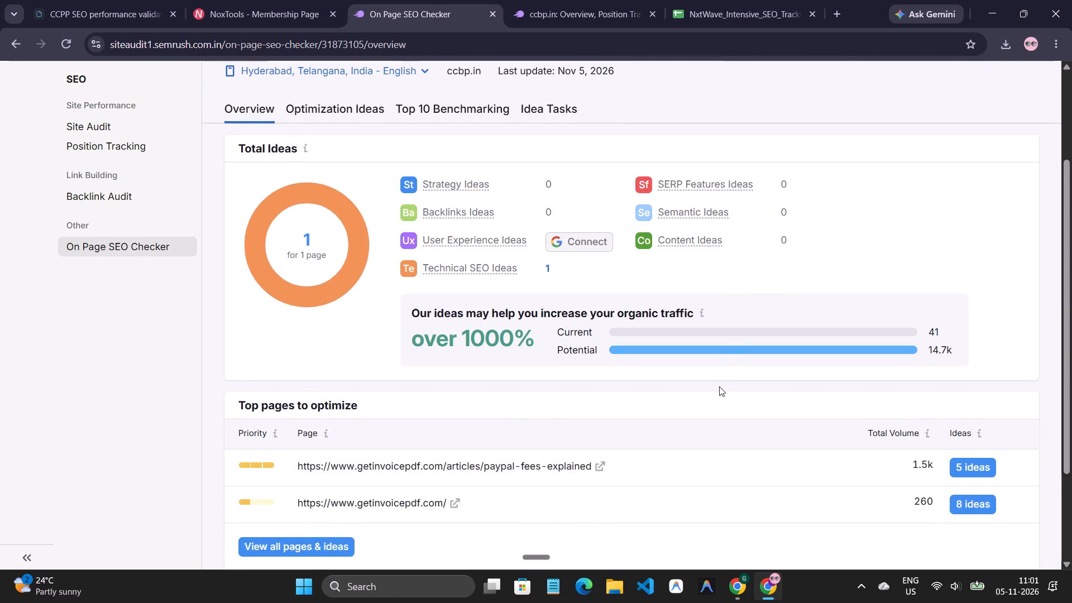
pyautogui.scroll(-1, 717, 386)
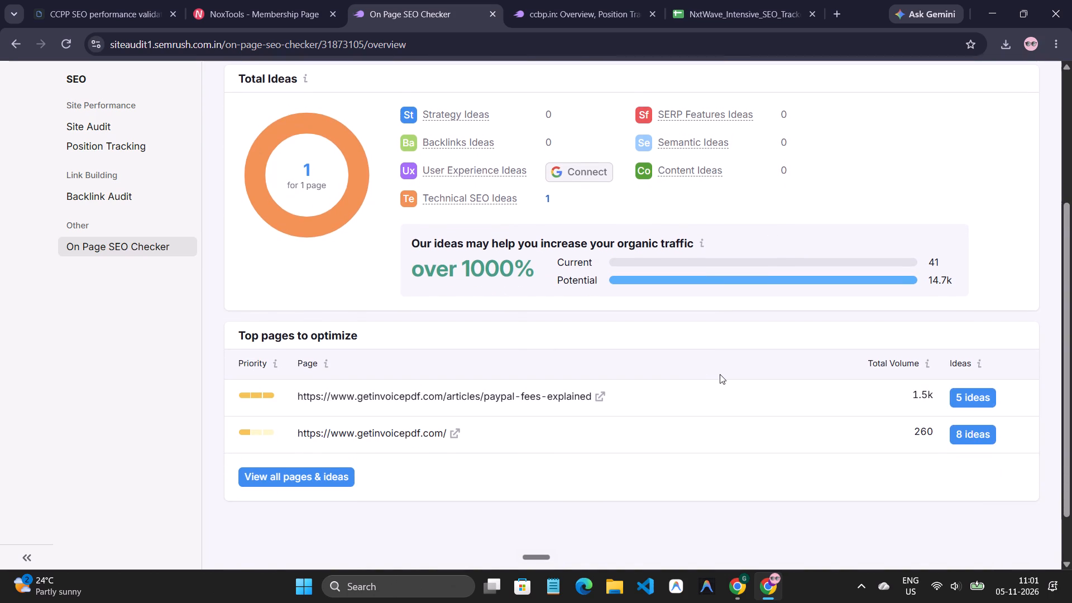
pyautogui.scroll(4, 717, 377)
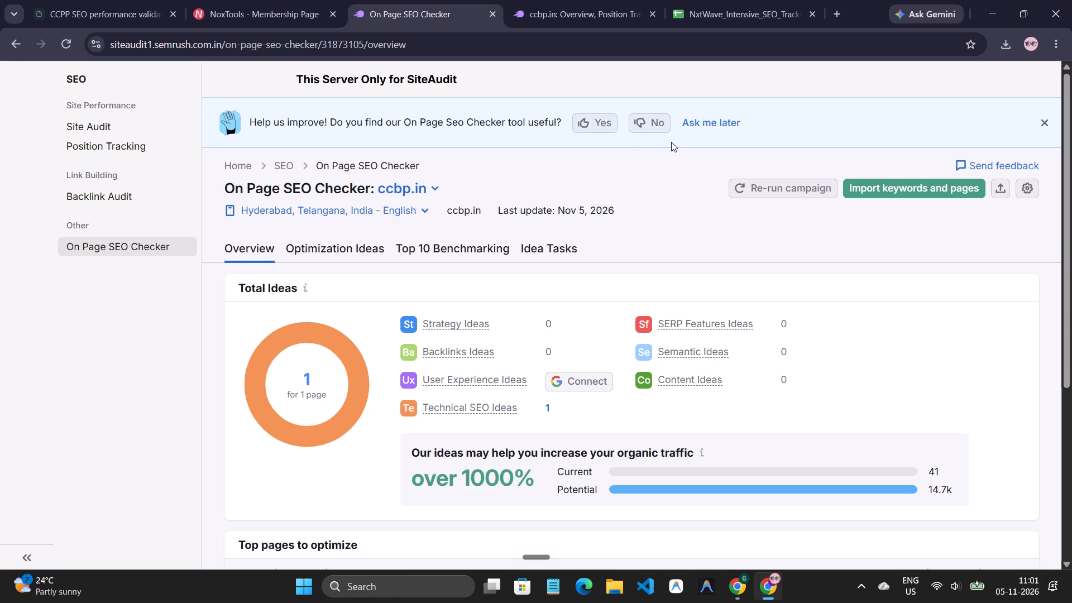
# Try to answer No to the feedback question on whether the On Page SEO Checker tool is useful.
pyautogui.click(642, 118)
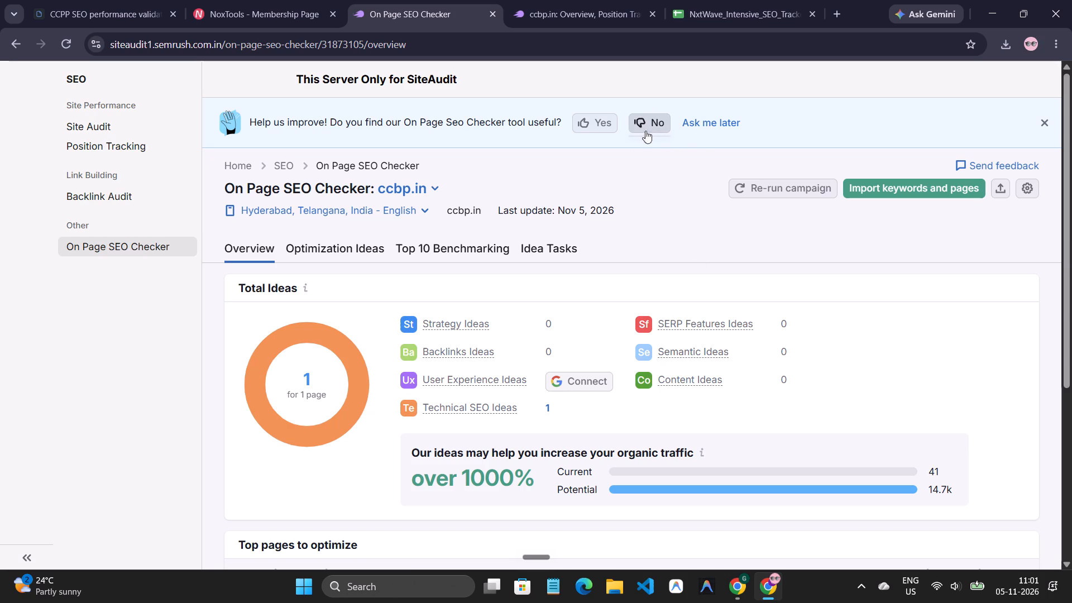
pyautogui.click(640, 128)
# Look at the summary of the campaign's location, device, keywords and language, and dismiss it.
pyautogui.click(354, 209)
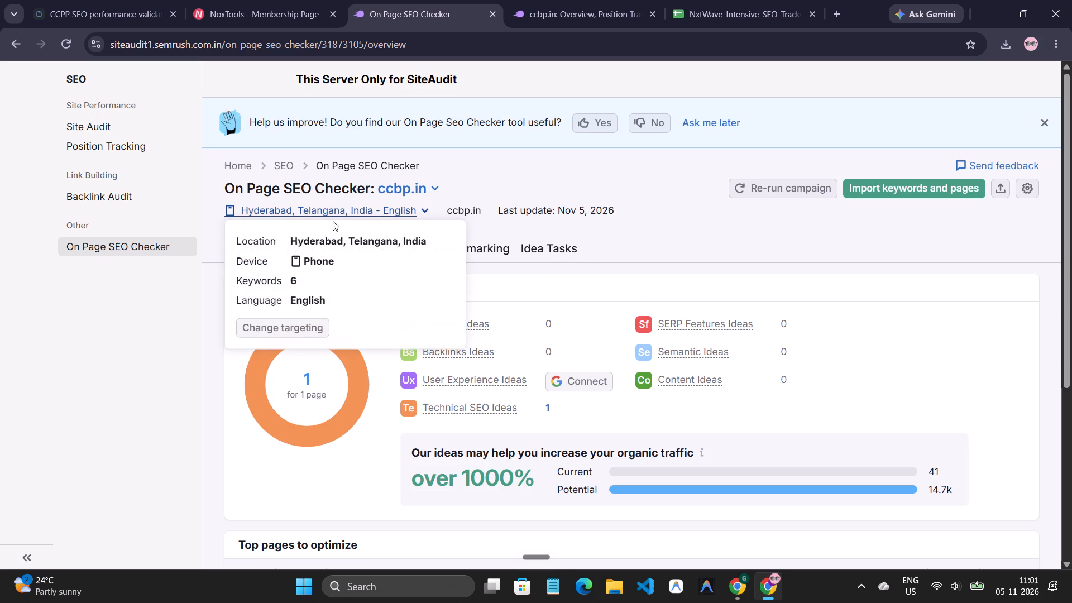
pyautogui.moveTo(472, 170); pyautogui.dragTo(472, 175)
pyautogui.click(474, 176)
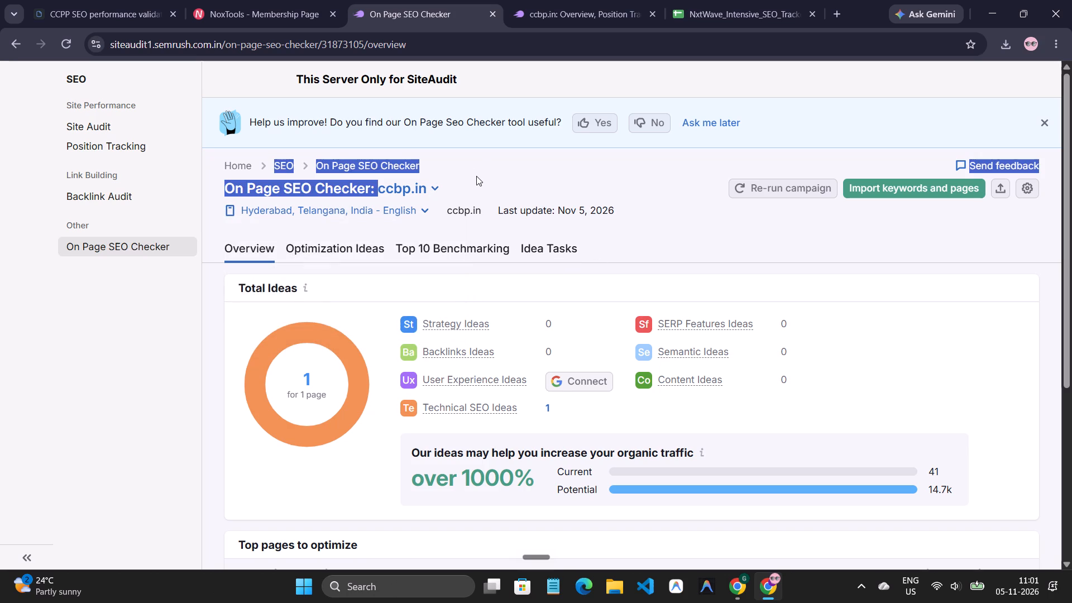
pyautogui.click(940, 223)
# Check the CSV import option for keywords and pages, including its example file and file chooser, and leave without importing.
pyautogui.click(935, 193)
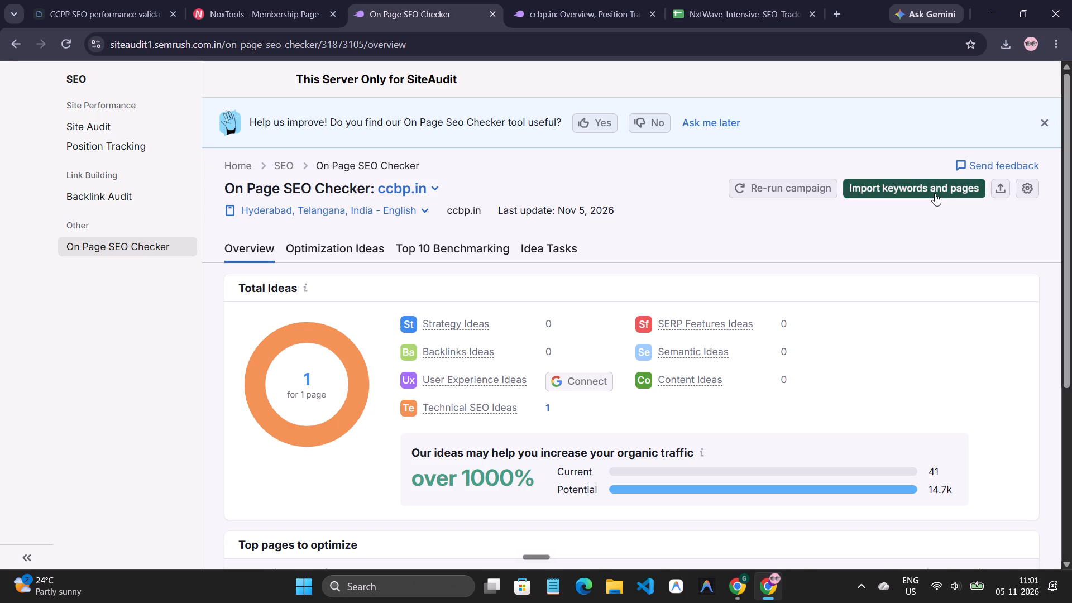
pyautogui.moveTo(898, 255); pyautogui.dragTo(905, 260)
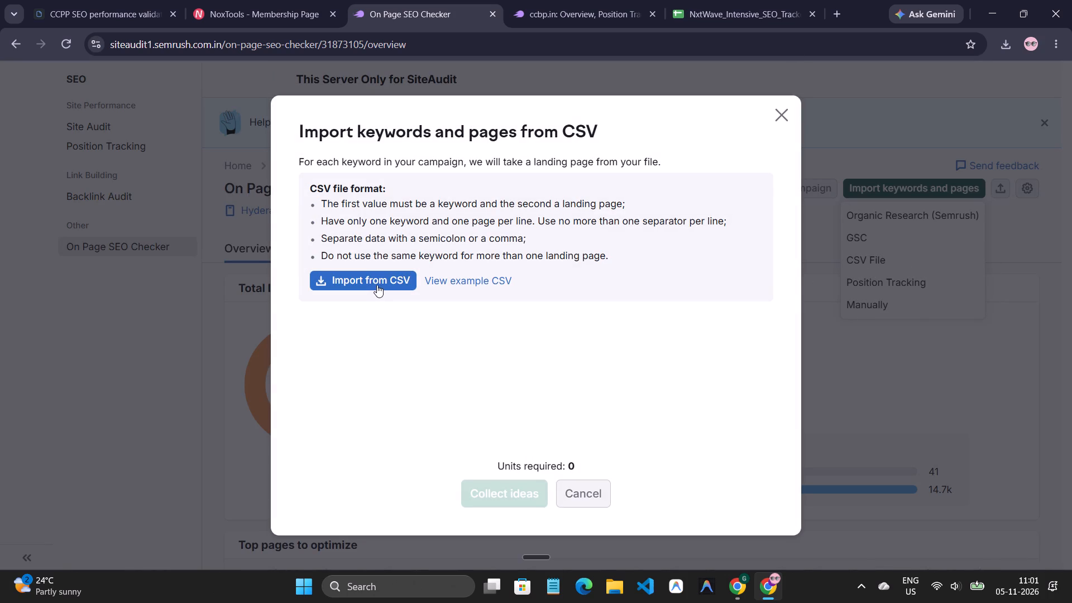
pyautogui.click(466, 284)
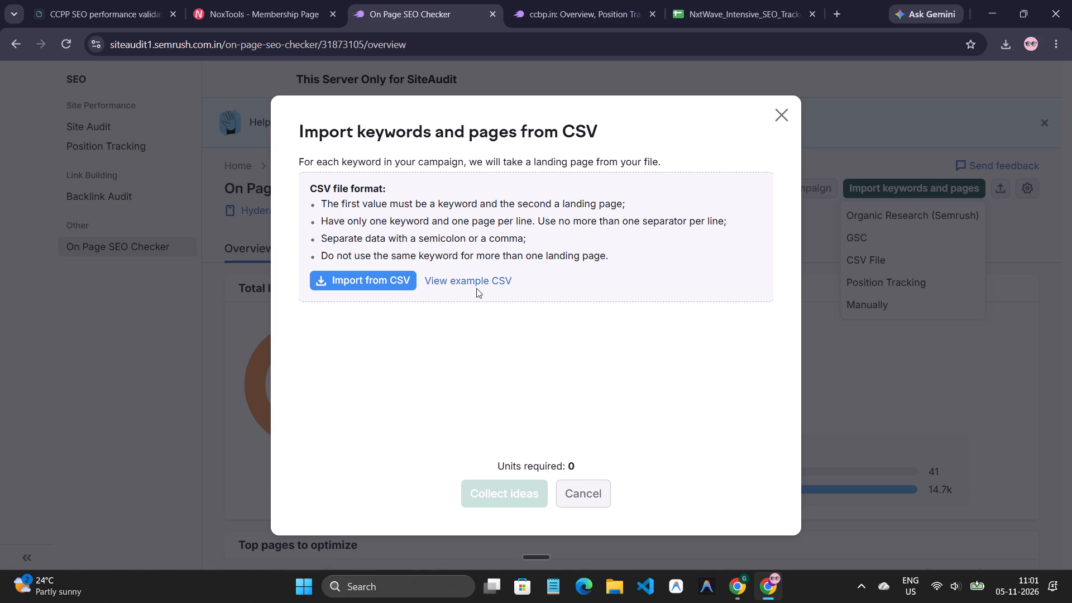
pyautogui.click(395, 281)
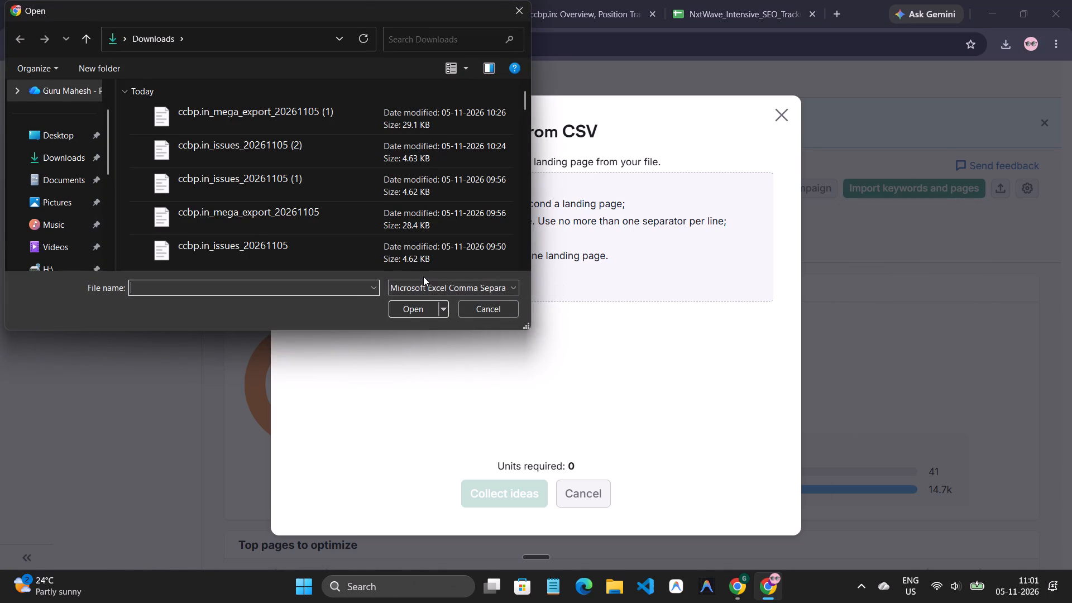
pyautogui.click(506, 17)
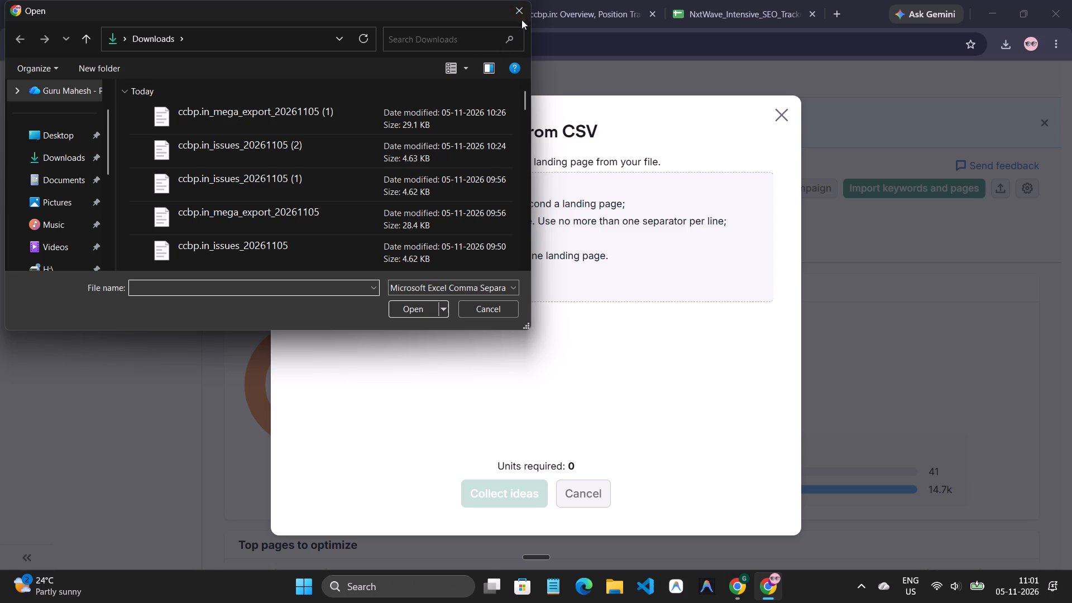
pyautogui.click(523, 16)
pyautogui.click(790, 131)
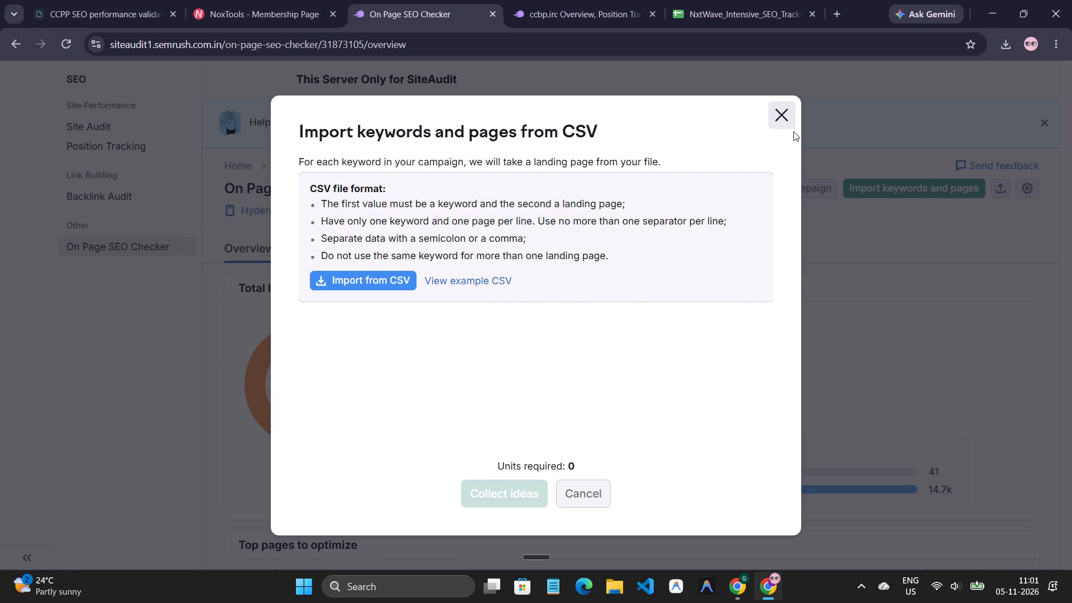
pyautogui.click(781, 109)
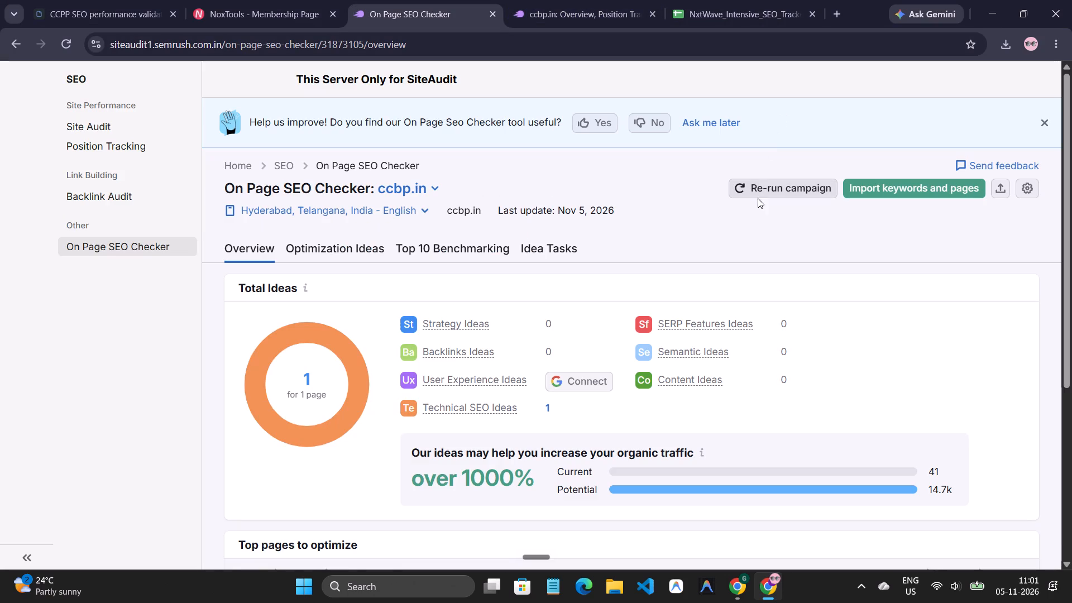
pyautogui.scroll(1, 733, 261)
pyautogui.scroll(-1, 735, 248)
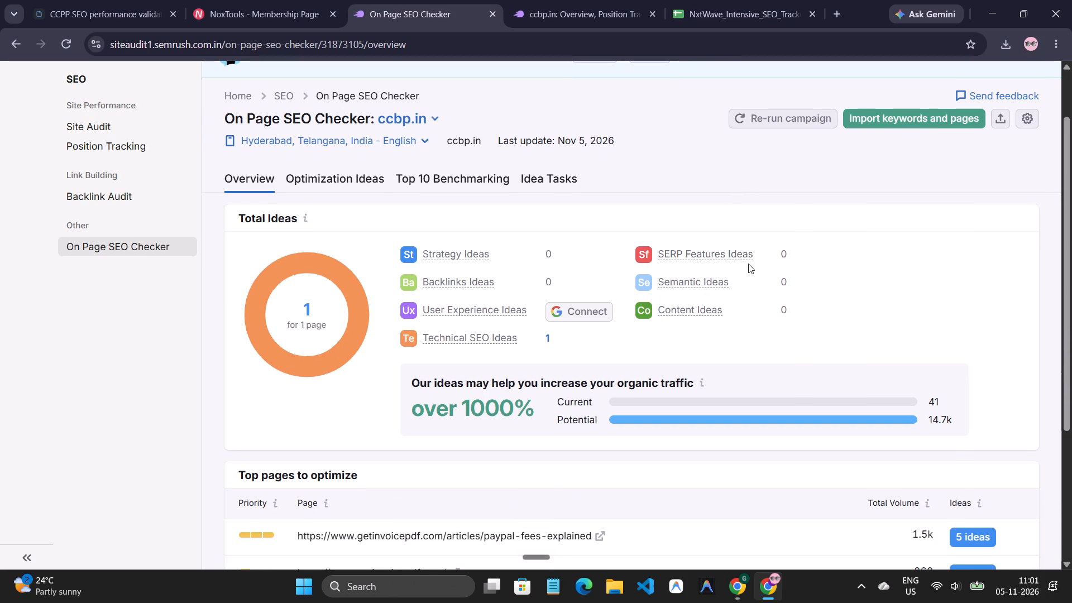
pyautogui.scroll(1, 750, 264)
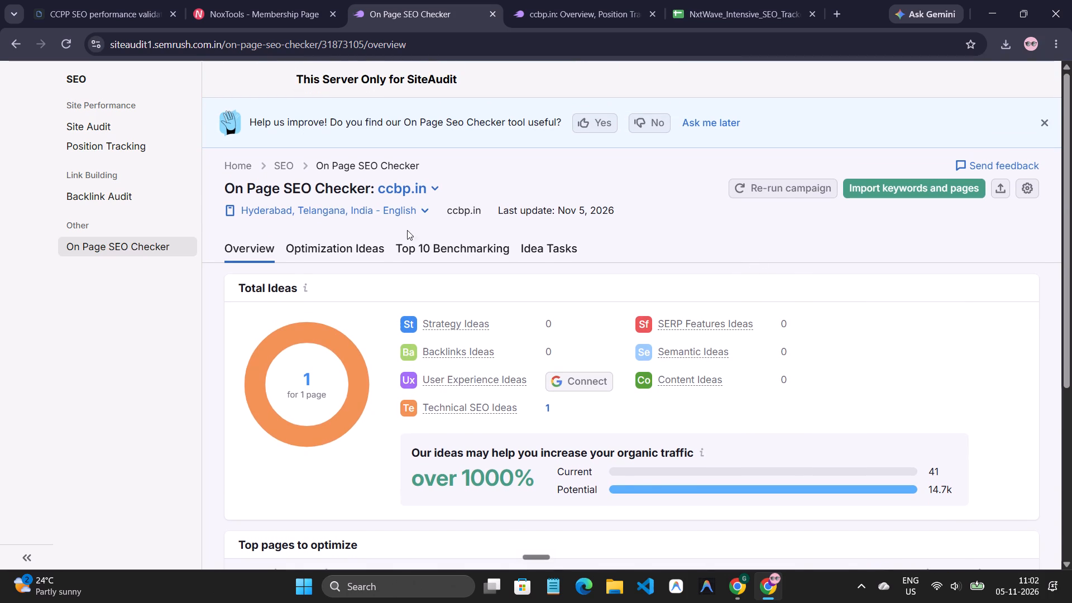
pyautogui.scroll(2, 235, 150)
# Return to the Semrush home projects page and open the SEO dashboard through Semrush One.
pyautogui.click(234, 168)
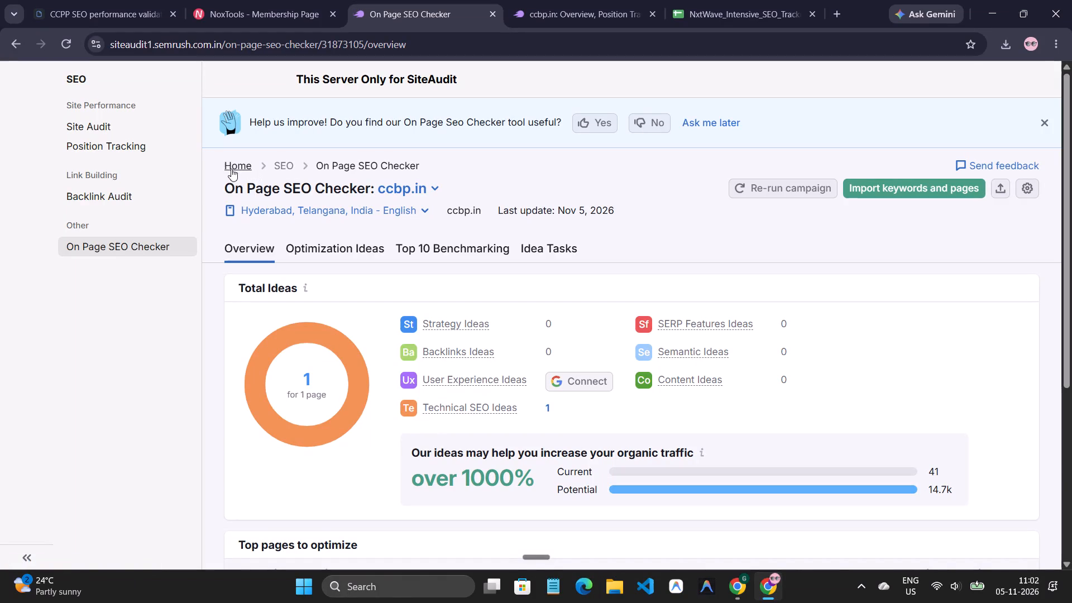
pyautogui.click(232, 165)
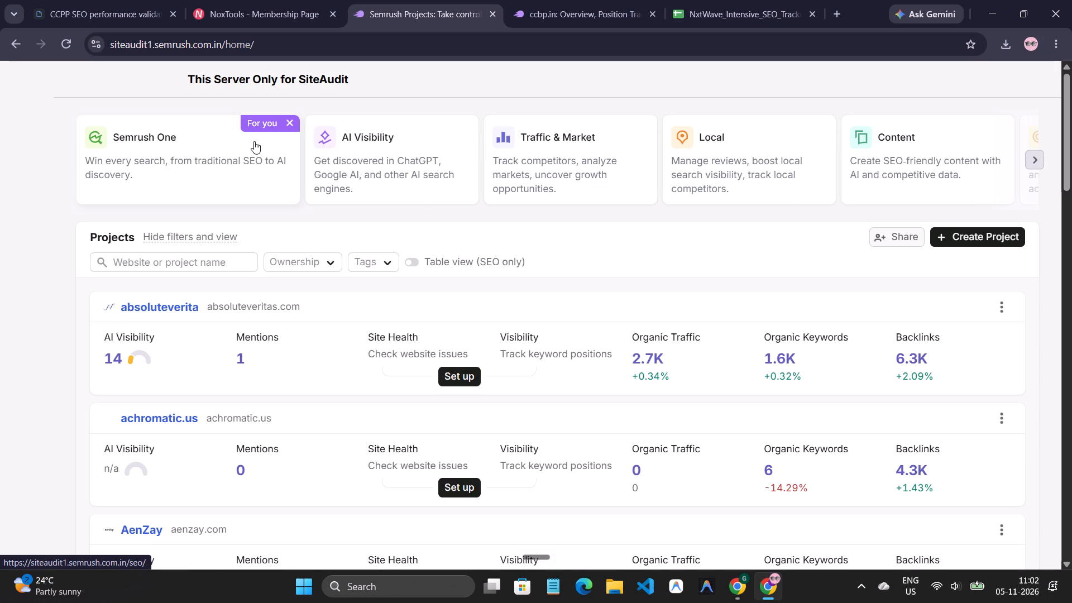
pyautogui.scroll(-2, 255, 146)
pyautogui.scroll(2, 259, 149)
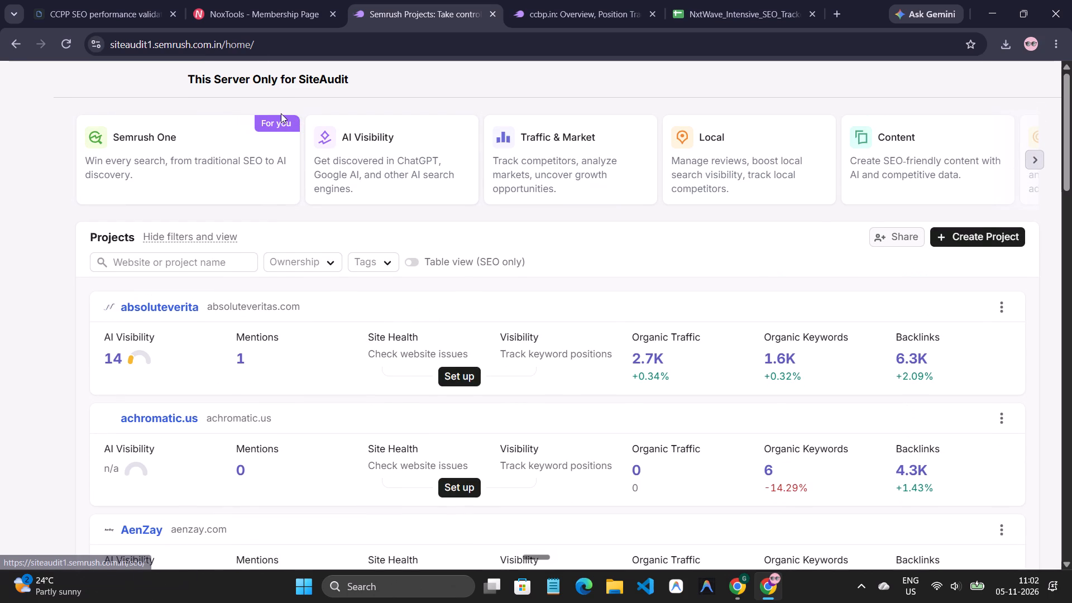
pyautogui.click(146, 138)
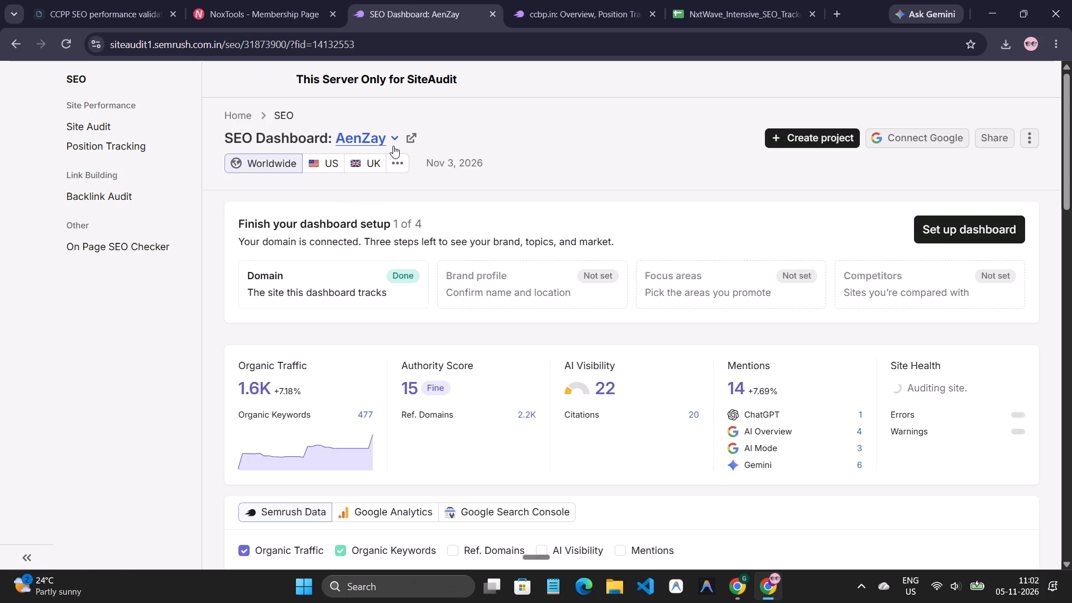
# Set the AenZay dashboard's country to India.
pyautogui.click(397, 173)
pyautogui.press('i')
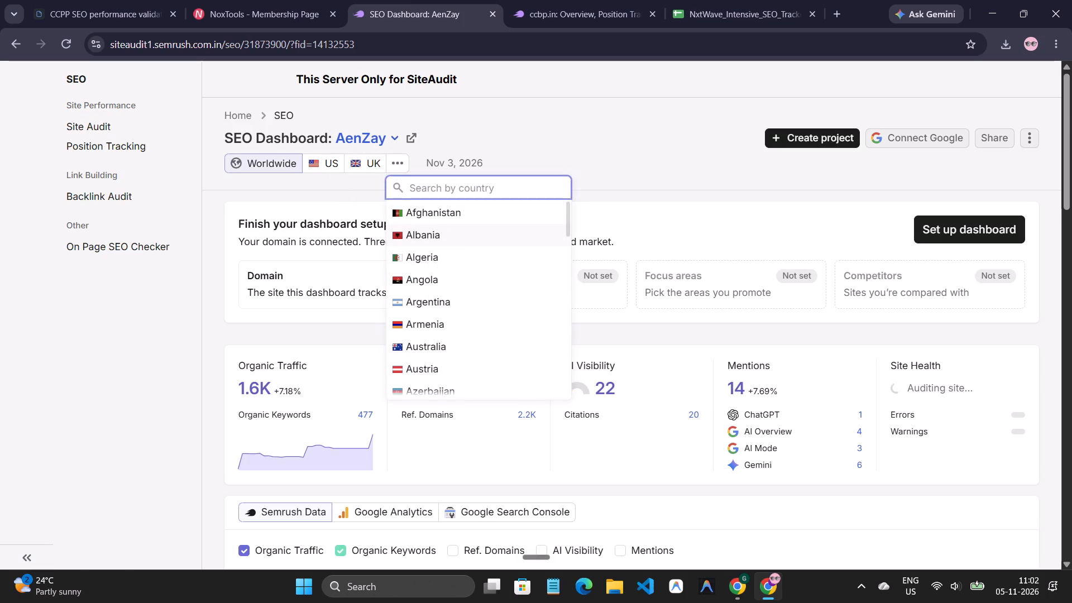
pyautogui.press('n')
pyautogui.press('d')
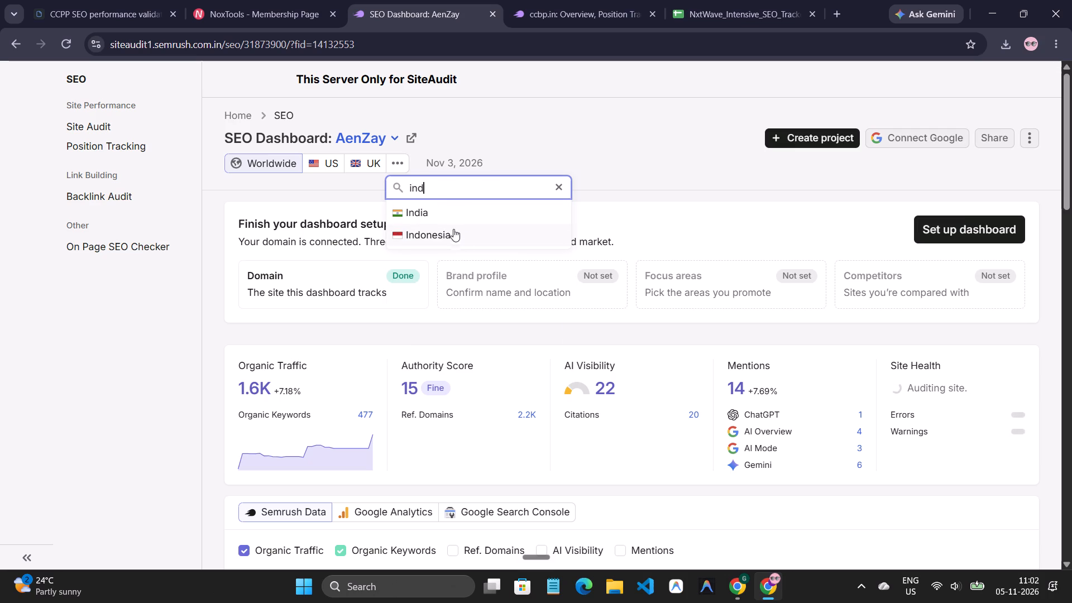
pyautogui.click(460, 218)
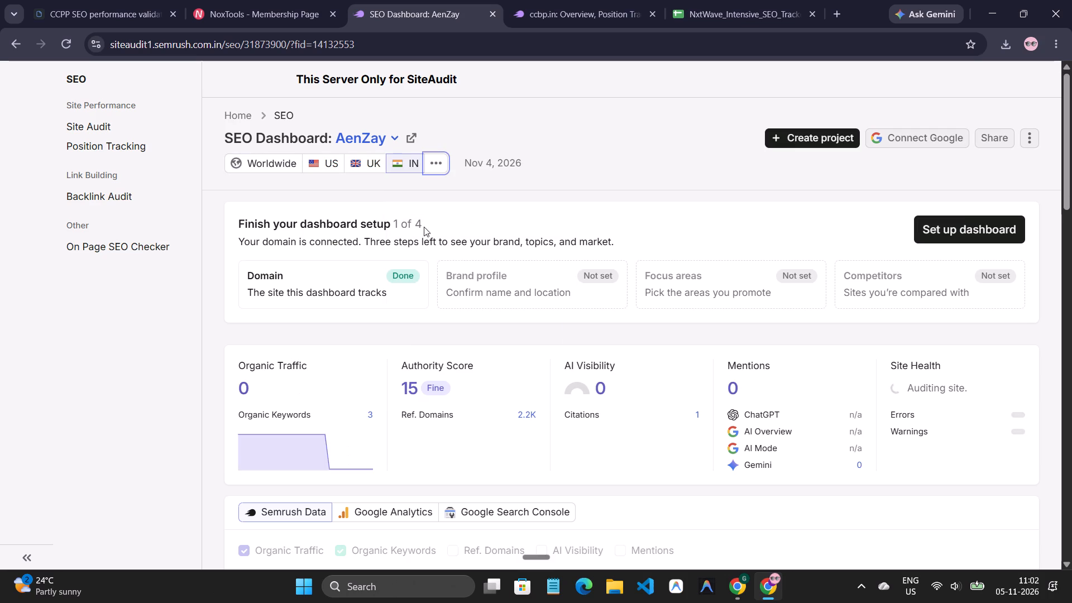
# Switch the SEO dashboard to the ccbp.in project.
pyautogui.click(403, 139)
pyautogui.click(396, 138)
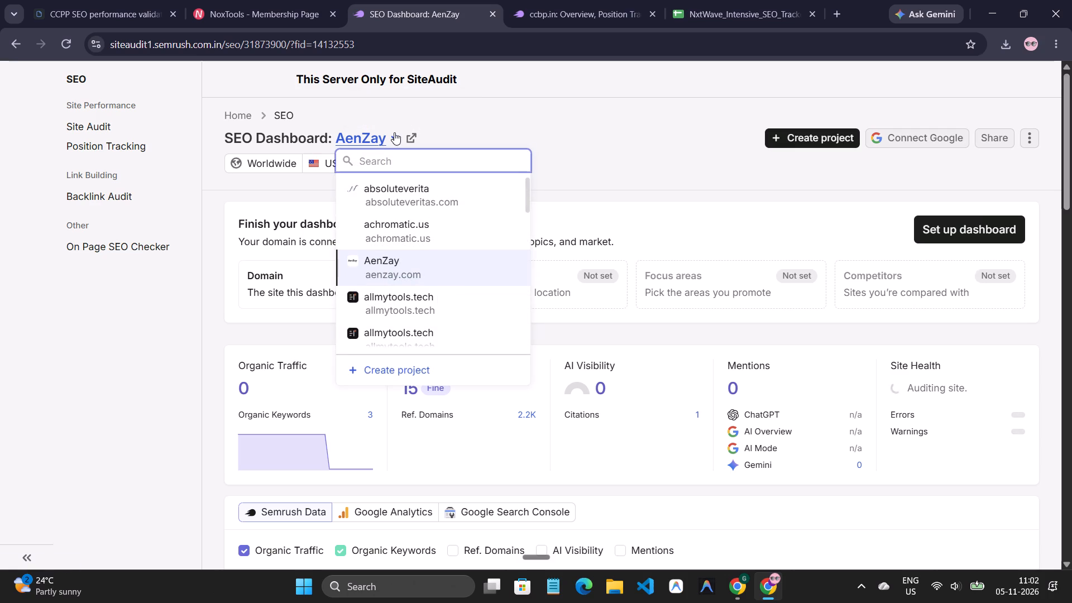
pyautogui.scroll(-4, 425, 261)
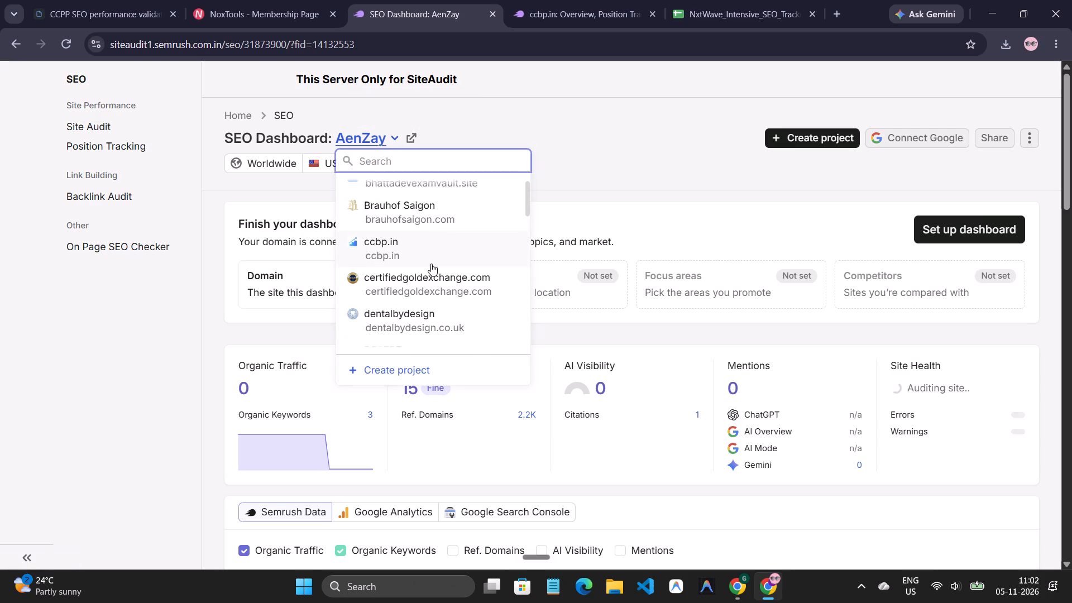
pyautogui.click(418, 236)
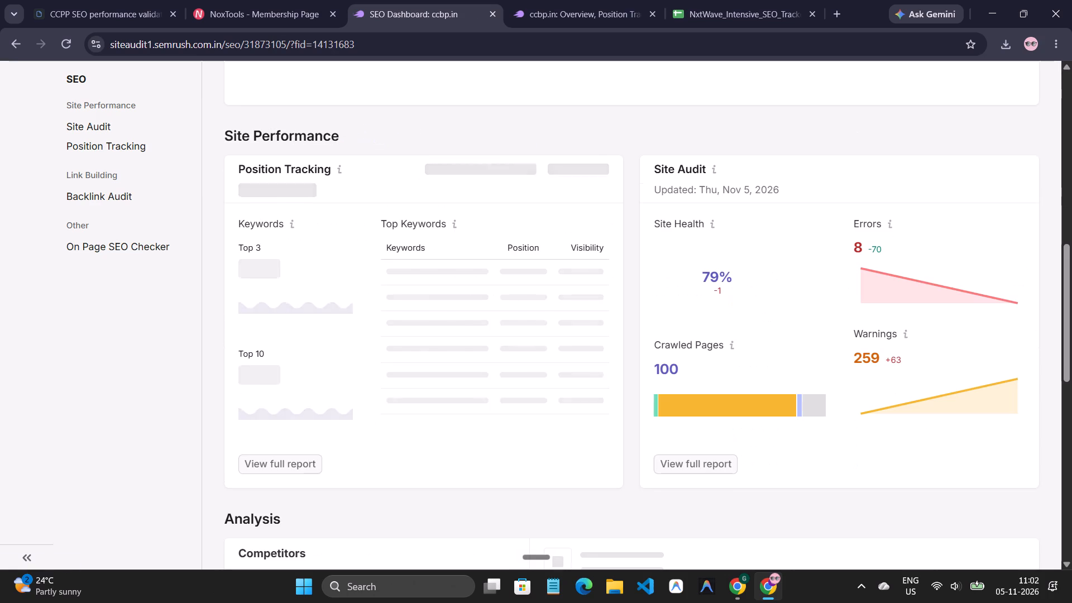
# Examine ccbp.in's dashboard summary of organic traffic, authority score, AI visibility, mentions and site health, plus the traffic and keyword trend.
pyautogui.scroll(3, 393, 275)
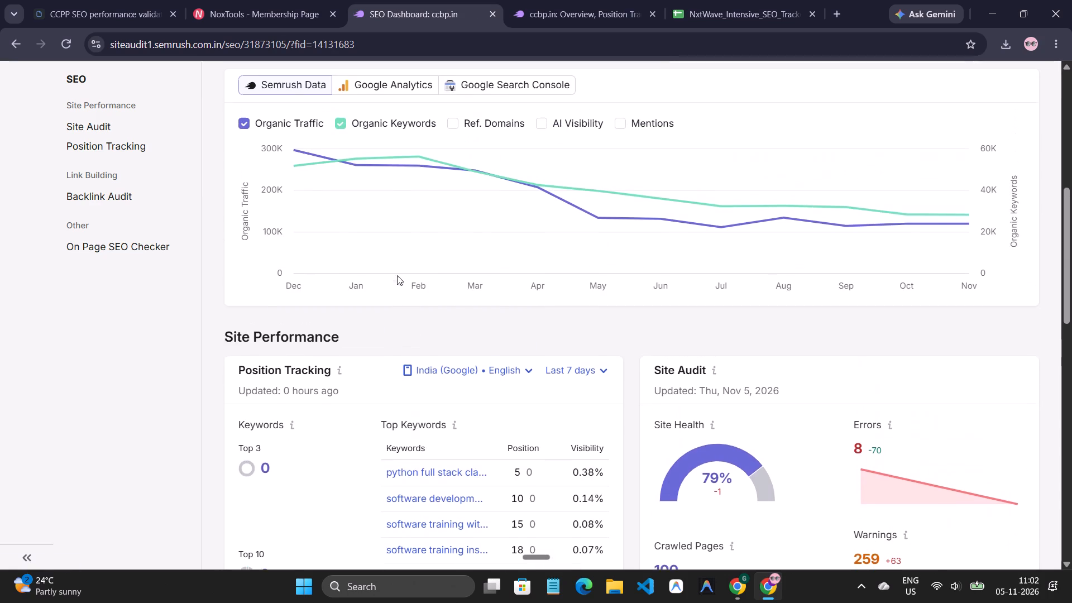
pyautogui.scroll(-2, 405, 279)
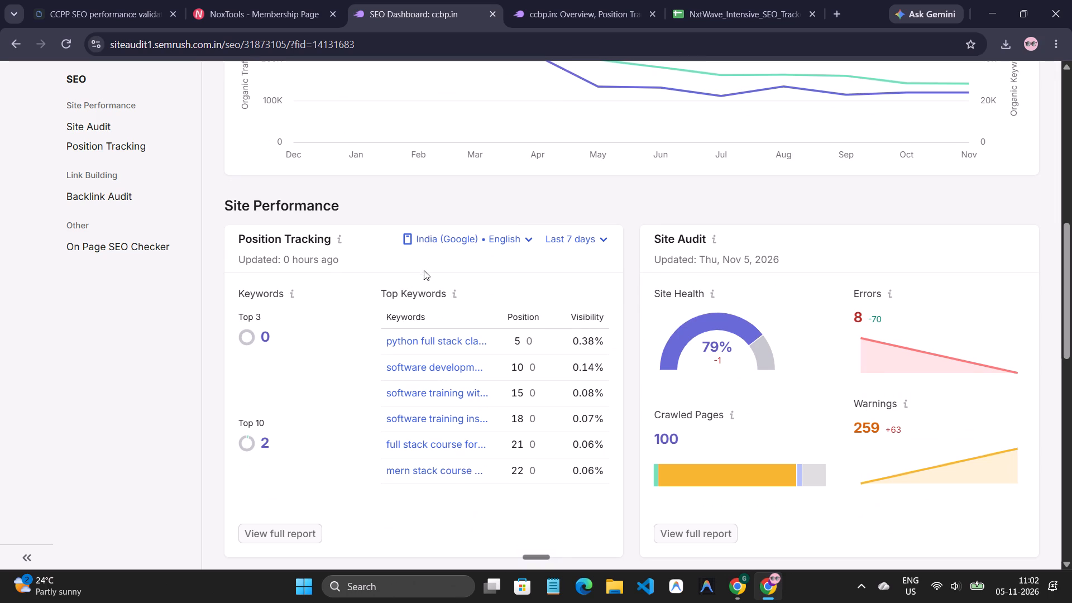
pyautogui.scroll(8, 429, 272)
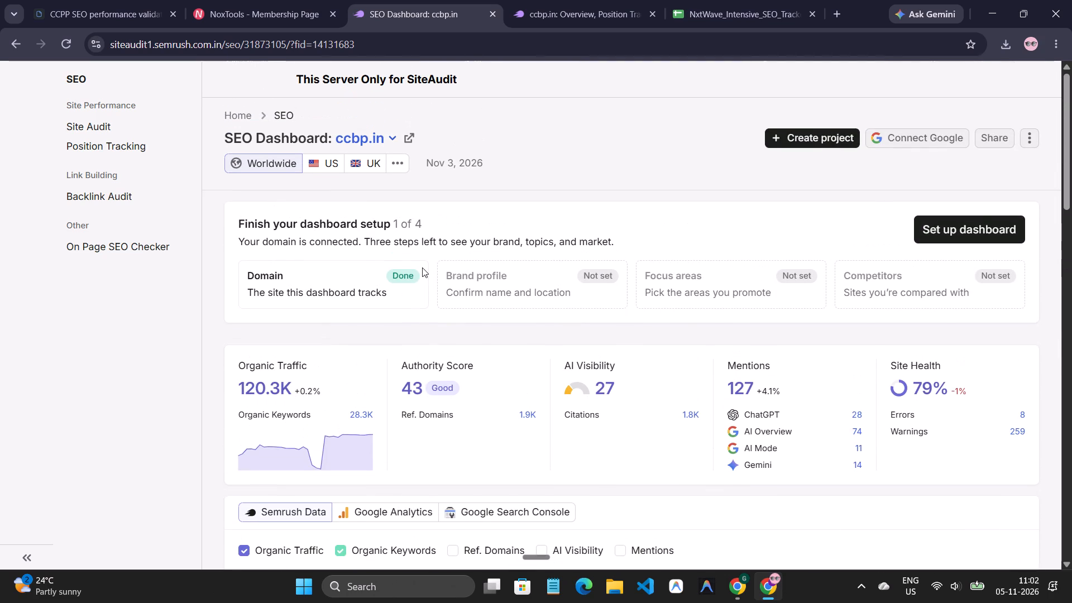
pyautogui.scroll(2, 422, 267)
pyautogui.scroll(-3, 482, 256)
pyautogui.scroll(5, 485, 253)
pyautogui.scroll(-1, 468, 221)
pyautogui.scroll(1, 467, 217)
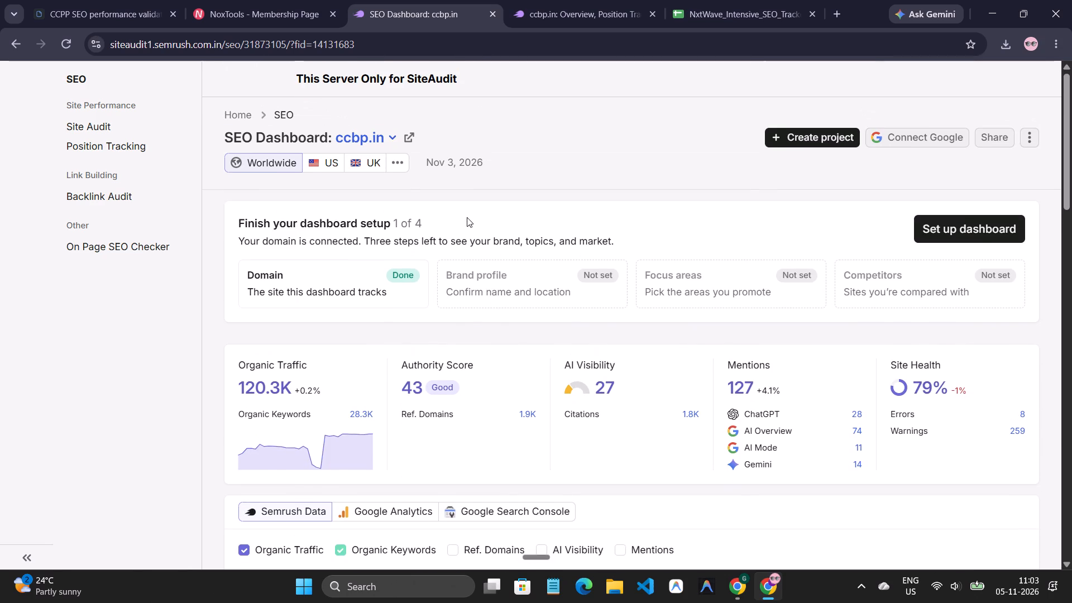
# Review the dashboard's position tracking, site audit, competitors and On Page SEO Checker improvement sections for ccbp.in.
pyautogui.scroll(-4, 462, 216)
pyautogui.scroll(-7, 425, 186)
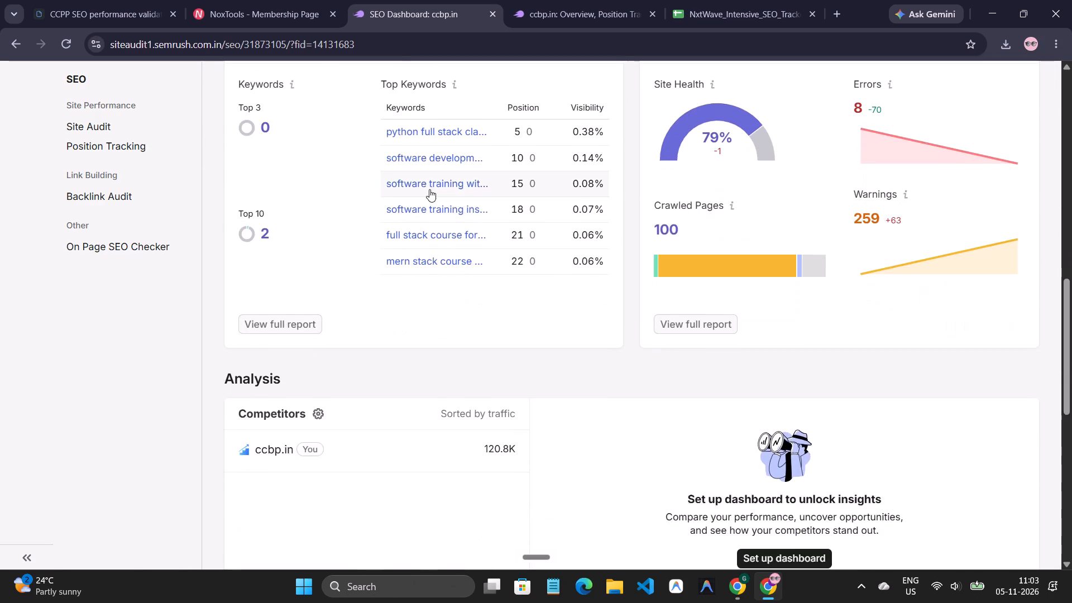
pyautogui.scroll(-5, 427, 189)
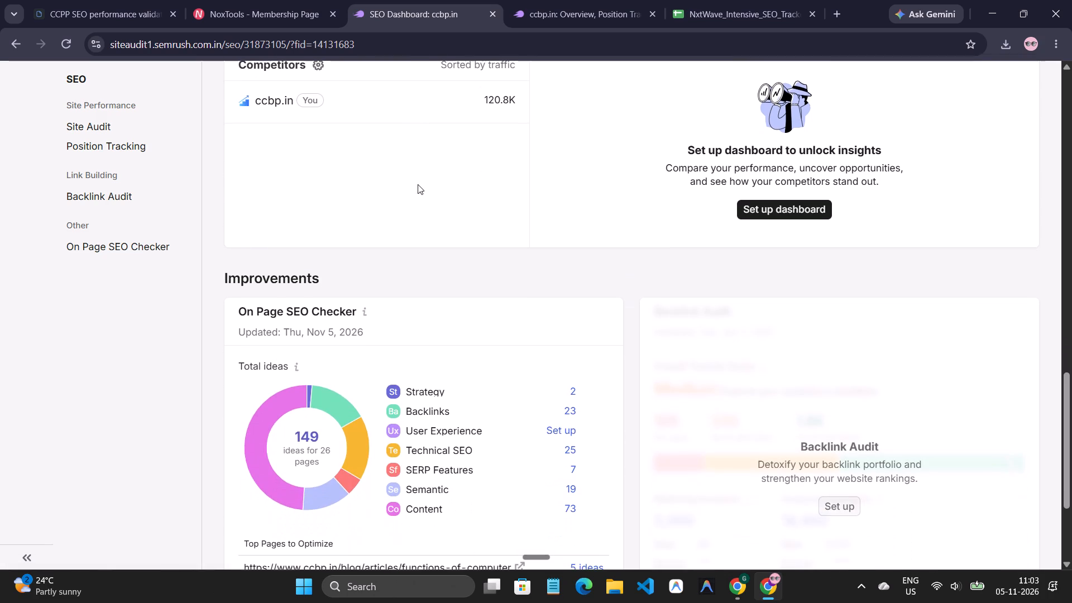
pyautogui.scroll(1, 412, 181)
pyautogui.scroll(-1, 407, 180)
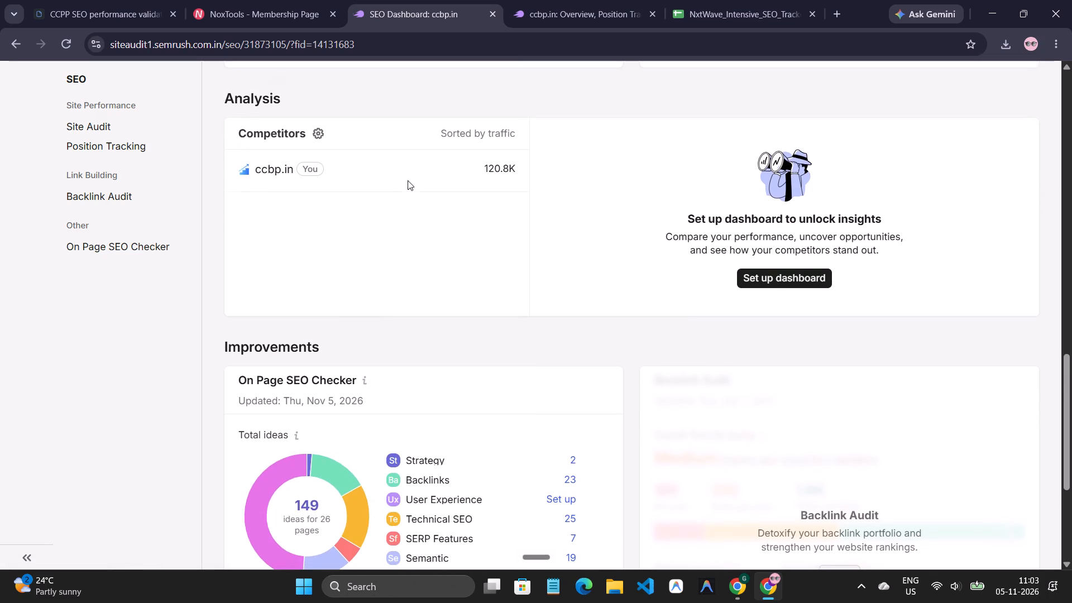
pyautogui.scroll(-2, 408, 180)
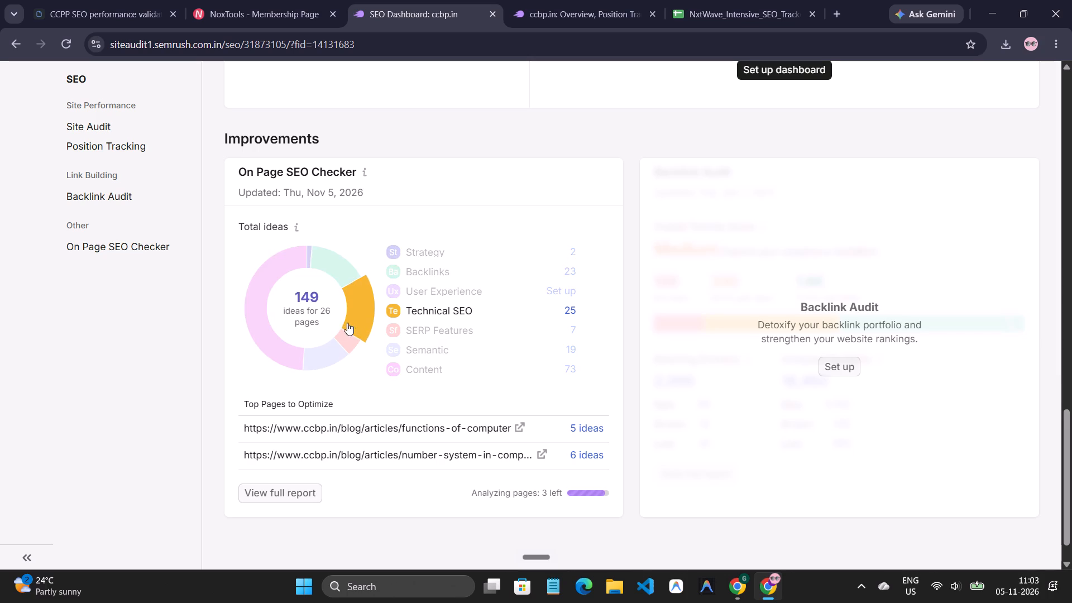
pyautogui.scroll(-2, 352, 323)
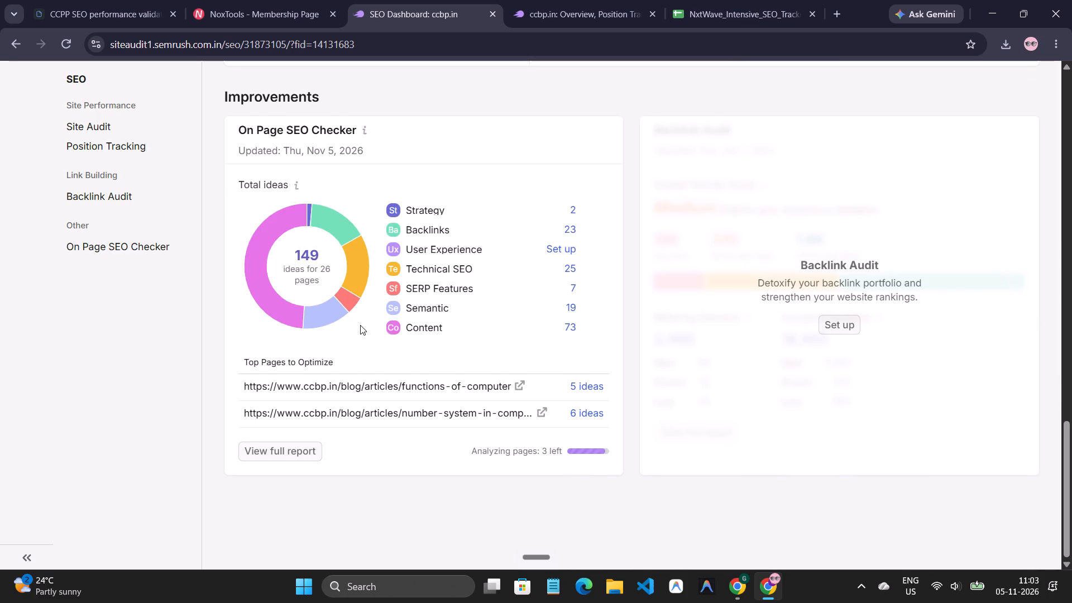
# Open the full On Page SEO Checker report for ccbp.in and view its total ideas overview.
pyautogui.click(285, 447)
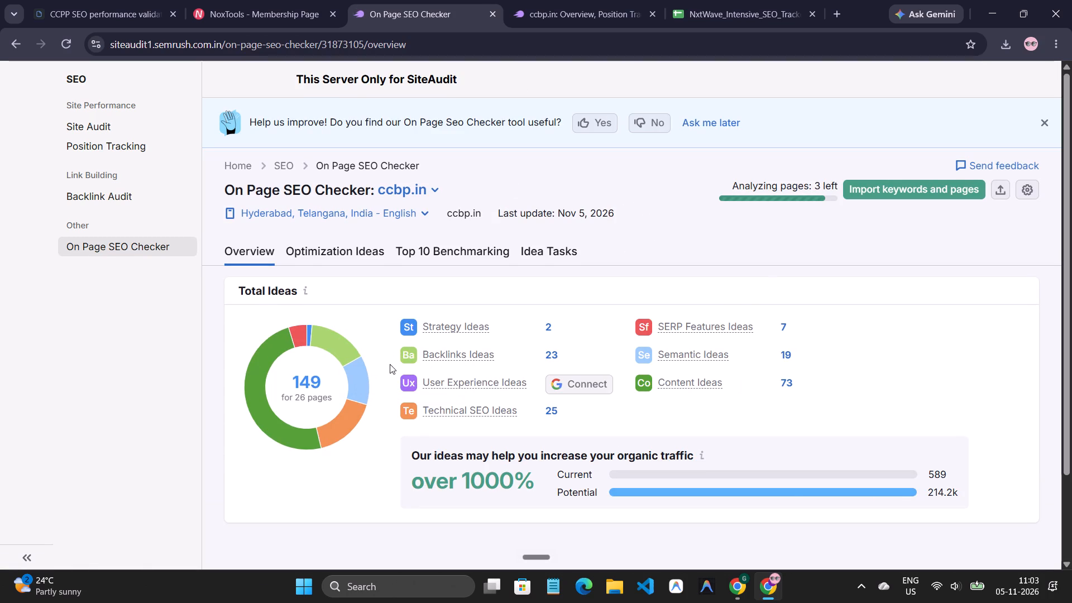
pyautogui.scroll(-1, 394, 377)
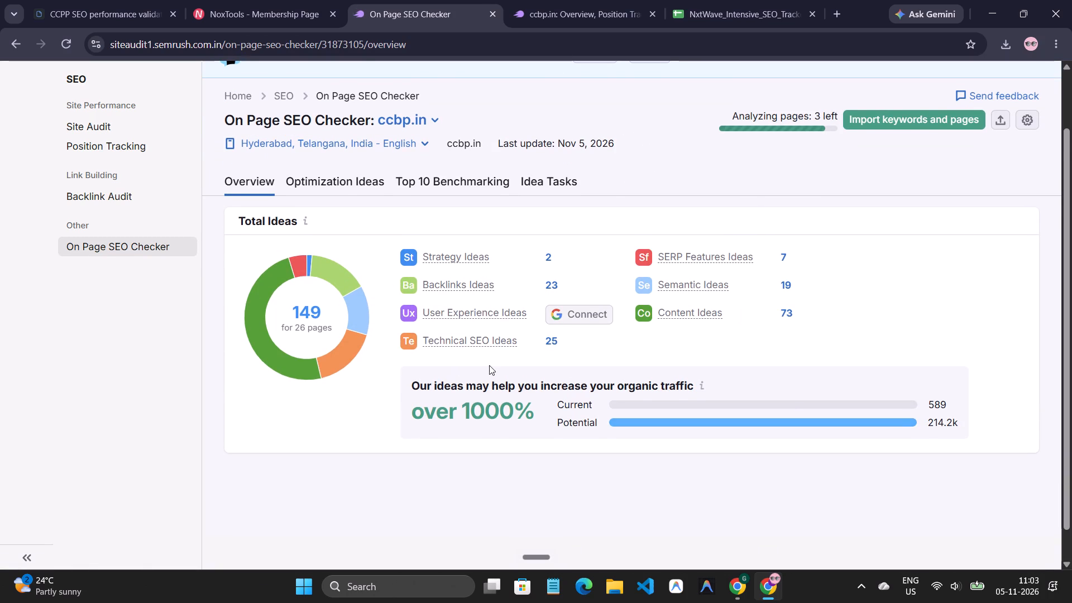
# Examine the On Page SEO Checker overview's idea categories and organic traffic potential for ccbp.in.
pyautogui.scroll(-3, 490, 362)
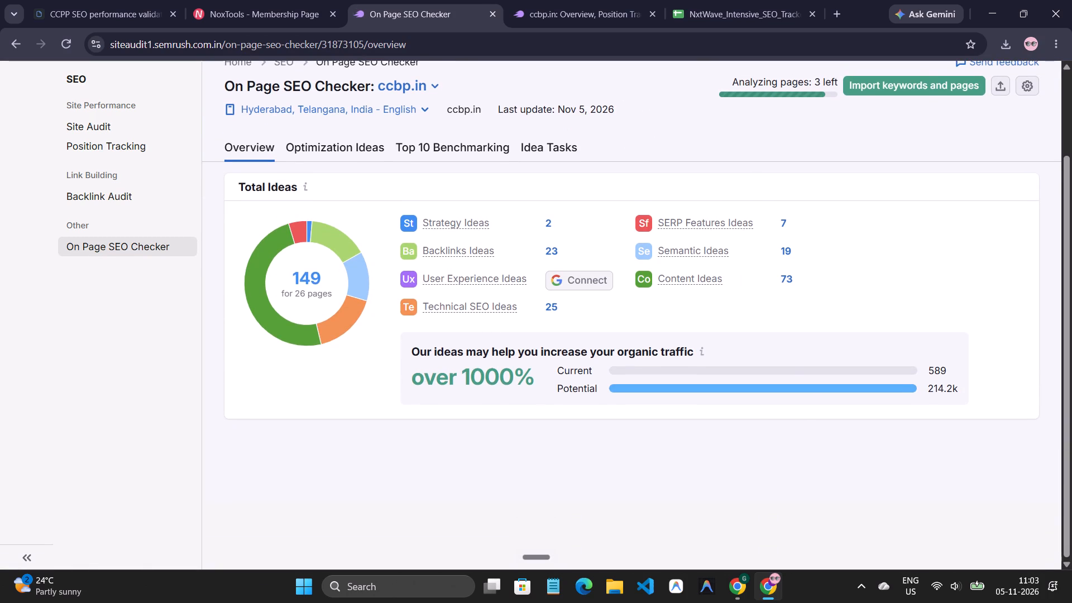
pyautogui.scroll(4, 495, 346)
pyautogui.scroll(-1, 492, 337)
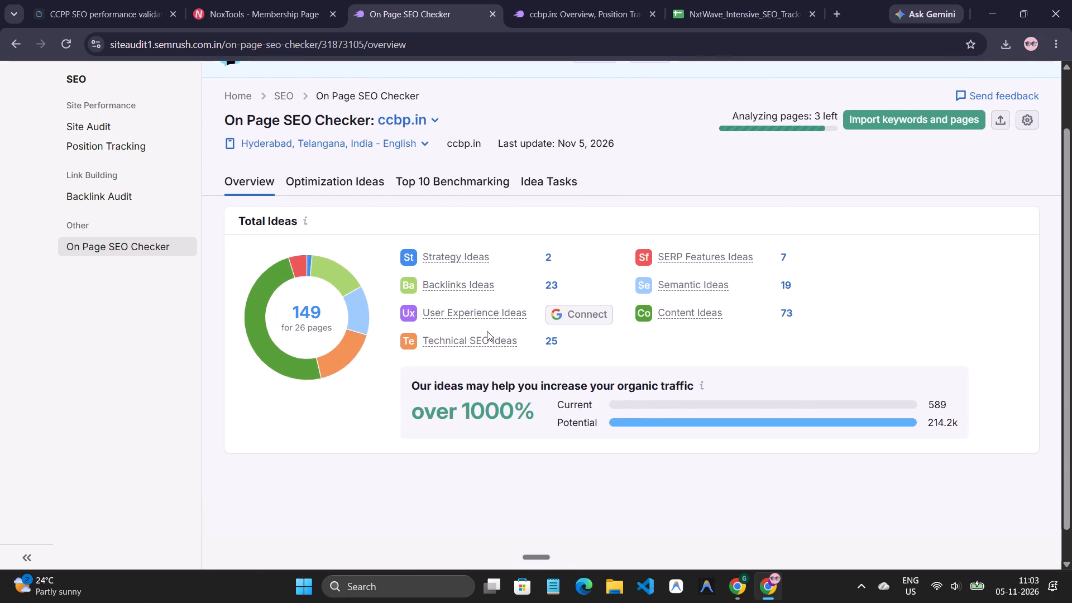
pyautogui.scroll(1, 485, 328)
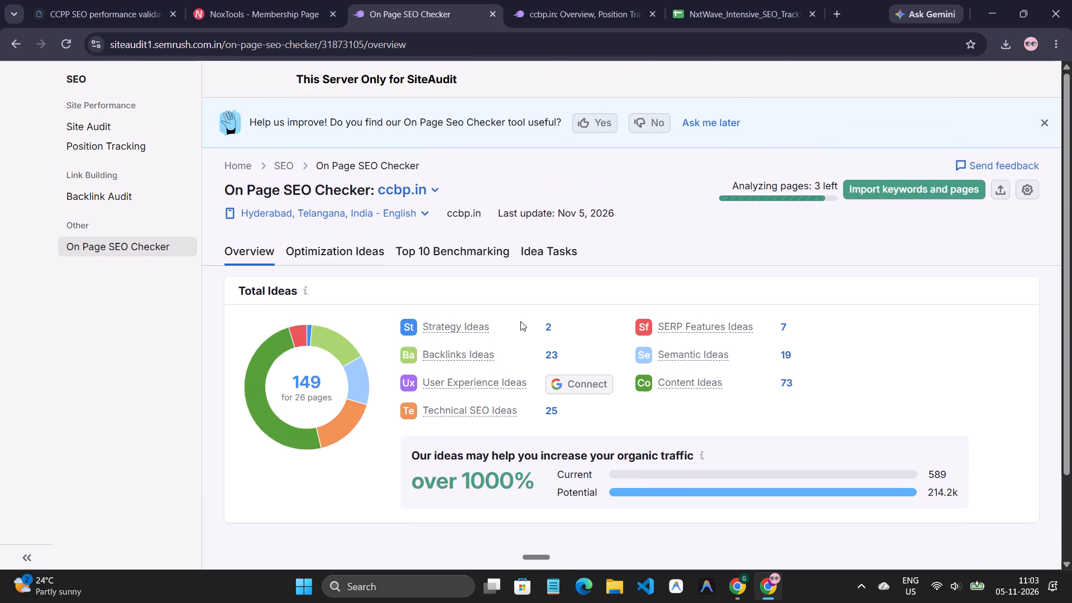
pyautogui.scroll(-4, 520, 320)
pyautogui.scroll(2, 521, 303)
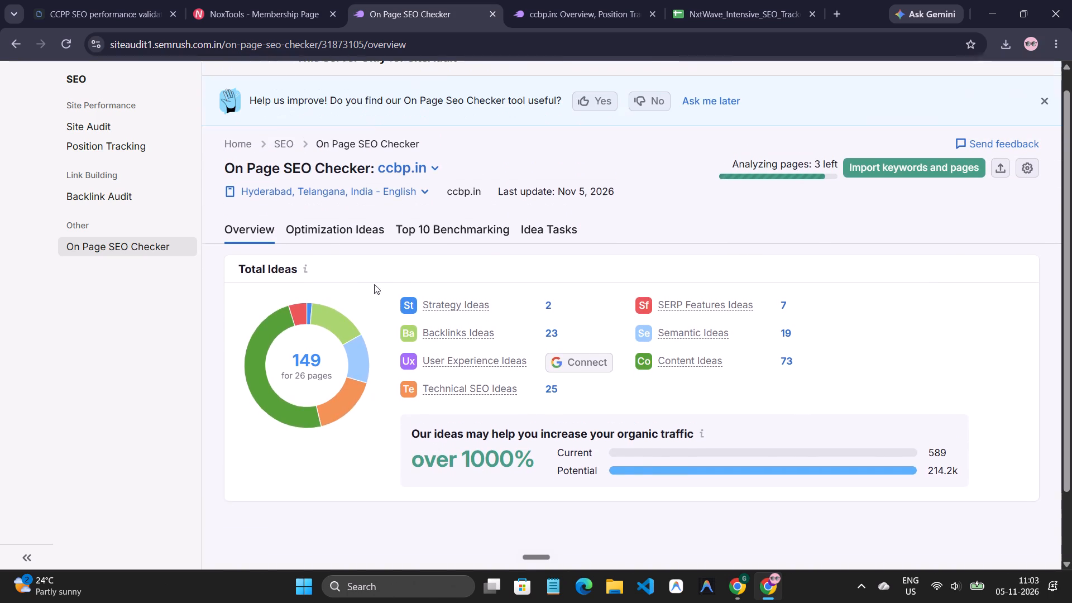
pyautogui.scroll(1, 374, 284)
pyautogui.scroll(2, 210, 168)
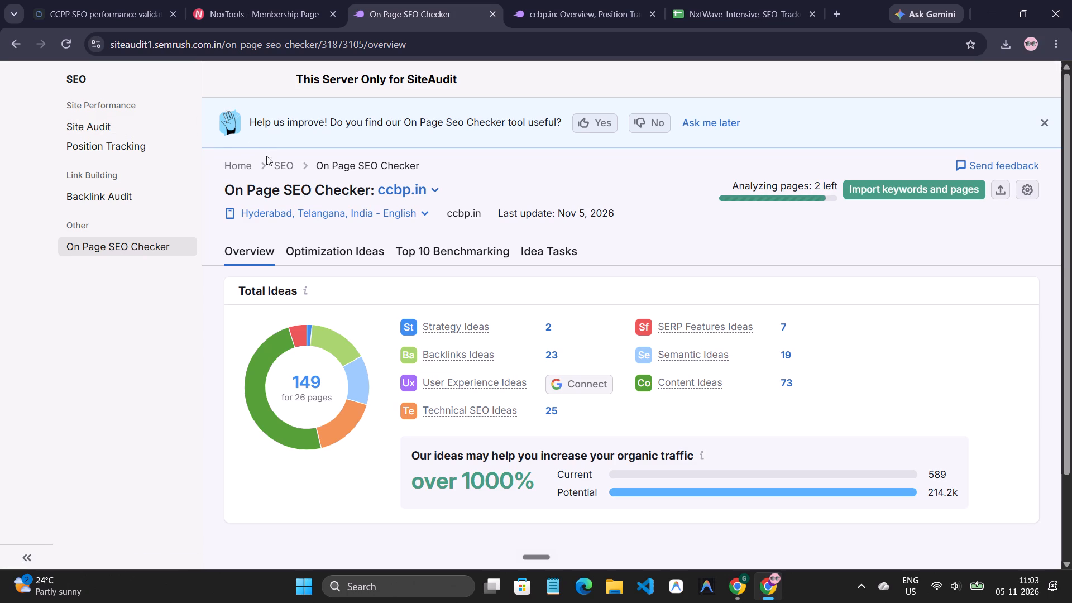
# Return to ccbp.in's SEO dashboard and review its improvements, competitors, site performance and traffic trend sections.
pyautogui.click(282, 166)
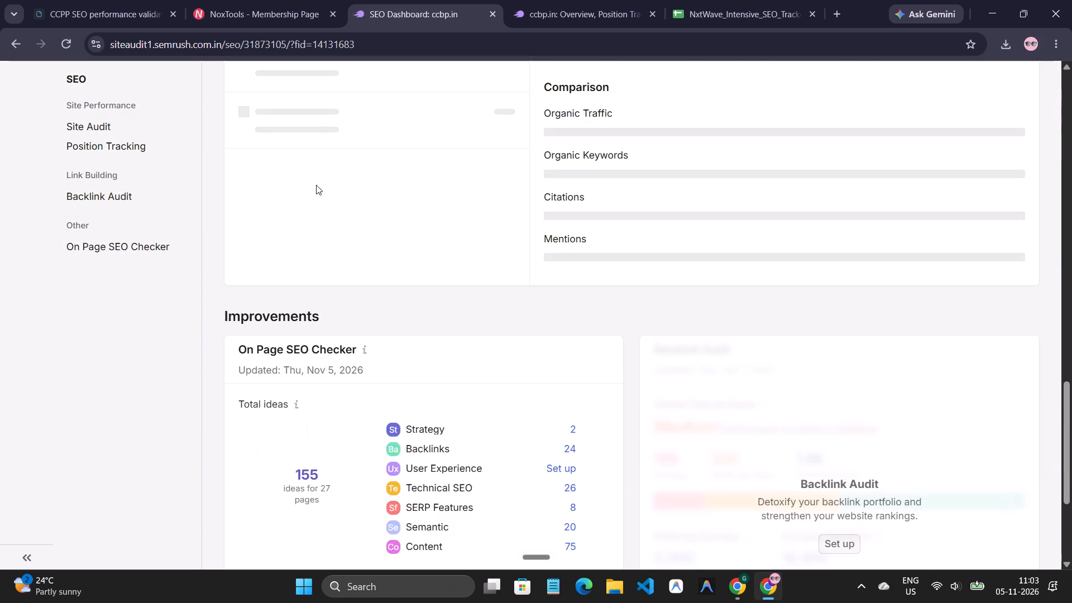
pyautogui.scroll(-3, 506, 275)
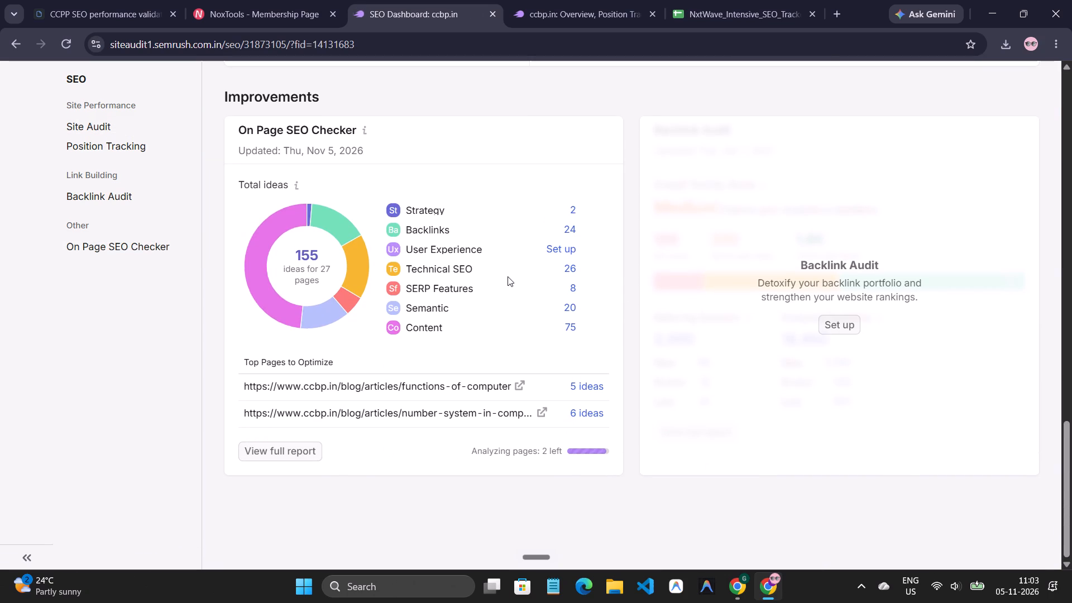
pyautogui.scroll(2, 508, 276)
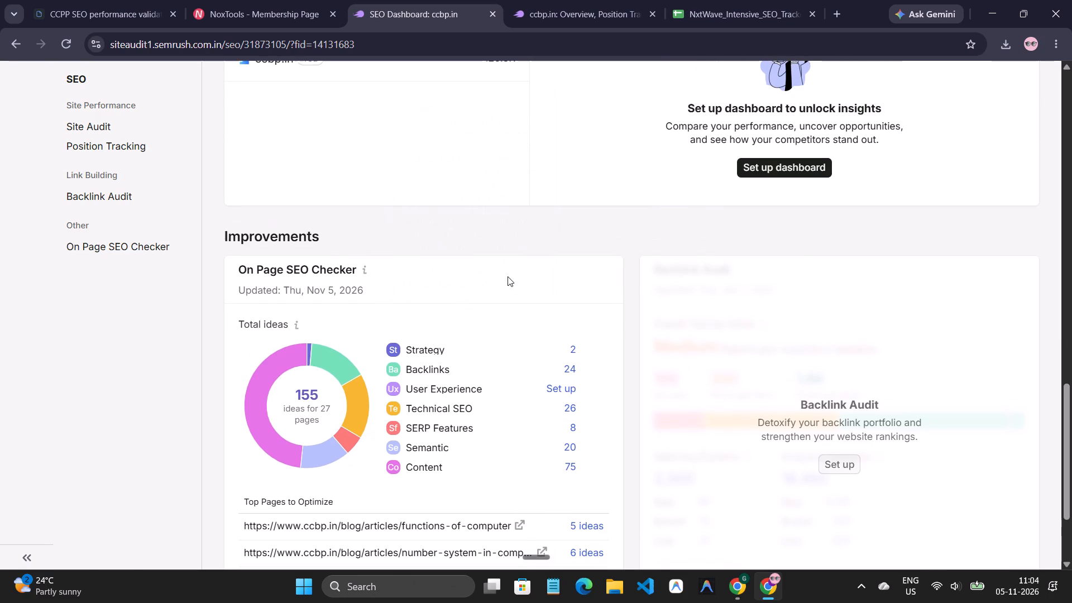
pyautogui.scroll(12, 508, 276)
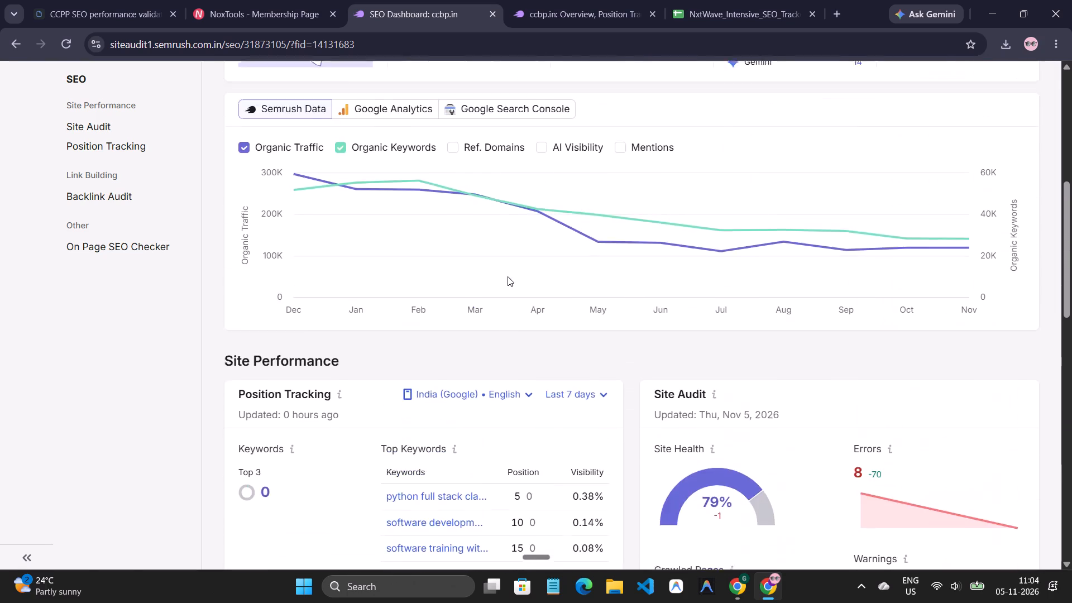
pyautogui.scroll(6, 508, 276)
pyautogui.scroll(1, 729, 210)
# Start the SEO dashboard setup for ccbp.in and accept the generated NxtWave brand profile.
pyautogui.click(937, 225)
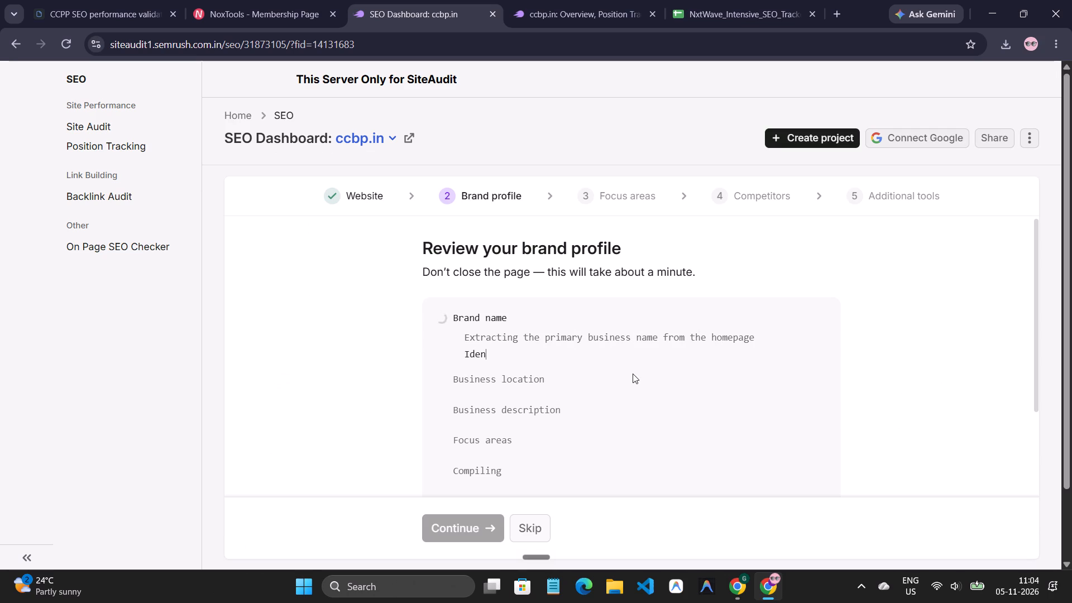
pyautogui.scroll(-2, 633, 357)
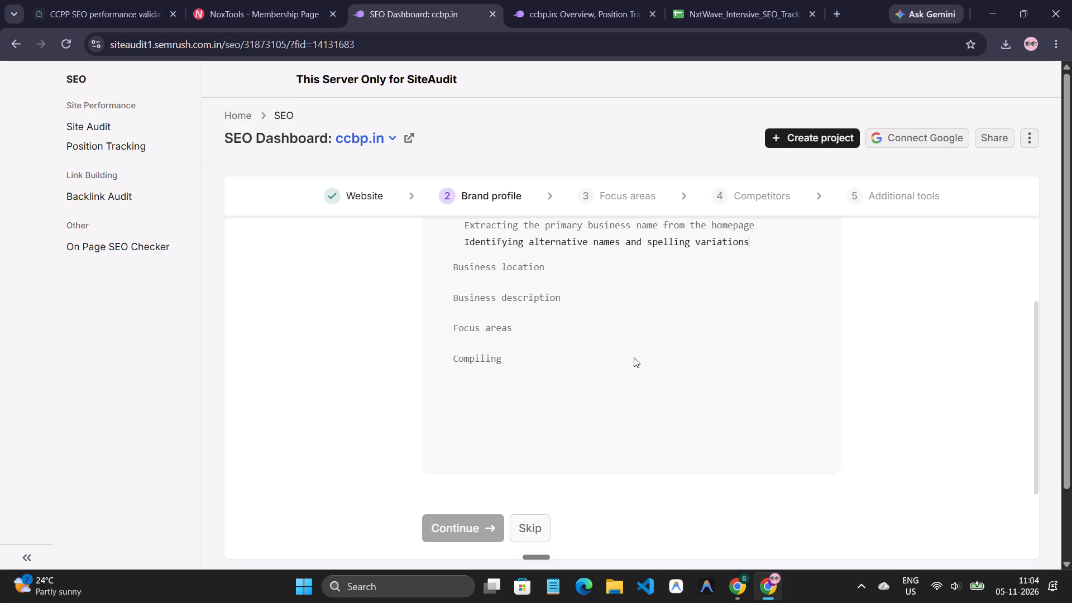
pyautogui.scroll(-1, 634, 357)
pyautogui.scroll(2, 634, 357)
pyautogui.scroll(2, 573, 303)
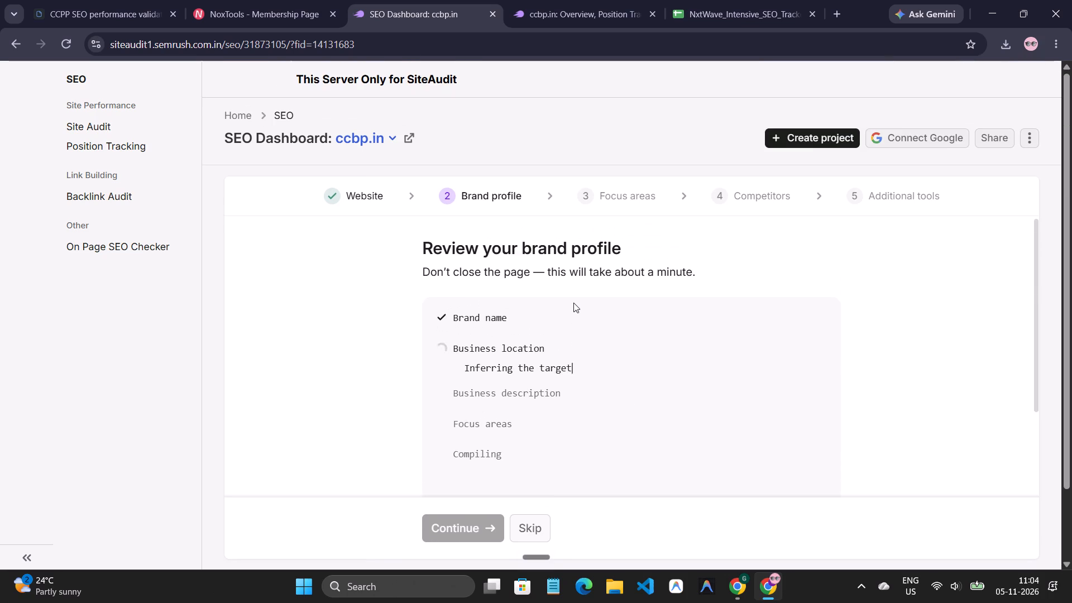
pyautogui.scroll(-1, 573, 303)
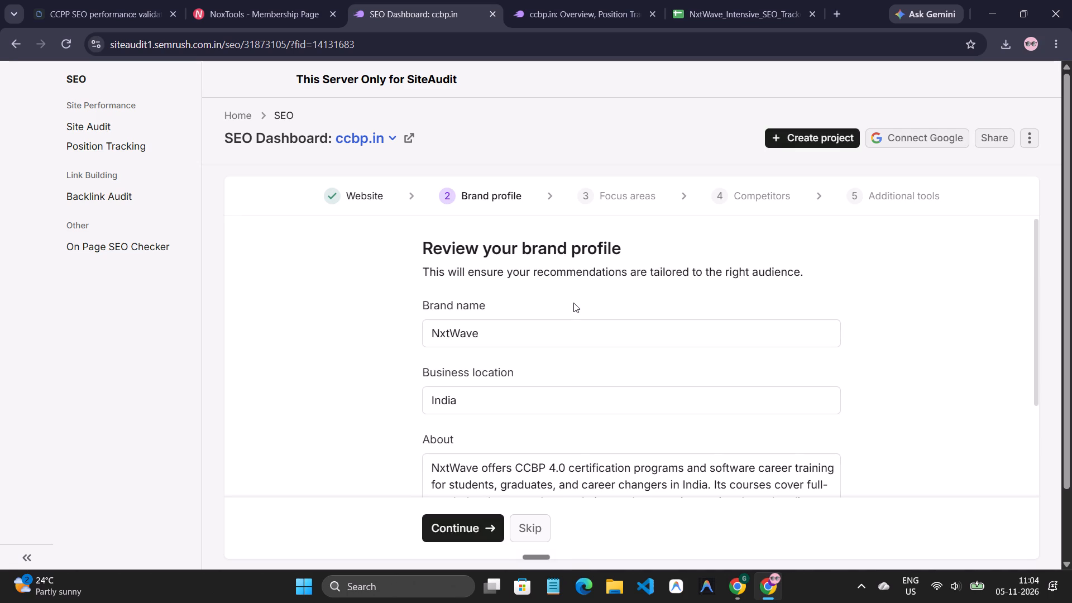
pyautogui.scroll(-3, 599, 346)
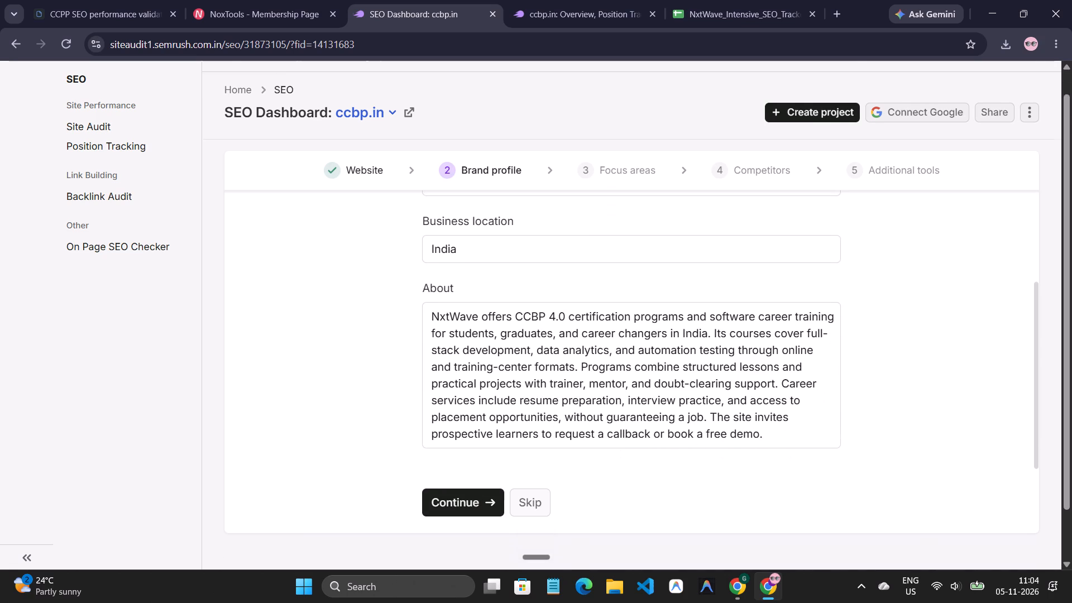
pyautogui.click(462, 457)
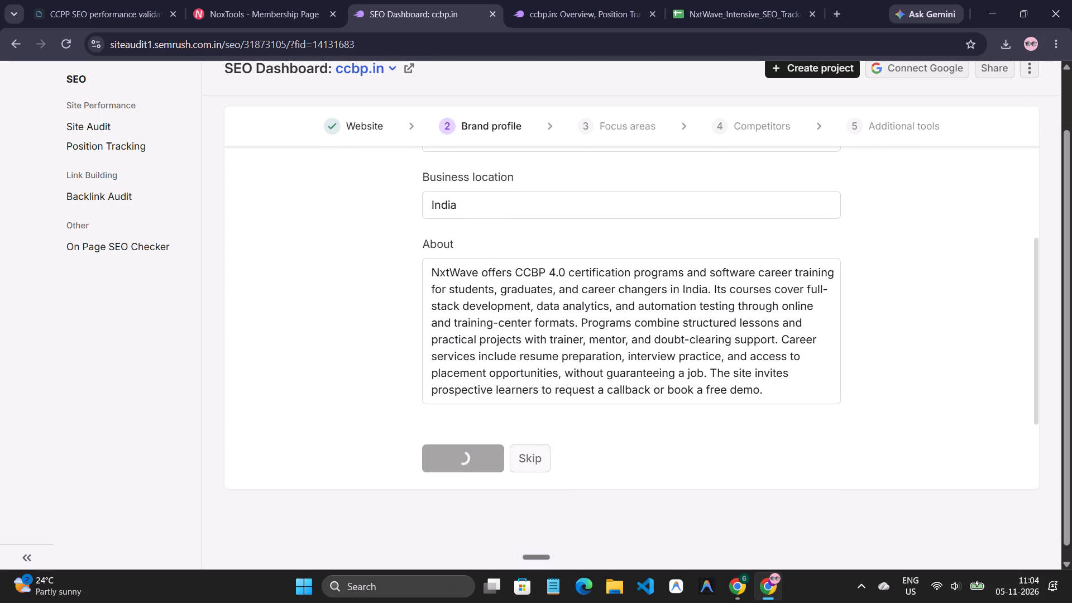
# Review the suggested brand priorities and open an entry for a new focus area.
pyautogui.scroll(-2, 507, 348)
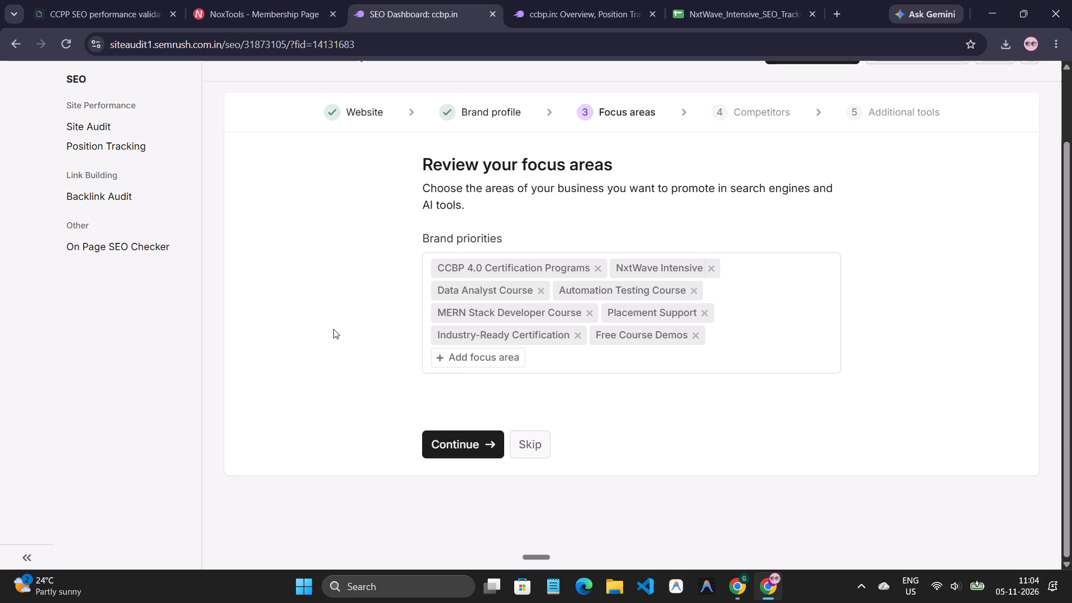
pyautogui.scroll(1, 333, 329)
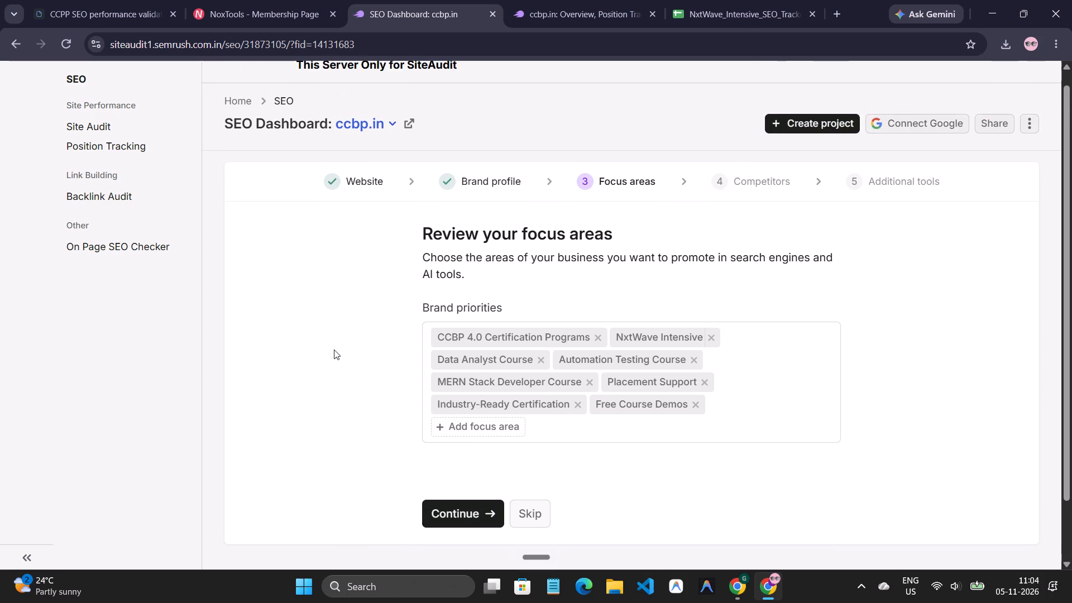
pyautogui.scroll(-1, 334, 351)
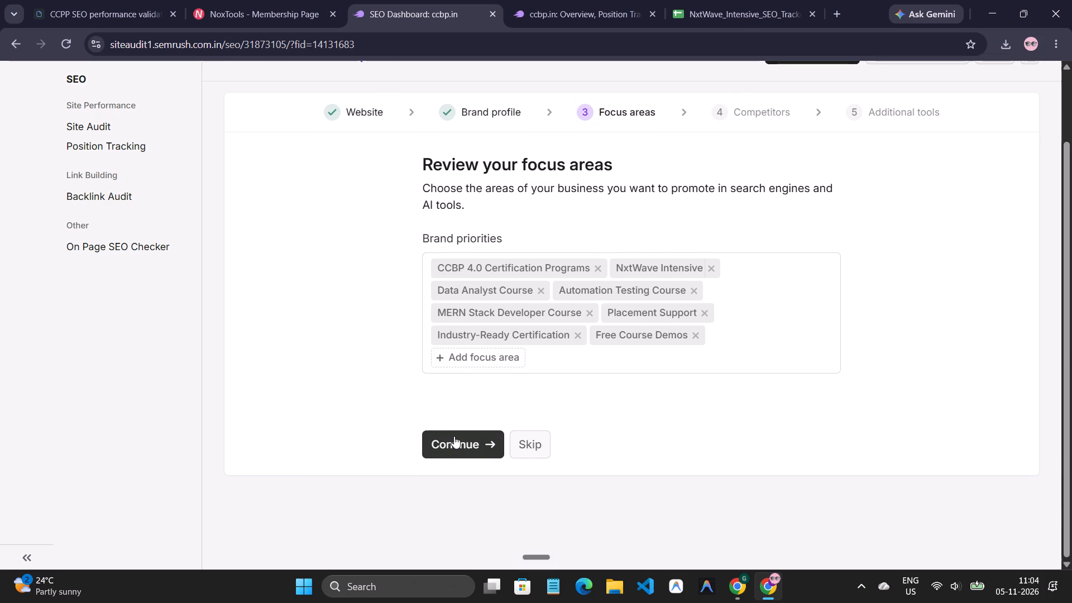
pyautogui.scroll(-3, 525, 337)
pyautogui.click(465, 361)
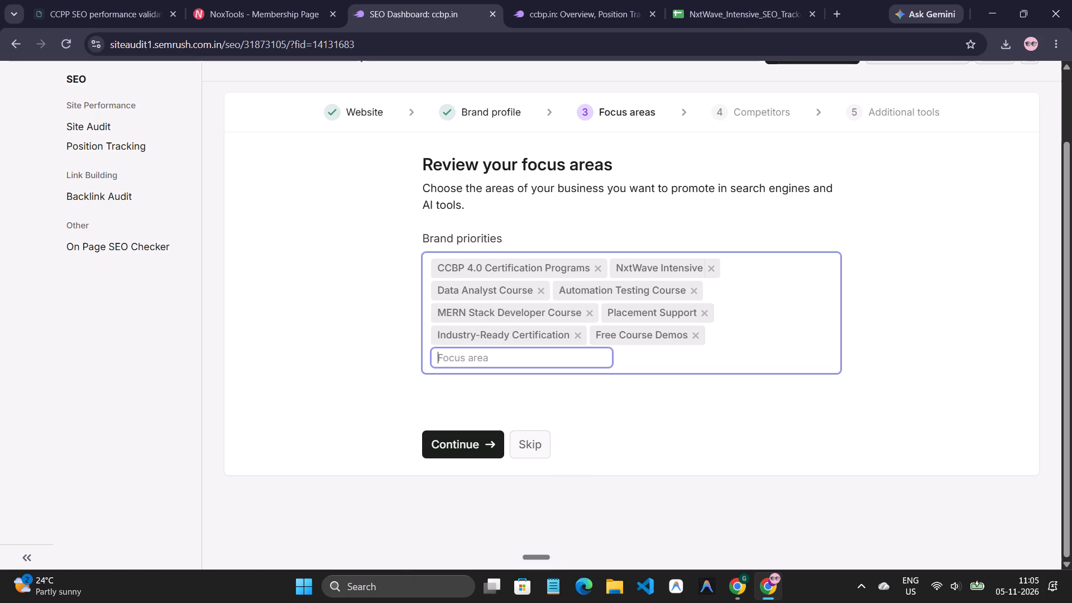
# Copy "full stack developer course" from the course syllabus keyword in the NxtWave_Intensive_SEO_Tracker Keywords sheet.
pyautogui.click(770, 0)
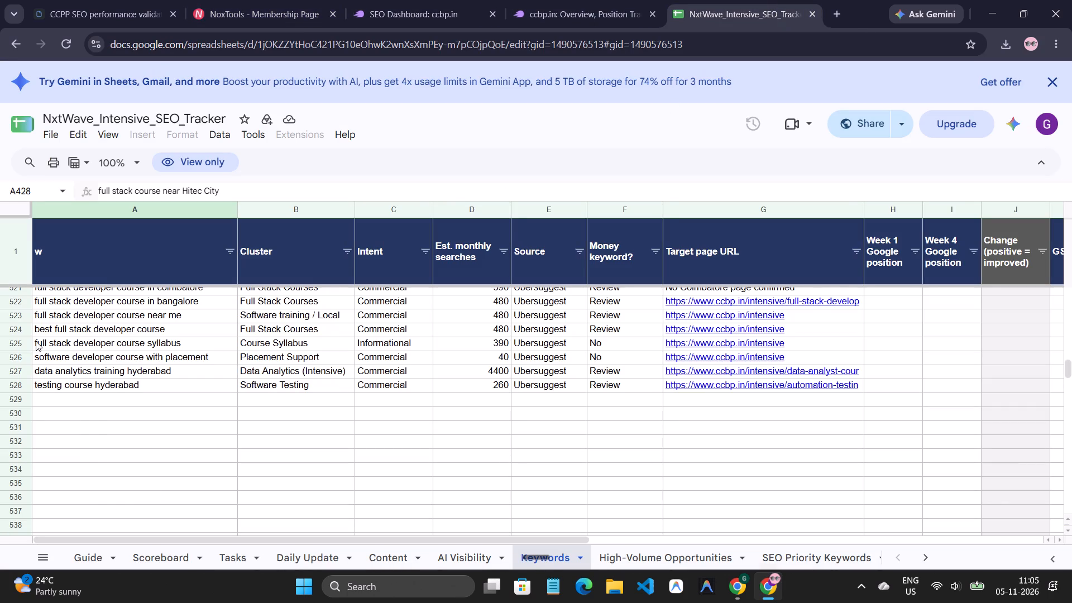
pyautogui.moveTo(37, 342); pyautogui.dragTo(100, 343)
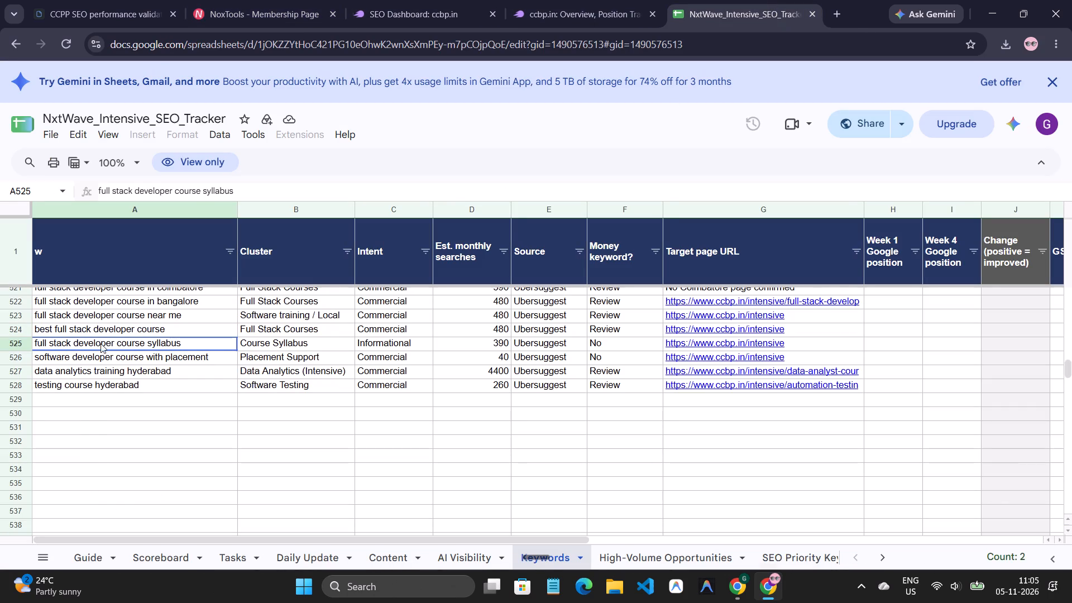
pyautogui.moveTo(100, 343); pyautogui.dragTo(159, 344)
pyautogui.click(159, 344)
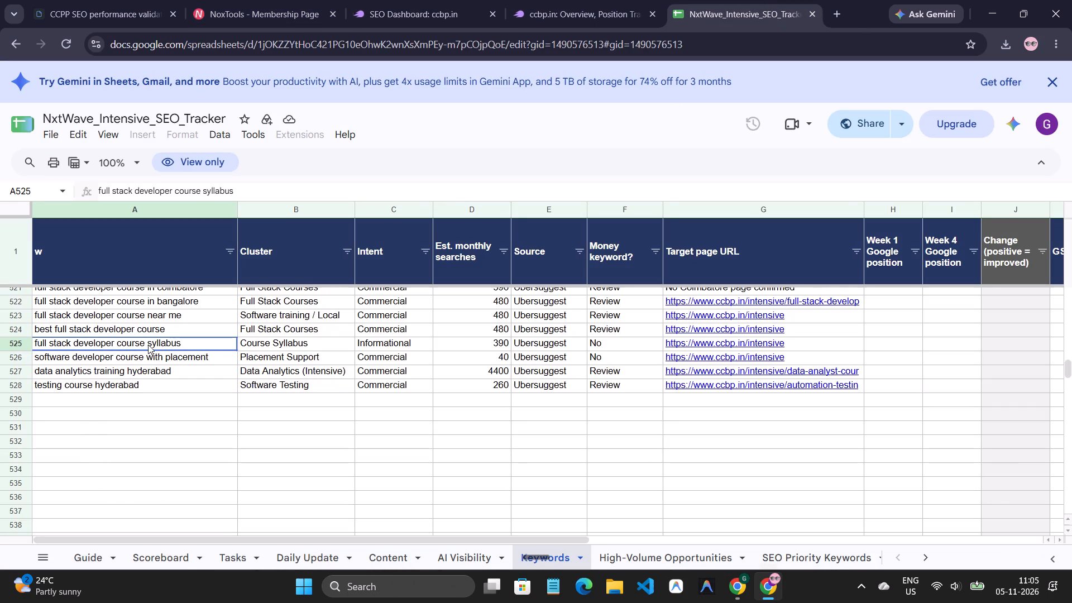
pyautogui.tripleClick(148, 344)
pyautogui.click(141, 346)
pyautogui.click(141, 347)
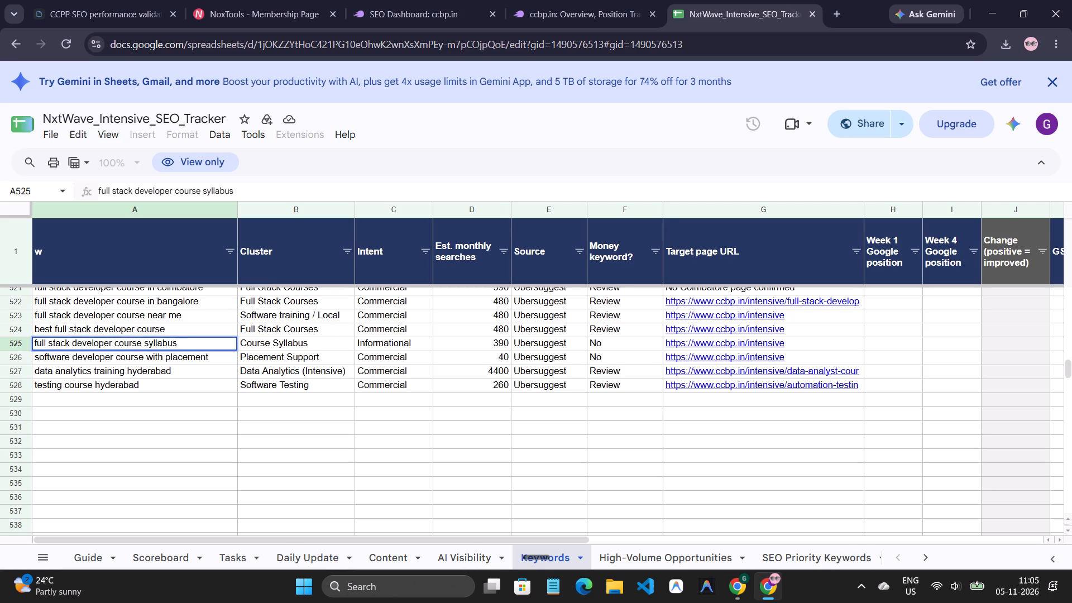
pyautogui.click(141, 346)
pyautogui.moveTo(141, 346); pyautogui.dragTo(112, 346)
pyautogui.click(112, 346)
pyautogui.moveTo(140, 342); pyautogui.dragTo(26, 337)
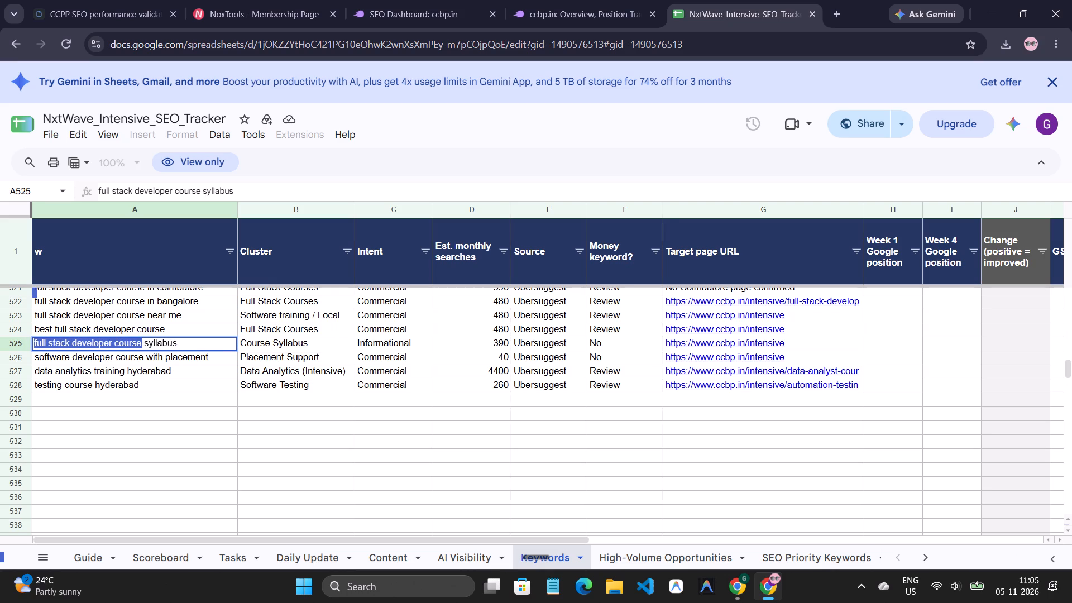
pyautogui.hotkey('ctrl', 'c')
# Add "full stack developer course" as a focus area in the Semrush dashboard setup, without leading spaces.
pyautogui.click(558, 0)
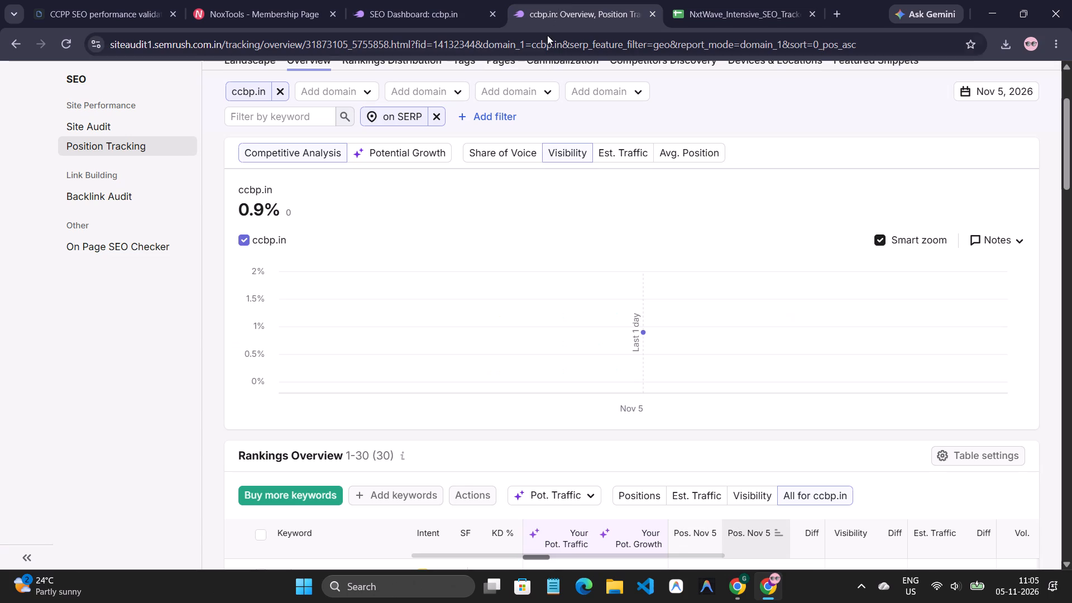
pyautogui.click(368, 0)
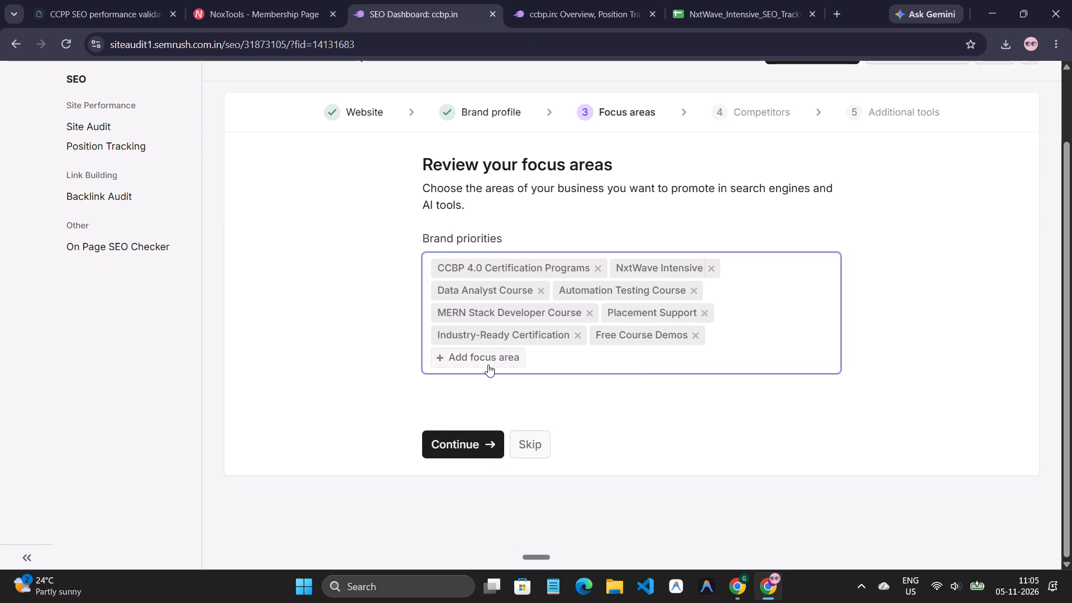
pyautogui.click(488, 365)
pyautogui.hotkey('ctrl', 'v')
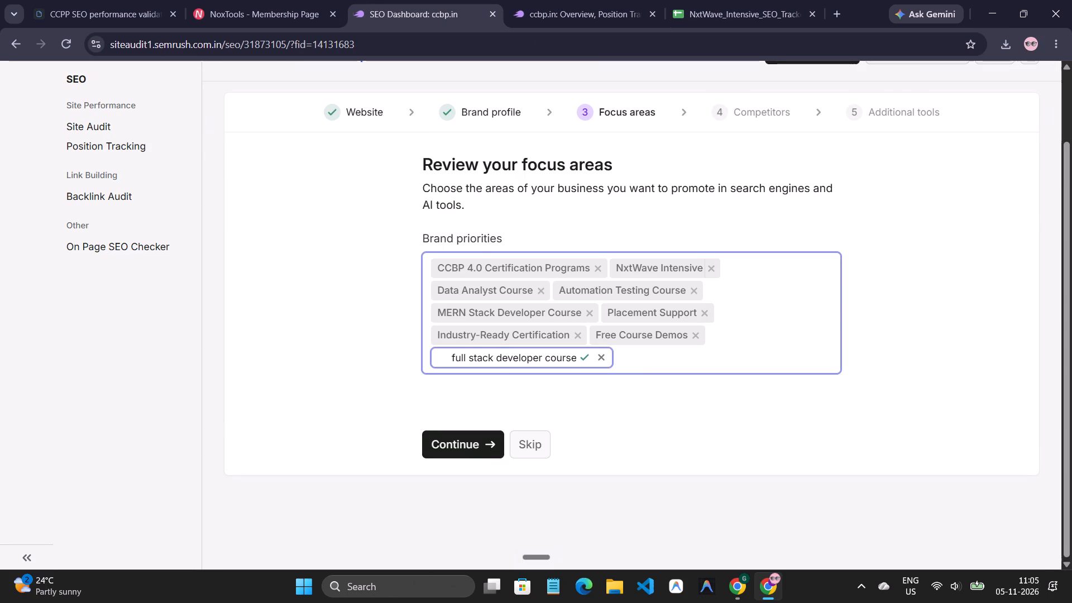
pyautogui.click(450, 358)
pyautogui.press('BackSpace')
pyautogui.press('BackSpace')
pyautogui.press('BackSpace')
pyautogui.press('BackSpace')
pyautogui.press('BackSpace')
pyautogui.press('BackSpace')
pyautogui.press('BackSpace')
pyautogui.press('Right')
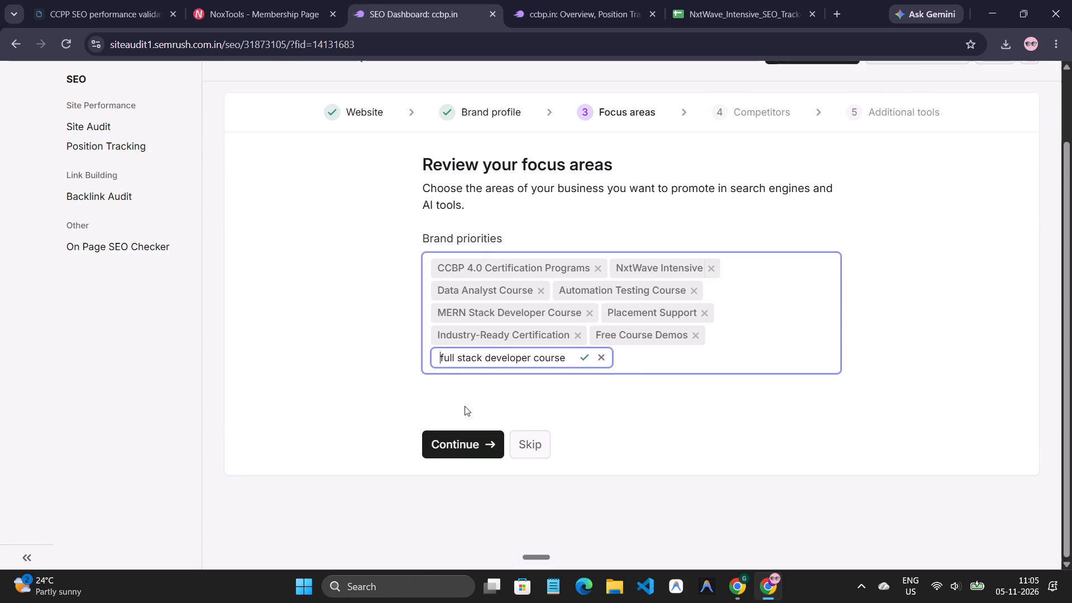
pyautogui.press('BackSpace')
pyautogui.press('BackSpace')
pyautogui.press('BackSpace')
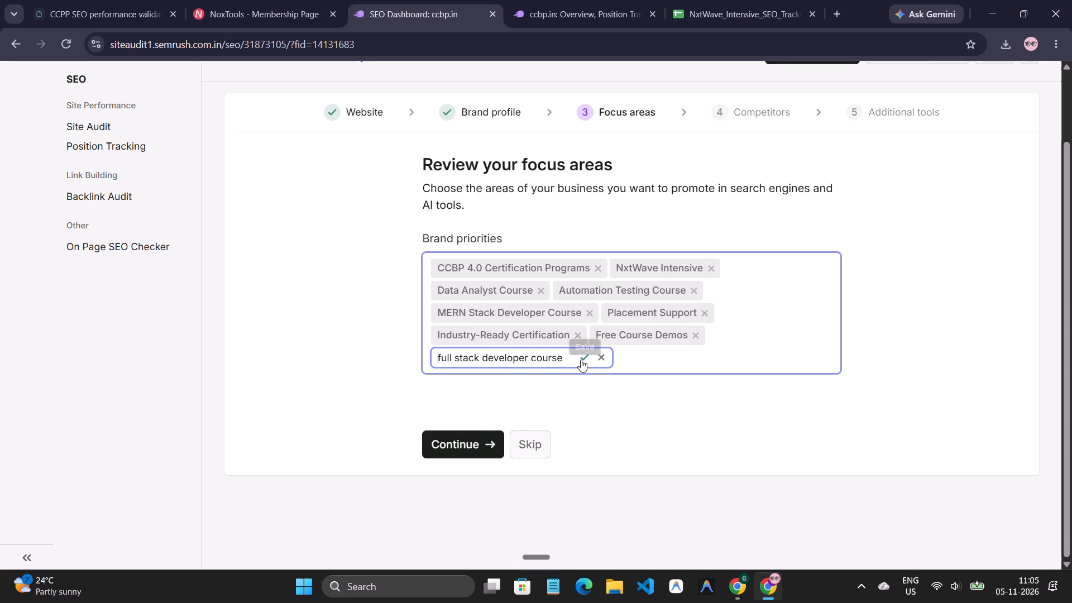
pyautogui.click(581, 360)
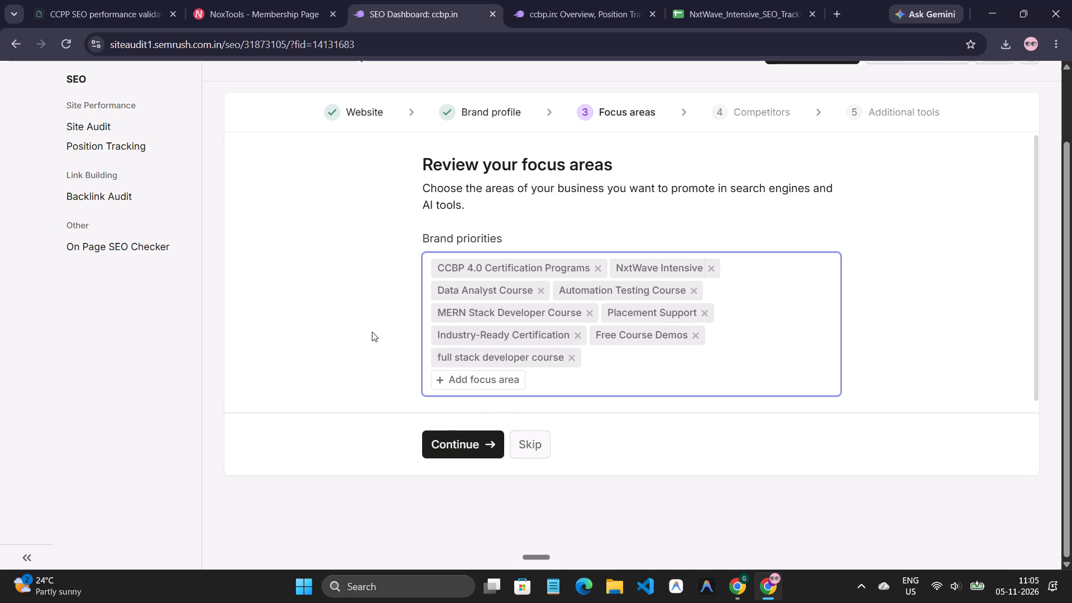
# Copy the keyword "software training institutes in hyderabad" from the Keywords sheet of NxtWave_Intensive_SEO_Tracker.
pyautogui.click(747, 0)
pyautogui.scroll(1, 132, 396)
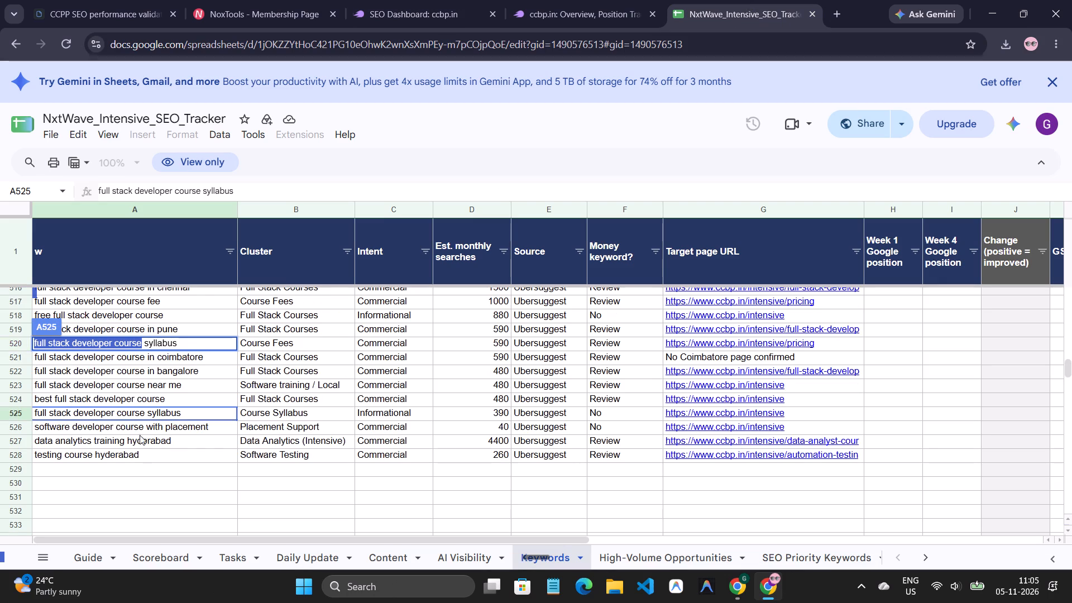
pyautogui.click(146, 477)
pyautogui.scroll(2, 146, 477)
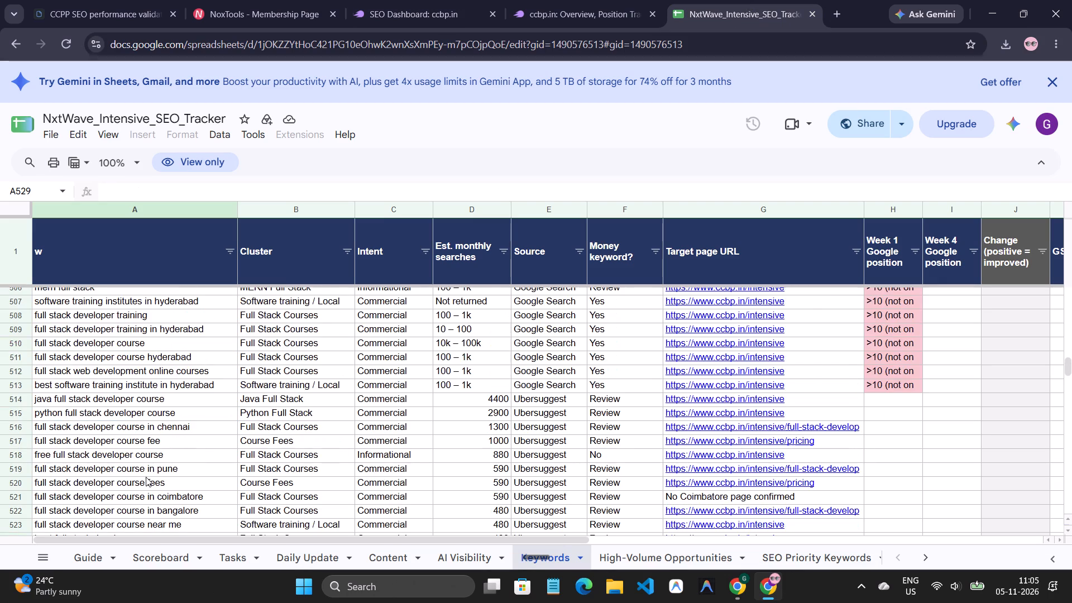
pyautogui.scroll(1, 146, 477)
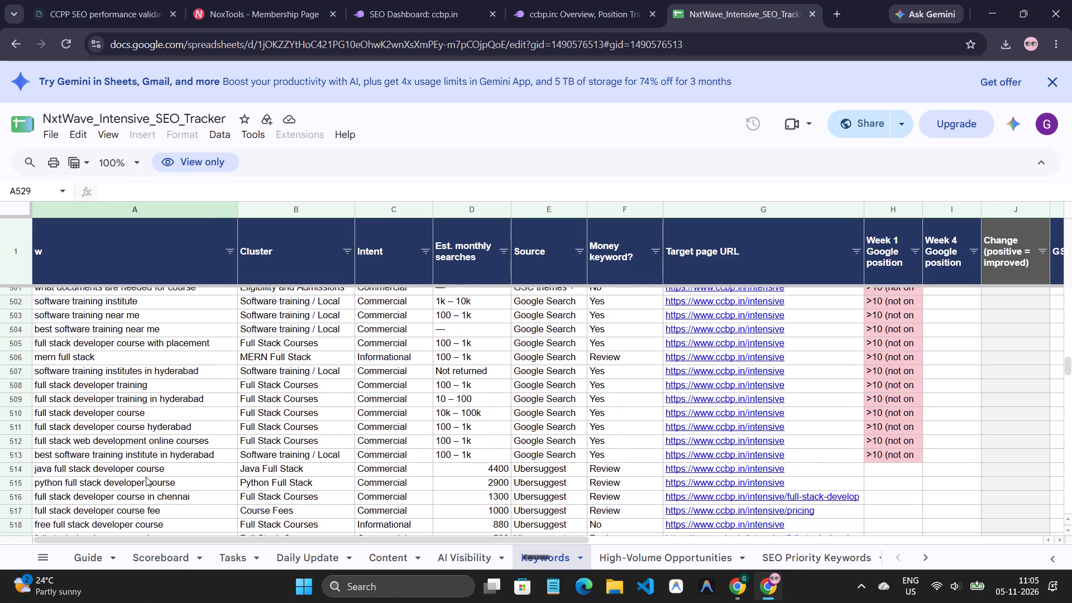
pyautogui.scroll(1, 146, 477)
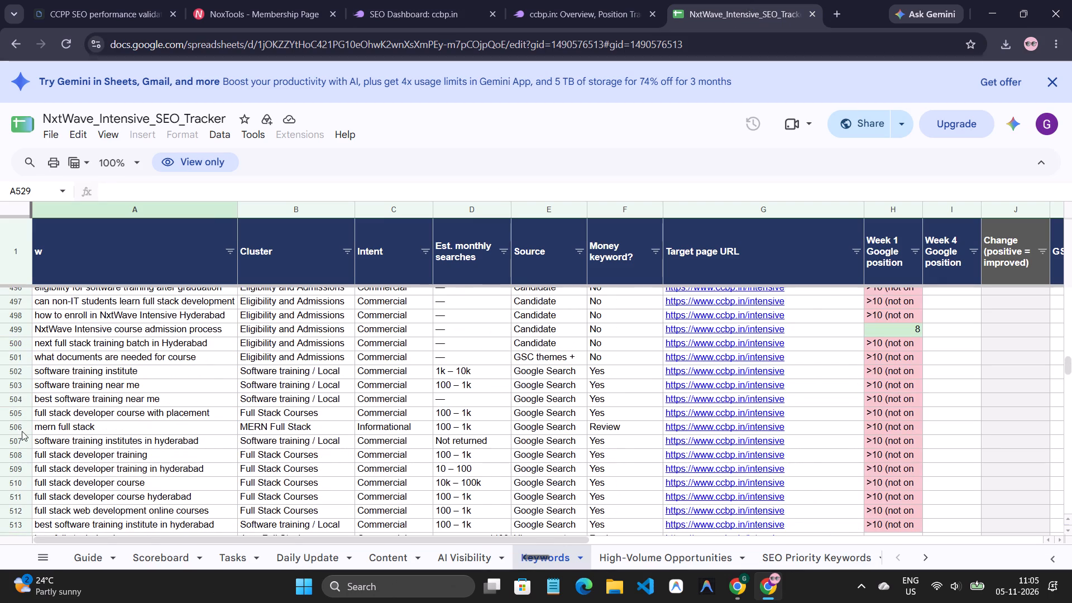
pyautogui.moveTo(34, 443); pyautogui.dragTo(60, 438)
pyautogui.click(37, 439)
pyautogui.click(37, 439)
pyautogui.moveTo(33, 439); pyautogui.dragTo(36, 439)
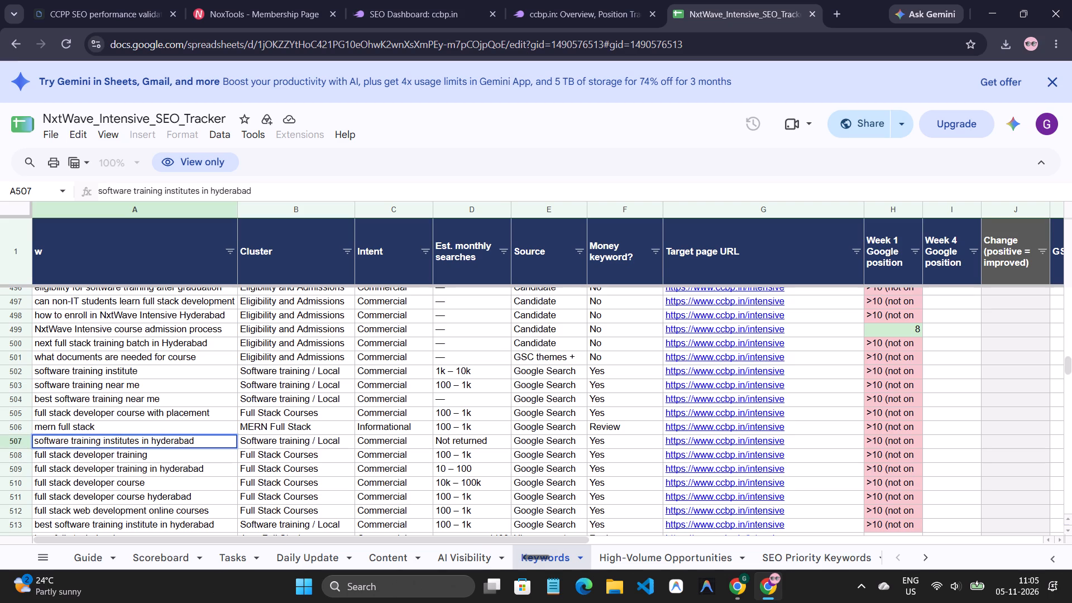
pyautogui.moveTo(36, 439); pyautogui.dragTo(194, 442)
pyautogui.hotkey('ctrl', 'c')
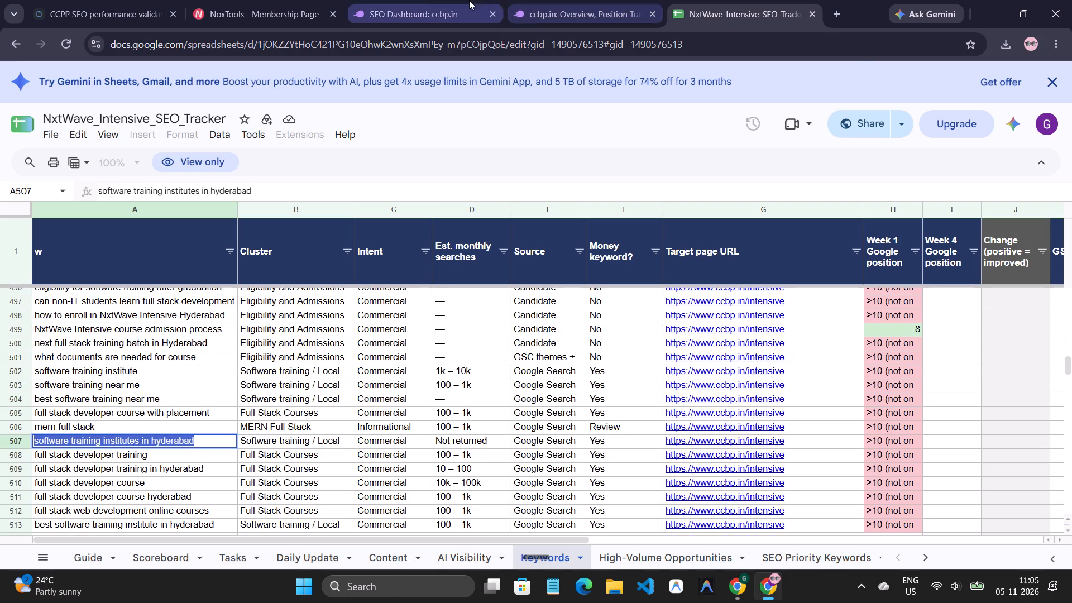
# Add "software training institutes in hyderabad" as a focus area in the Semrush dashboard setup.
pyautogui.click(413, 0)
pyautogui.click(489, 384)
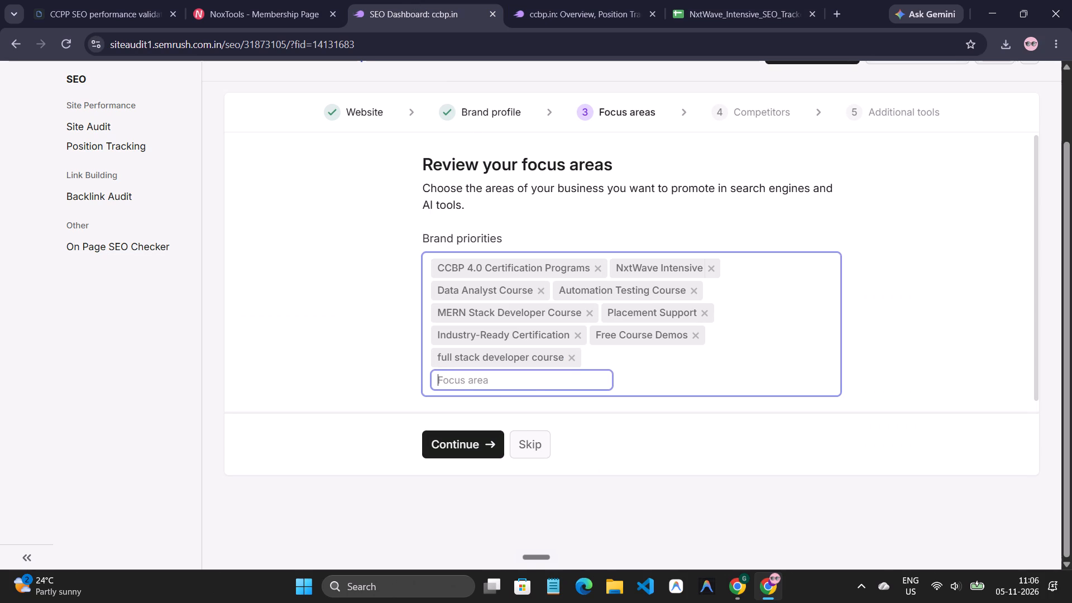
pyautogui.hotkey('ctrl', 'v')
pyautogui.click(581, 376)
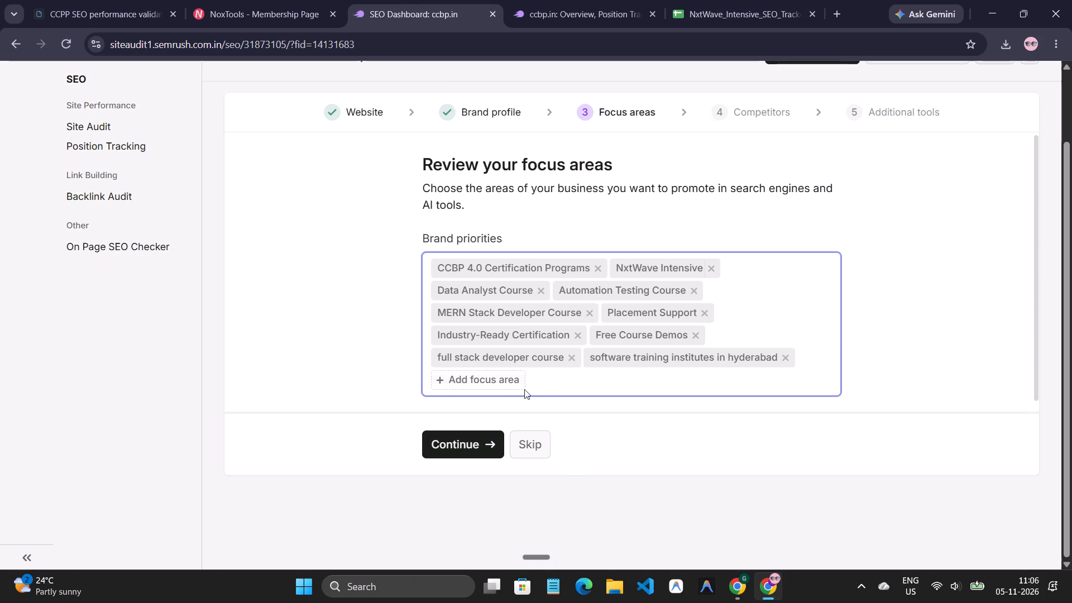
# Look through the tracker's Keywords sheet, from the Hyderabad training keywords up to the Placement Support cluster, for another focus area.
pyautogui.click(477, 383)
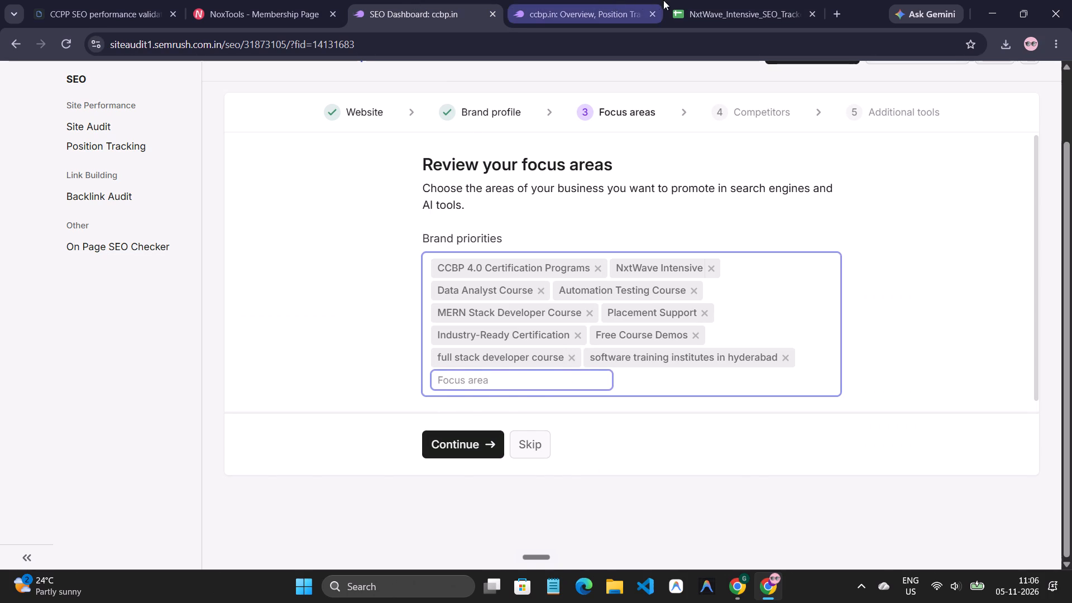
pyautogui.click(707, 0)
pyautogui.click(111, 478)
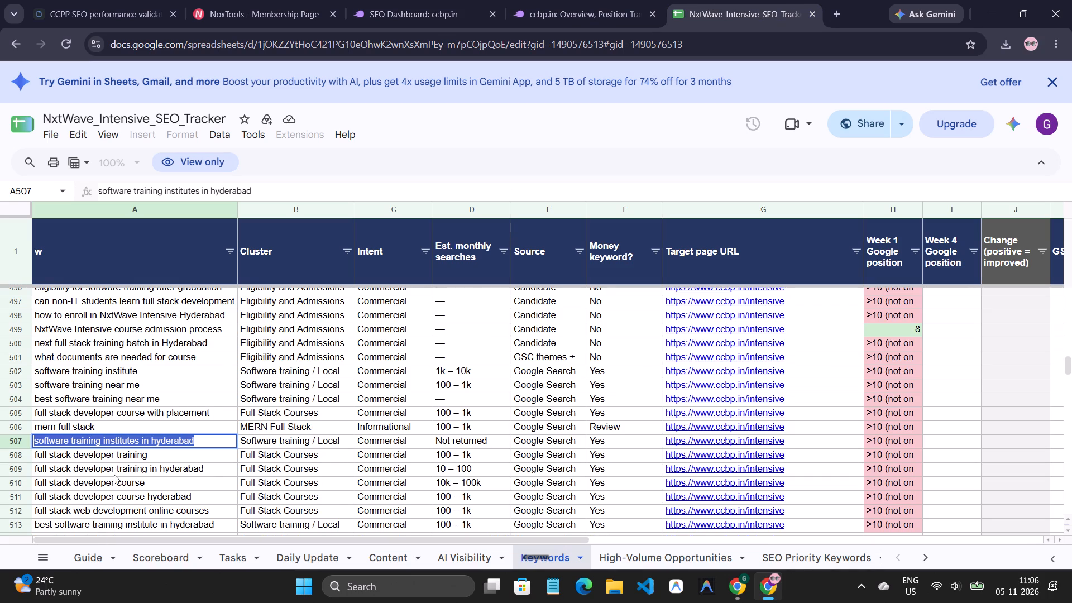
pyautogui.scroll(3, 114, 475)
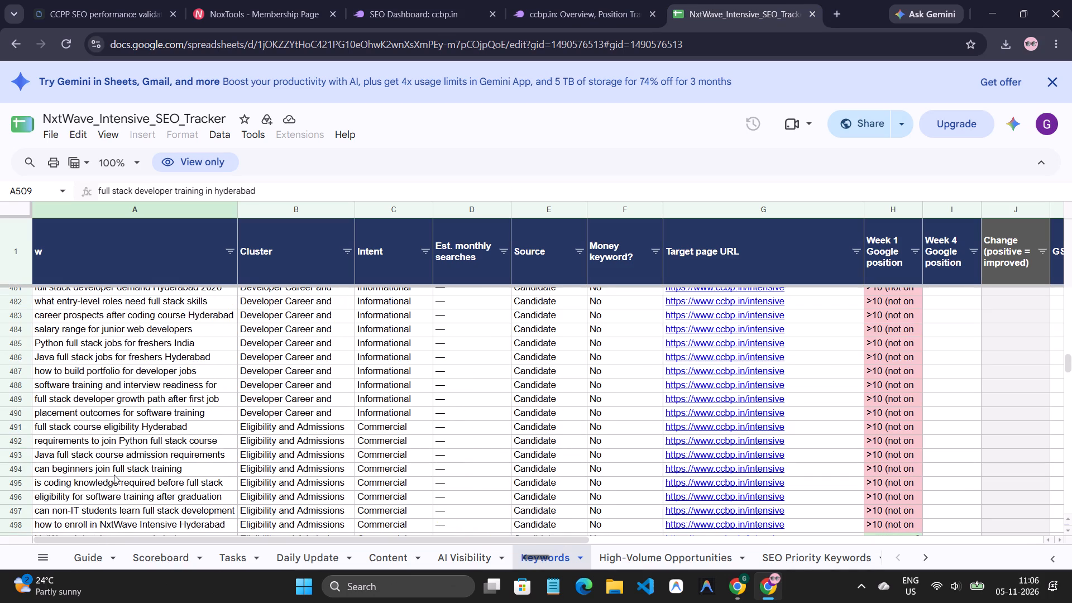
pyautogui.scroll(-1, 114, 475)
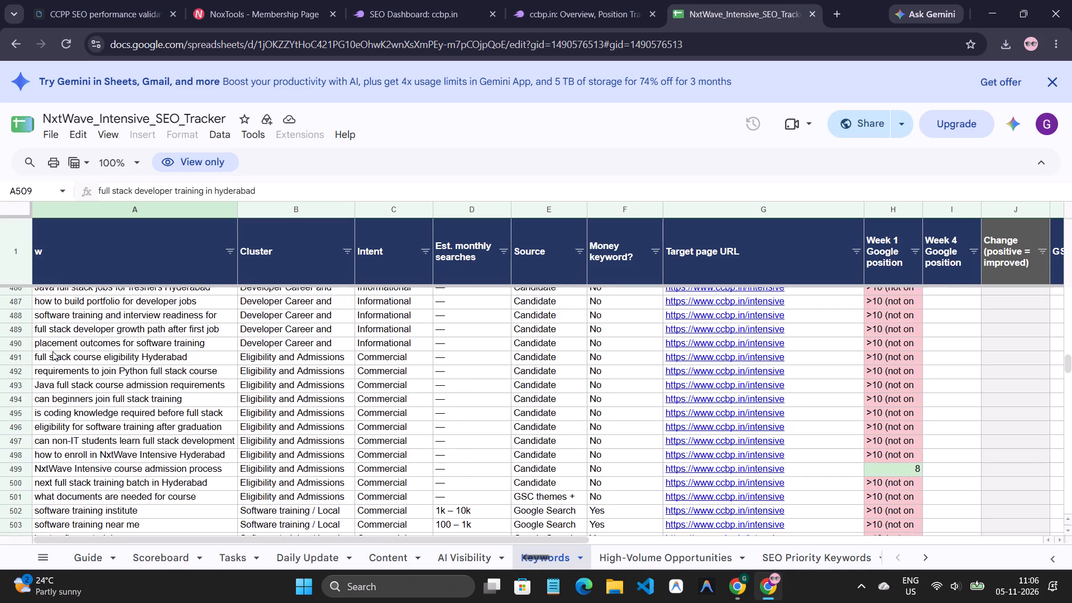
pyautogui.scroll(1, 73, 408)
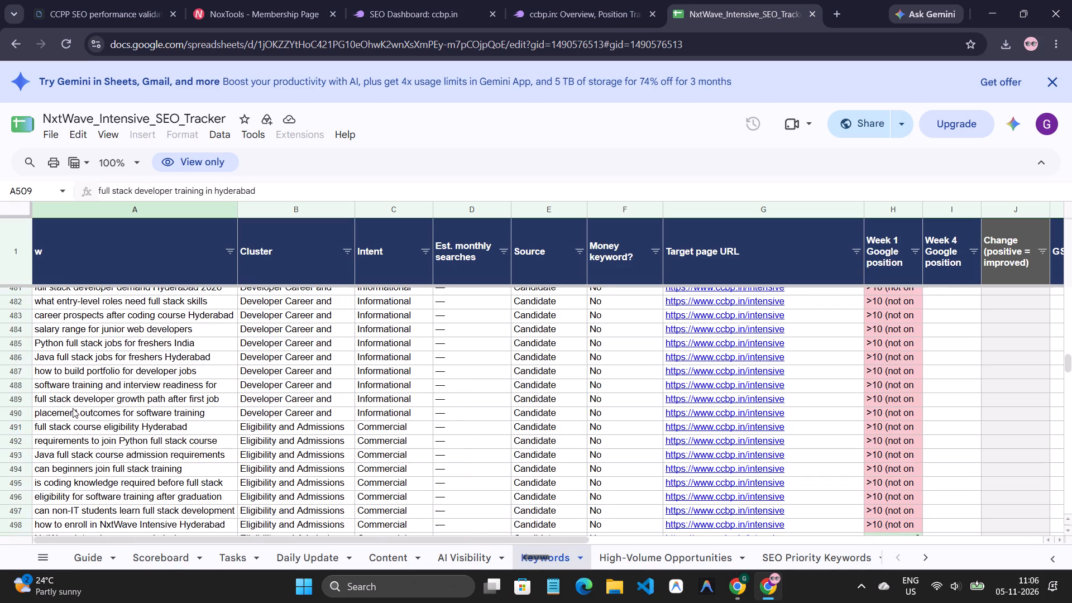
pyautogui.scroll(2, 73, 408)
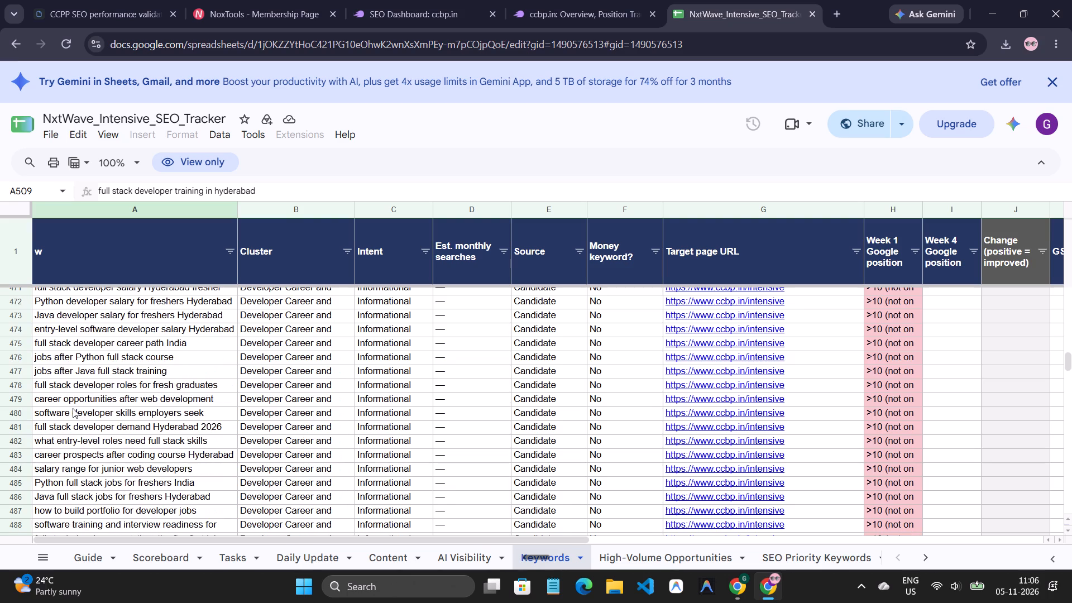
pyautogui.scroll(1, 73, 409)
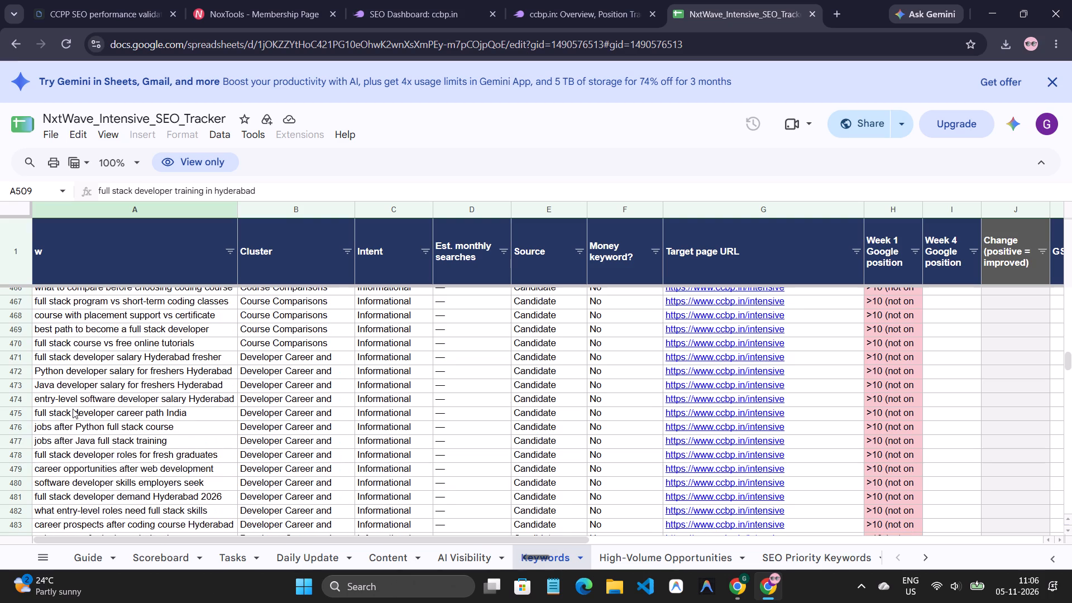
pyautogui.scroll(2, 73, 409)
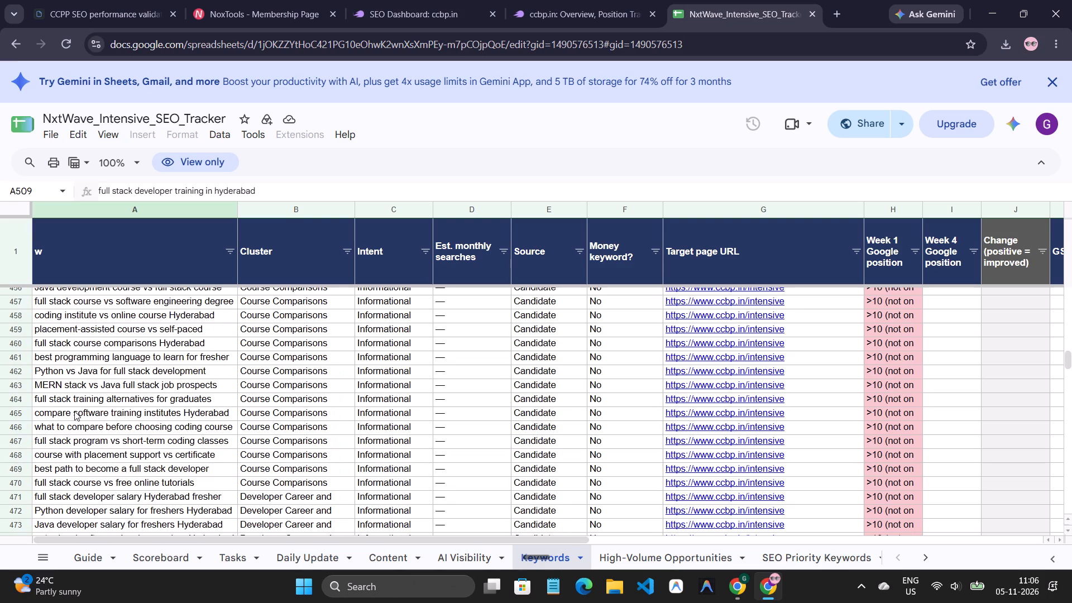
pyautogui.scroll(3, 74, 411)
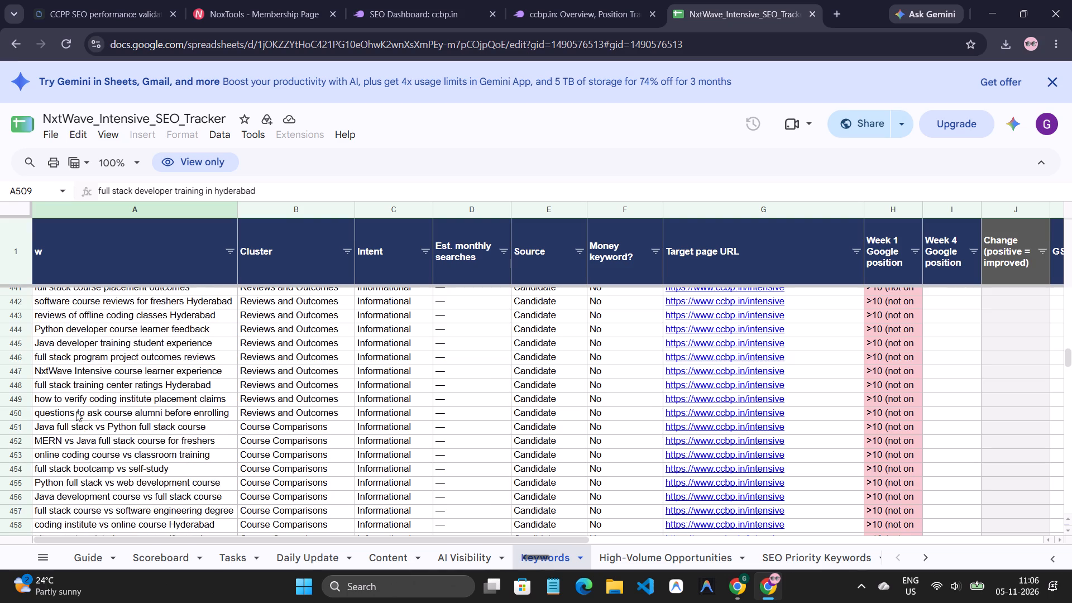
pyautogui.scroll(6, 76, 412)
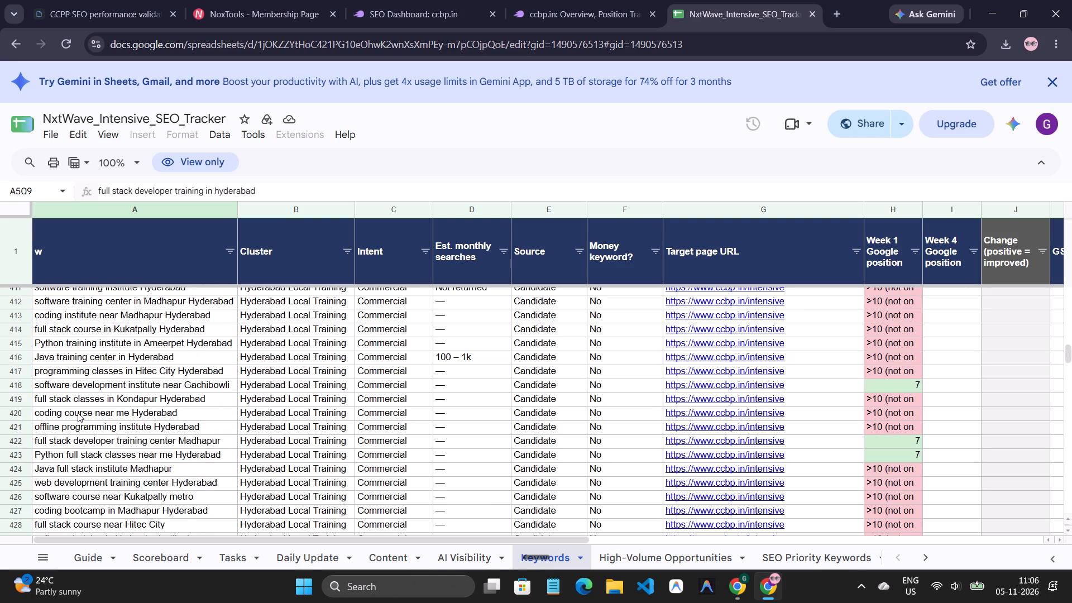
pyautogui.scroll(5, 78, 413)
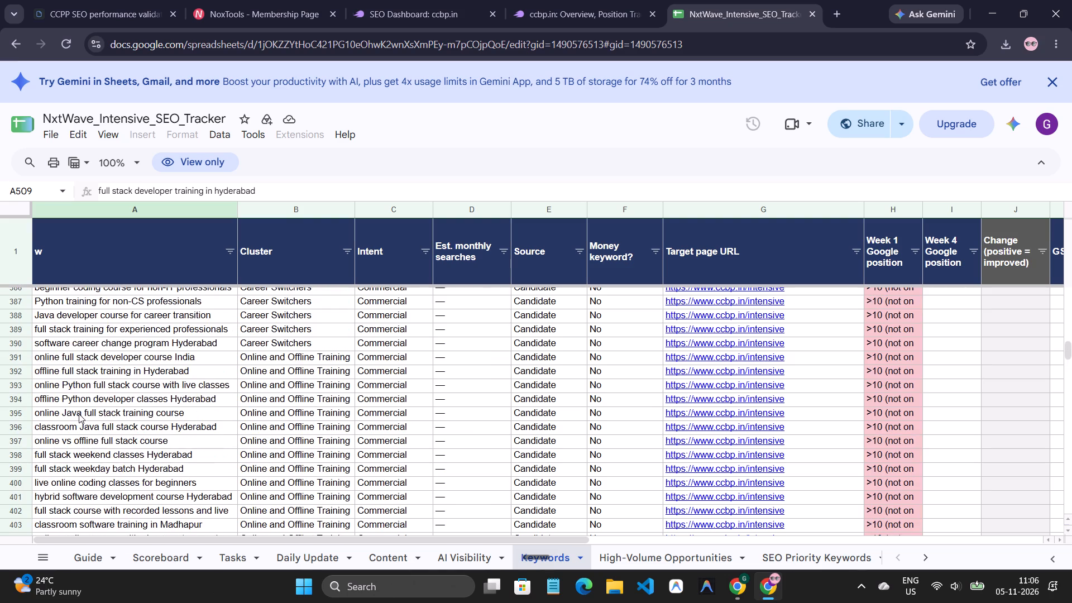
pyautogui.scroll(5, 79, 414)
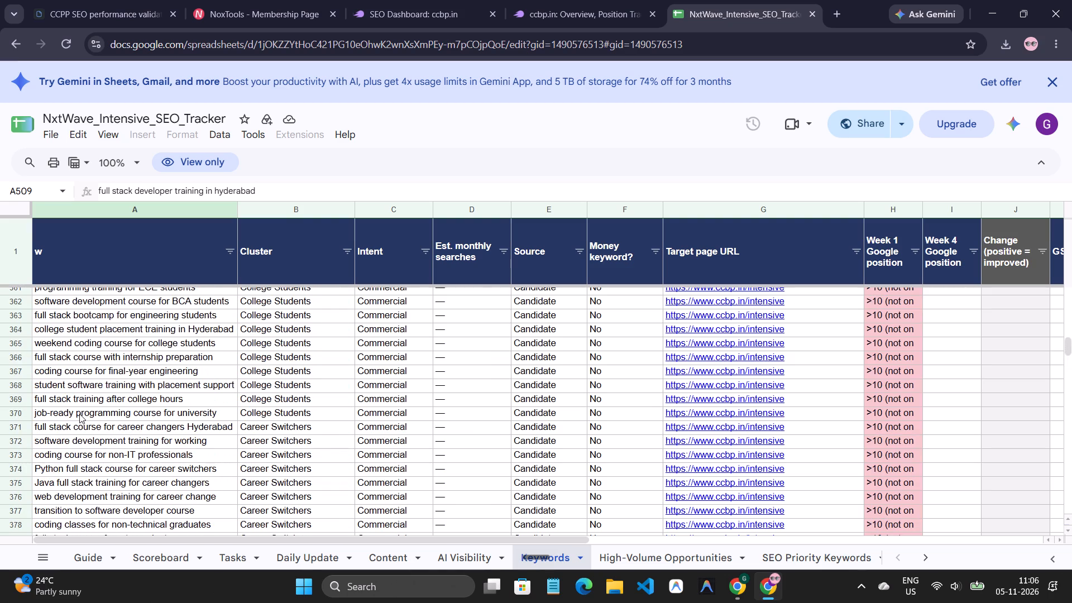
pyautogui.scroll(5, 79, 414)
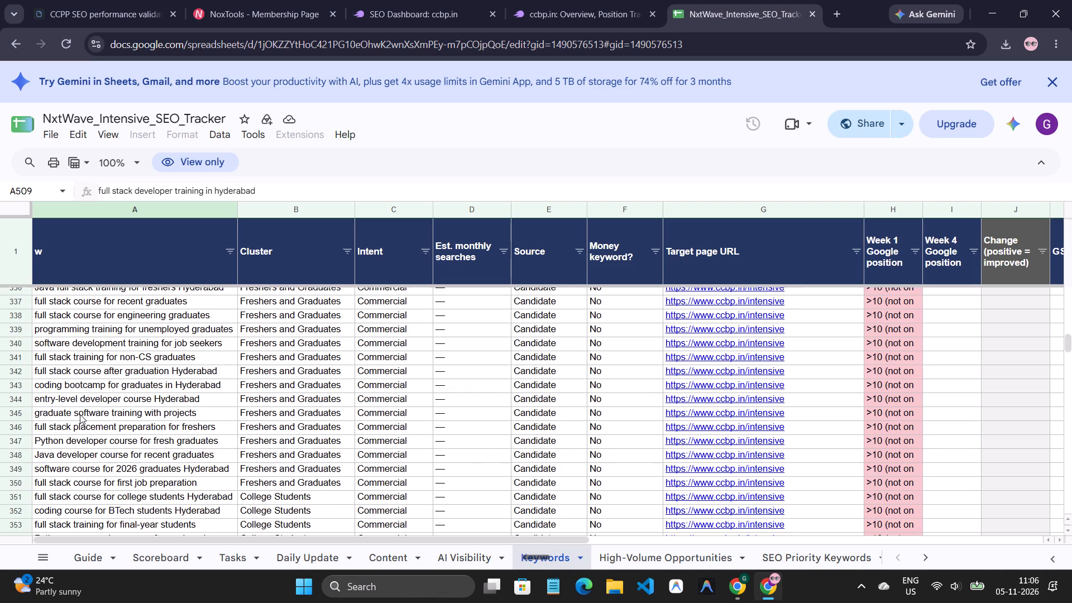
pyautogui.scroll(9, 80, 414)
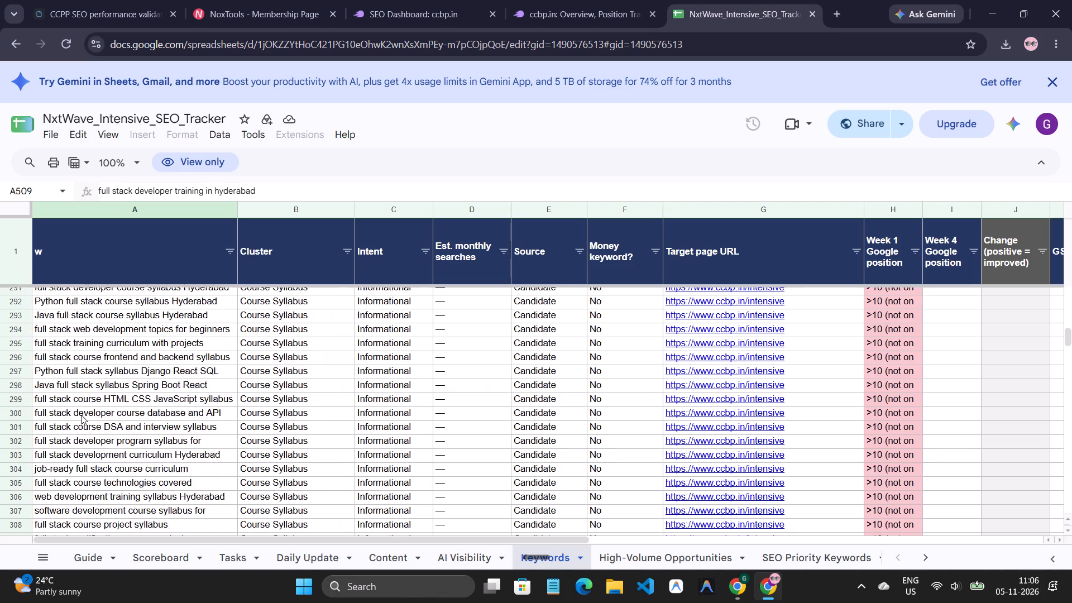
pyautogui.scroll(12, 81, 415)
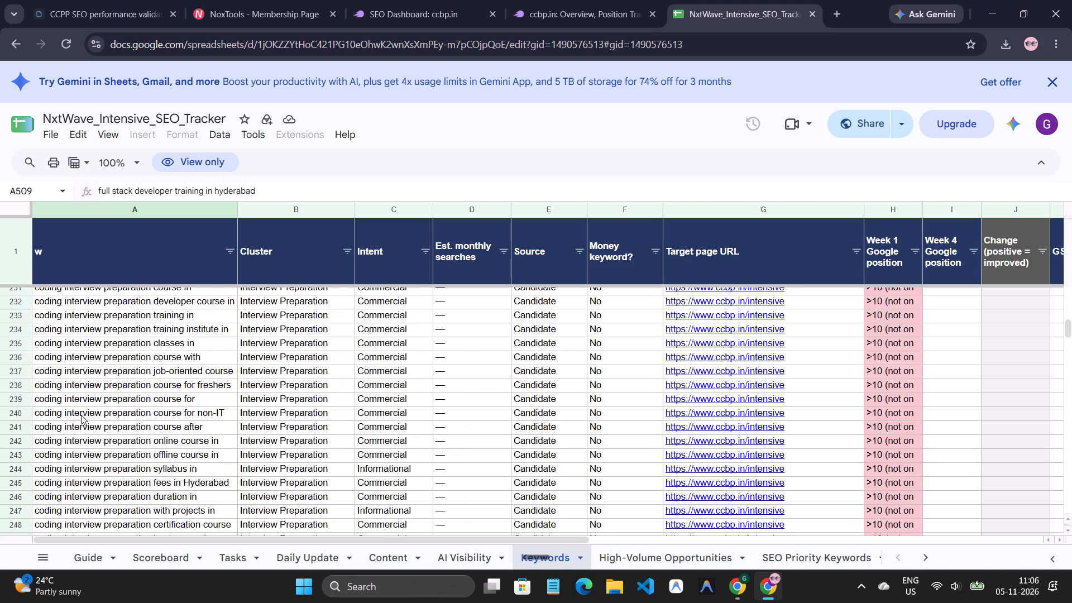
pyautogui.scroll(5, 81, 415)
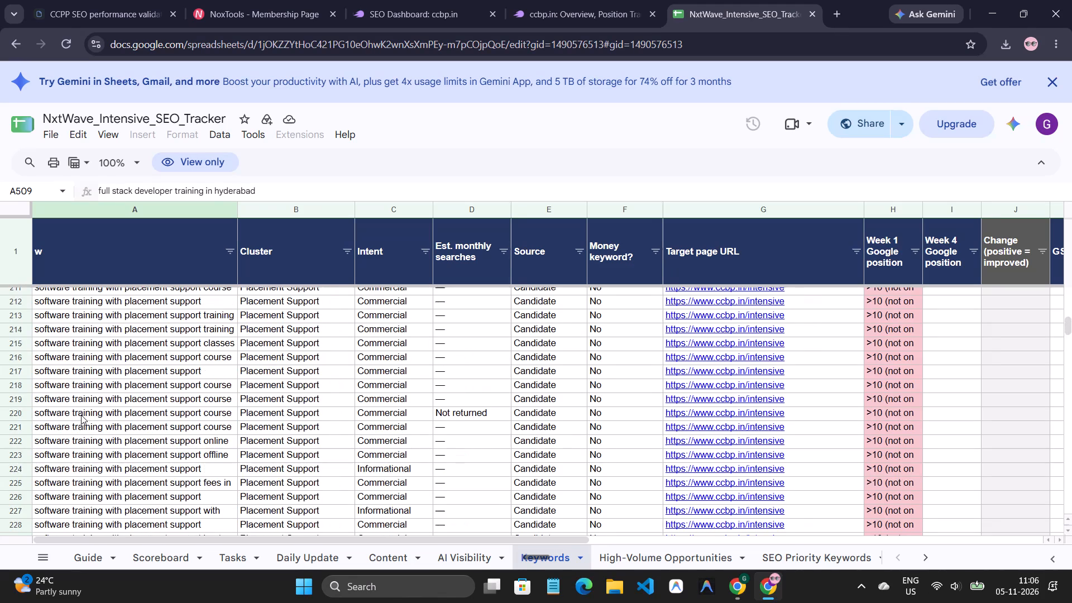
pyautogui.scroll(2, 81, 415)
pyautogui.scroll(-3, 81, 415)
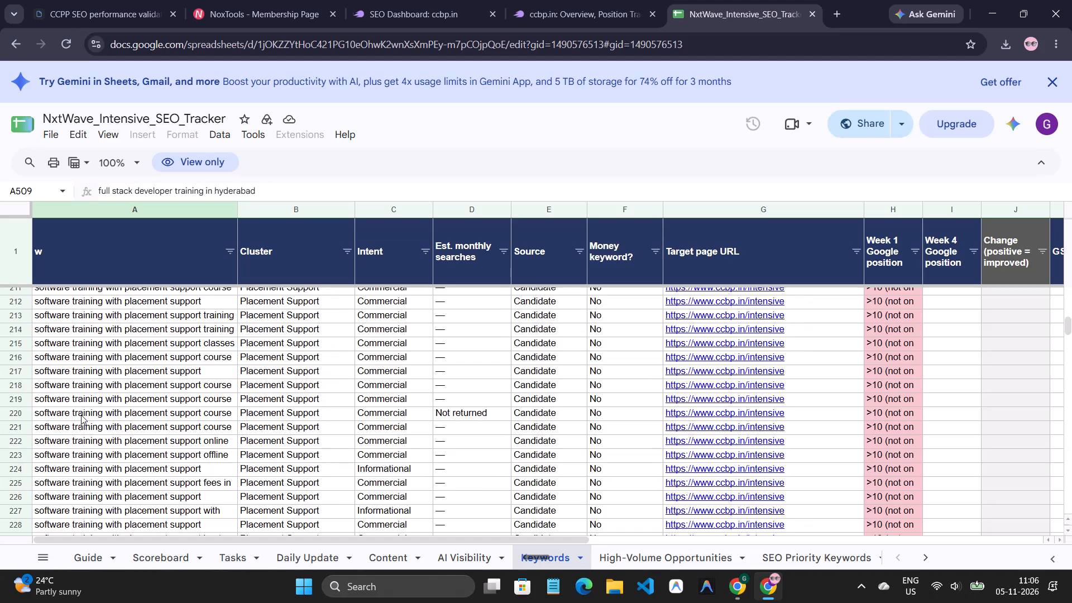
# Copy "software training with placement support" from the job-oriented course keyword in the Placement Support cluster.
pyautogui.moveTo(36, 370); pyautogui.dragTo(92, 367)
pyautogui.doubleClick(203, 369)
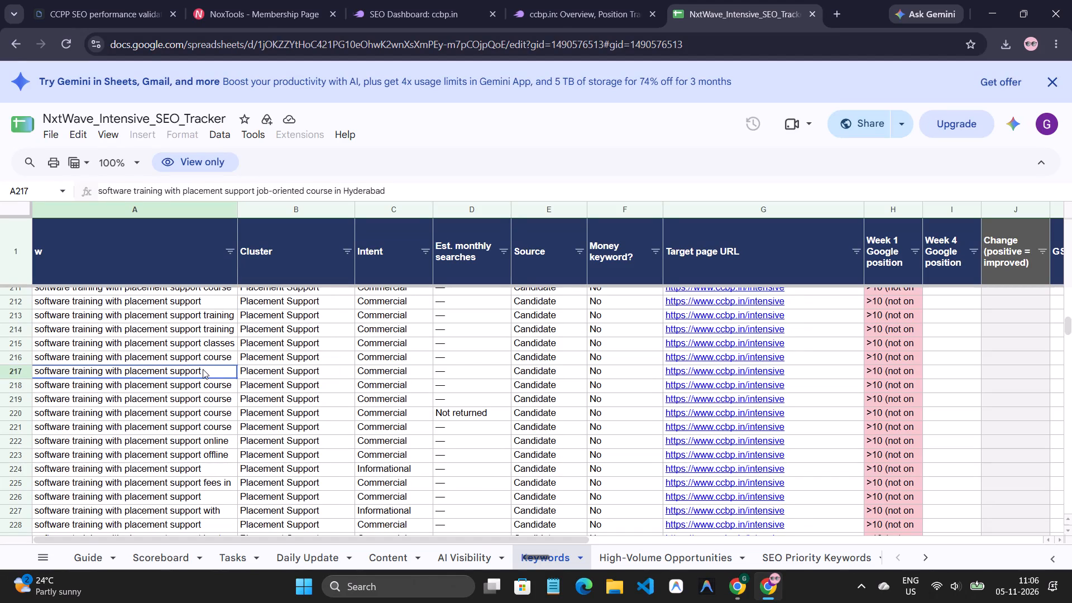
pyautogui.click(195, 376)
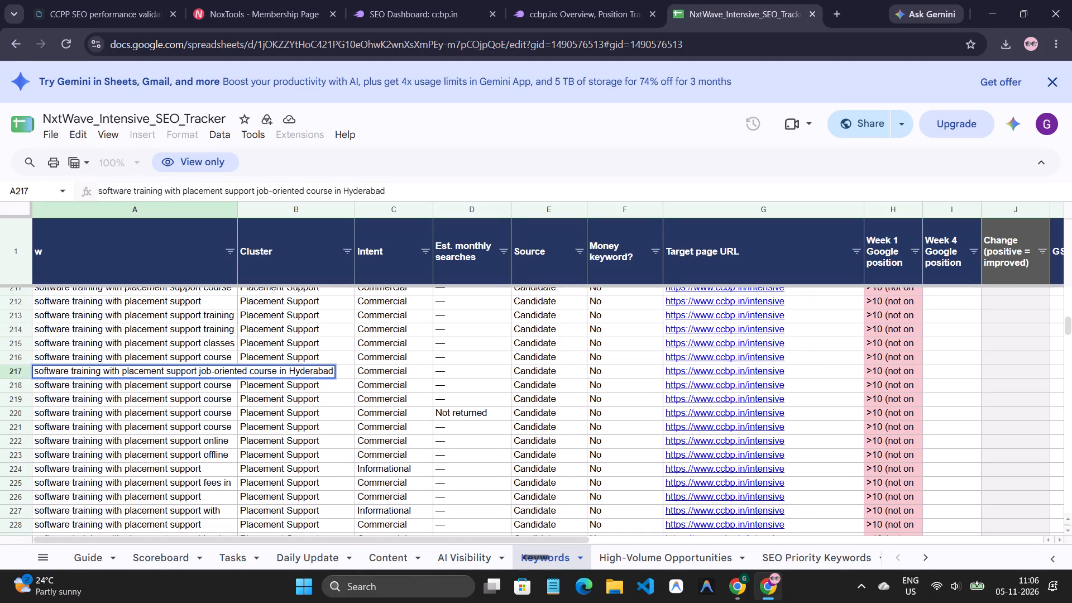
pyautogui.moveTo(195, 371); pyautogui.dragTo(35, 375)
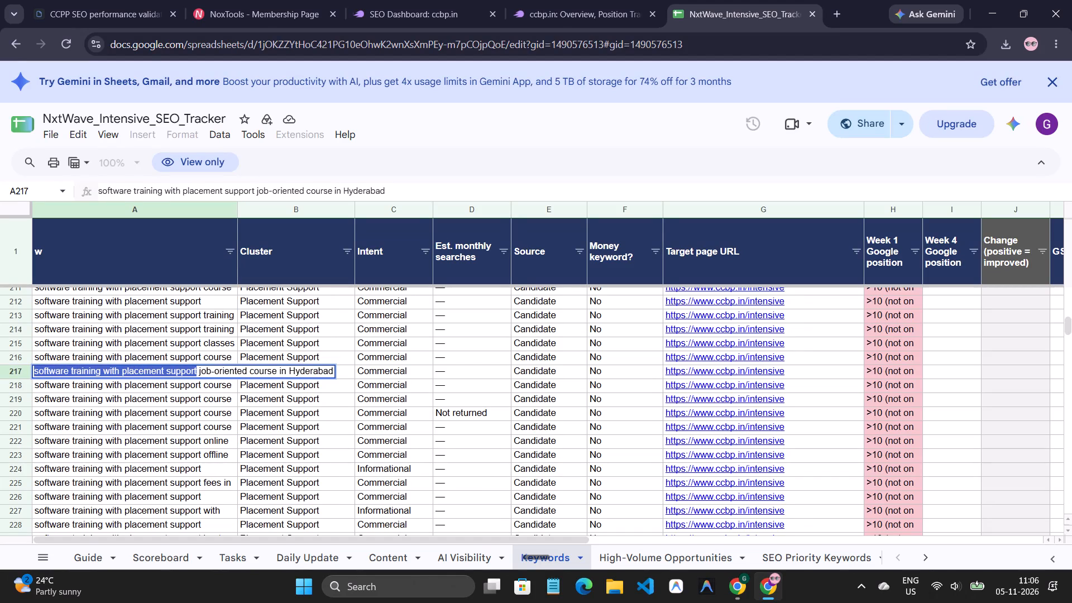
pyautogui.hotkey('ctrl', 'c')
pyautogui.click(209, 372)
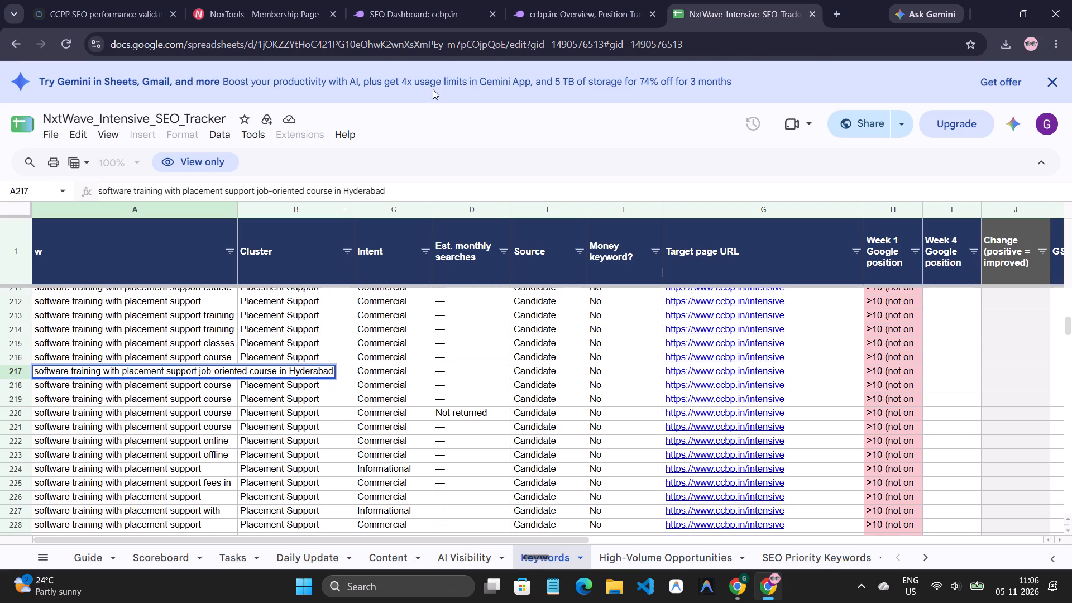
# Add "software training with placement support" as a focus area in the Semrush dashboard setup.
pyautogui.click(607, 0)
pyautogui.click(431, 2)
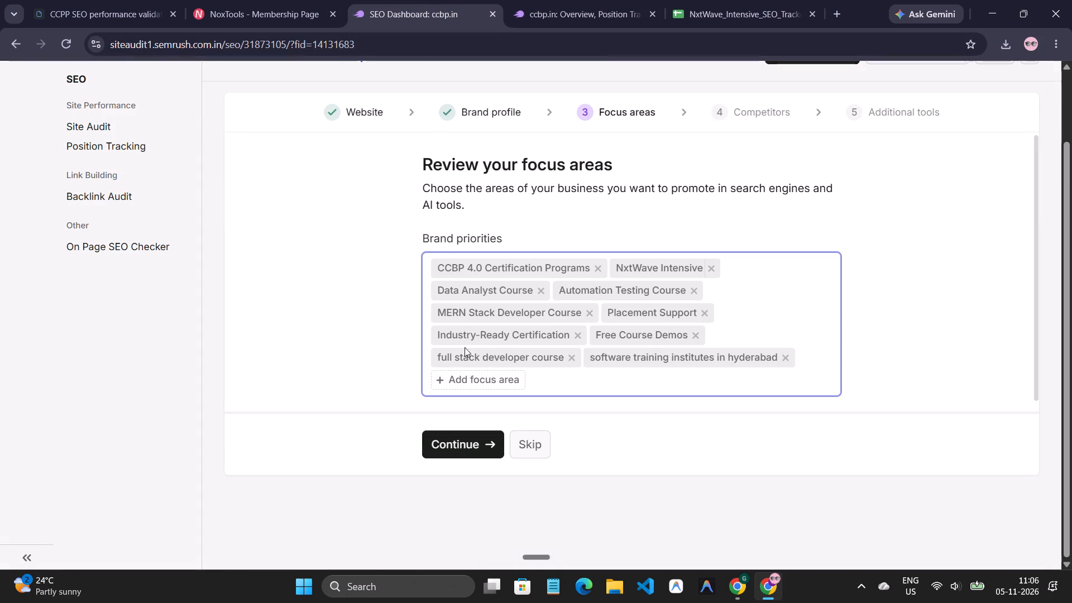
pyautogui.click(472, 381)
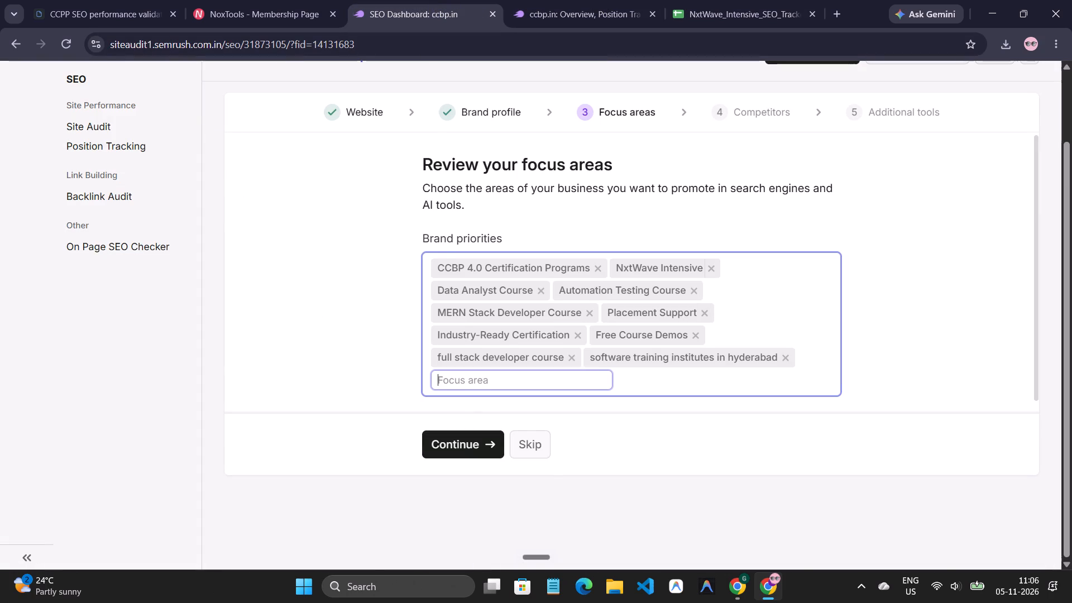
pyautogui.hotkey('ctrl', 'v')
pyautogui.click(583, 376)
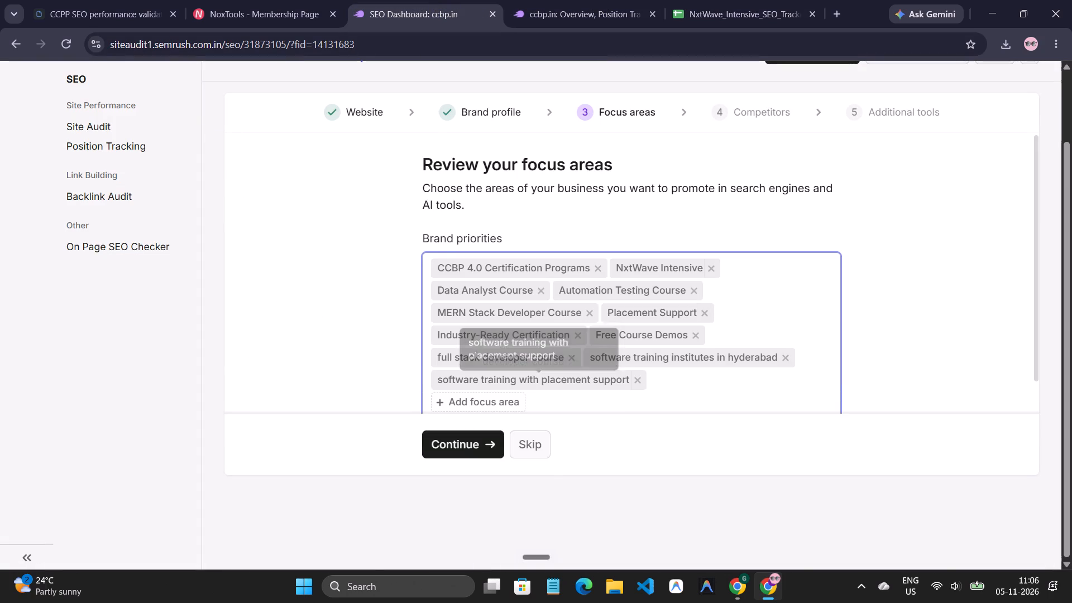
pyautogui.click(553, 391)
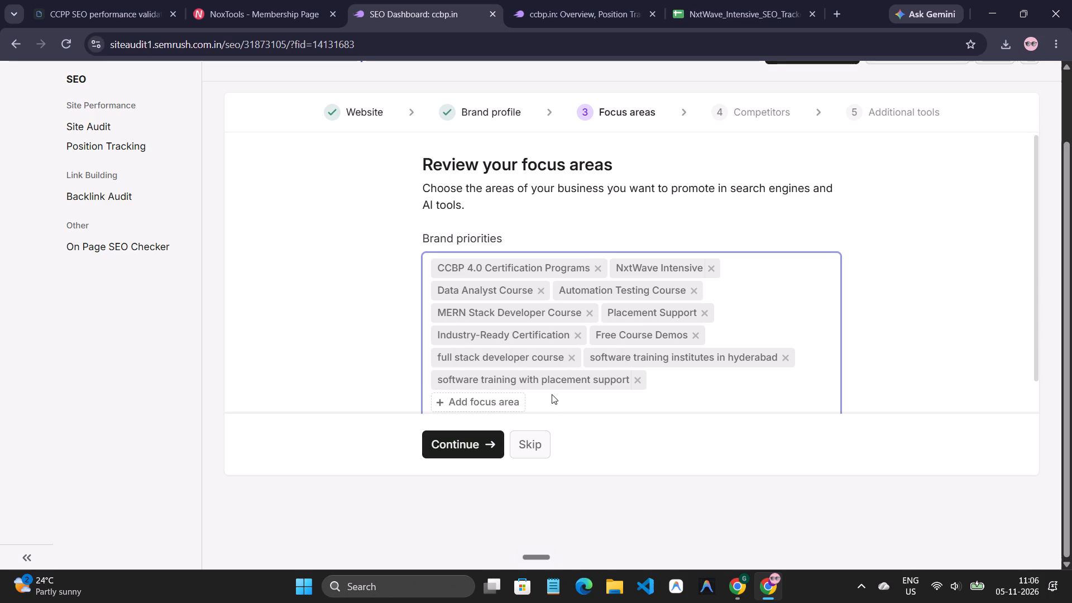
# Confirm the focus areas and continue to the competitor review.
pyautogui.click(481, 443)
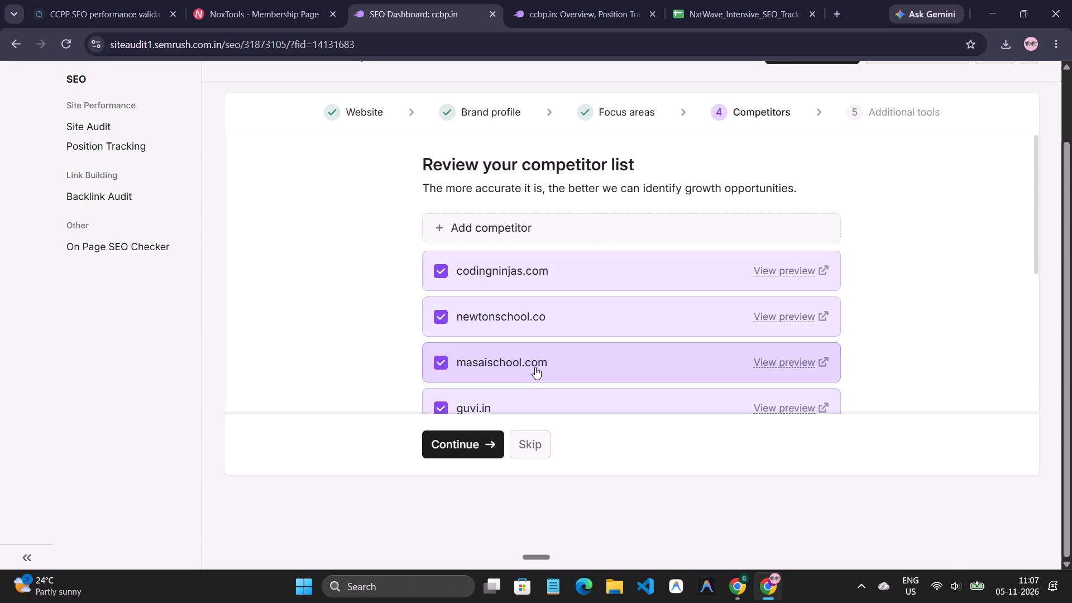
# Look through the suggested competitor list, from codingninjas.com down to scaler.com.
pyautogui.scroll(-1, 536, 370)
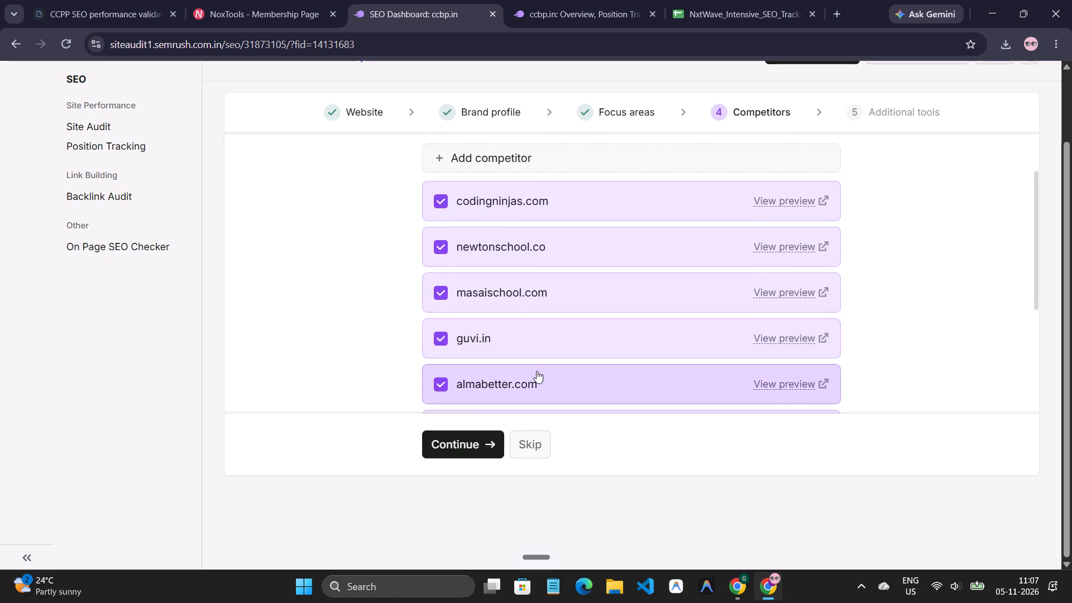
pyautogui.scroll(-3, 537, 371)
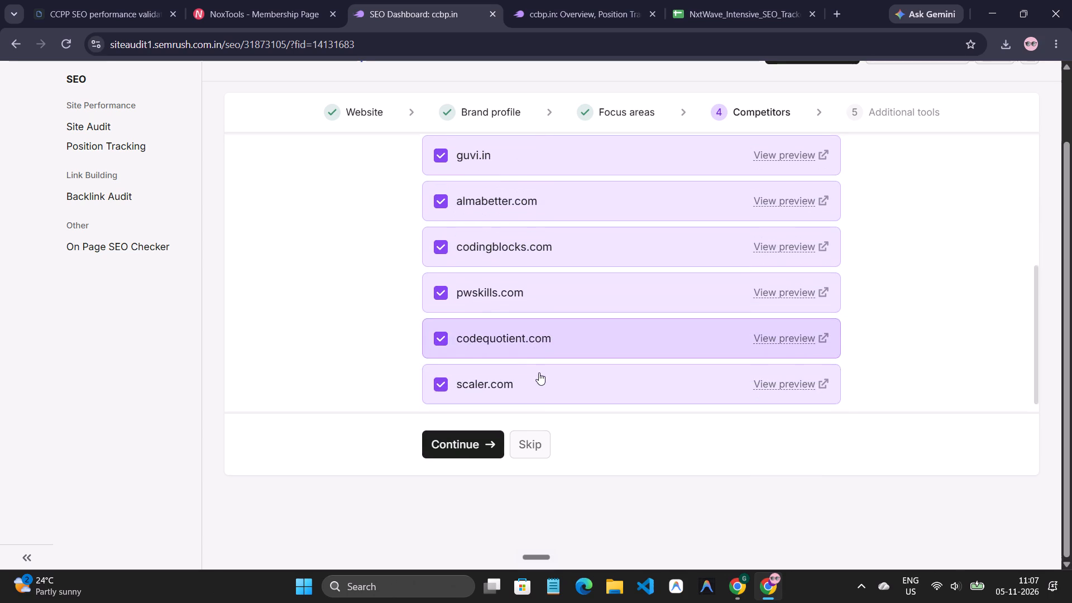
pyautogui.scroll(-2, 539, 372)
pyautogui.scroll(7, 539, 372)
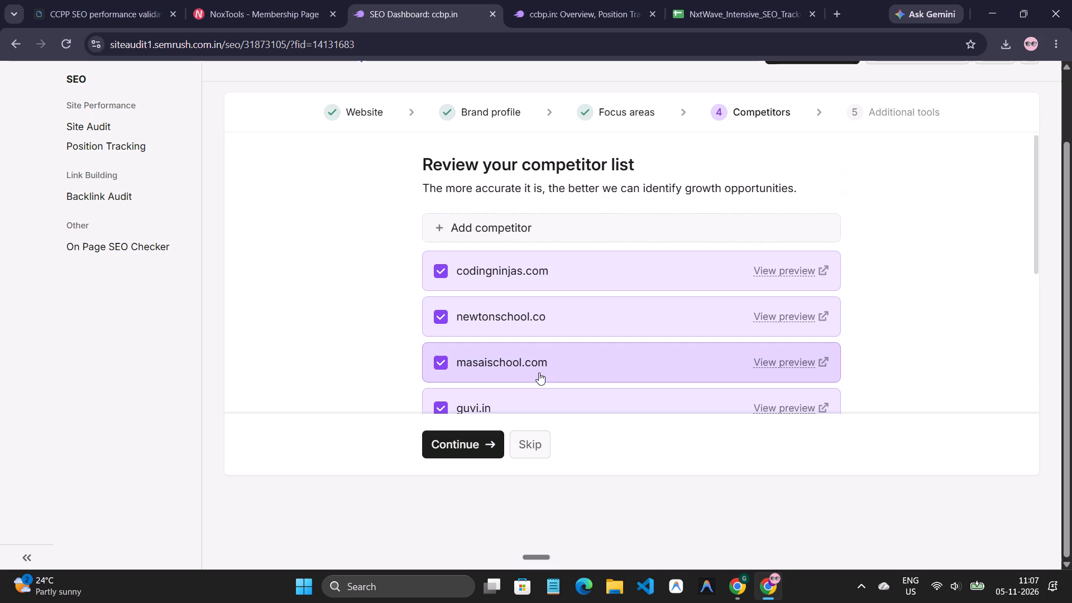
pyautogui.scroll(1, 539, 372)
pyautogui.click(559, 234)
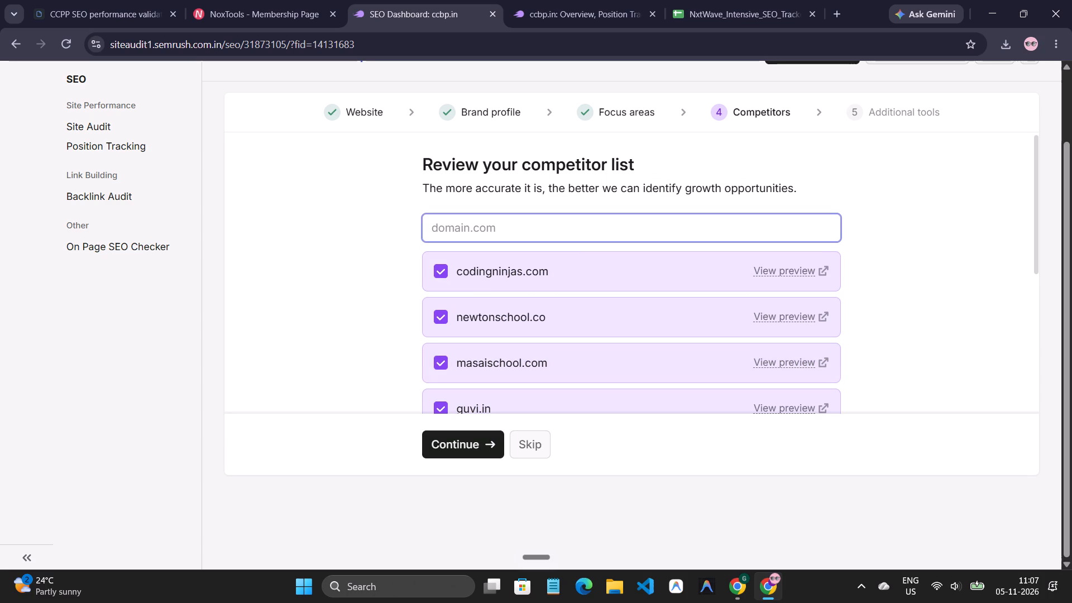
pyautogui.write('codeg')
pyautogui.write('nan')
# Open the Codegnan website in a separate tab, copy its address, and close that tab.
pyautogui.click(841, 1)
pyautogui.write('coe')
pyautogui.press('BackSpace')
pyautogui.write('de')
pyautogui.press('Return')
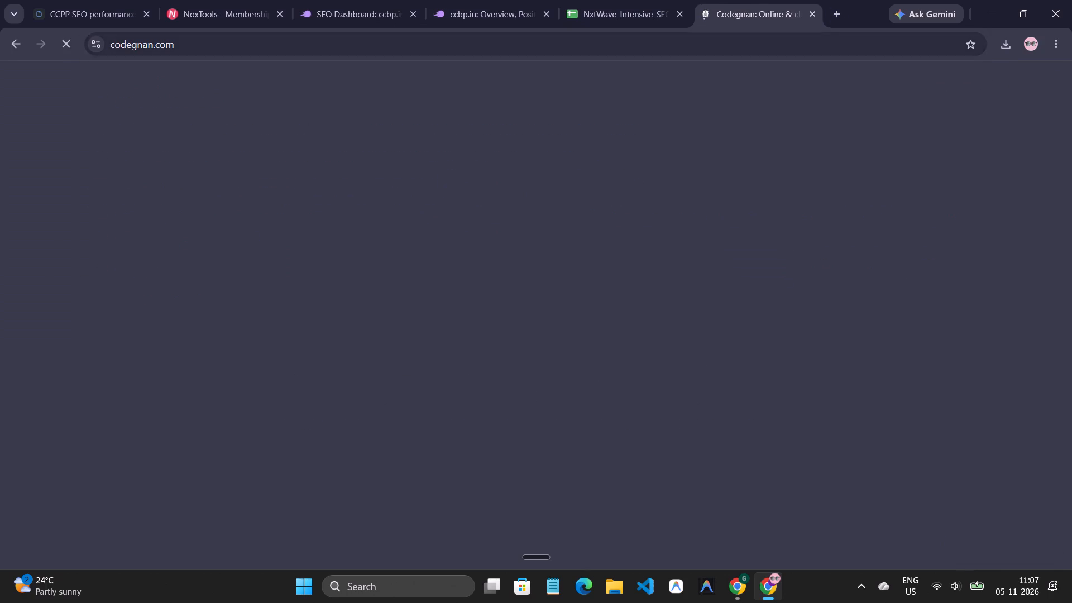
pyautogui.tripleClick(701, 44)
pyautogui.hotkey('ctrl', 'c')
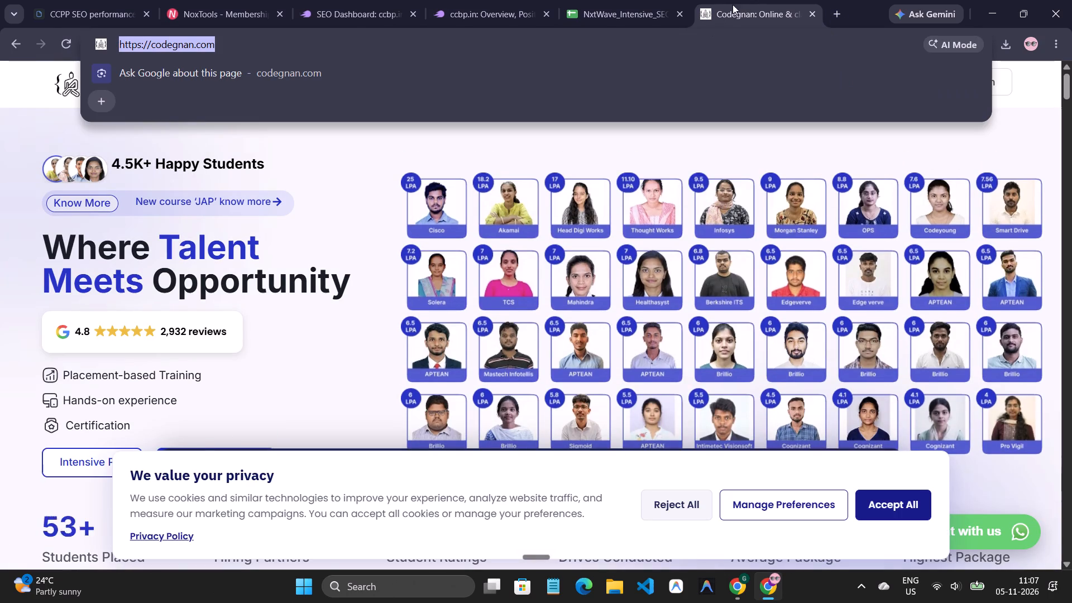
pyautogui.click(808, 9)
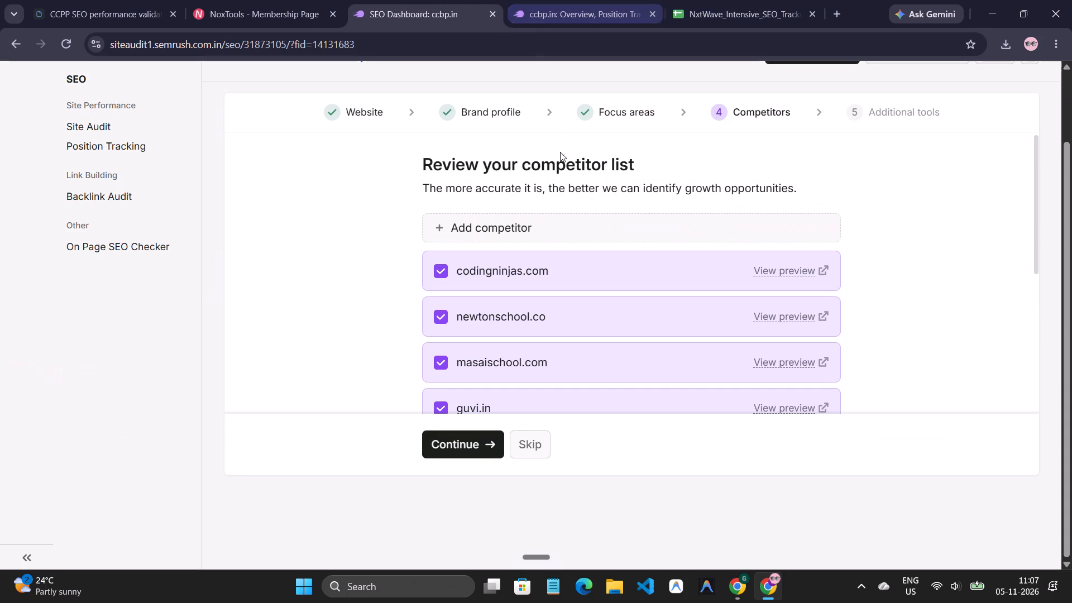
pyautogui.click(543, 219)
pyautogui.hotkey('ctrl', 'v')
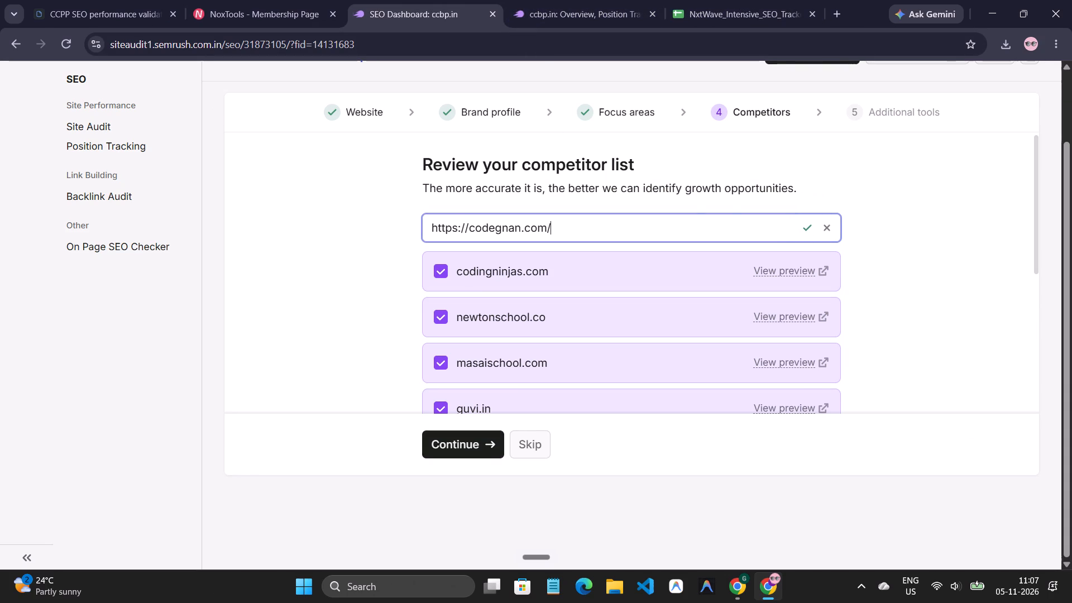
pyautogui.click(694, 210)
pyautogui.click(687, 219)
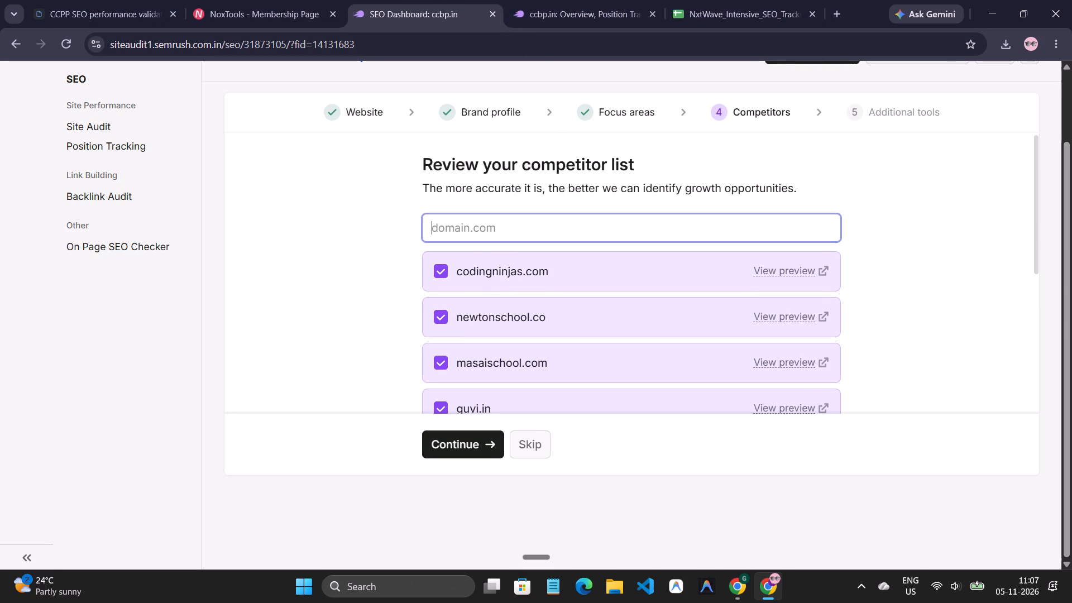
pyautogui.hotkey('ctrl', 'v')
pyautogui.press('BackSpace')
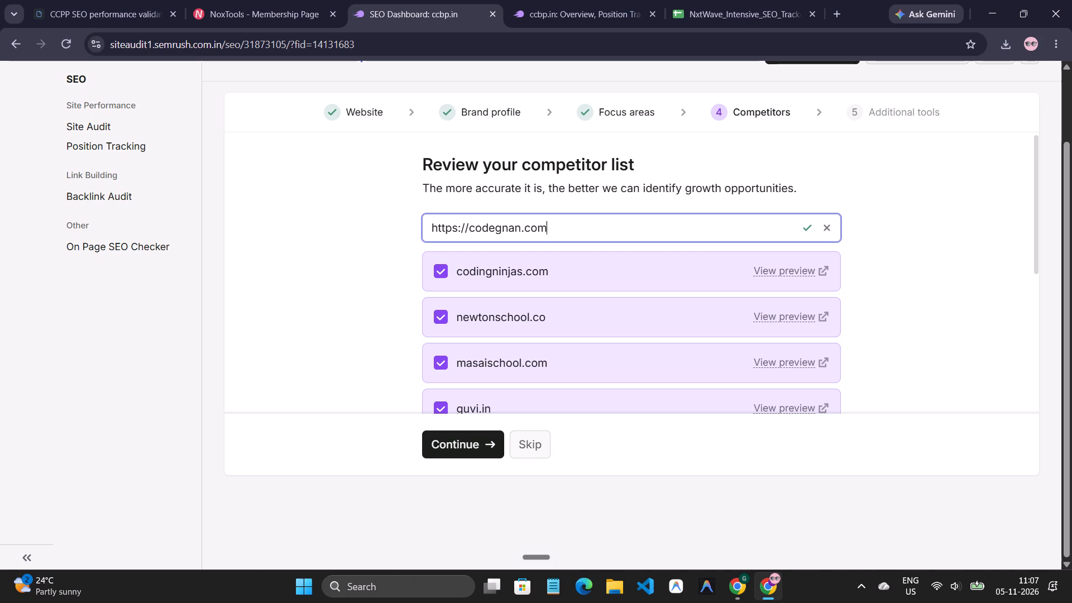
pyautogui.press('Return')
pyautogui.scroll(-7, 629, 291)
pyautogui.scroll(8, 617, 290)
# Open the Naresh IT website in a separate tab and copy its address.
pyautogui.click(565, 236)
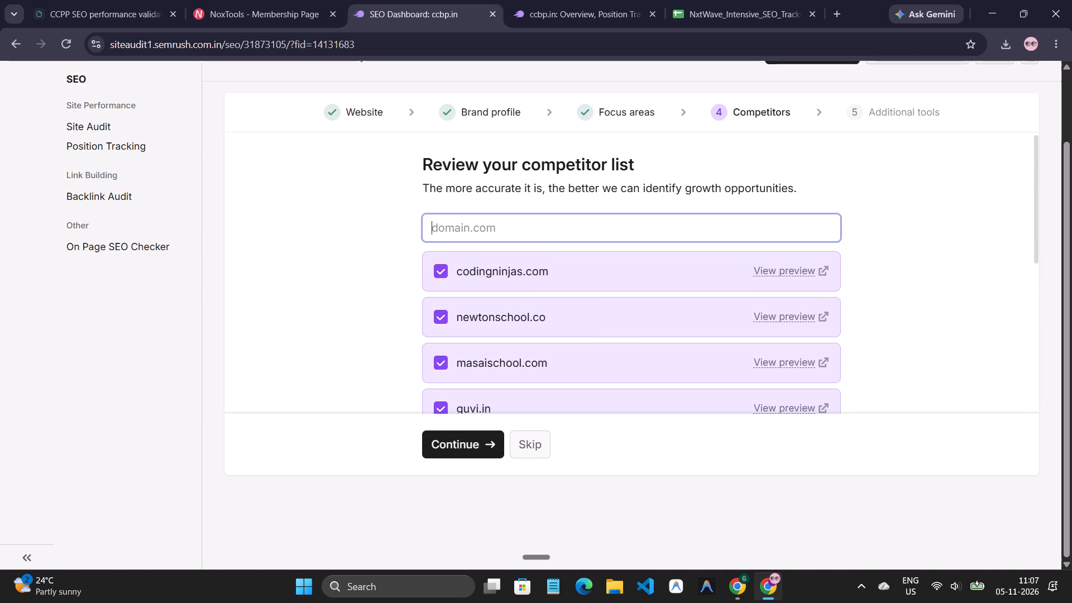
pyautogui.click(757, 4)
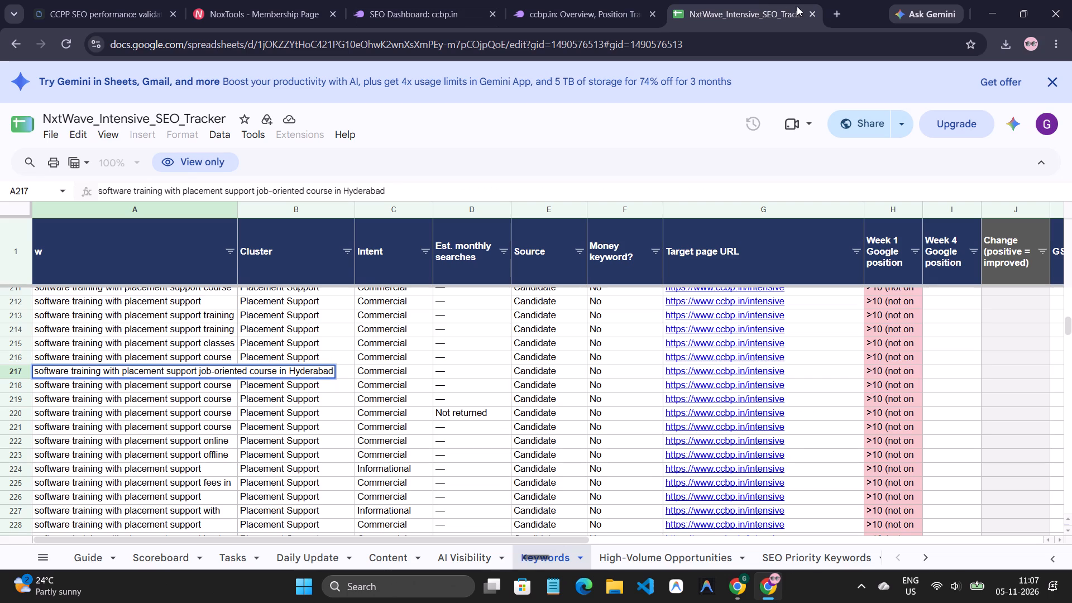
pyautogui.click(840, 11)
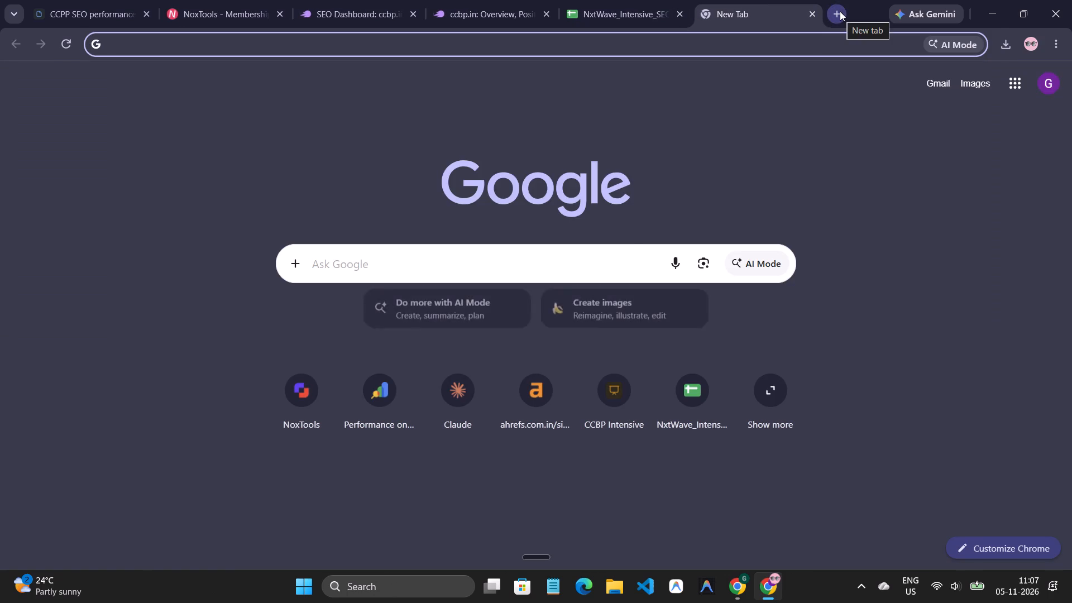
pyautogui.write('nare')
pyautogui.press('Return')
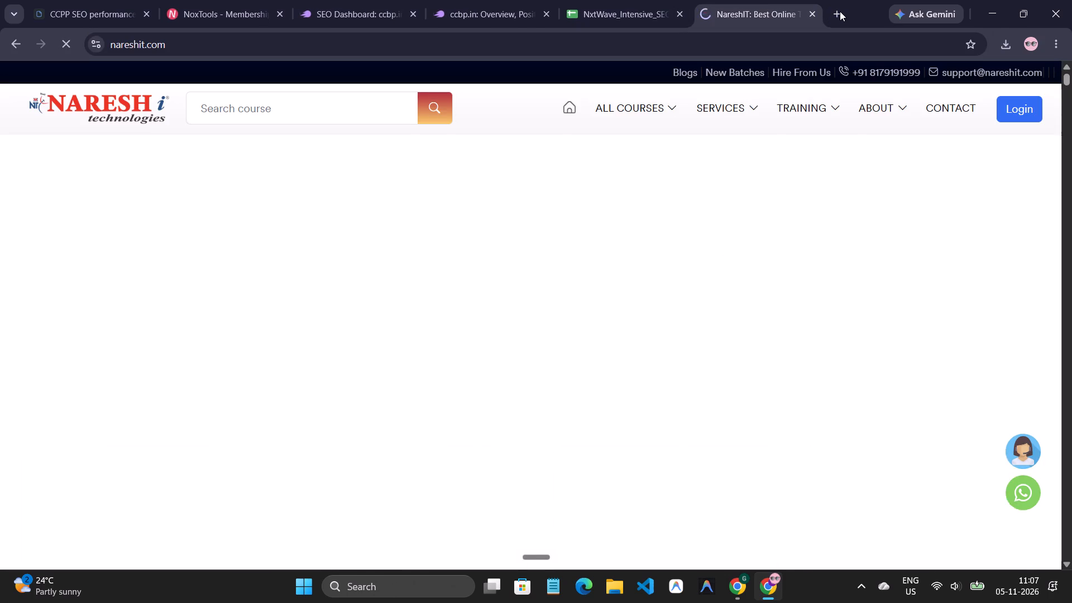
pyautogui.tripleClick(744, 44)
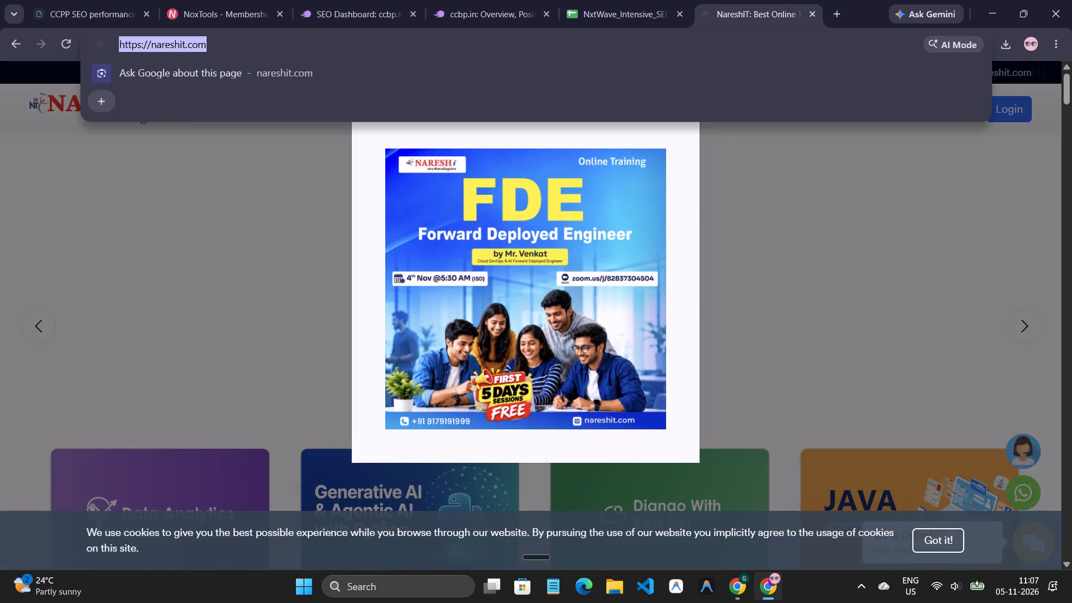
pyautogui.hotkey('ctrl', 'c')
pyautogui.click(350, 0)
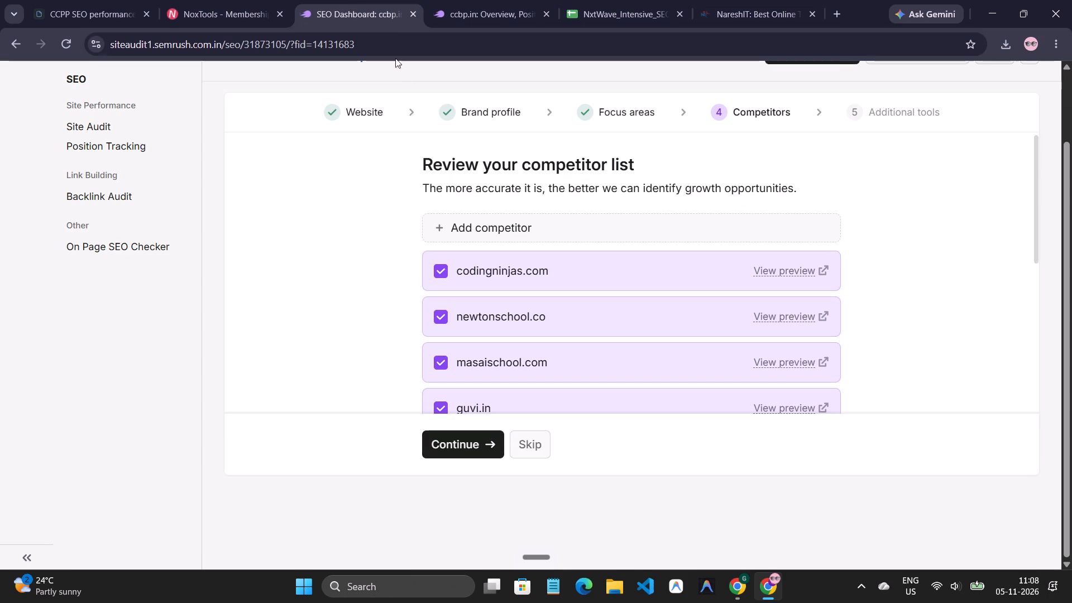
pyautogui.click(505, 234)
pyautogui.hotkey('ctrl', 'v')
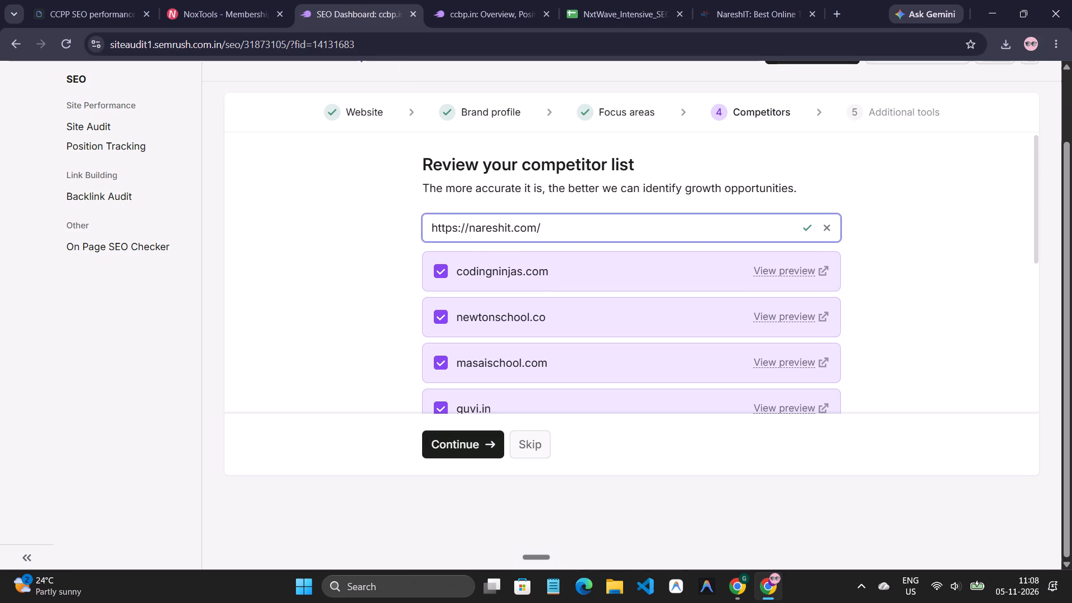
pyautogui.press('BackSpace')
pyautogui.press('Return')
# Deselect almabetter.com and select nareshit.com in its place among the competitors.
pyautogui.scroll(-8, 512, 240)
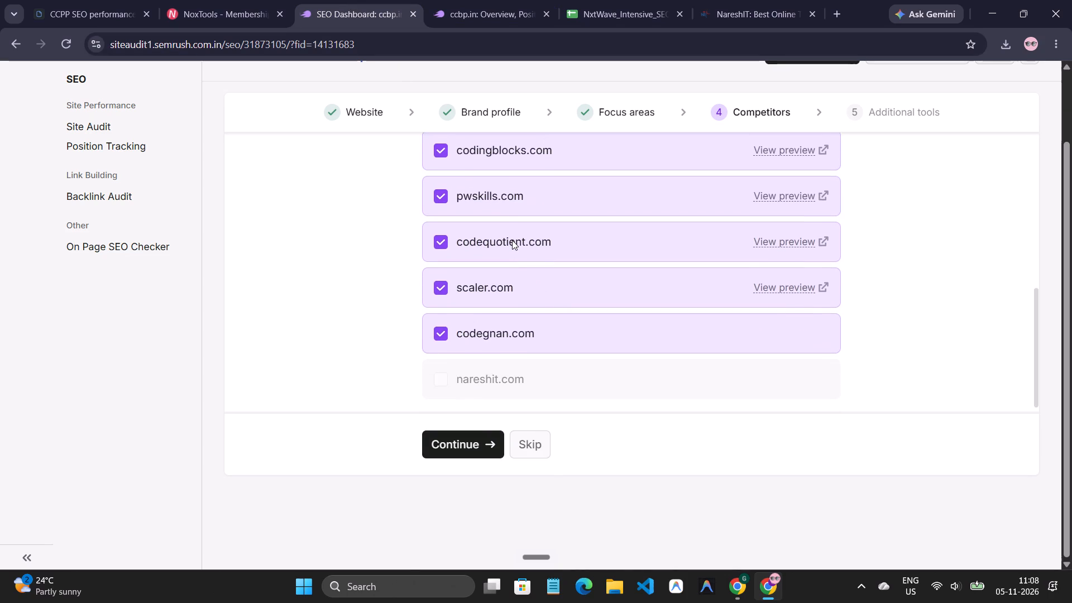
pyautogui.scroll(-2, 512, 240)
pyautogui.click(482, 377)
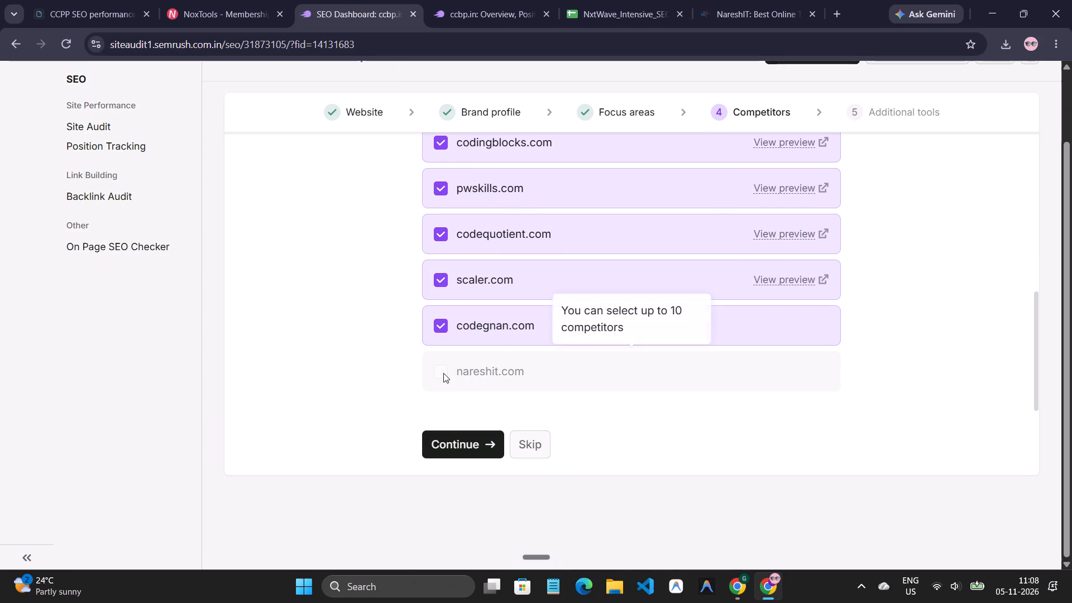
pyautogui.scroll(1, 453, 372)
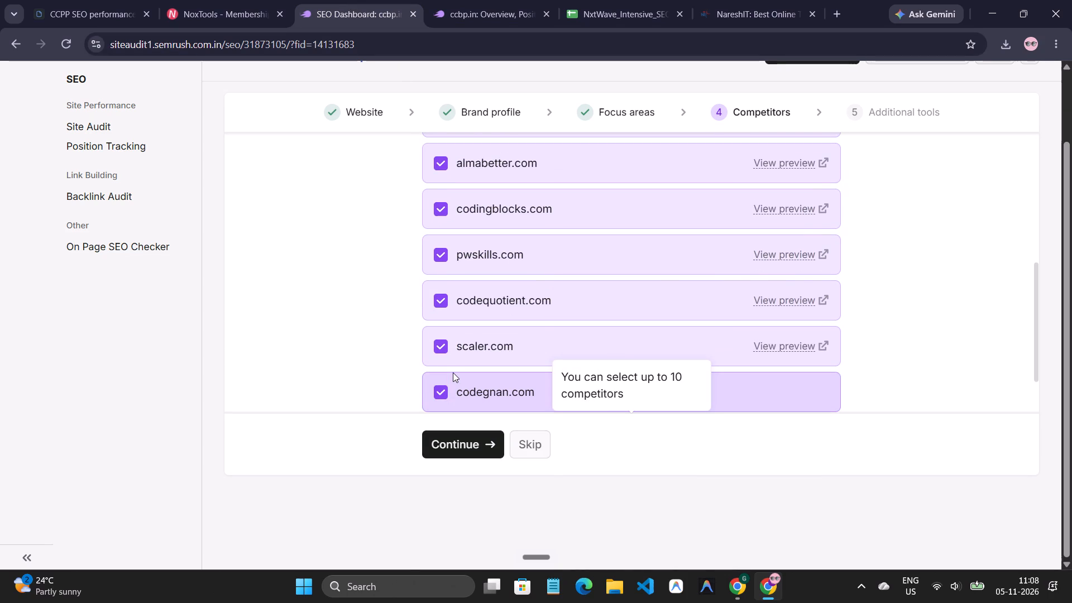
pyautogui.scroll(2, 453, 372)
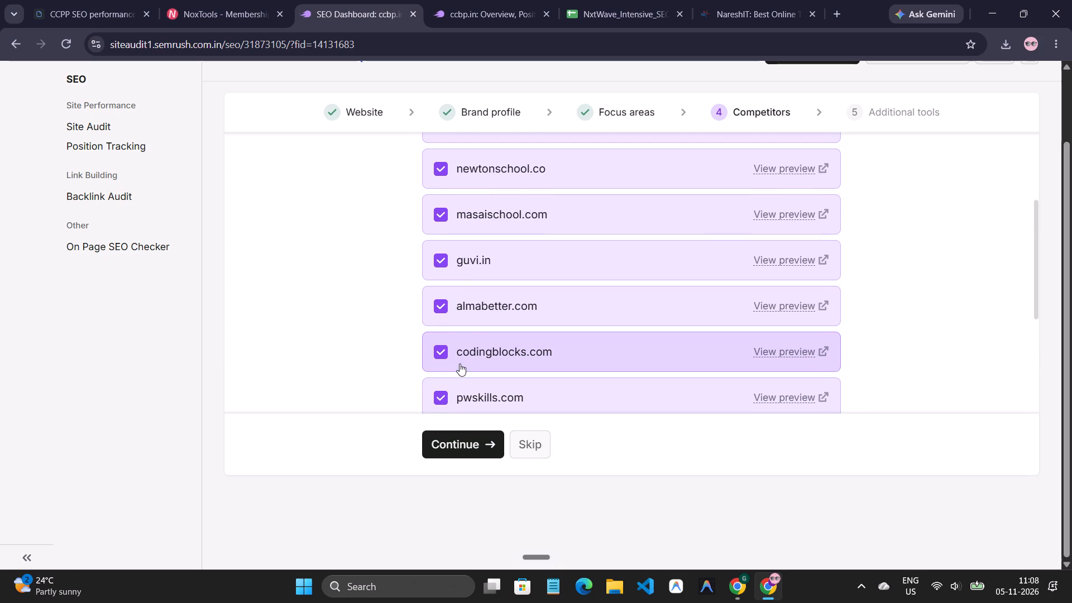
pyautogui.scroll(1, 460, 363)
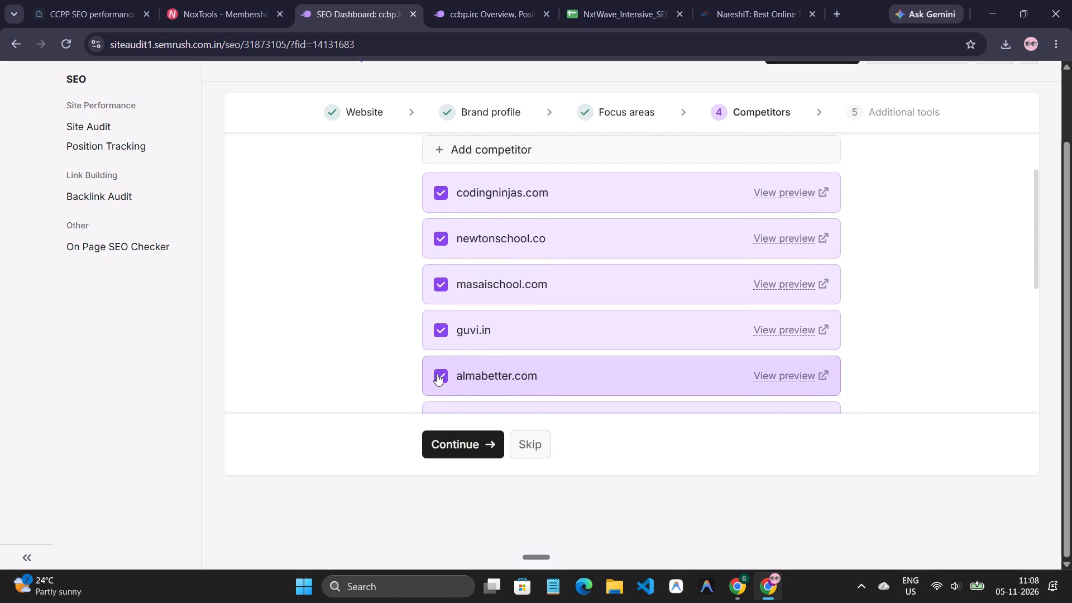
pyautogui.click(437, 374)
pyautogui.scroll(-7, 438, 374)
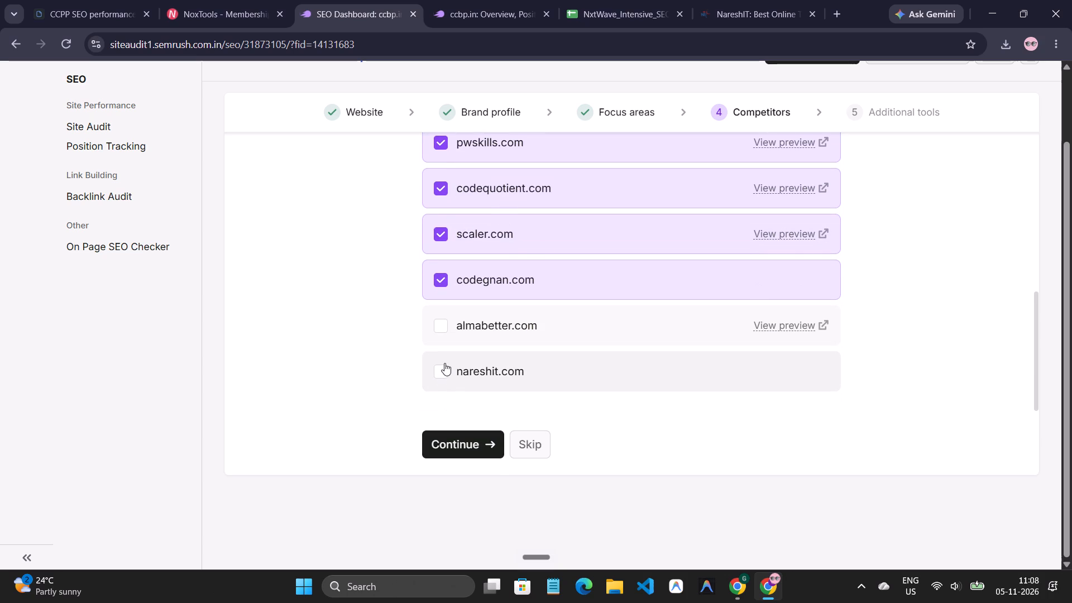
pyautogui.click(448, 373)
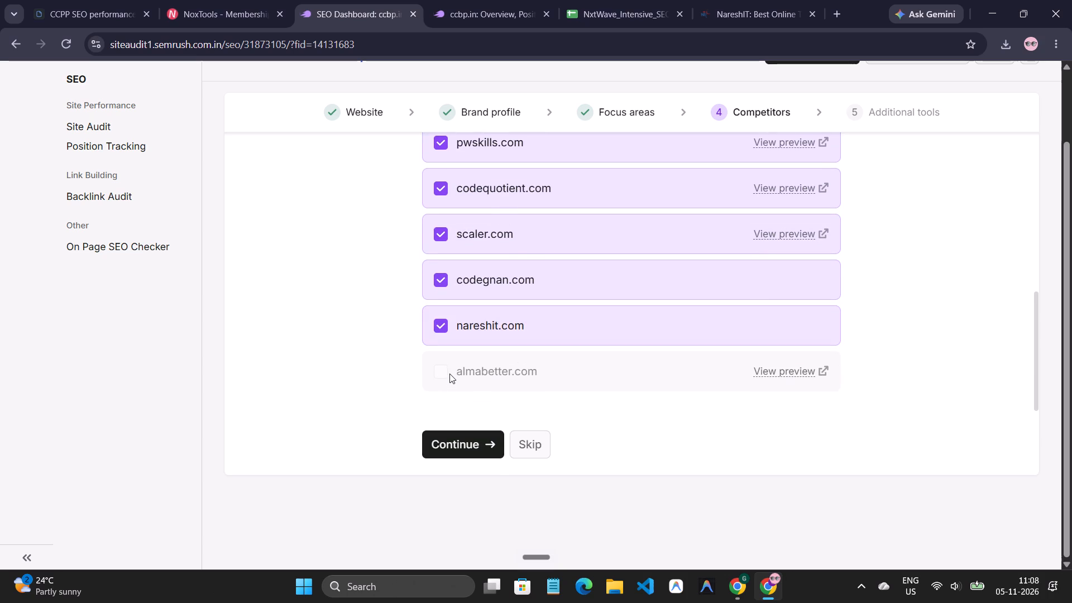
# Check the selected competitors and confirm the list to continue to the additional tools.
pyautogui.scroll(8, 450, 374)
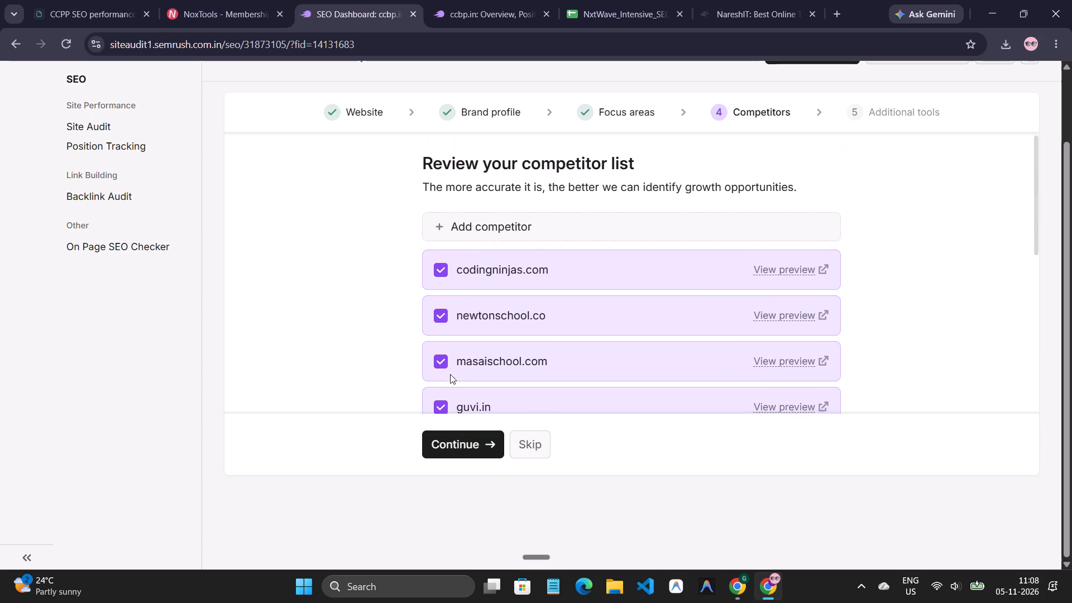
pyautogui.scroll(-4, 450, 374)
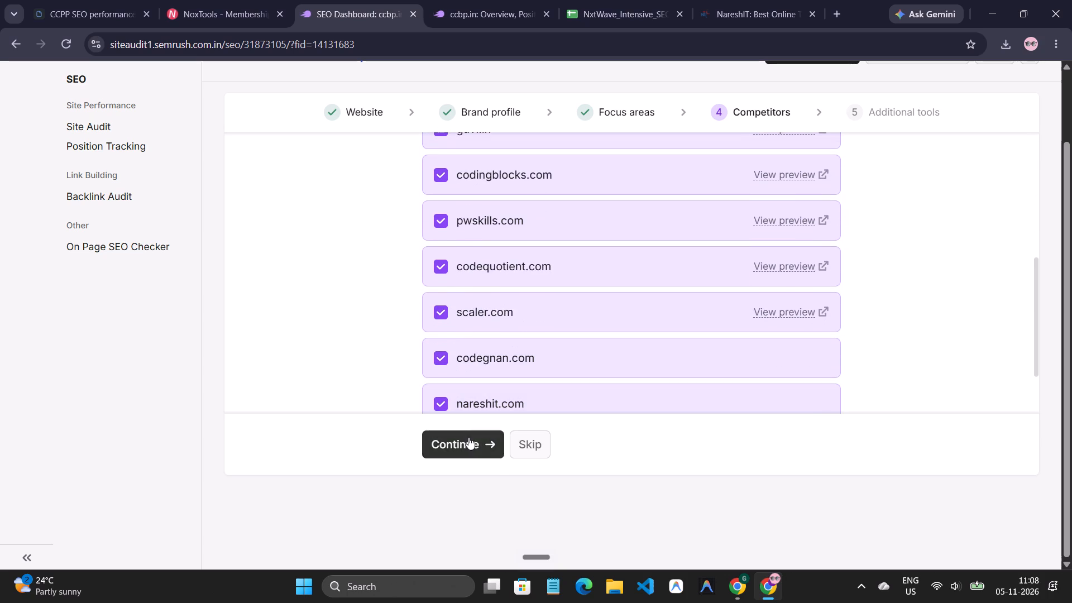
pyautogui.click(468, 438)
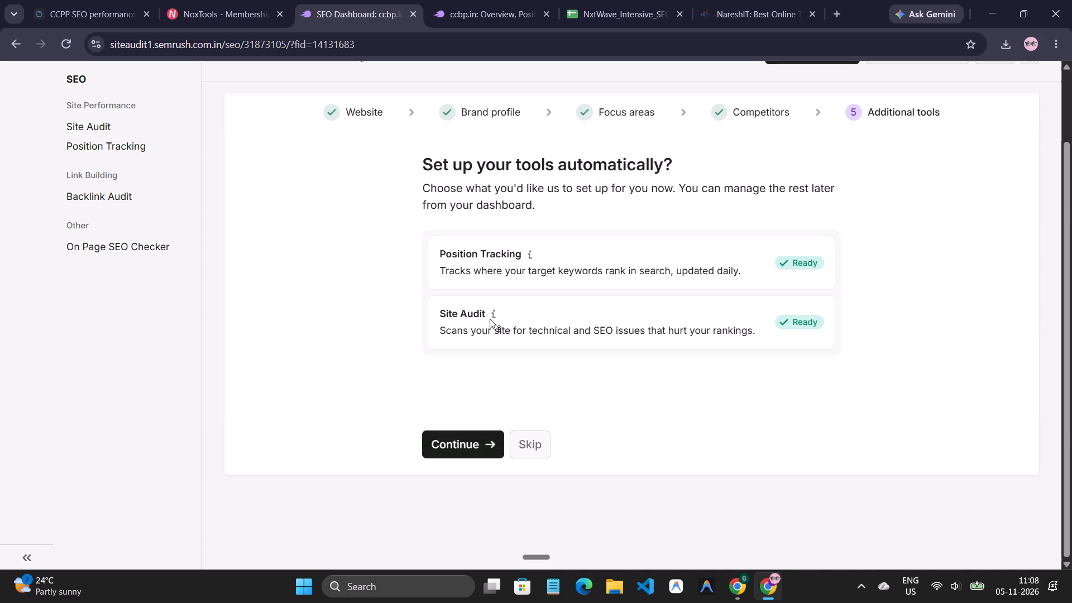
# Finish the dashboard setup with Position Tracking and Site Audit as its tools.
pyautogui.scroll(-1, 605, 125)
pyautogui.scroll(-2, 582, 189)
pyautogui.click(460, 449)
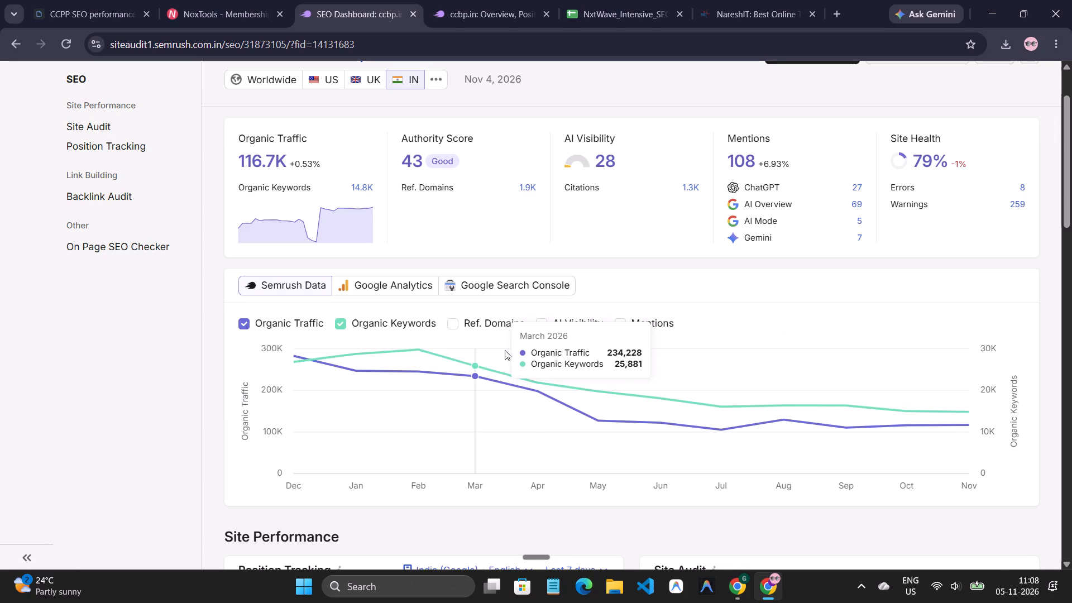
# Examine the ccbp.in SEO dashboard, from the summary metrics and traffic trend down to Position Tracking and Site Audit.
pyautogui.scroll(2, 315, 318)
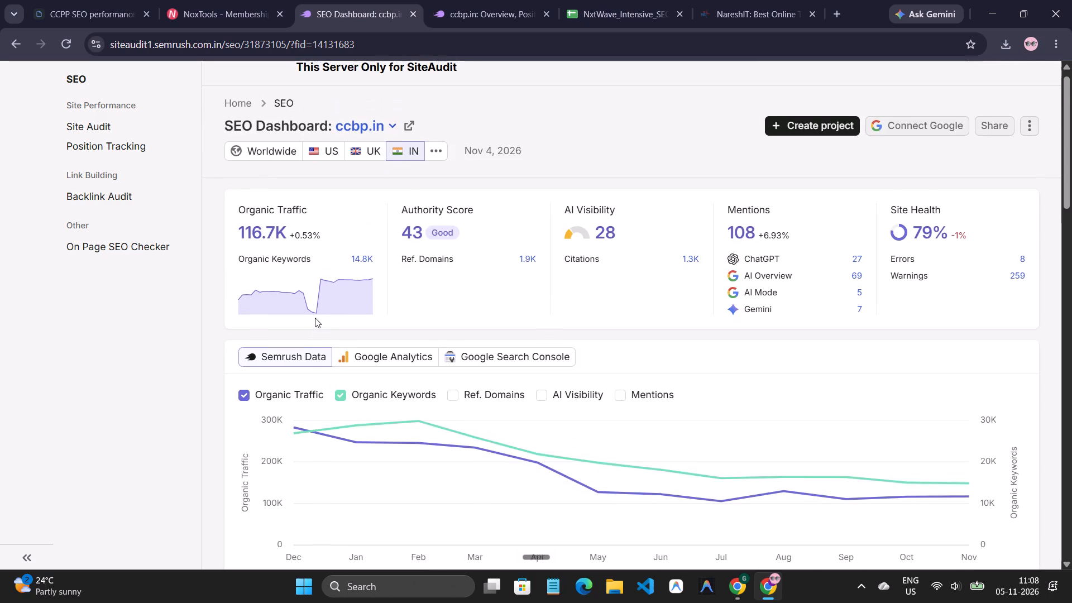
pyautogui.scroll(1, 315, 318)
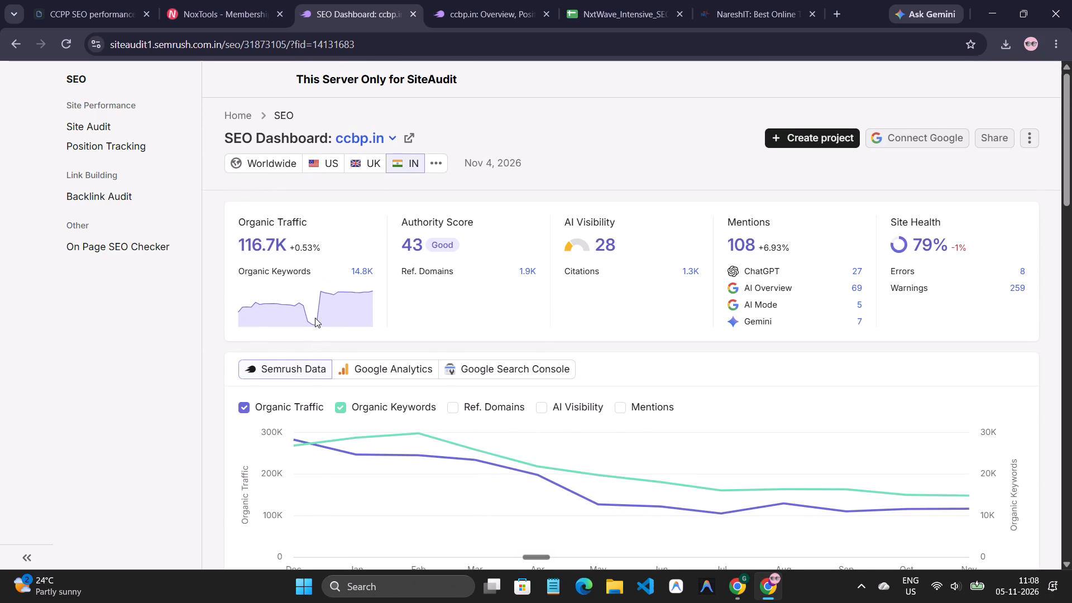
pyautogui.scroll(-1, 238, 297)
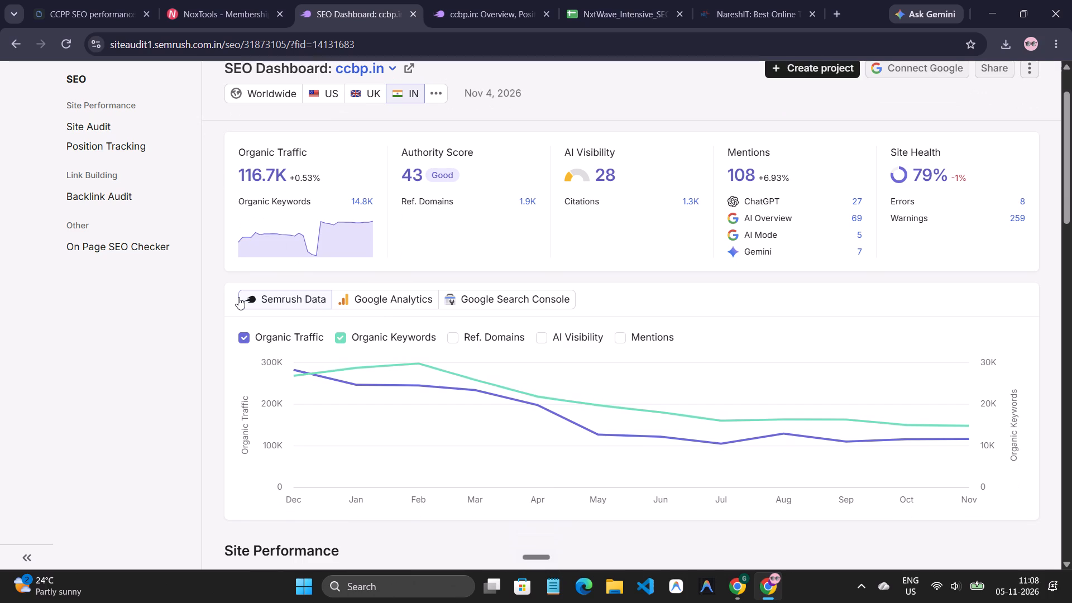
pyautogui.scroll(-1, 240, 297)
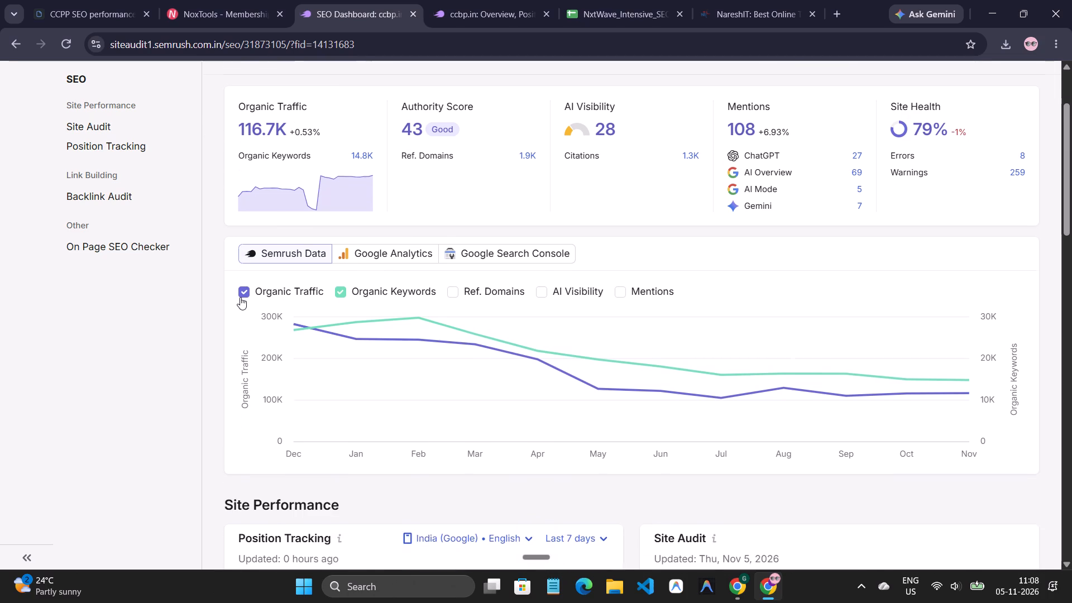
pyautogui.scroll(-4, 240, 297)
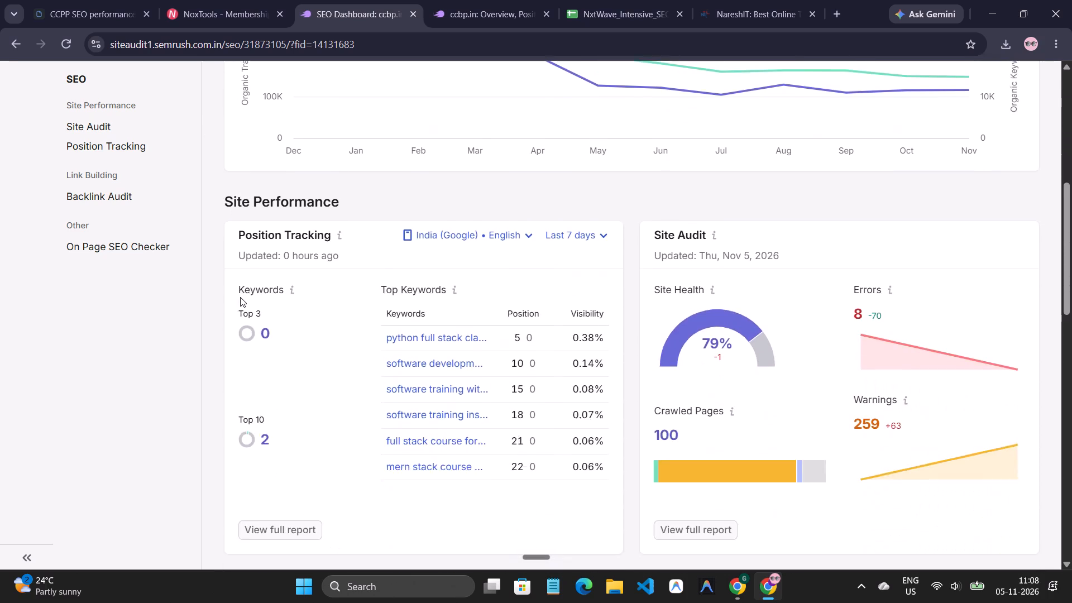
# Review the ccbp.in dashboard again, from the summary metrics and traffic trend through Site Performance to the competitor analysis.
pyautogui.scroll(5, 240, 297)
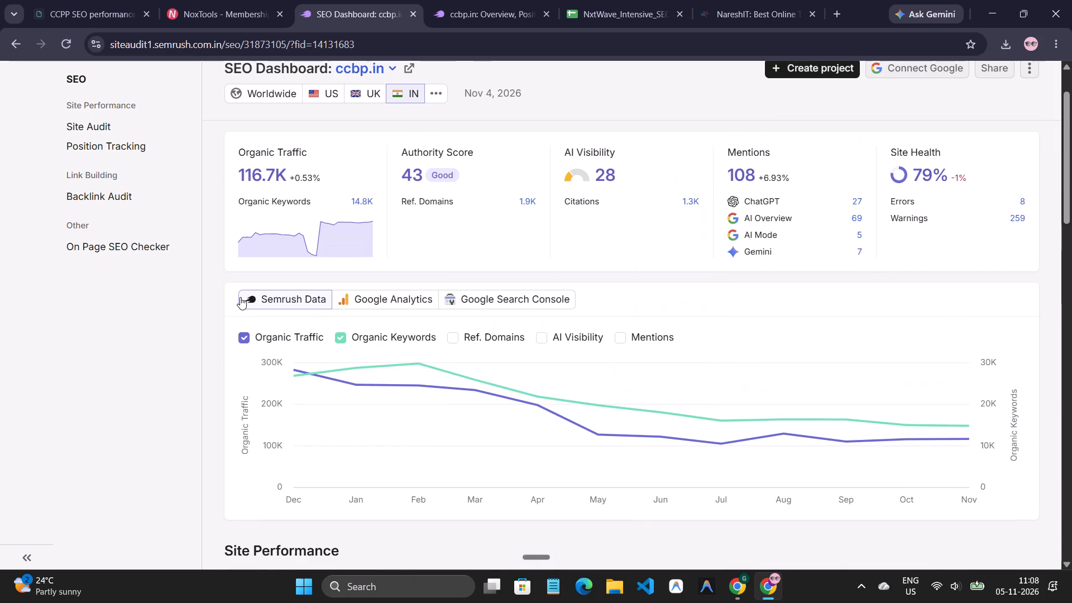
pyautogui.scroll(1, 240, 297)
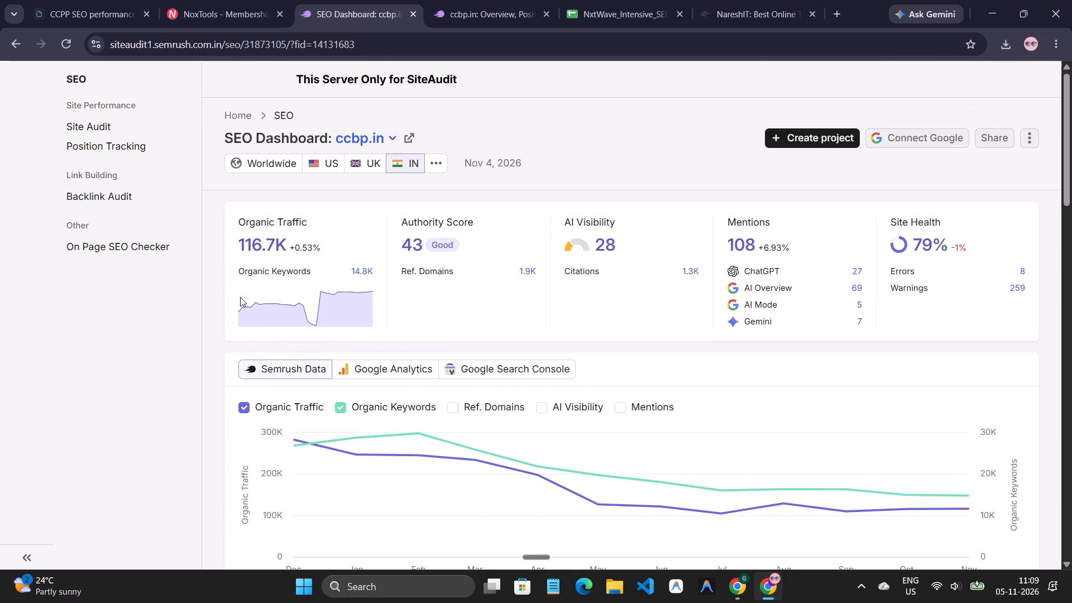
pyautogui.scroll(-8, 238, 303)
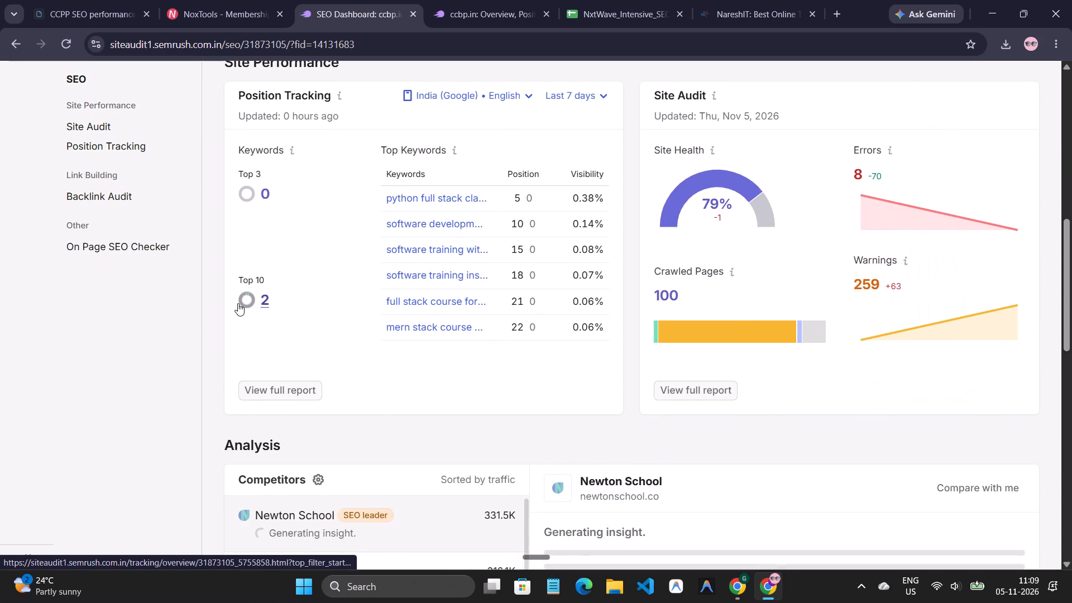
pyautogui.scroll(-1, 238, 303)
pyautogui.scroll(1, 238, 303)
pyautogui.scroll(-4, 238, 303)
pyautogui.scroll(1, 238, 303)
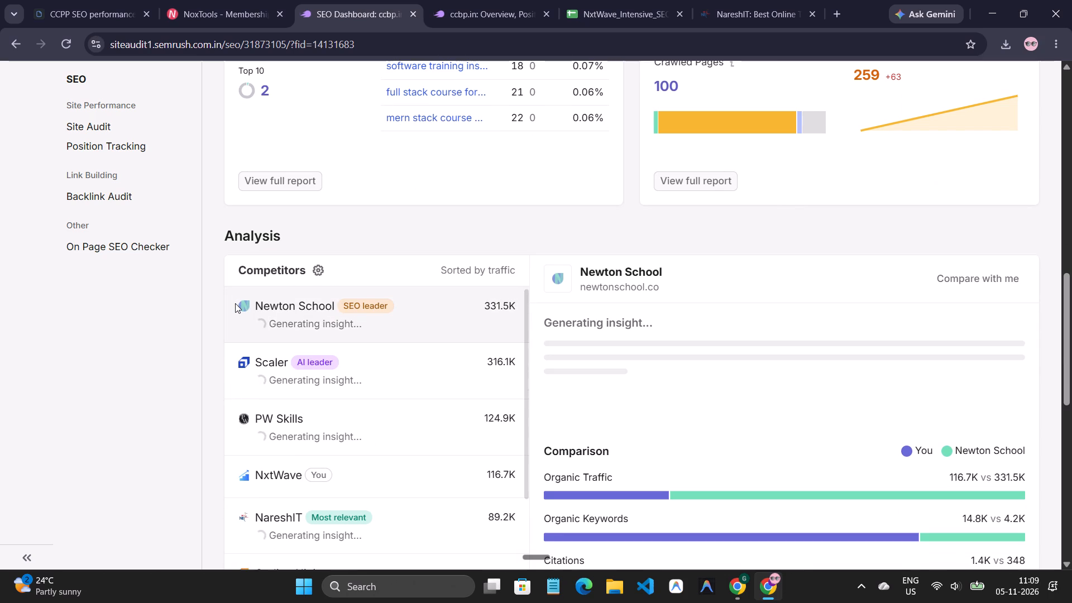
# Examine the full competitor list, the Newton School comparison and the On Page SEO Checker ideas under Improvements.
pyautogui.scroll(-3, 236, 303)
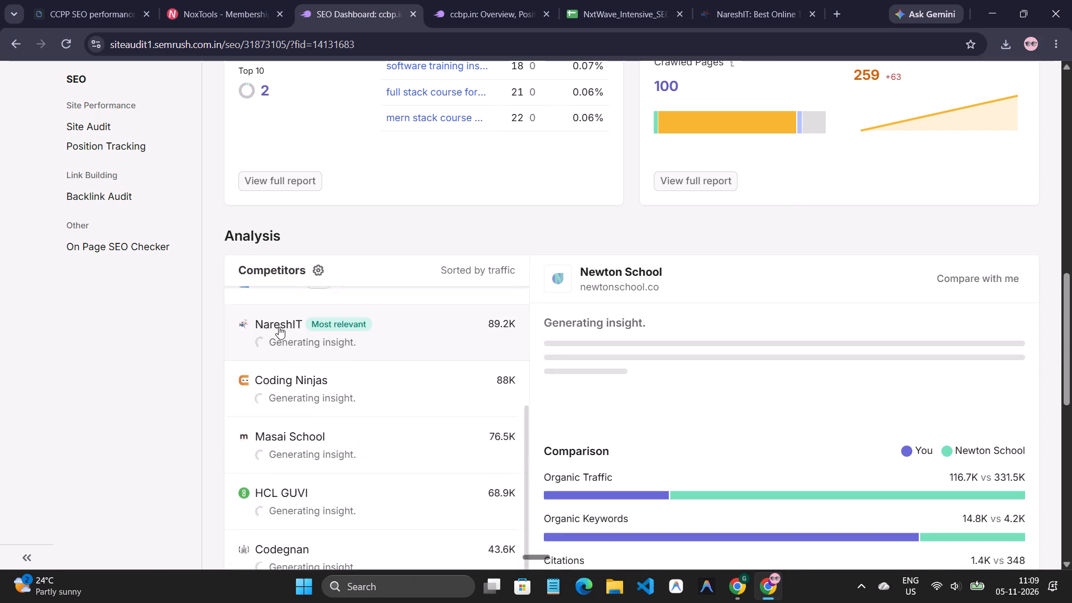
pyautogui.scroll(-1, 331, 347)
pyautogui.scroll(-2, 609, 437)
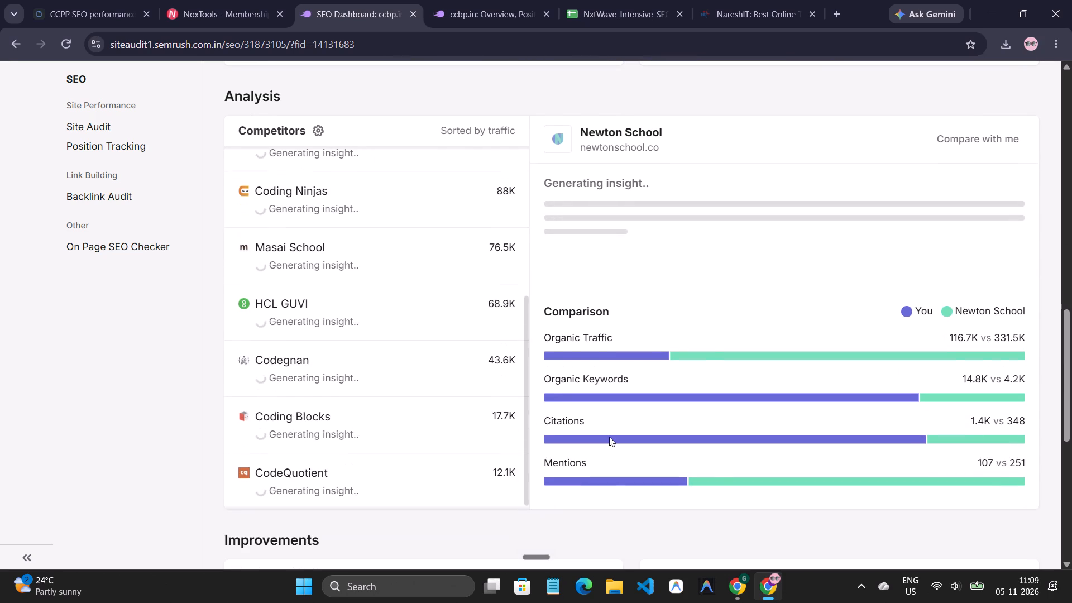
pyautogui.scroll(-1, 609, 437)
pyautogui.scroll(1, 609, 437)
pyautogui.scroll(-4, 609, 437)
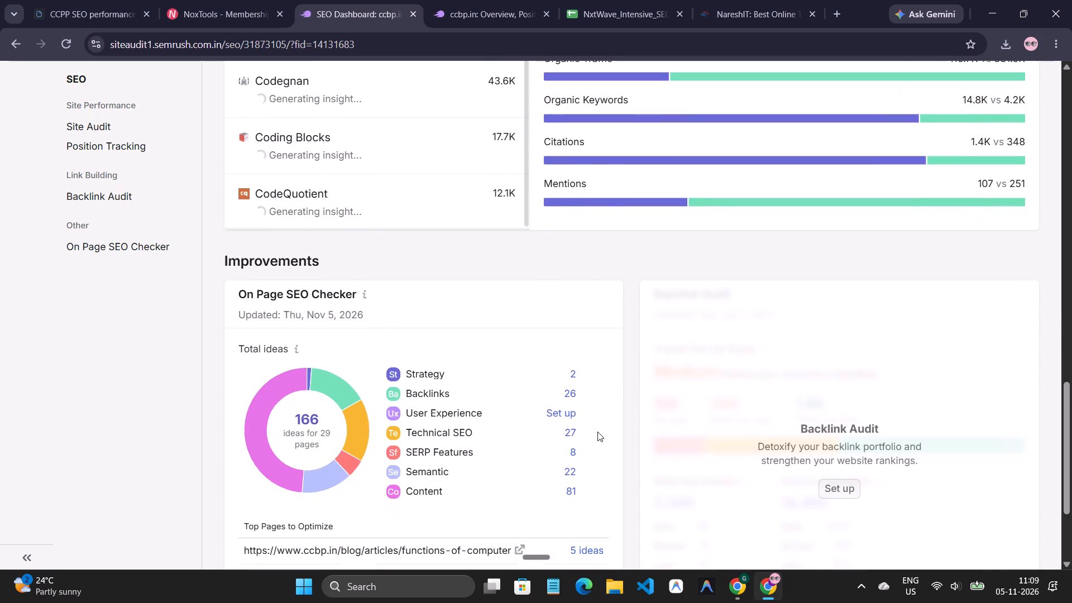
pyautogui.scroll(-2, 596, 436)
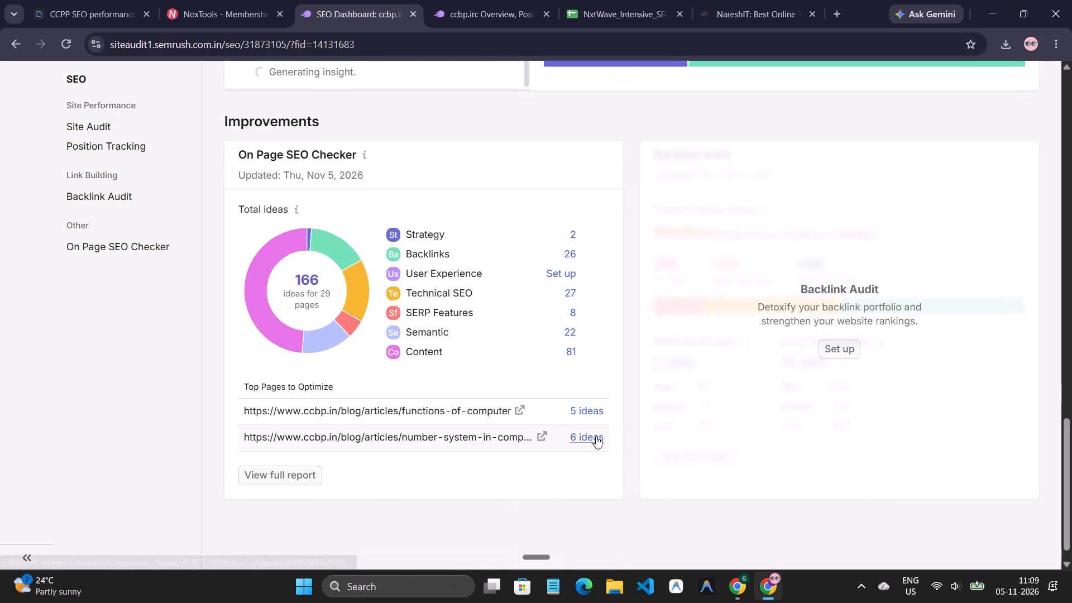
pyautogui.scroll(-1, 558, 444)
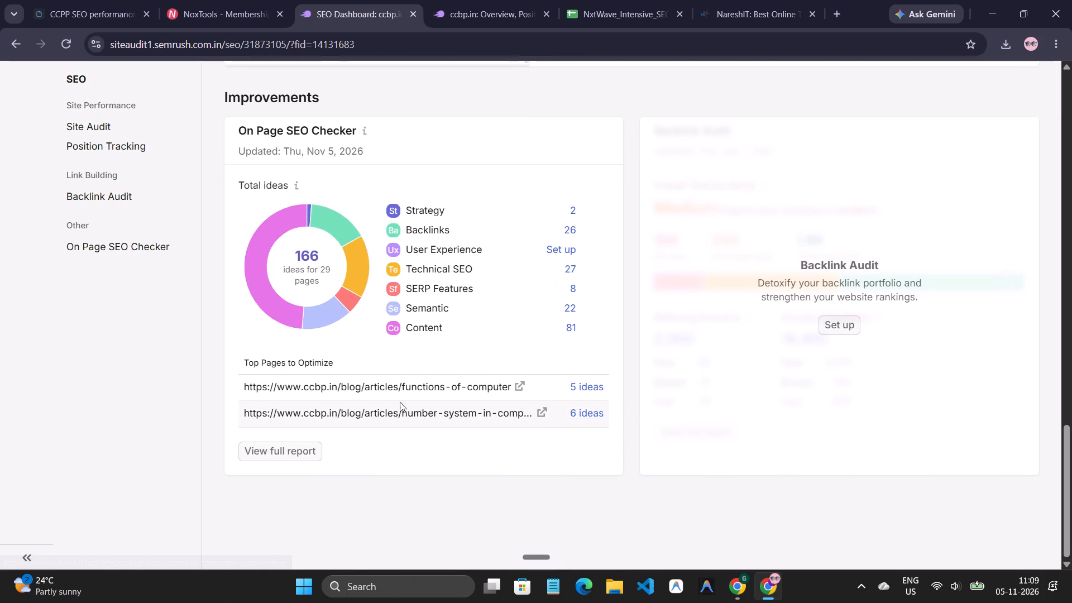
pyautogui.scroll(2, 359, 404)
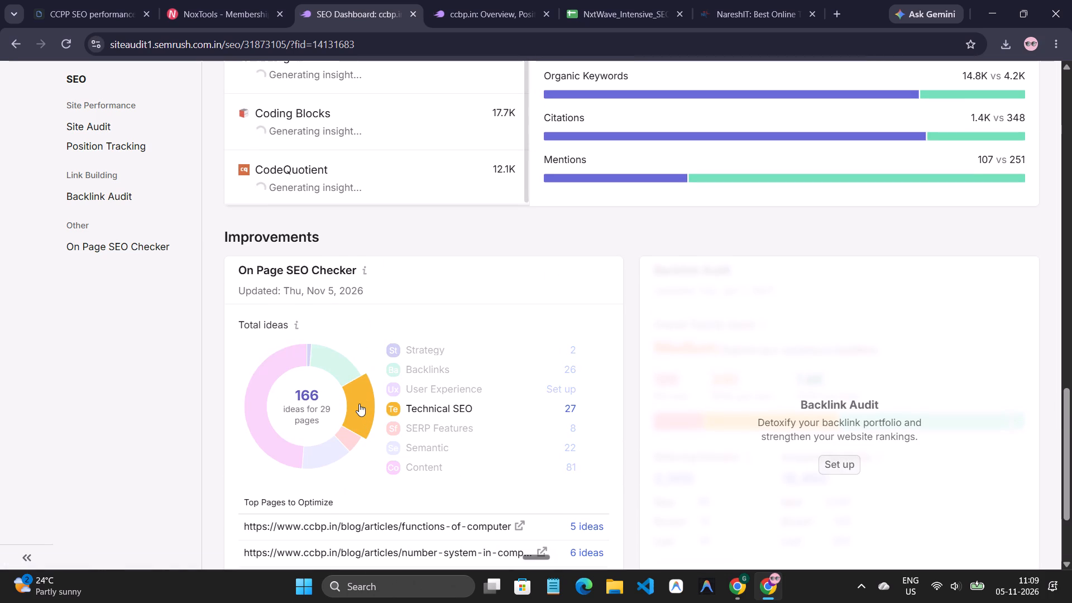
pyautogui.scroll(5, 435, 417)
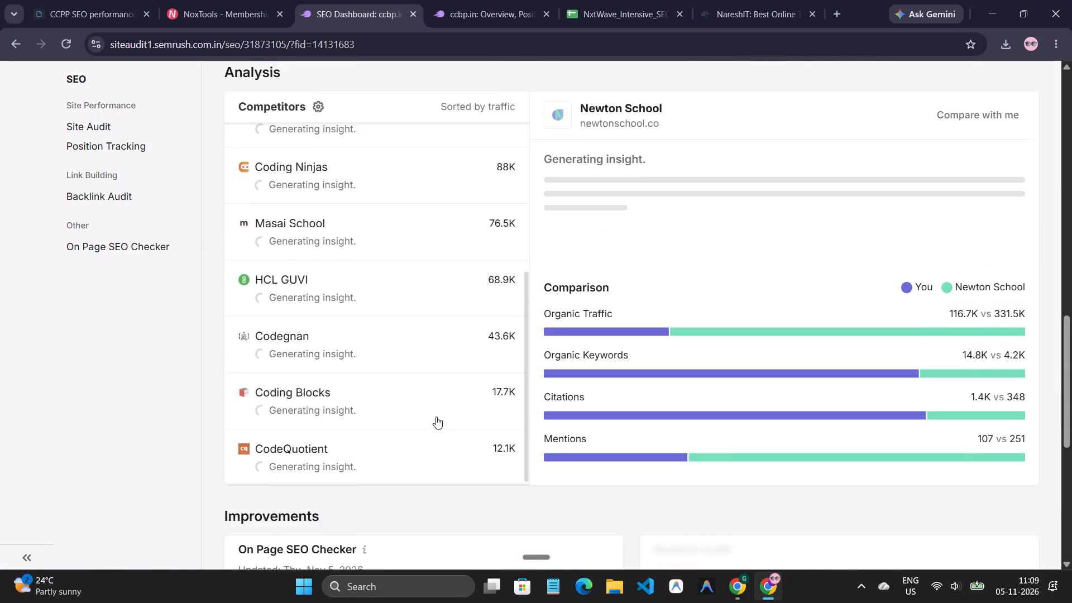
pyautogui.scroll(17, 436, 417)
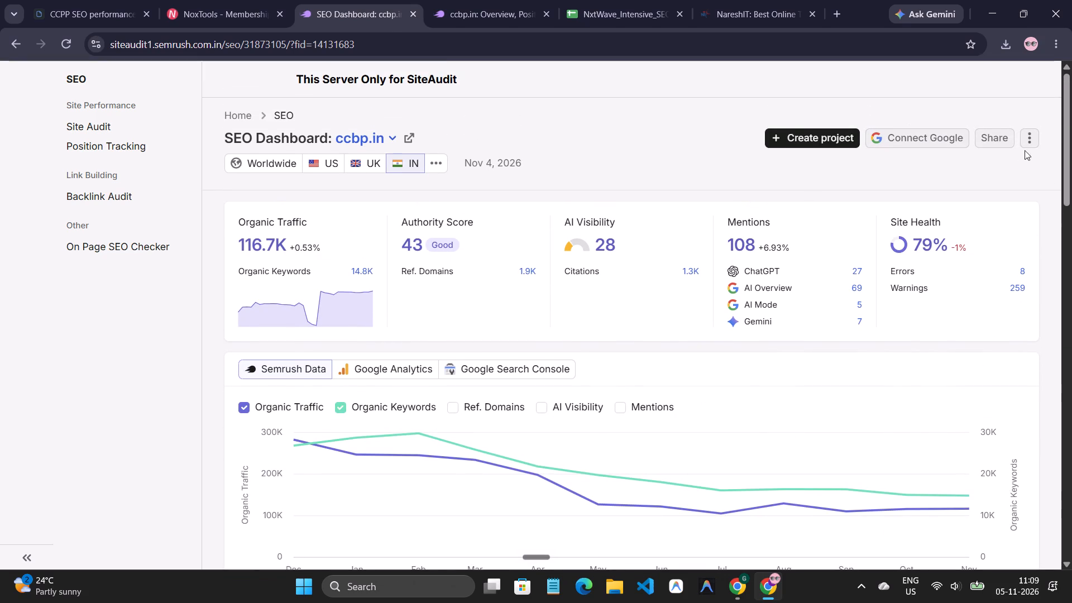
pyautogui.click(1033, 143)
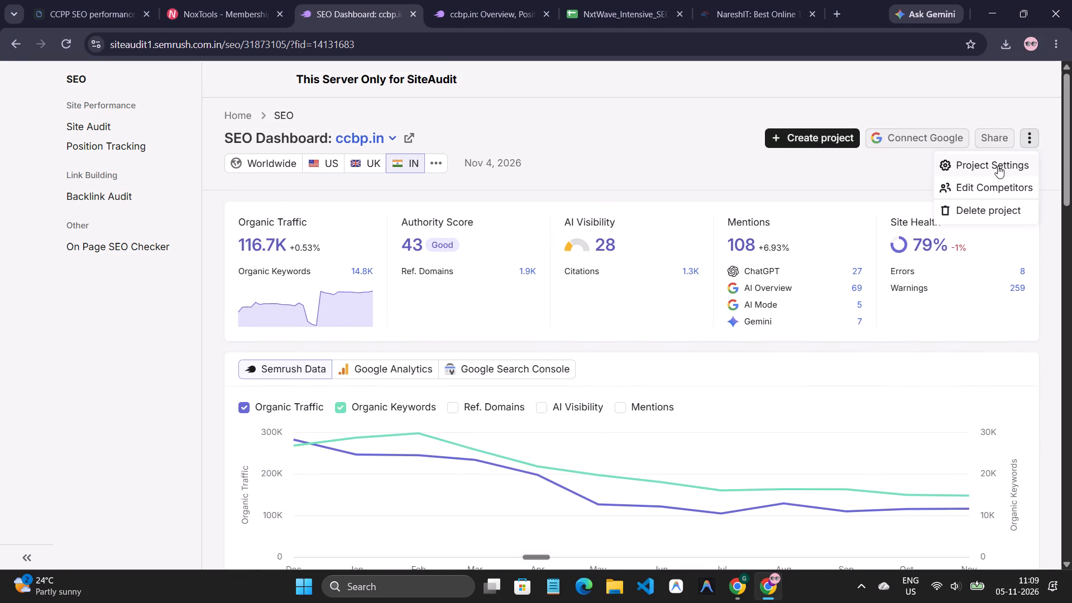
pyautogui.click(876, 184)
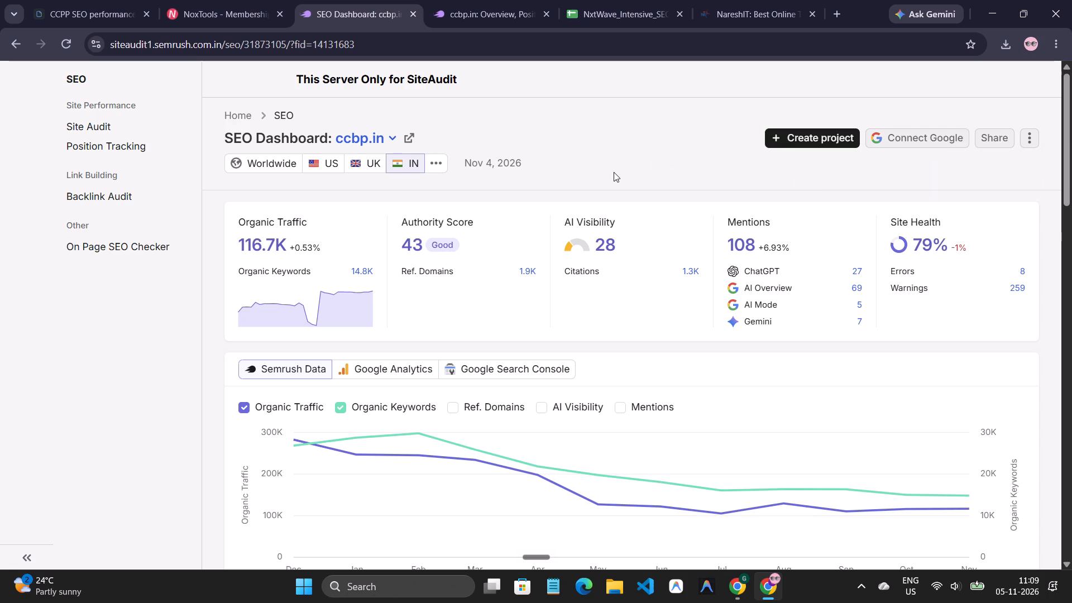
# Examine the generated insights for the listed competitors in the Analysis section.
pyautogui.scroll(-3, 596, 184)
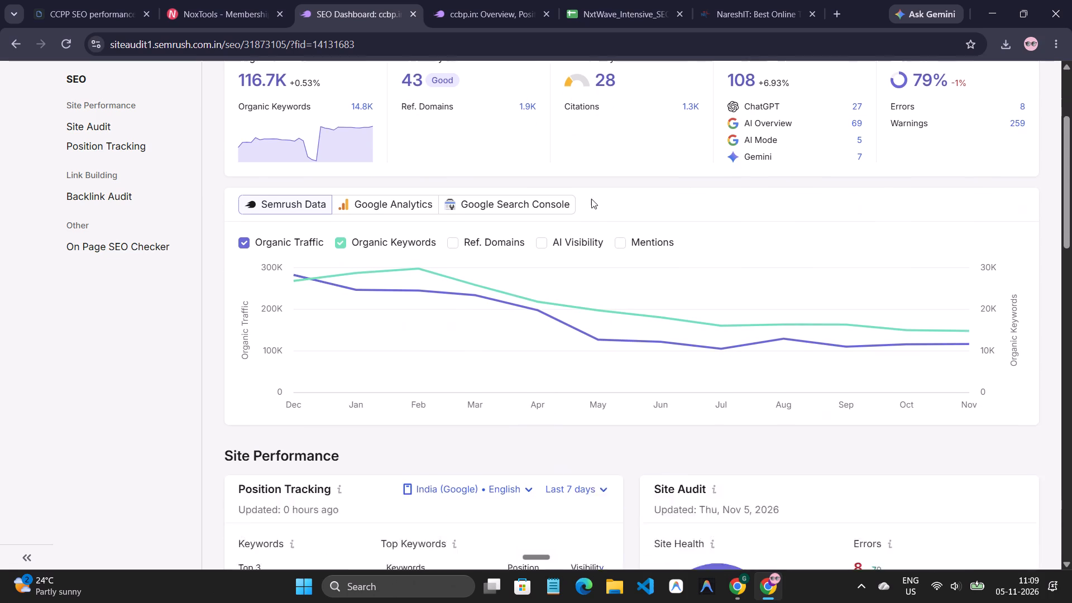
pyautogui.scroll(-10, 591, 199)
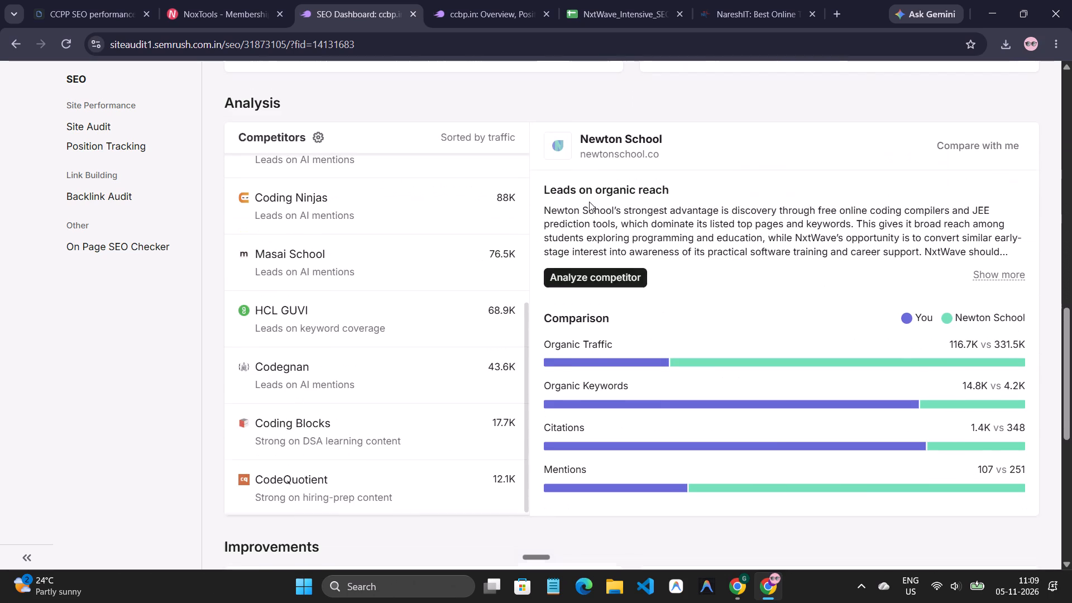
pyautogui.scroll(-1, 589, 202)
pyautogui.scroll(1, 583, 227)
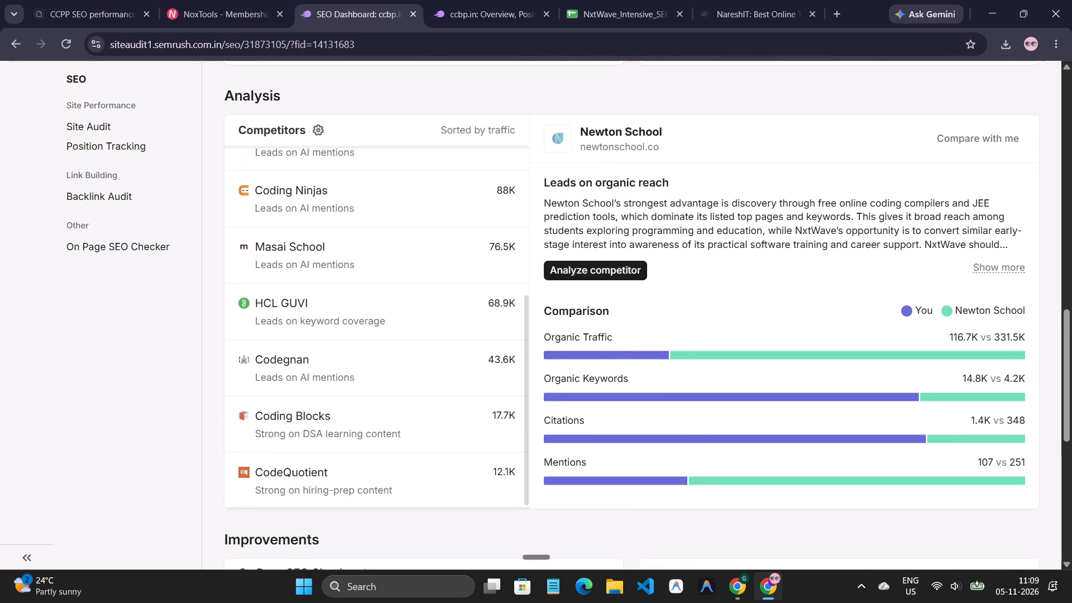
pyautogui.scroll(2, 466, 295)
pyautogui.scroll(1, 423, 315)
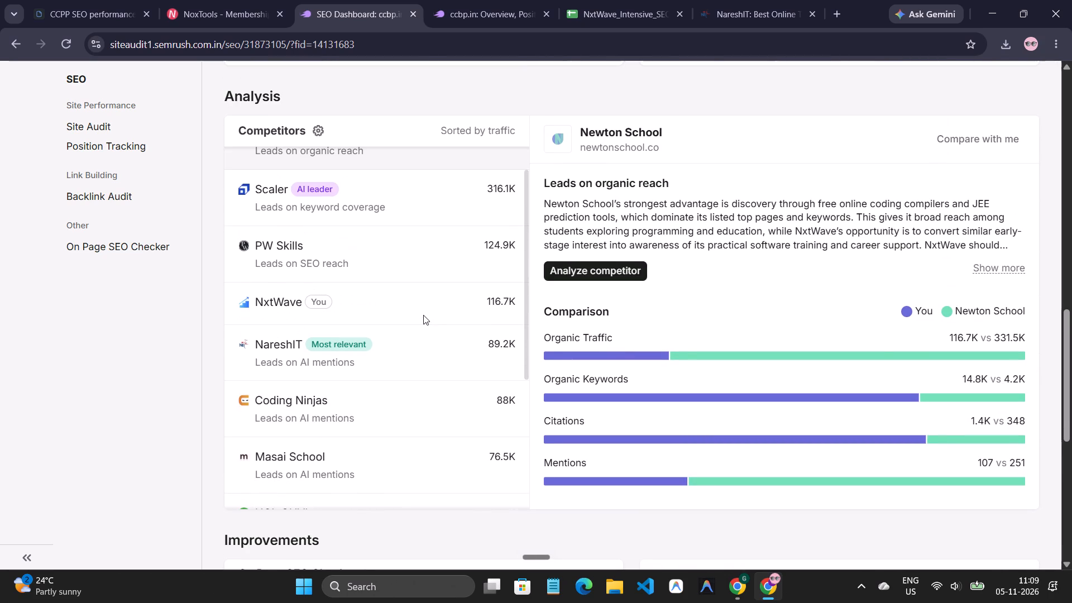
pyautogui.scroll(3, 390, 336)
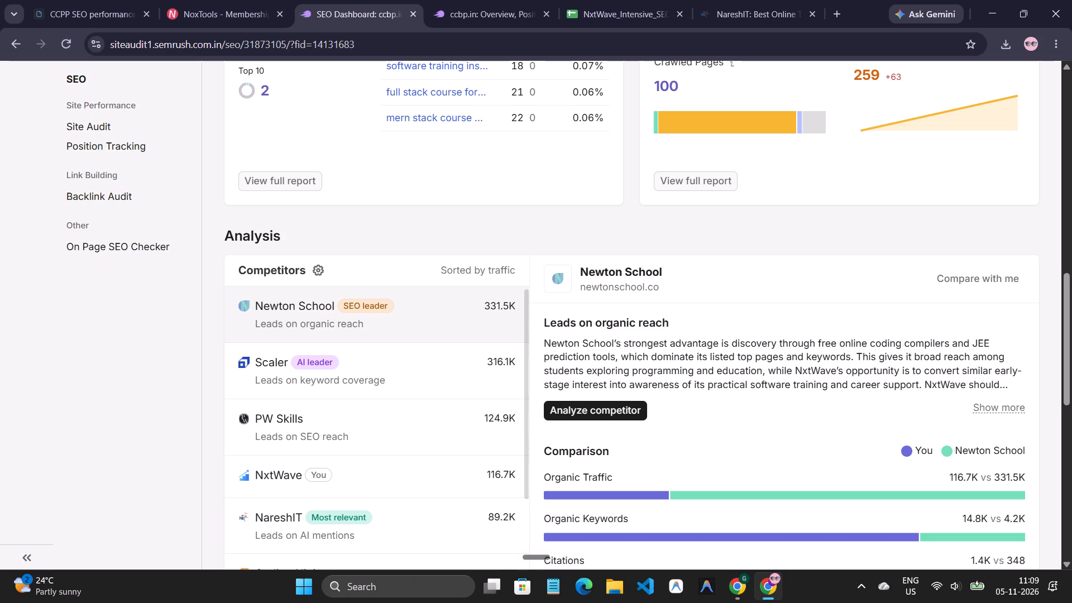
# Expand the full Newton School insight and read it with the traffic, keyword, citation and mention comparison.
pyautogui.scroll(-1, 601, 389)
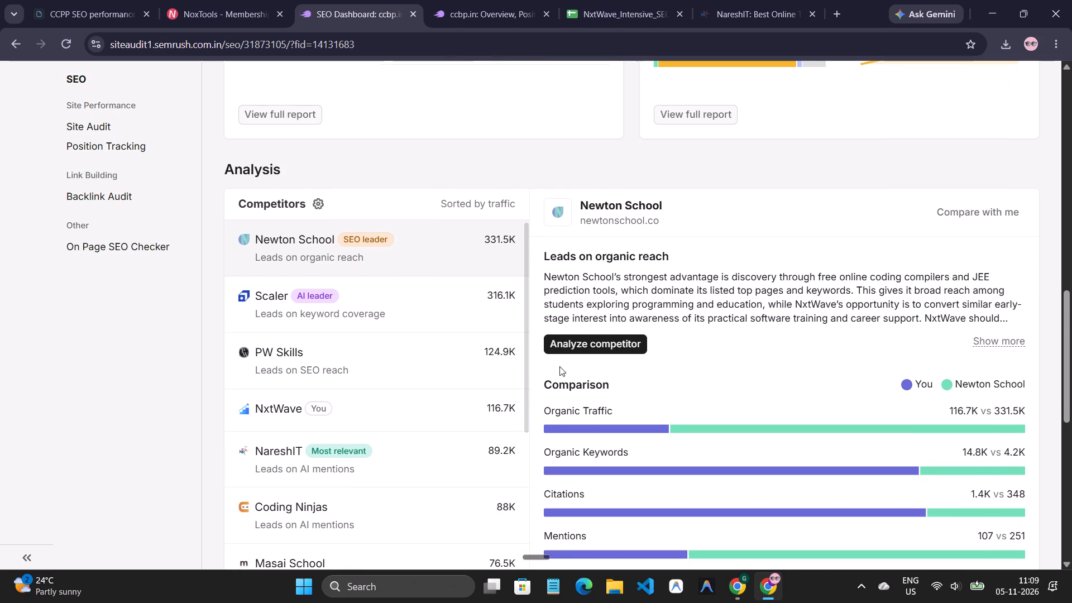
pyautogui.scroll(-1, 559, 366)
pyautogui.scroll(-1, 668, 391)
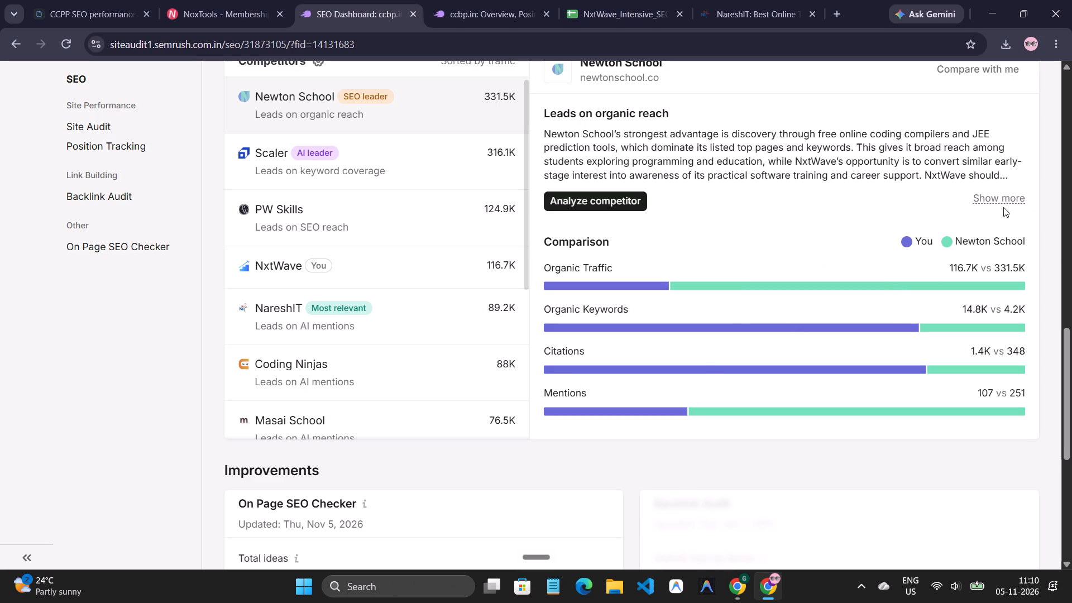
pyautogui.scroll(1, 1003, 207)
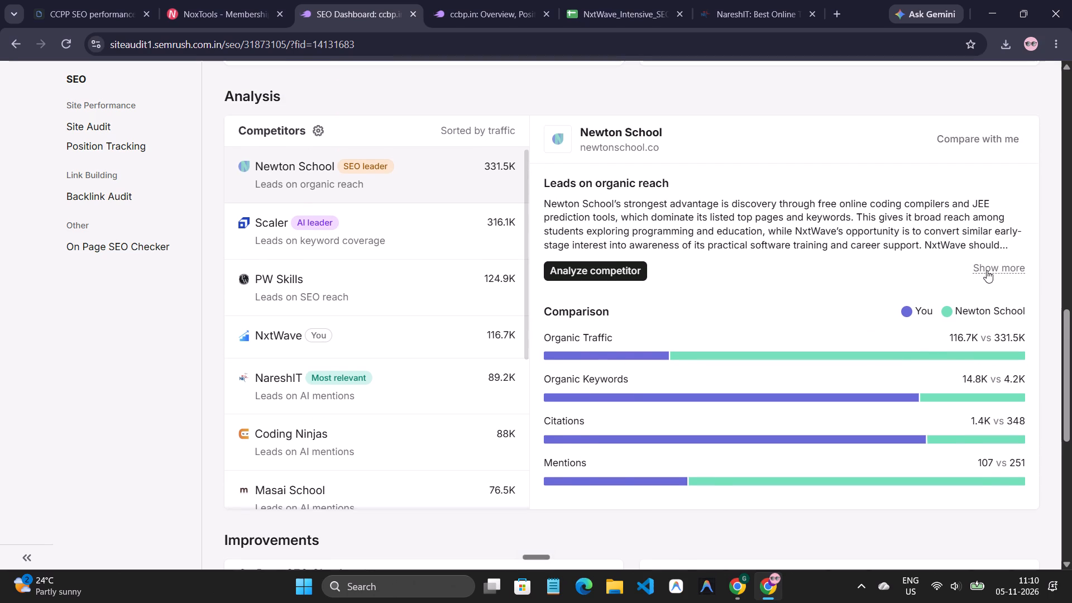
pyautogui.click(990, 272)
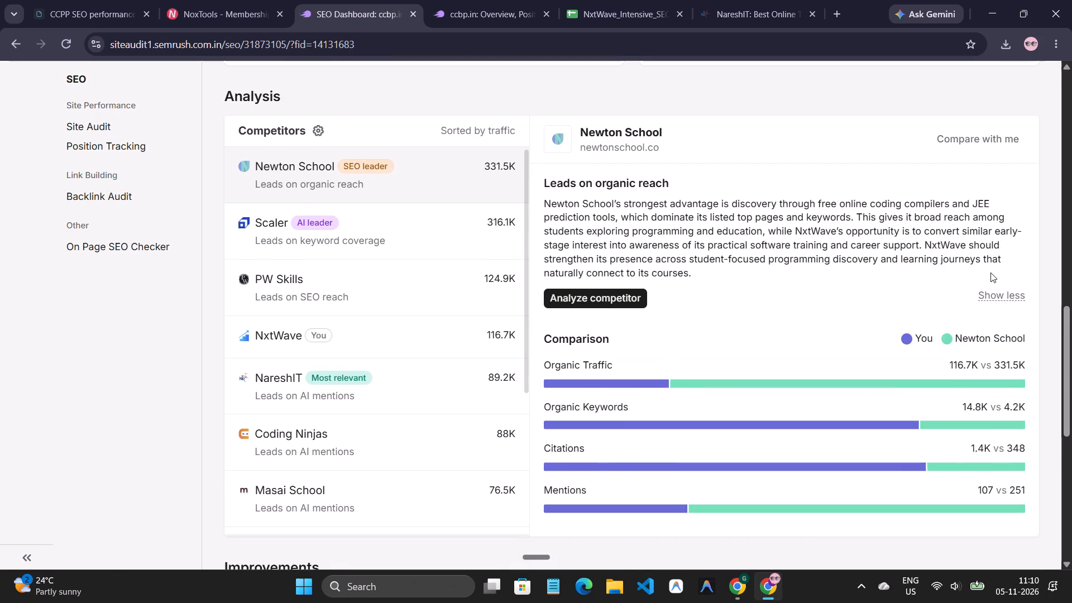
pyautogui.scroll(-2, 916, 360)
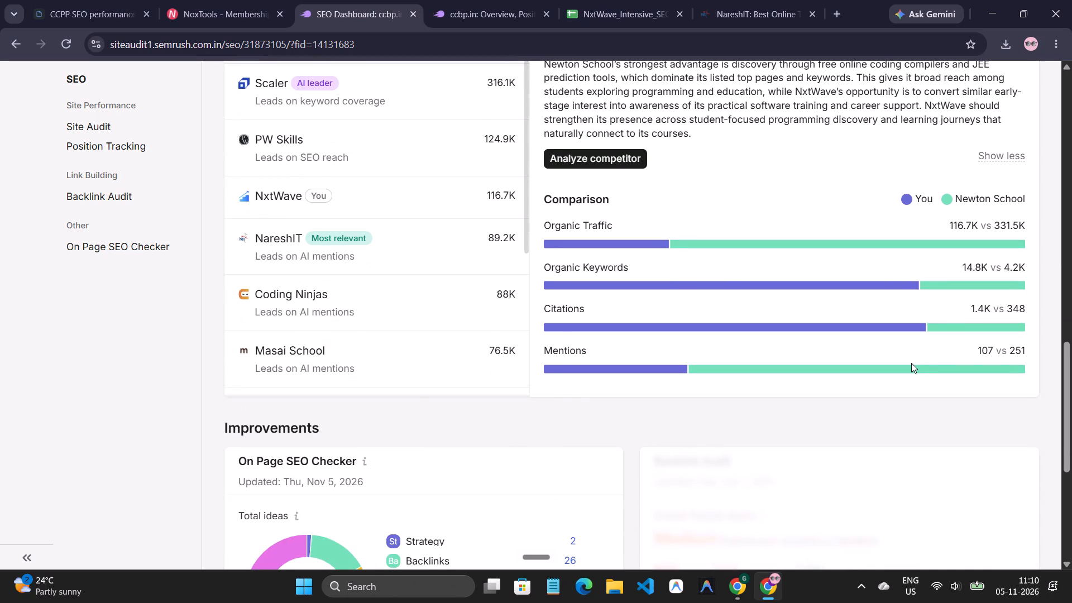
pyautogui.scroll(1, 911, 363)
pyautogui.moveTo(901, 367); pyautogui.dragTo(609, 358)
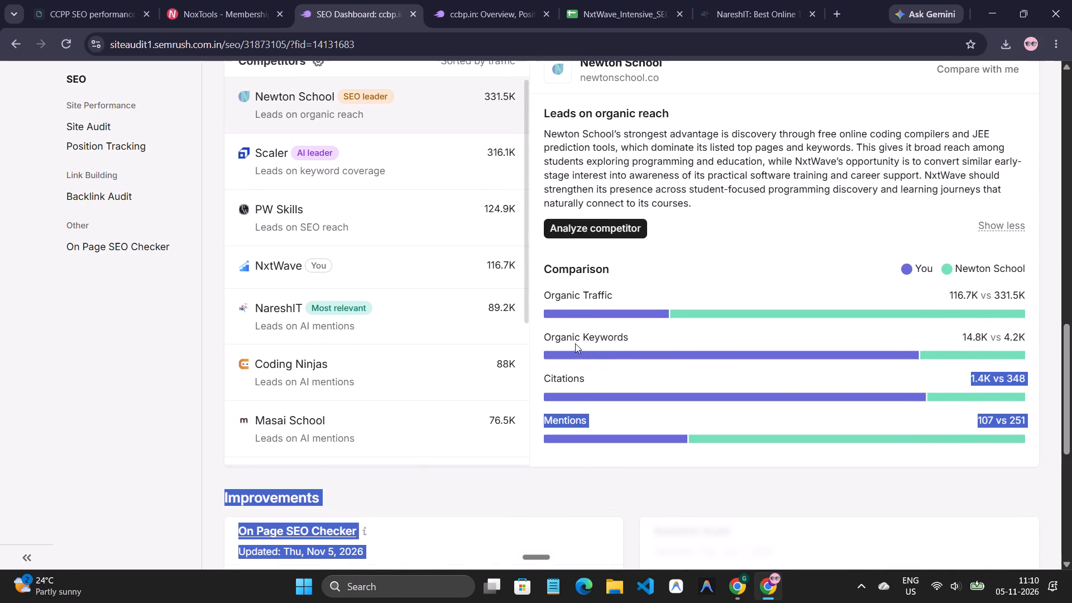
pyautogui.click(682, 252)
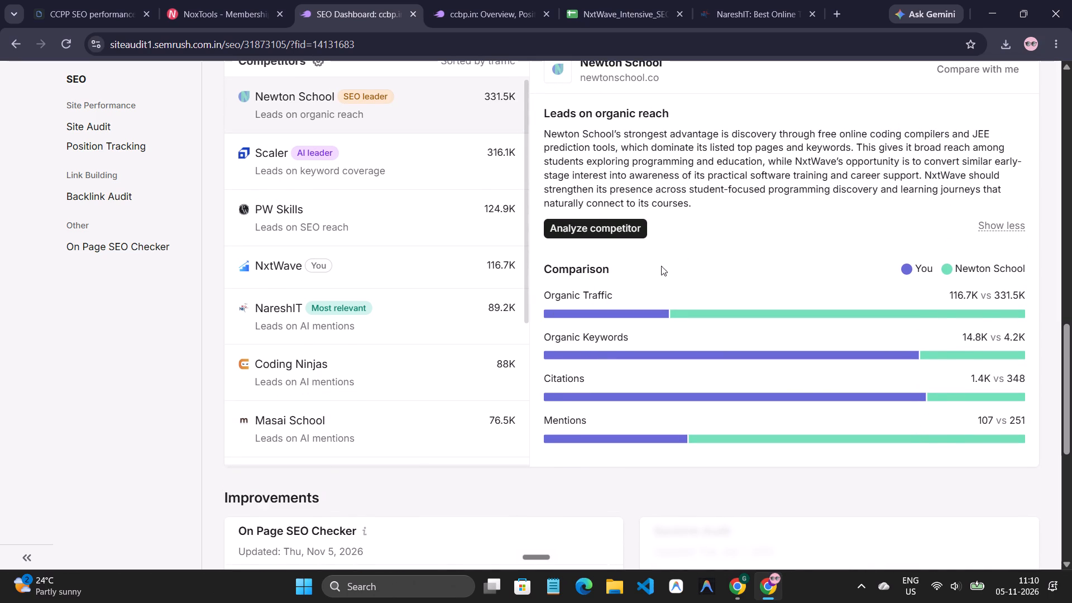
# Look through the competitor list around NxtWave and show the Coding Ninjas insight and comparison.
pyautogui.click(411, 260)
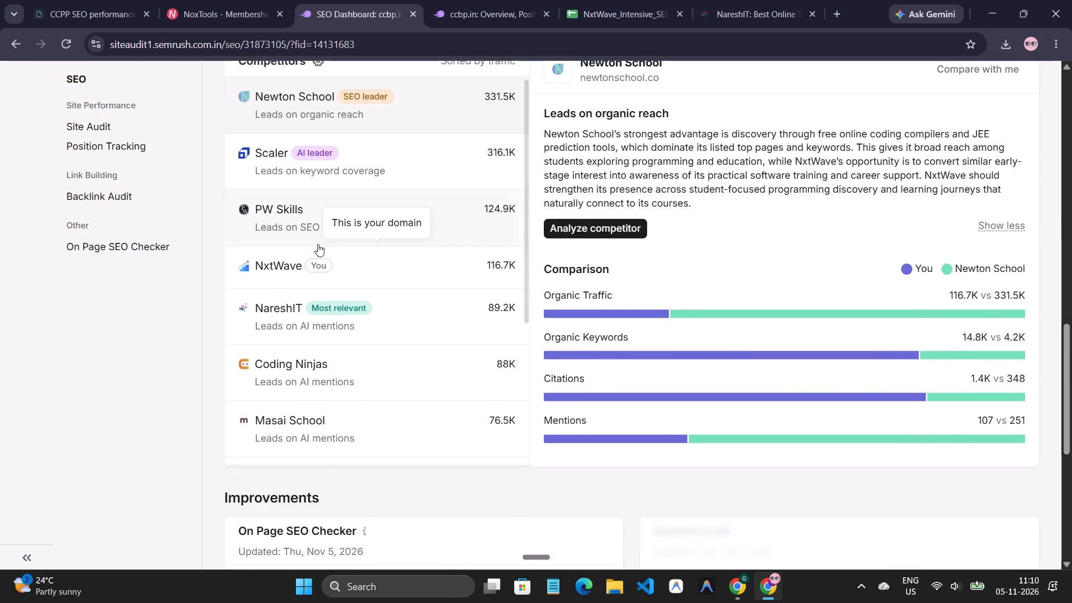
pyautogui.scroll(2, 280, 266)
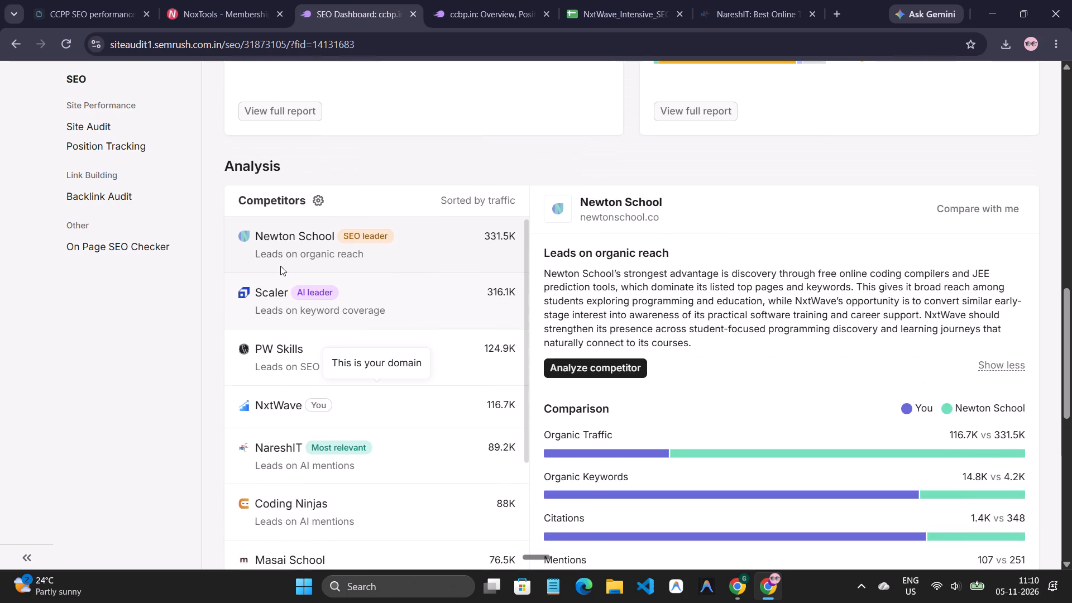
pyautogui.scroll(-1, 301, 345)
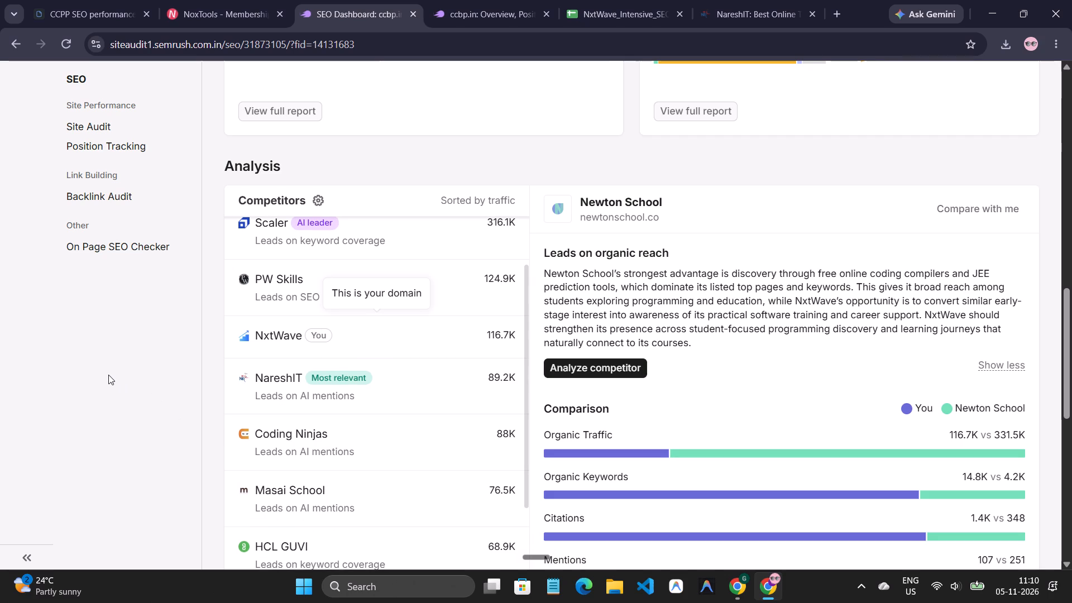
pyautogui.scroll(-1, 108, 375)
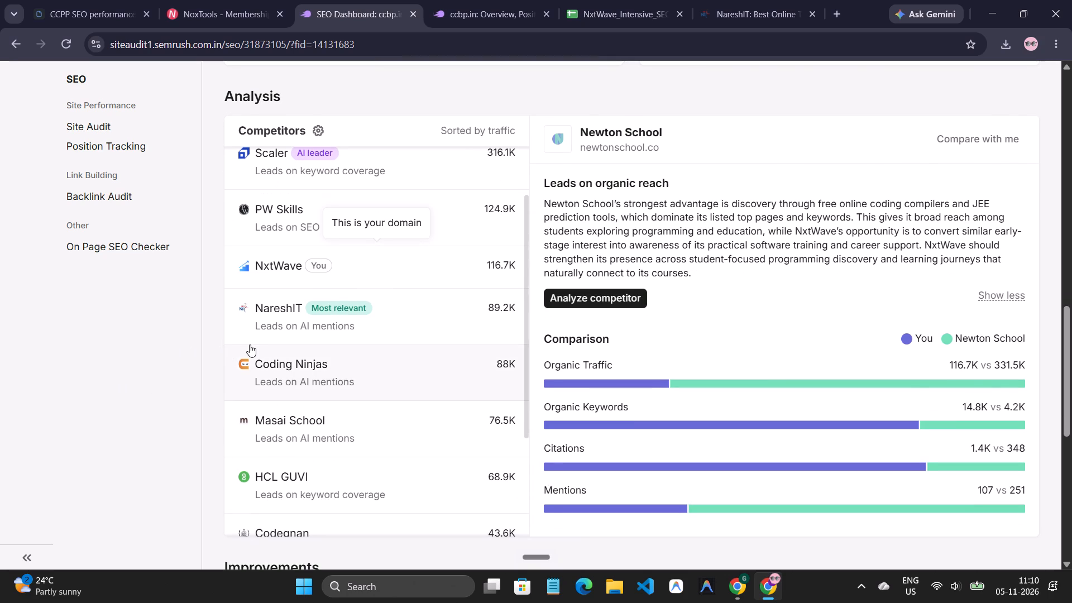
pyautogui.click(332, 365)
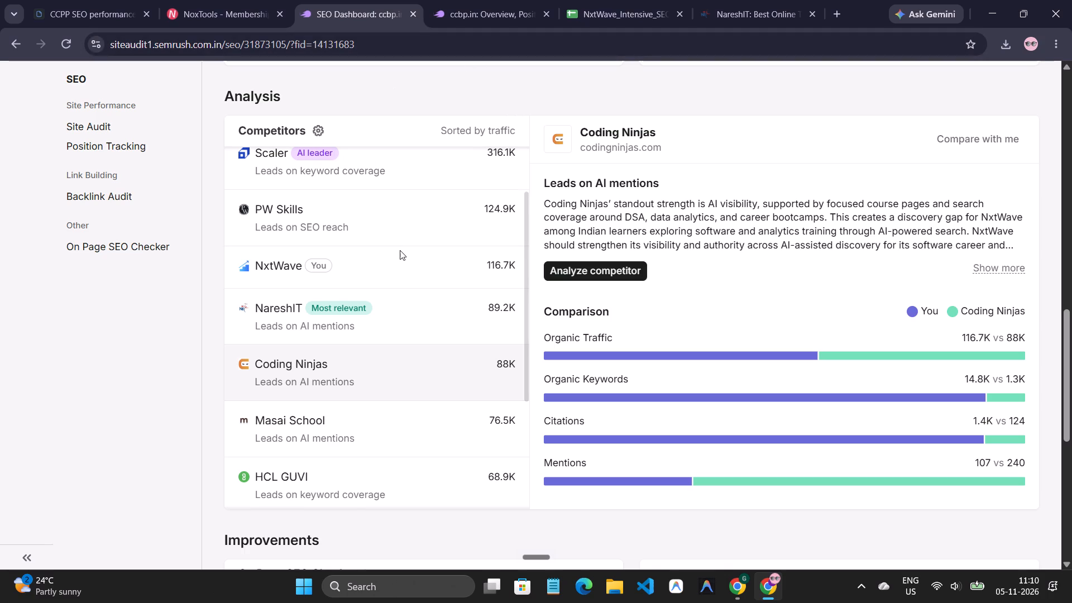
# Show the Codegnan insight and comparison from the competitor list and examine its metrics against NxtWave.
pyautogui.scroll(-4, 400, 250)
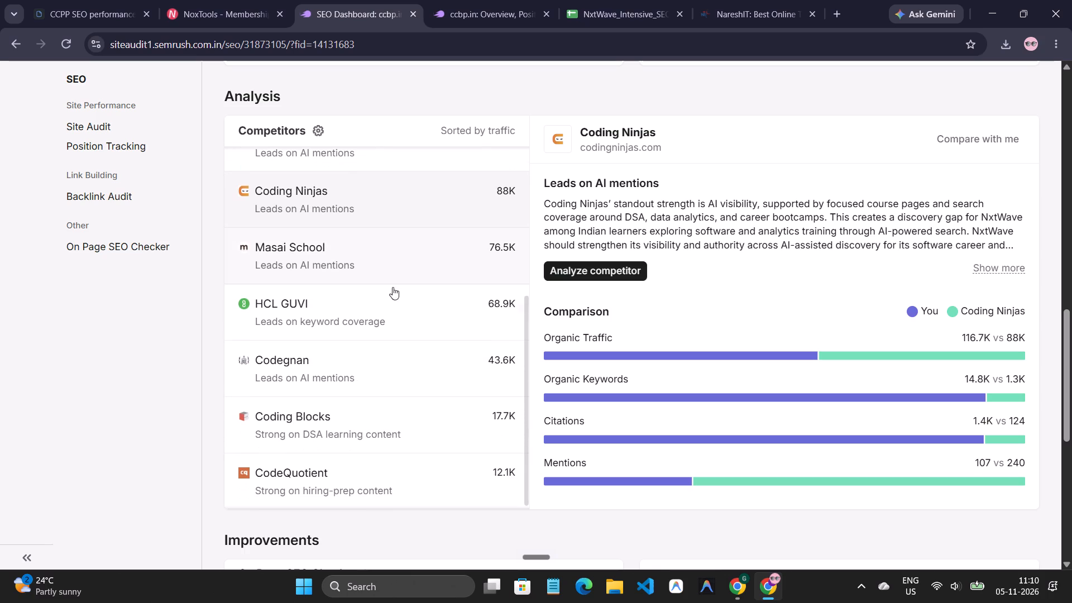
pyautogui.click(351, 355)
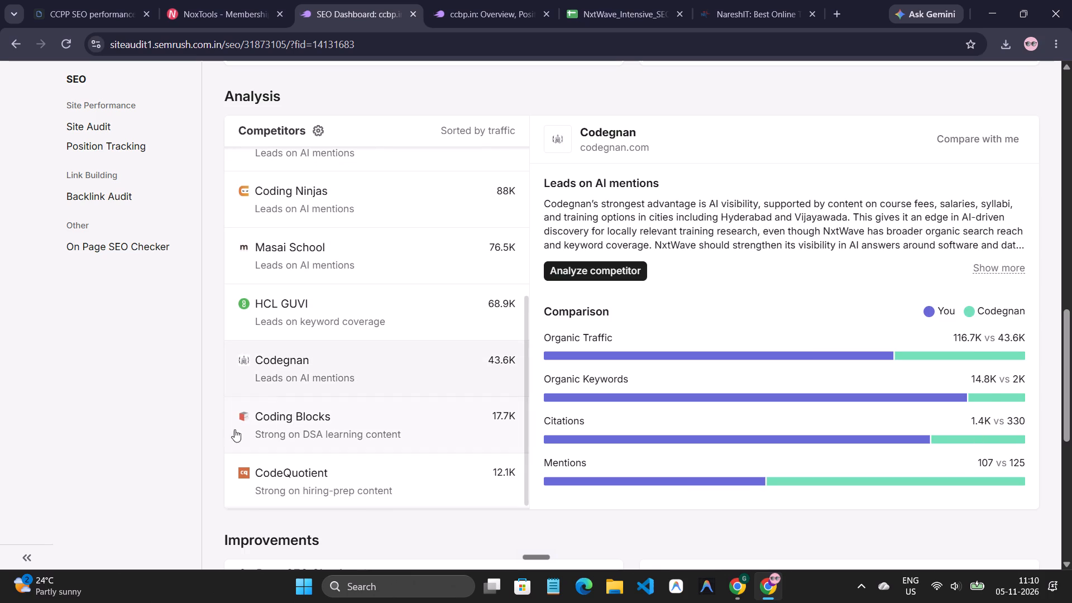
pyautogui.scroll(-2, 331, 446)
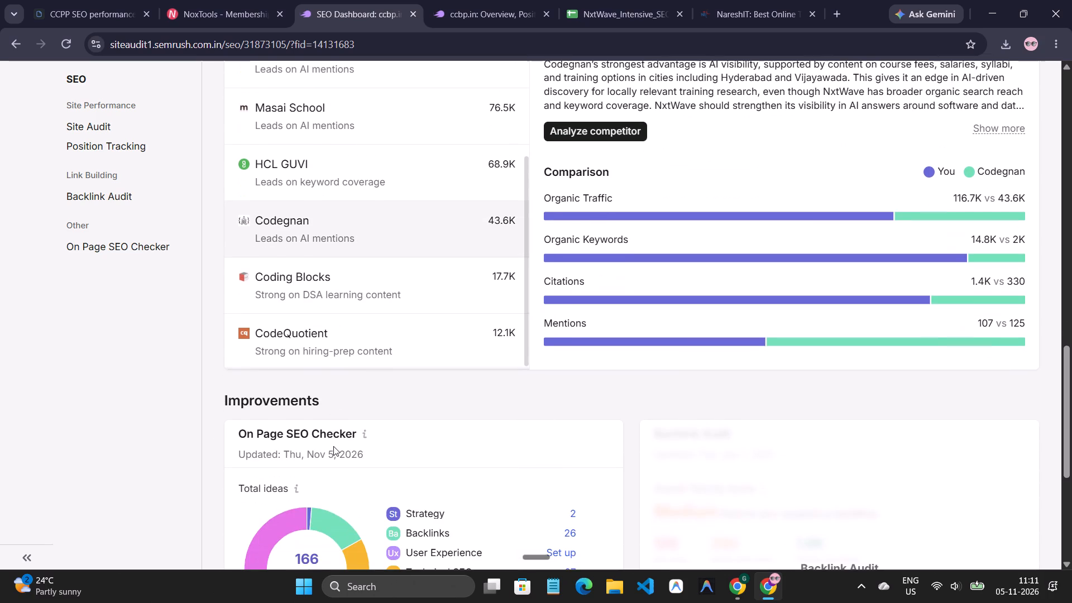
pyautogui.scroll(4, 333, 446)
pyautogui.scroll(-1, 333, 446)
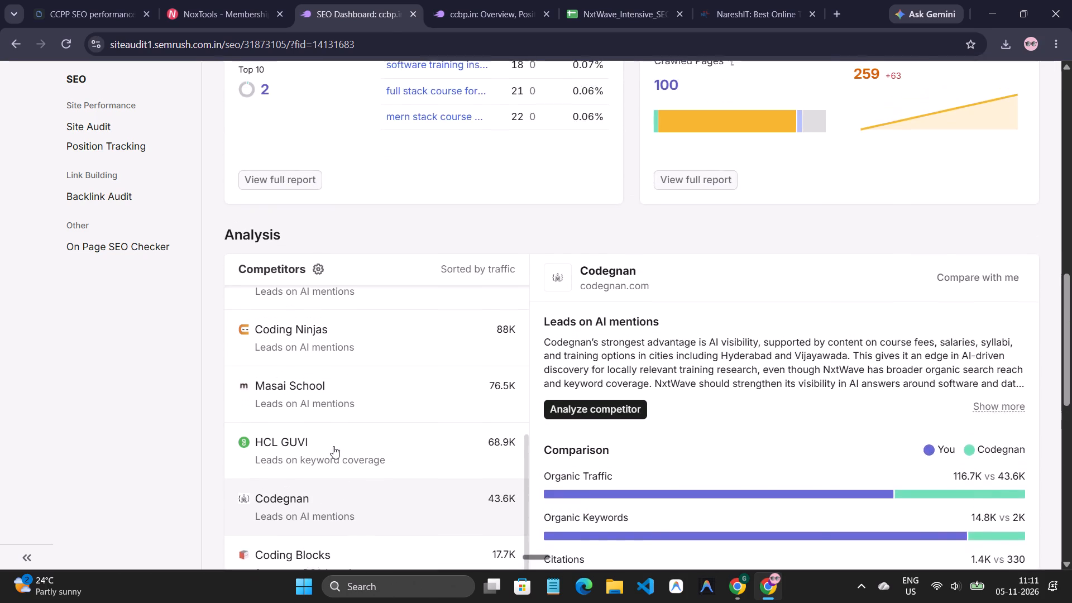
# Look through the competitor list, show the NareshIT insight and examine its comparison with NxtWave.
pyautogui.scroll(-1, 333, 446)
pyautogui.scroll(3, 333, 446)
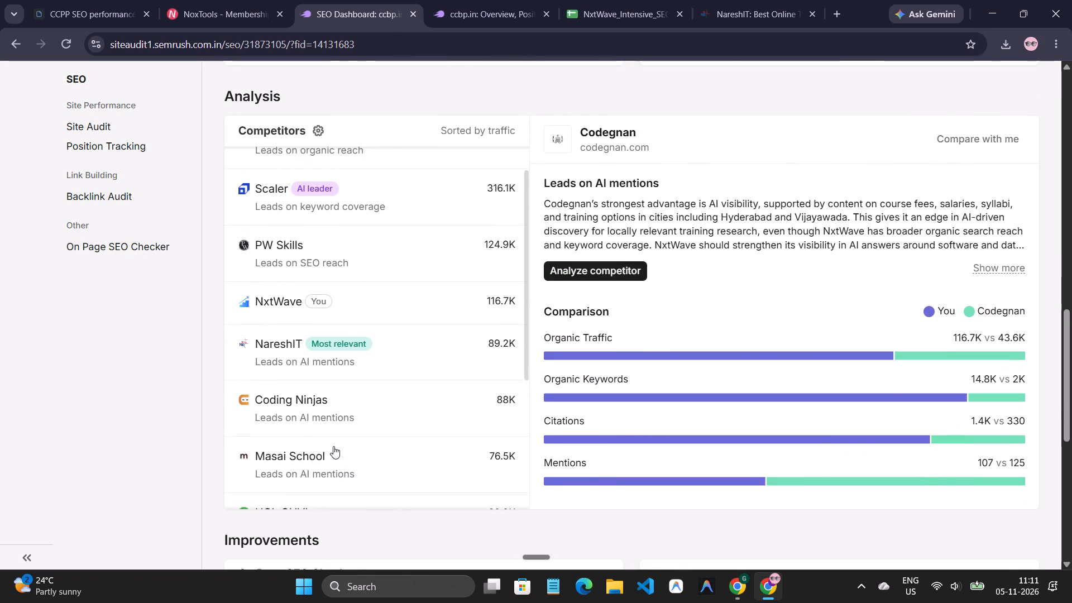
pyautogui.scroll(4, 333, 446)
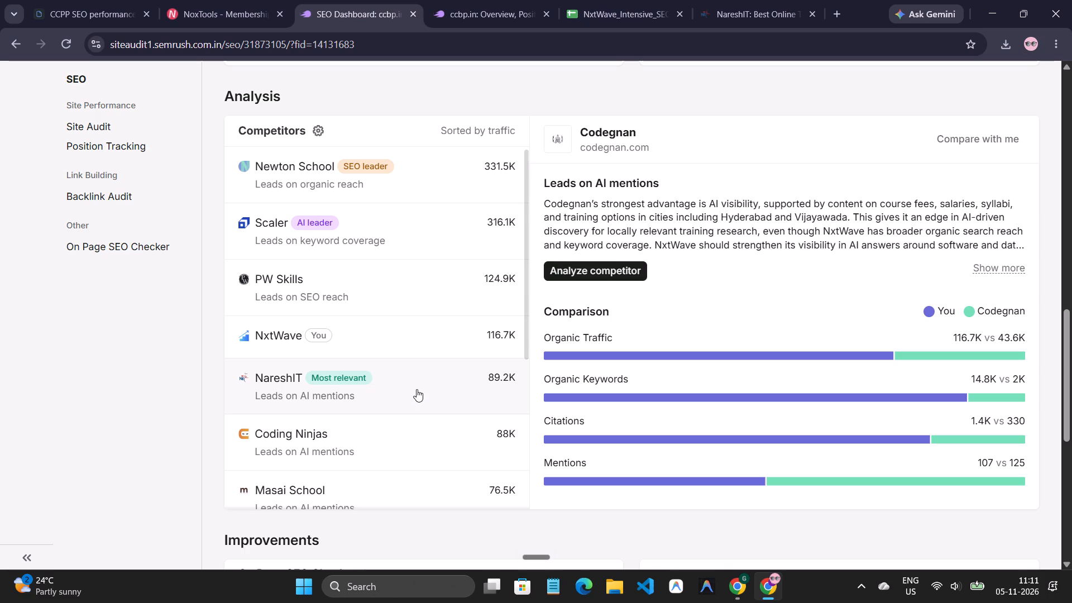
pyautogui.scroll(-3, 417, 389)
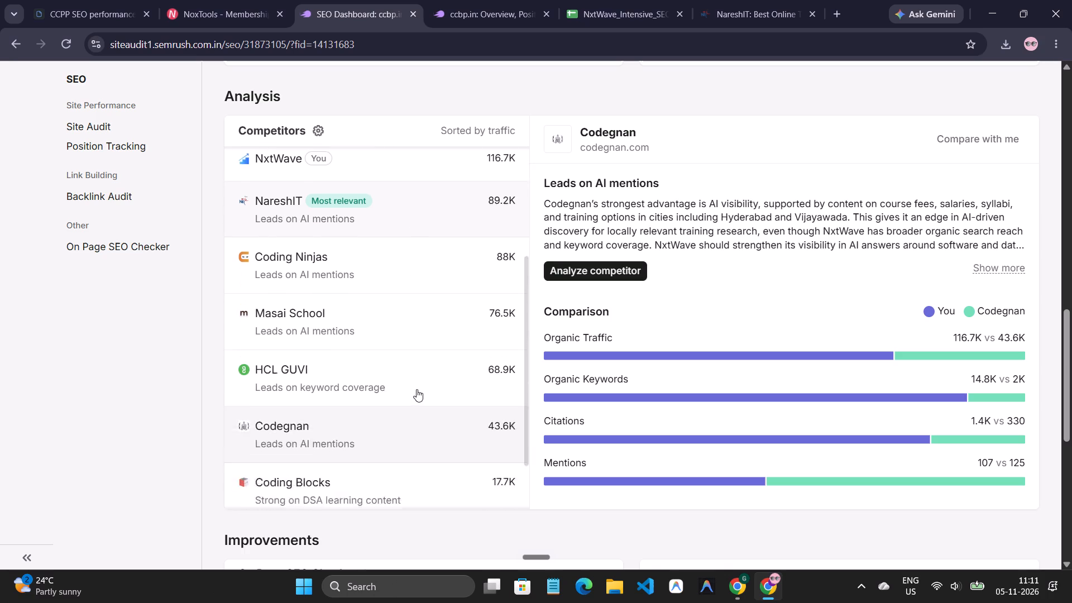
pyautogui.scroll(-3, 417, 389)
pyautogui.scroll(3, 417, 389)
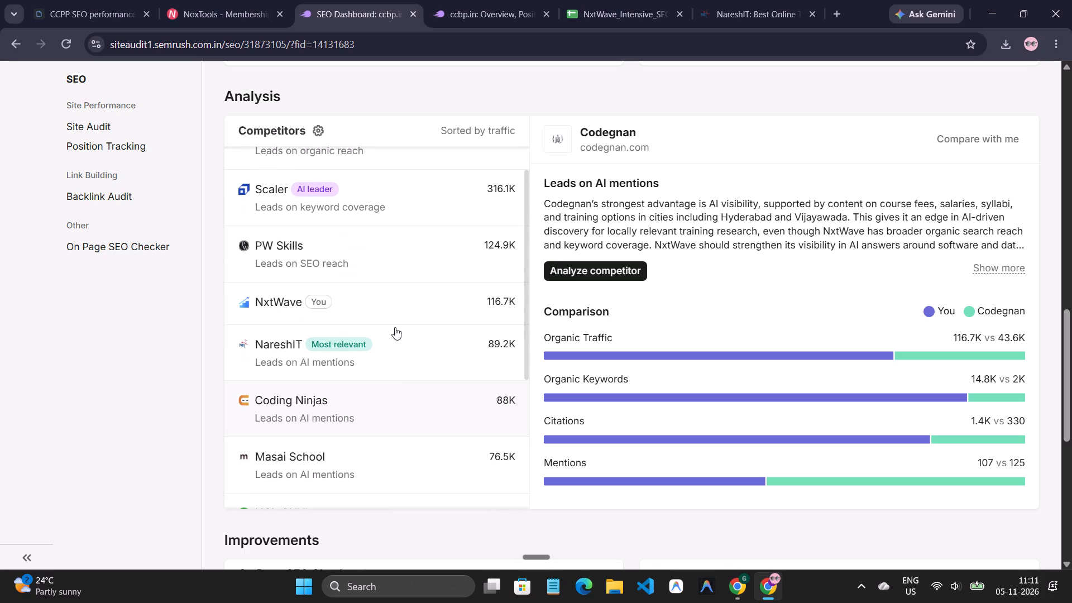
pyautogui.click(418, 340)
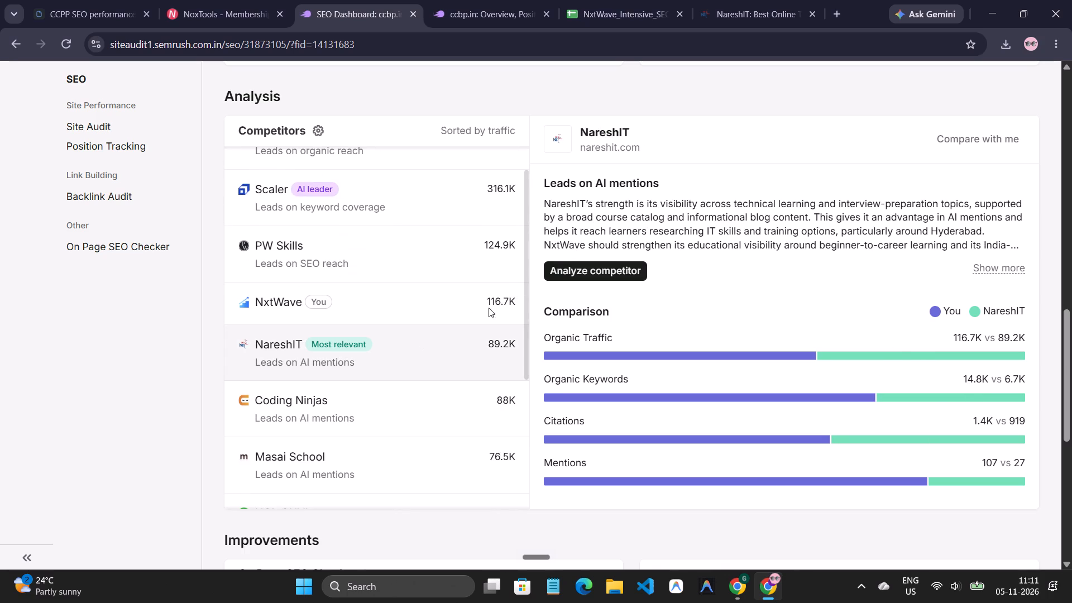
pyautogui.scroll(-2, 689, 327)
pyautogui.scroll(1, 689, 327)
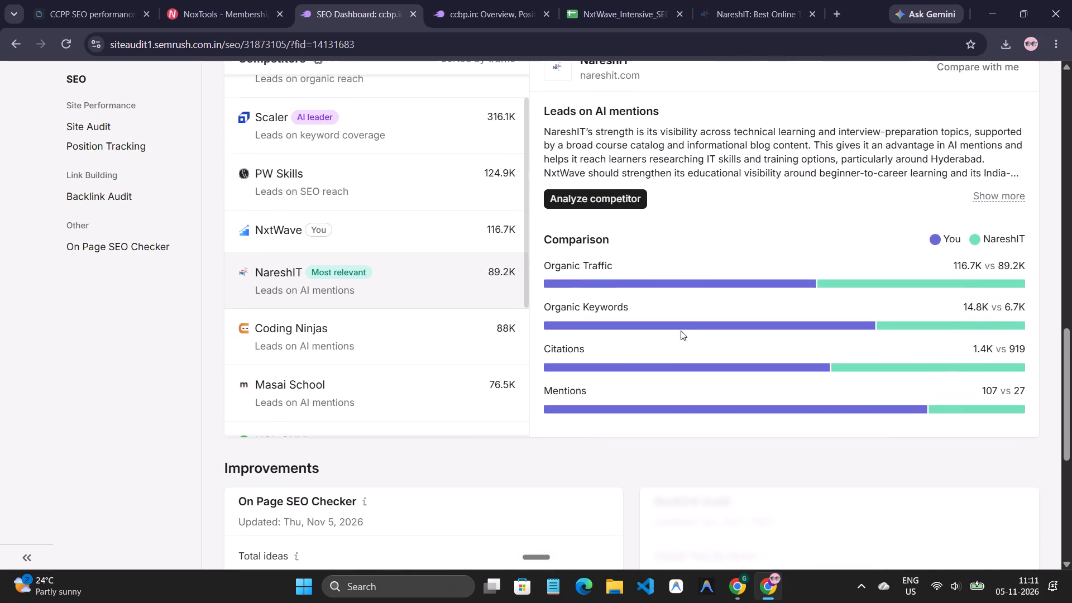
# Examine the On Page SEO Checker ideas and top pages to optimize in the Improvements section.
pyautogui.scroll(-11, 457, 365)
pyautogui.scroll(2, 455, 568)
pyautogui.scroll(-8, 459, 561)
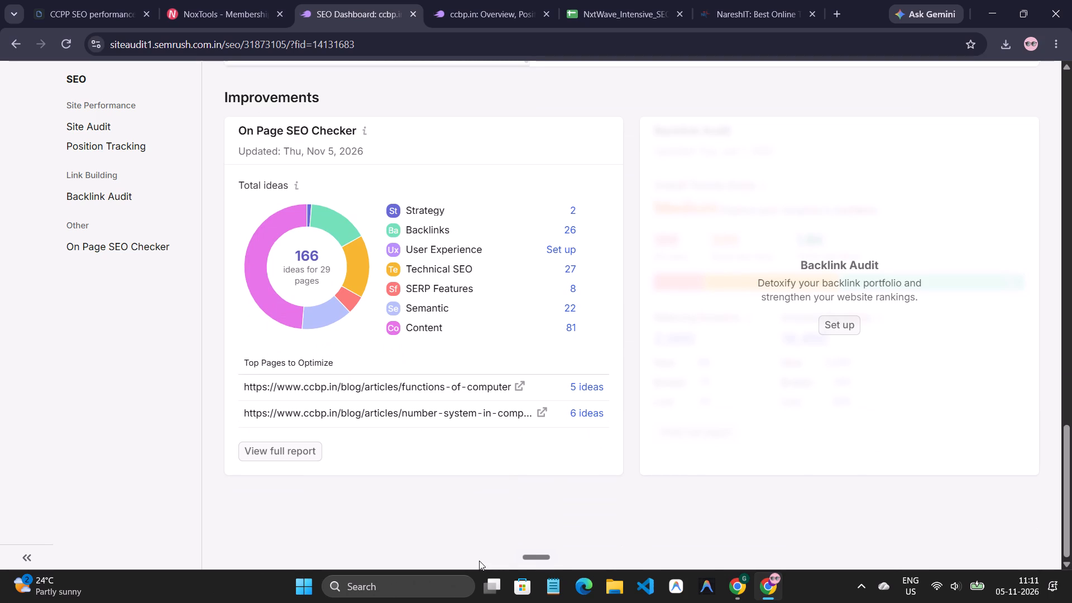
pyautogui.scroll(2, 596, 284)
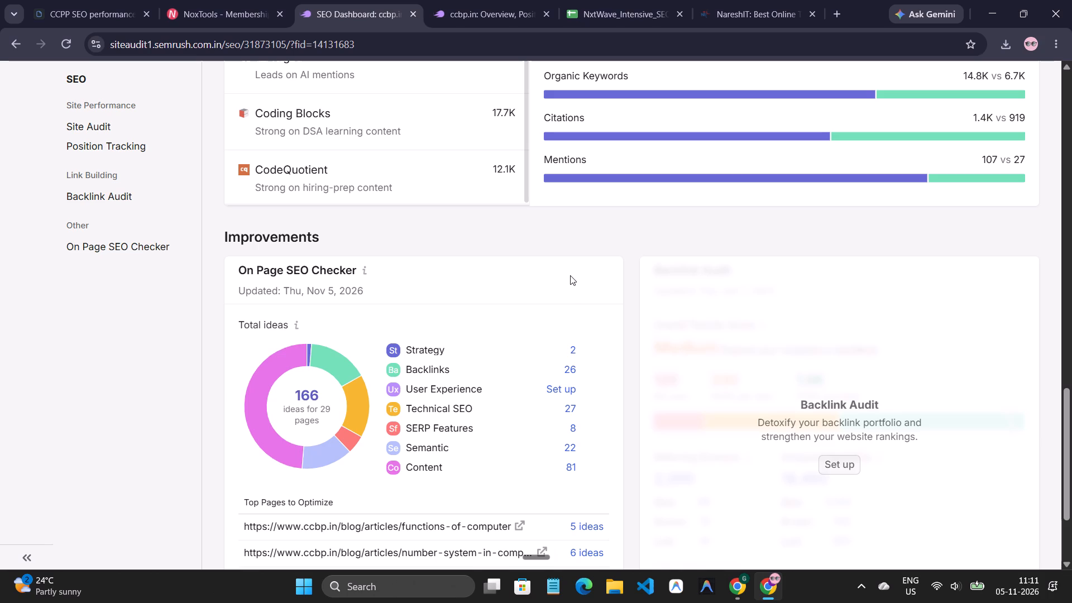
# Show the Scaler insight from the competitor list and read its traffic, keyword, citation and mention comparison.
pyautogui.scroll(2, 288, 210)
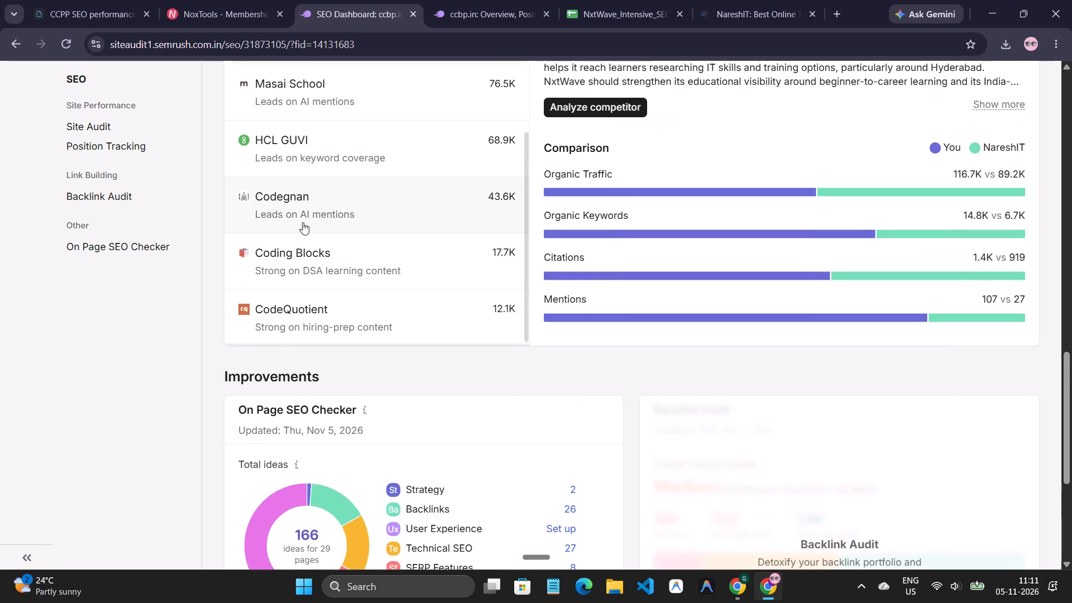
pyautogui.scroll(6, 316, 238)
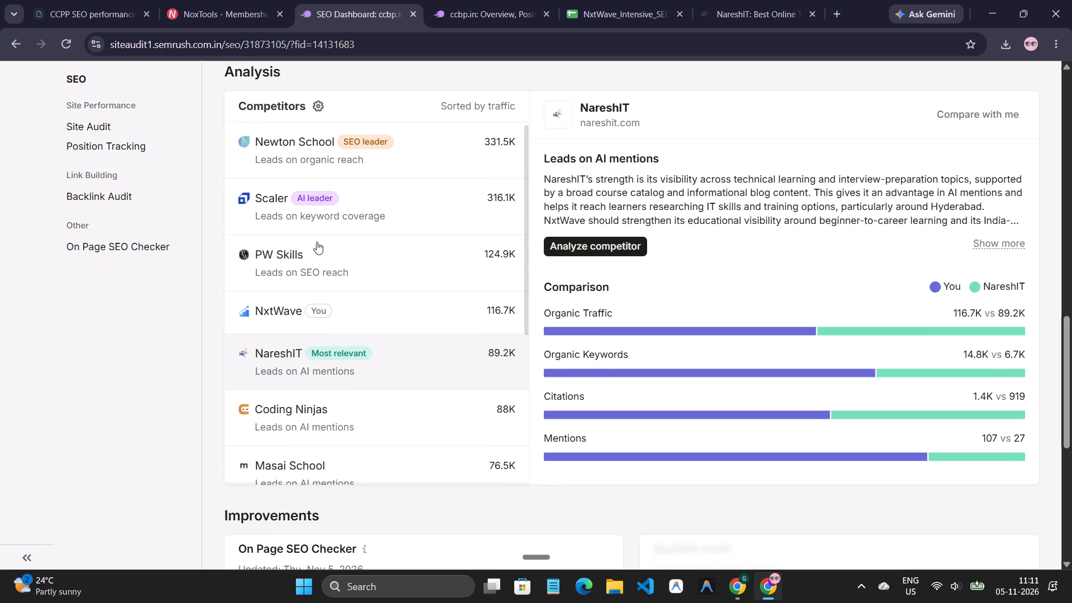
pyautogui.scroll(1, 310, 256)
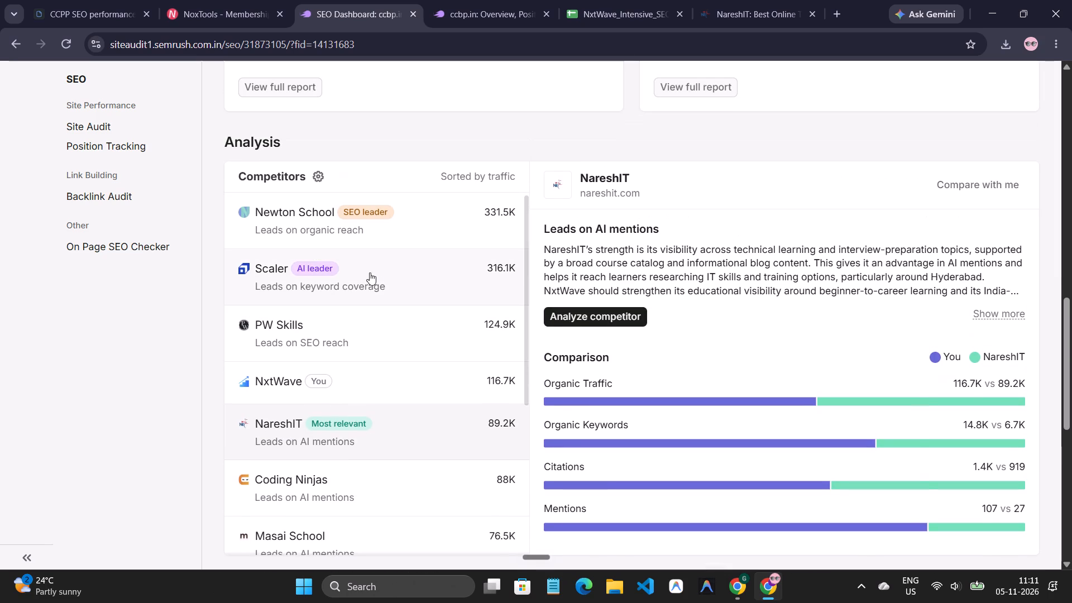
pyautogui.click(375, 275)
pyautogui.scroll(-1, 675, 377)
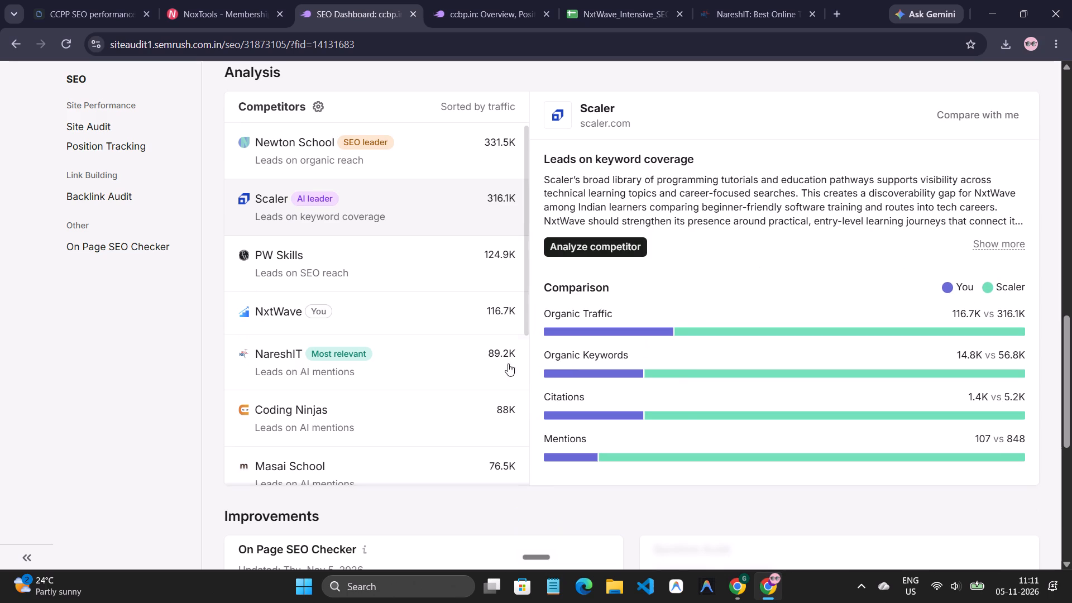
# Try to open the detailed competitor analysis for Scaler.
pyautogui.click(627, 250)
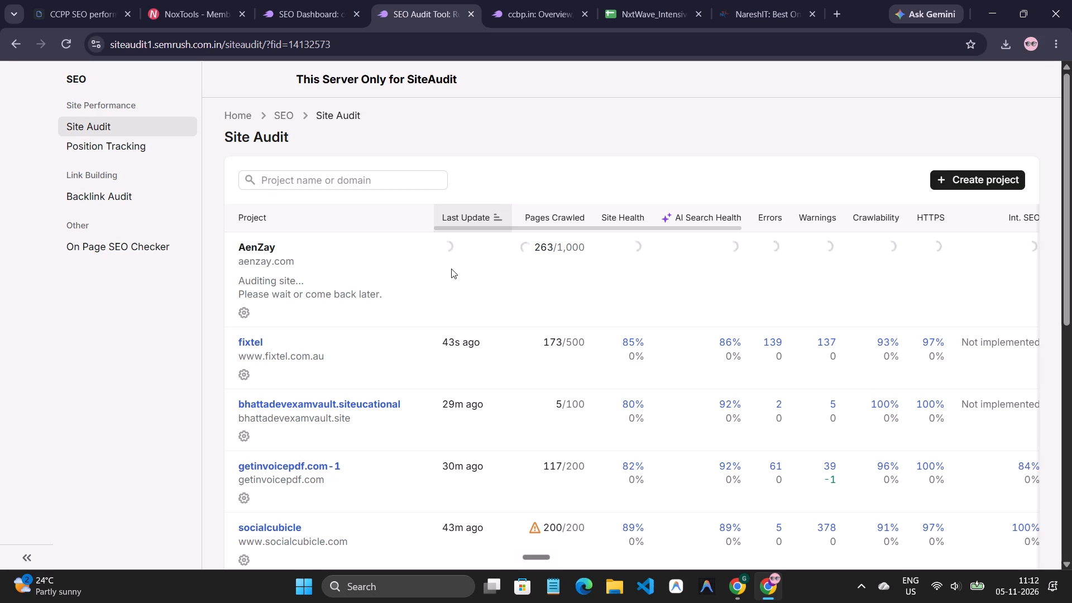
# Return to the ccbp.in SEO dashboard and start a Backlink Audit from the Improvements section with the Root domain campaign scope.
pyautogui.click(308, 1)
pyautogui.scroll(-7, 526, 268)
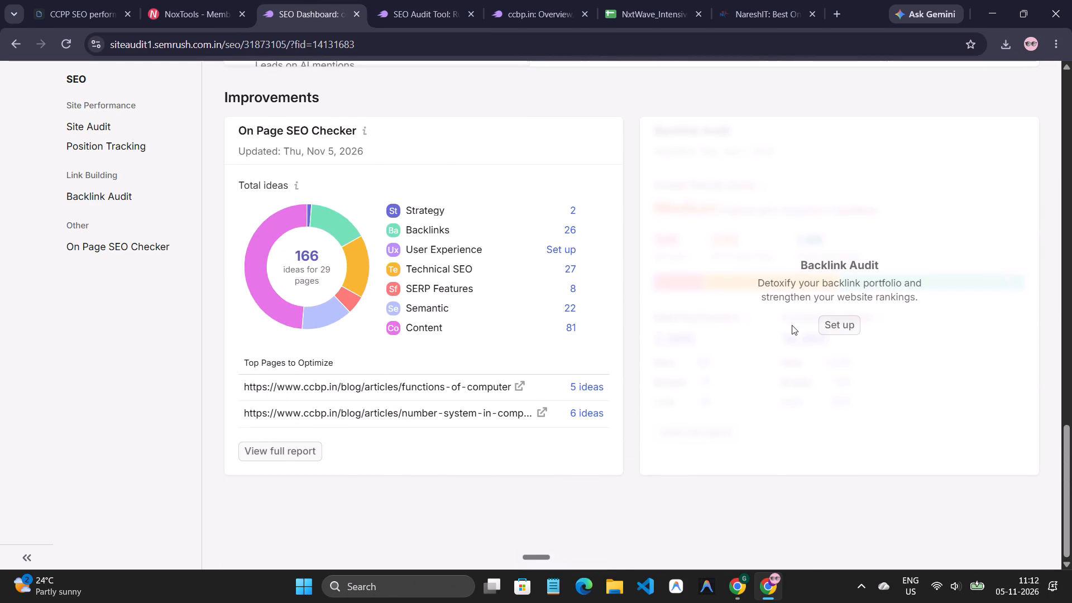
pyautogui.click(827, 325)
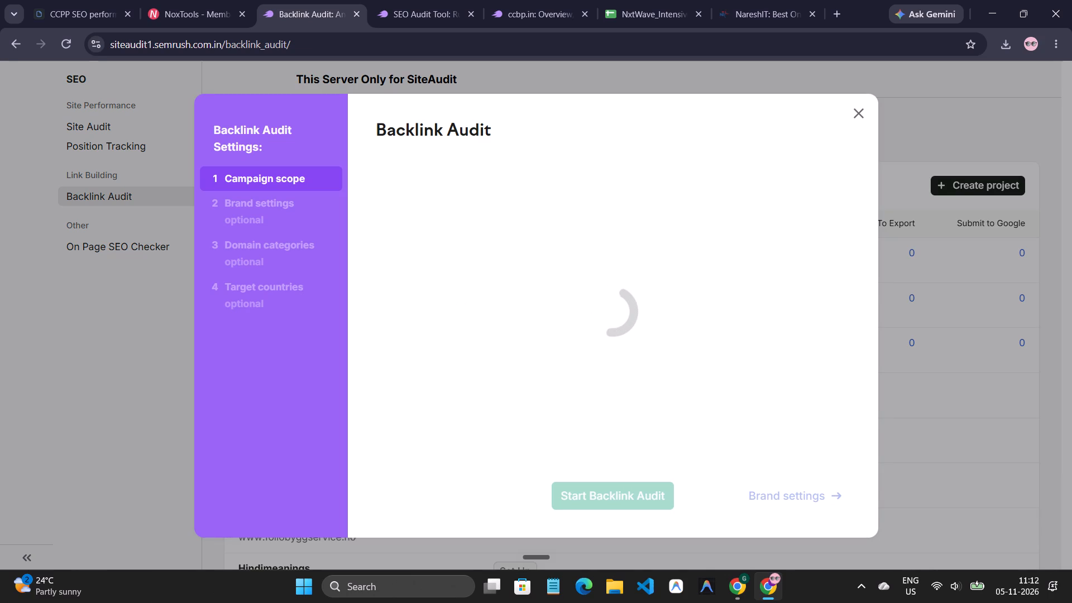
pyautogui.scroll(-1, 423, 285)
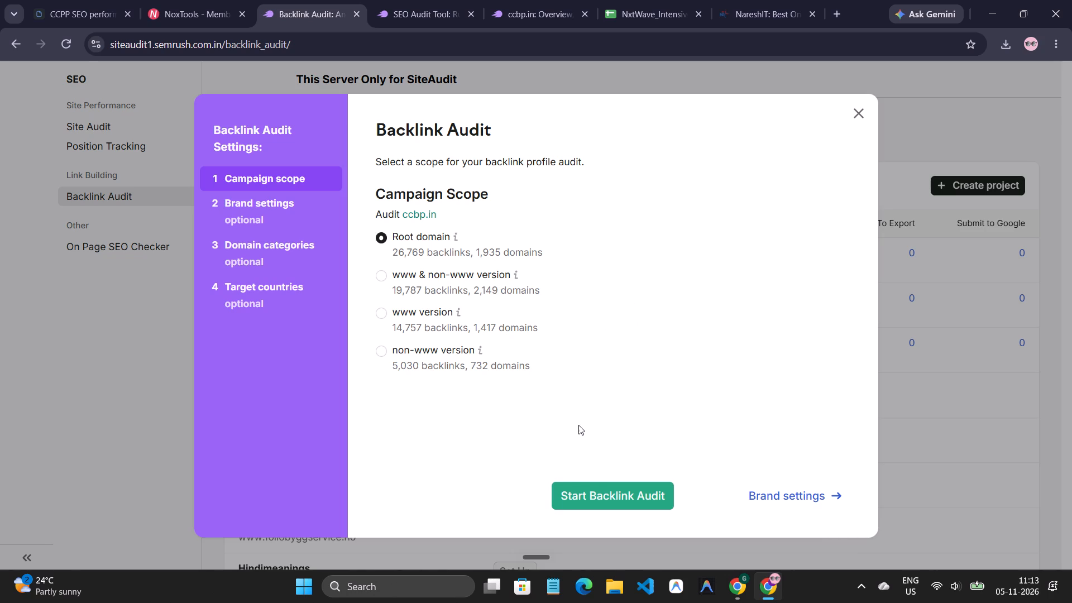
pyautogui.scroll(-1, 578, 432)
pyautogui.click(642, 496)
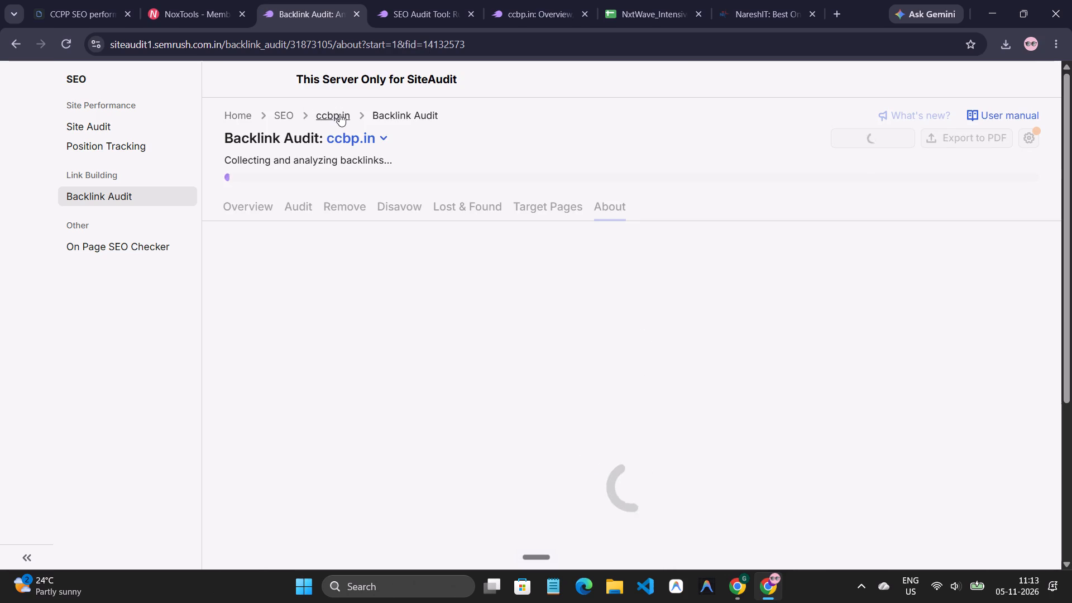
# Return to the ccbp.in Backlink Audit after checking the Site Audit page, and allow the site's notifications.
pyautogui.click(396, 8)
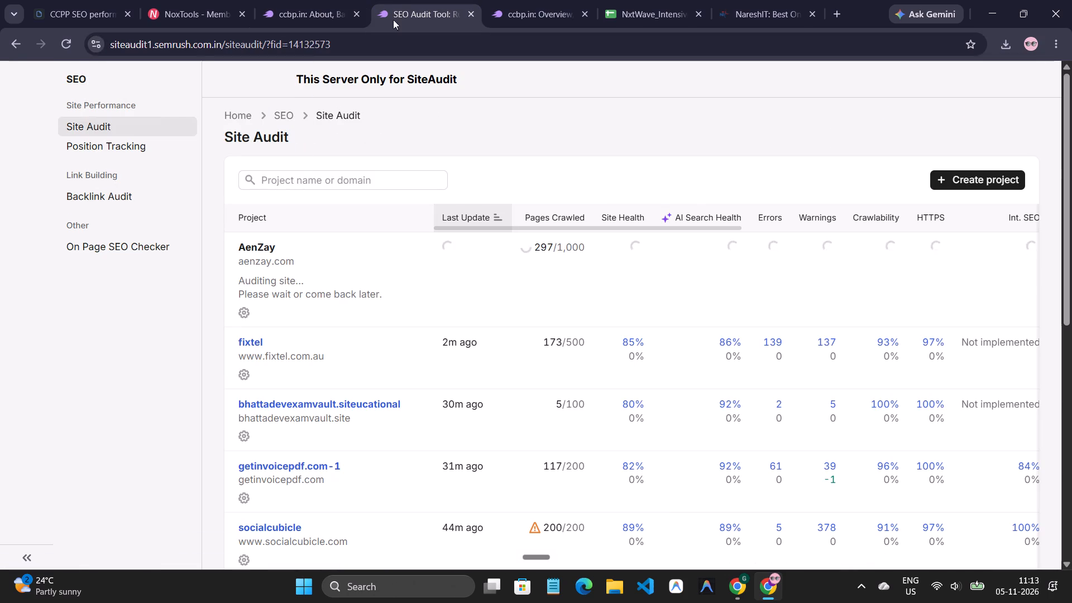
pyautogui.click(313, 0)
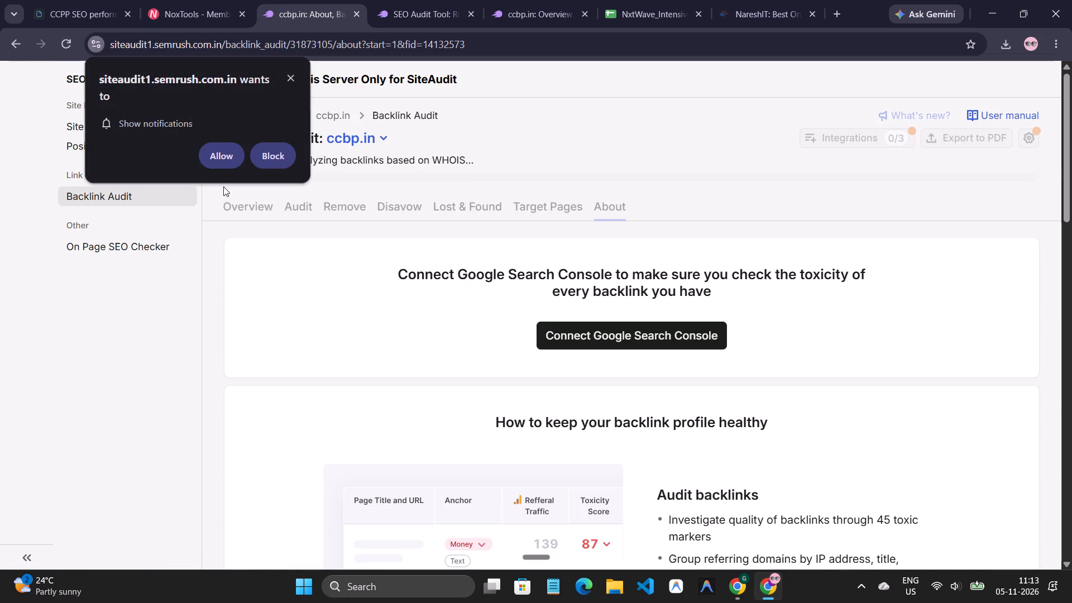
pyautogui.click(214, 159)
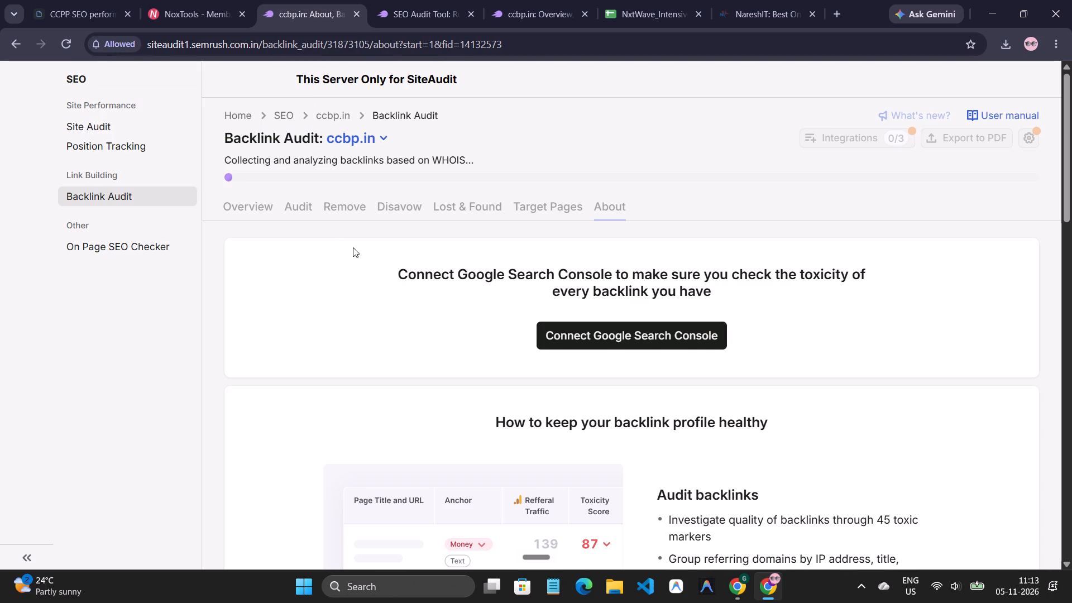
# Start connecting Google Search Console from the ccbp.in Backlink Audit's About page.
pyautogui.scroll(-4, 355, 257)
pyautogui.scroll(4, 355, 262)
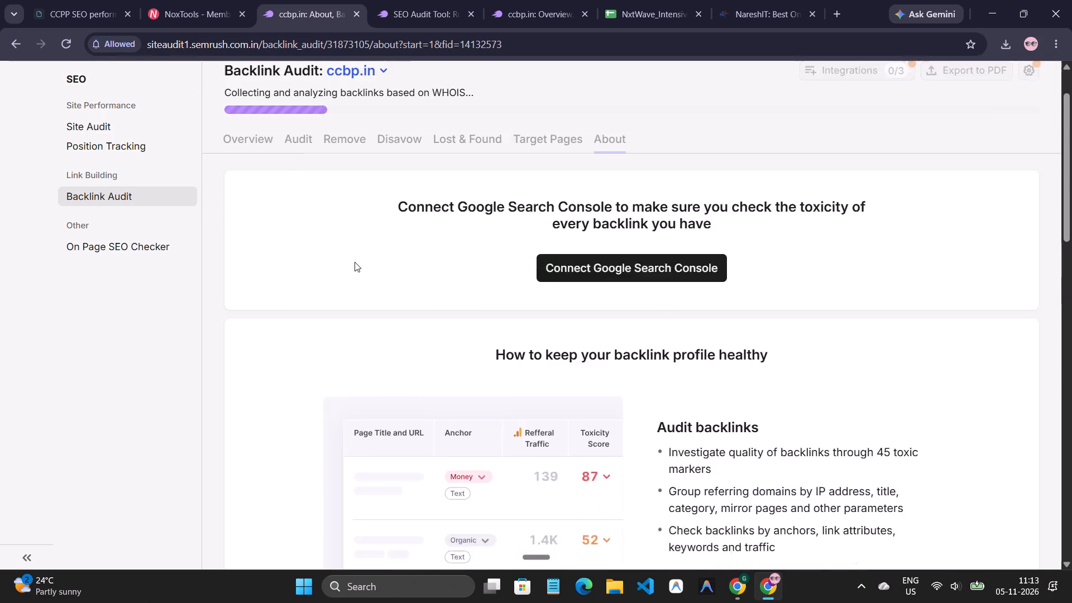
pyautogui.click(598, 333)
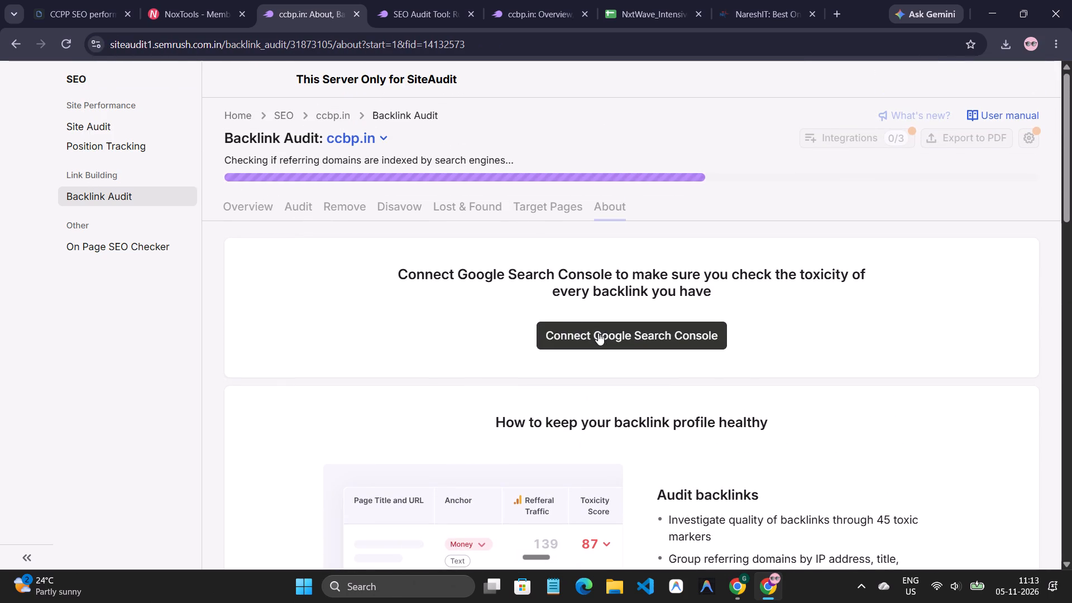
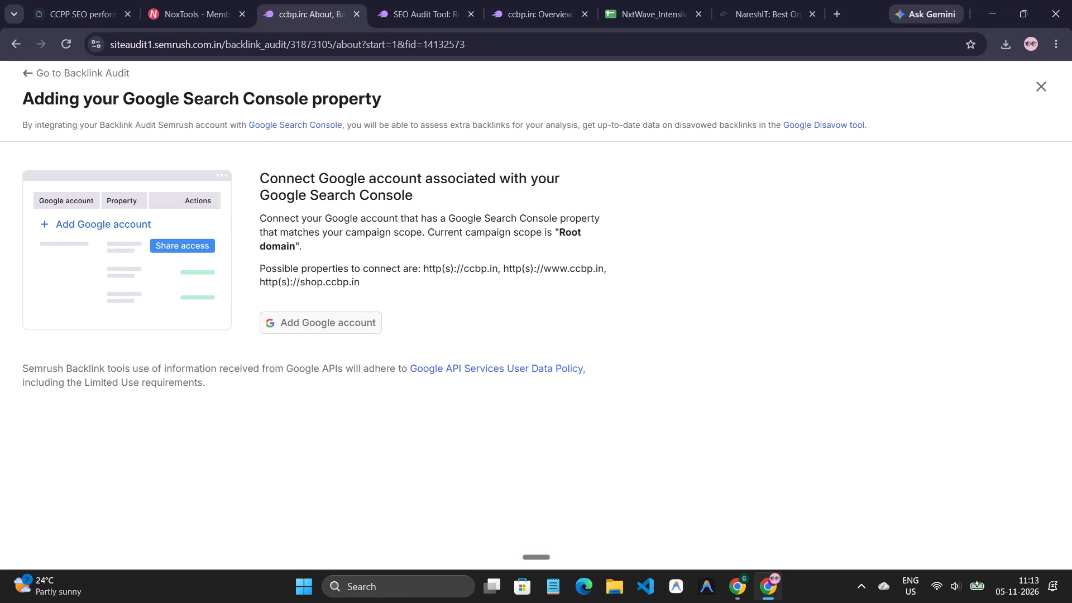
# Return to the ccbp.in Backlink Audit, look over its About page and try to open Target Pages.
pyautogui.click(21, 73)
pyautogui.click(24, 73)
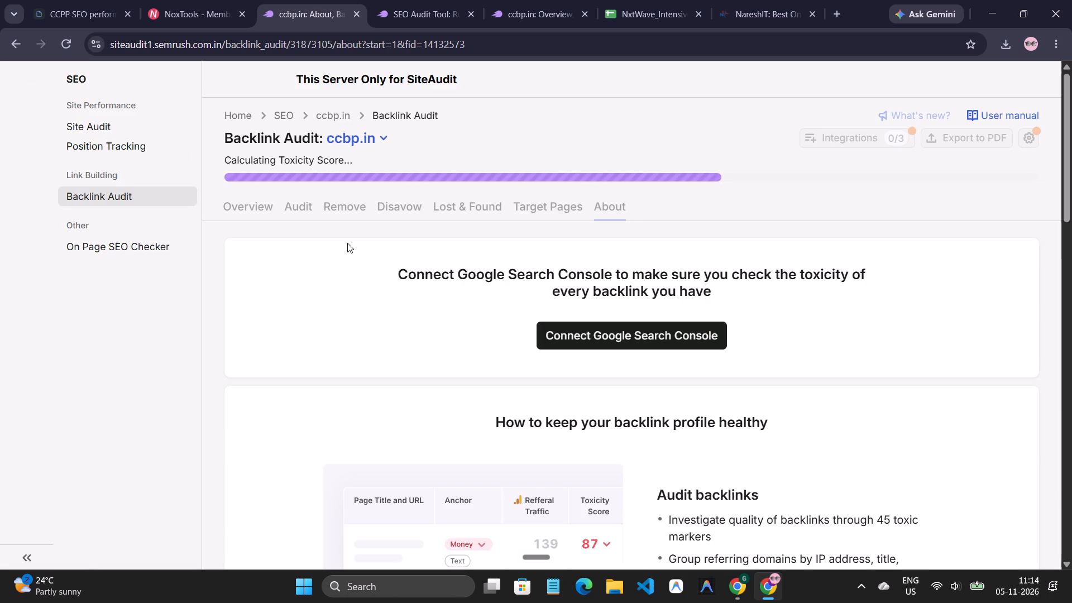
pyautogui.scroll(-3, 361, 261)
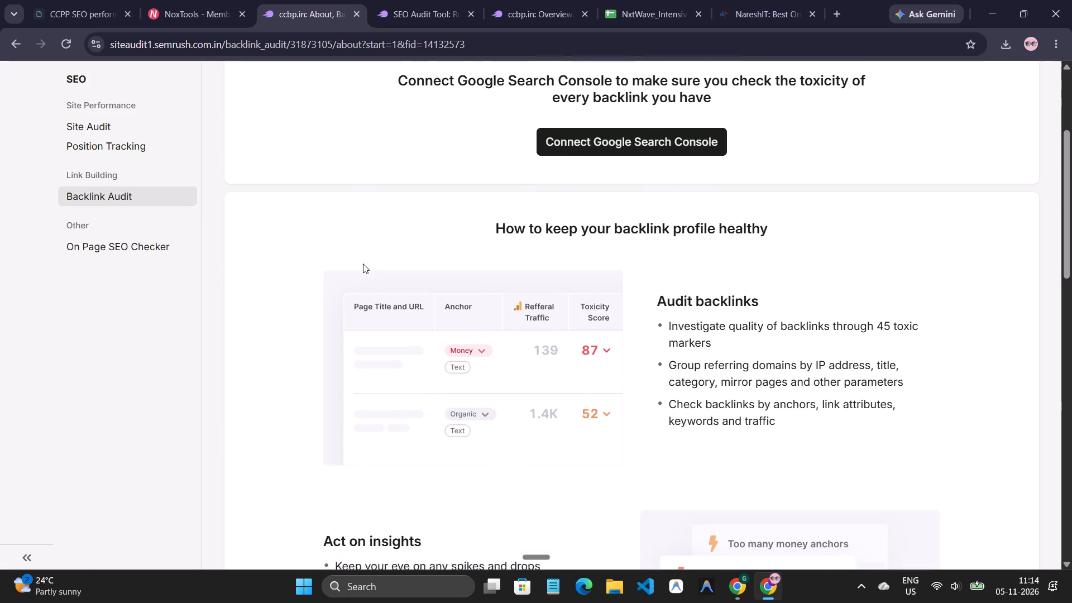
pyautogui.scroll(-3, 364, 264)
pyautogui.scroll(11, 364, 265)
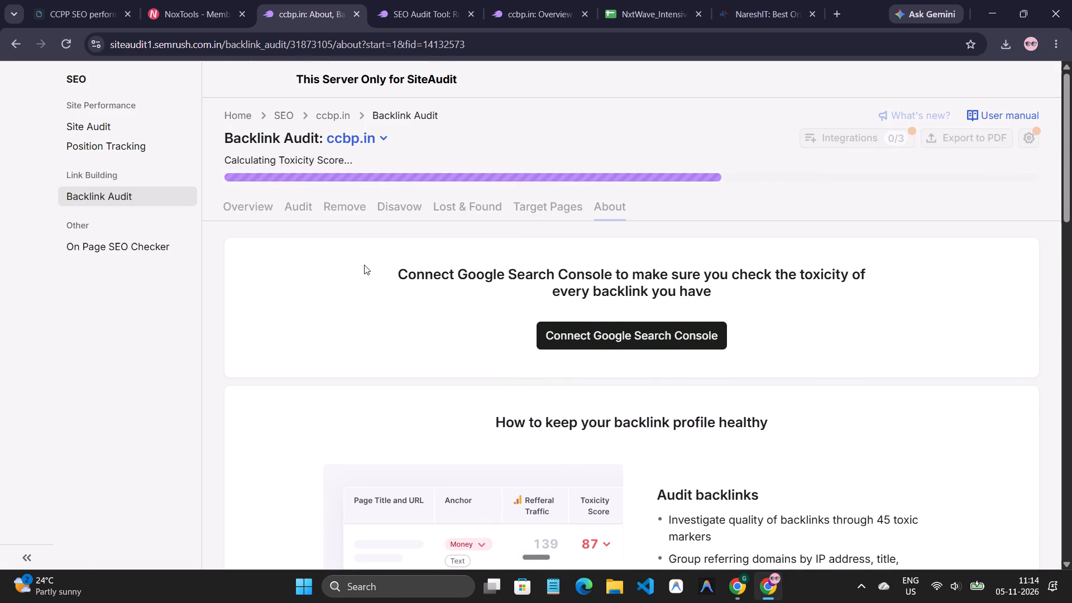
pyautogui.click(526, 208)
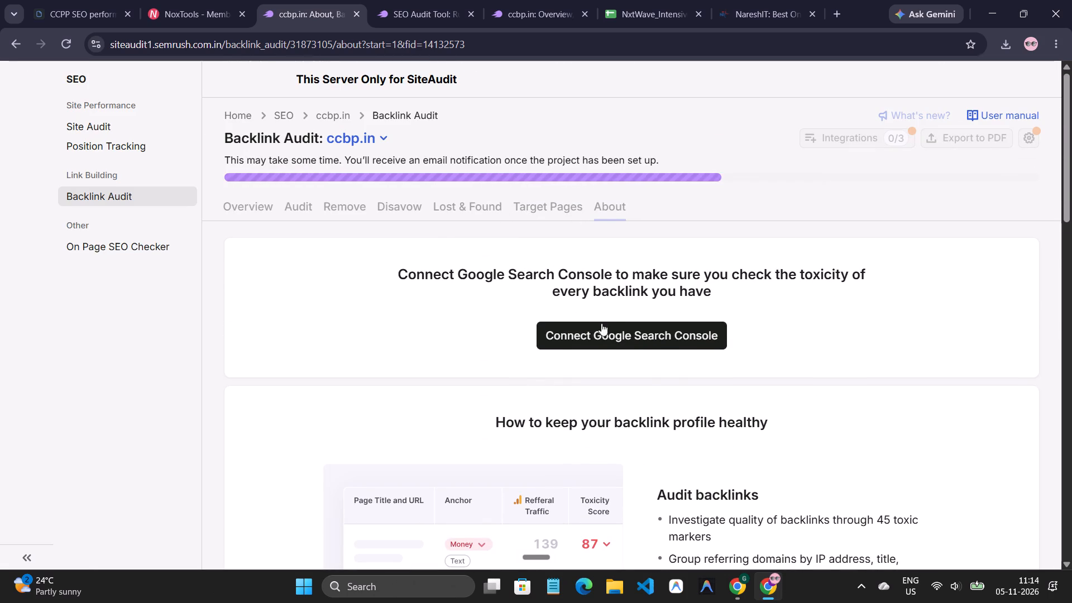
# Reopen the Google Search Console connection from the About page and acknowledge the three setup tips.
pyautogui.click(601, 323)
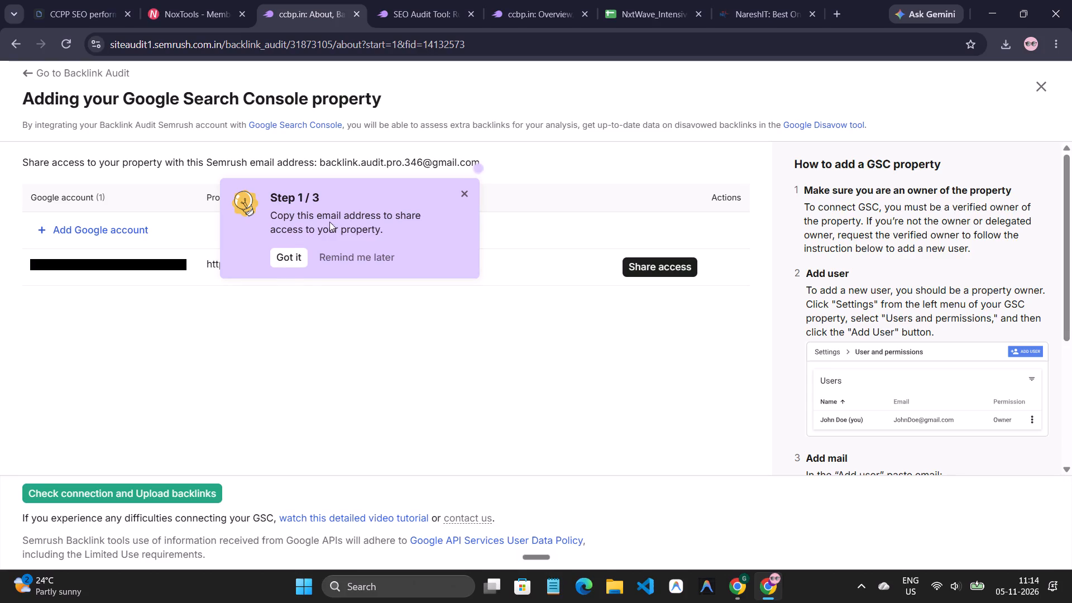
pyautogui.click(295, 261)
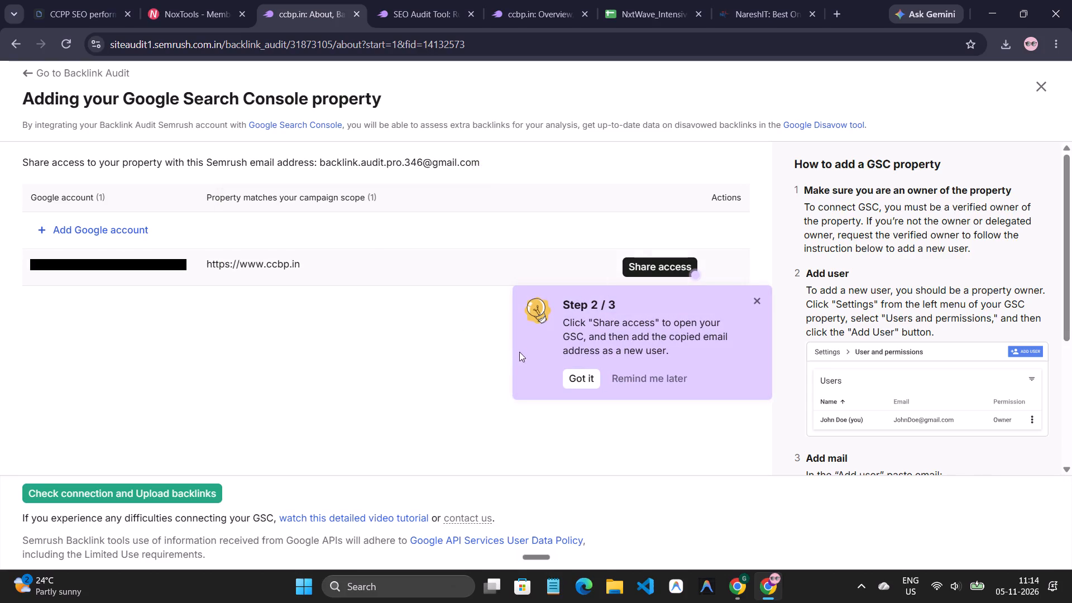
pyautogui.click(572, 377)
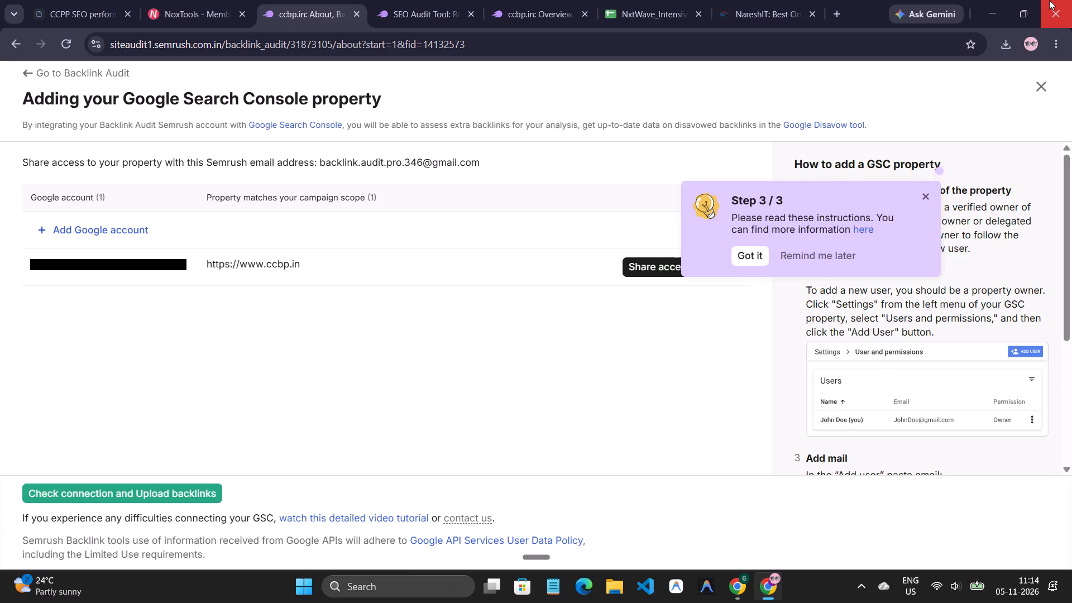
pyautogui.click(746, 260)
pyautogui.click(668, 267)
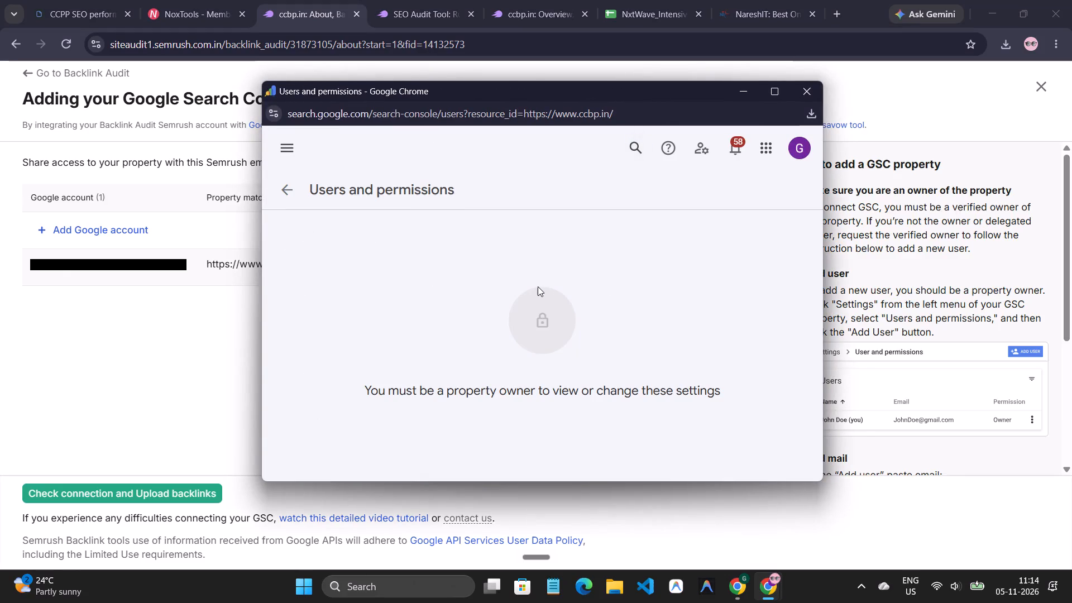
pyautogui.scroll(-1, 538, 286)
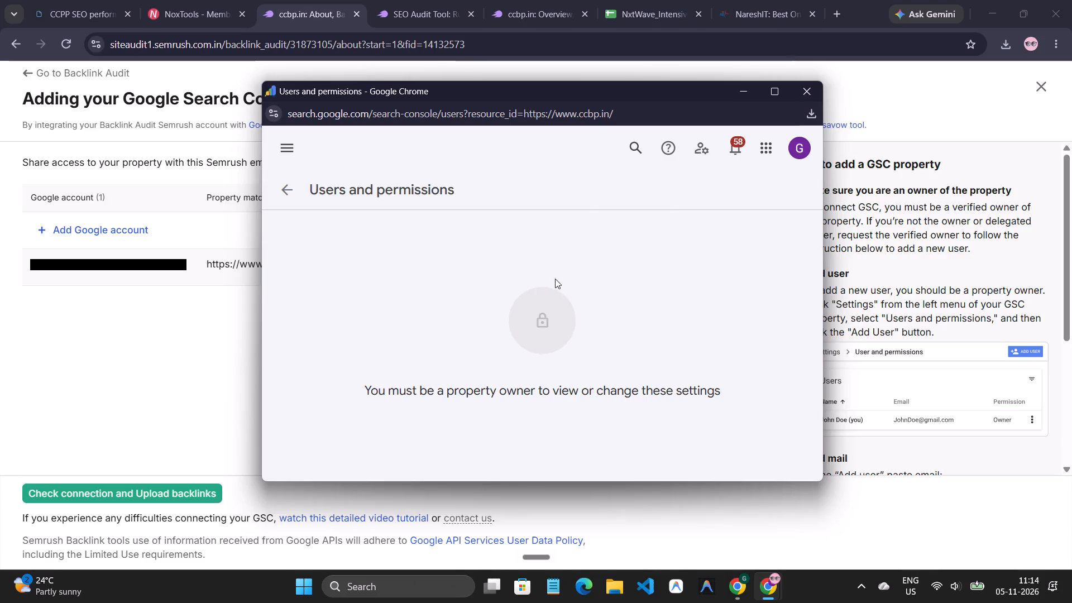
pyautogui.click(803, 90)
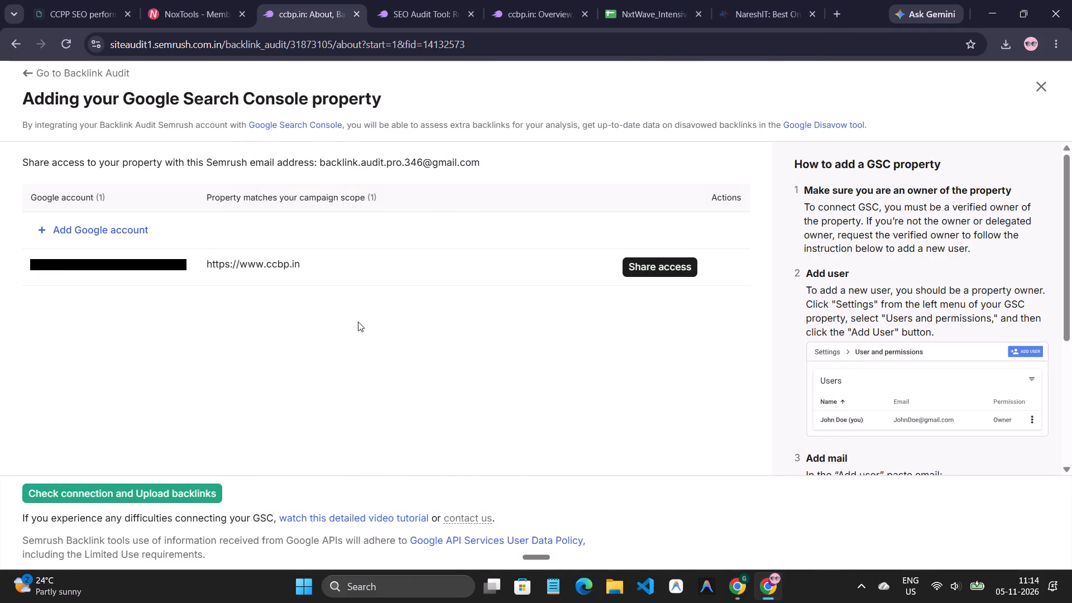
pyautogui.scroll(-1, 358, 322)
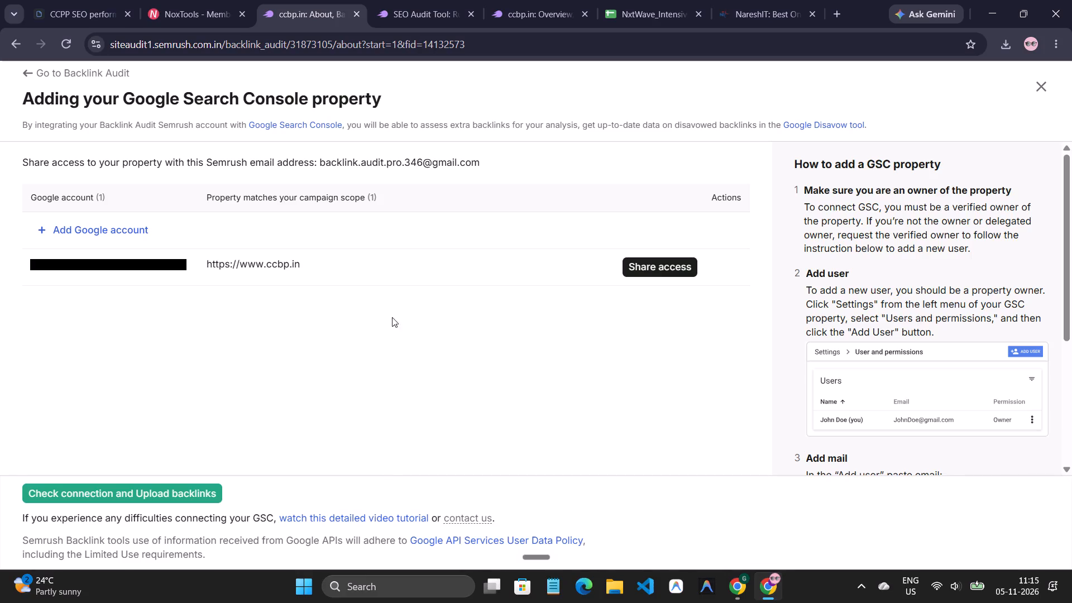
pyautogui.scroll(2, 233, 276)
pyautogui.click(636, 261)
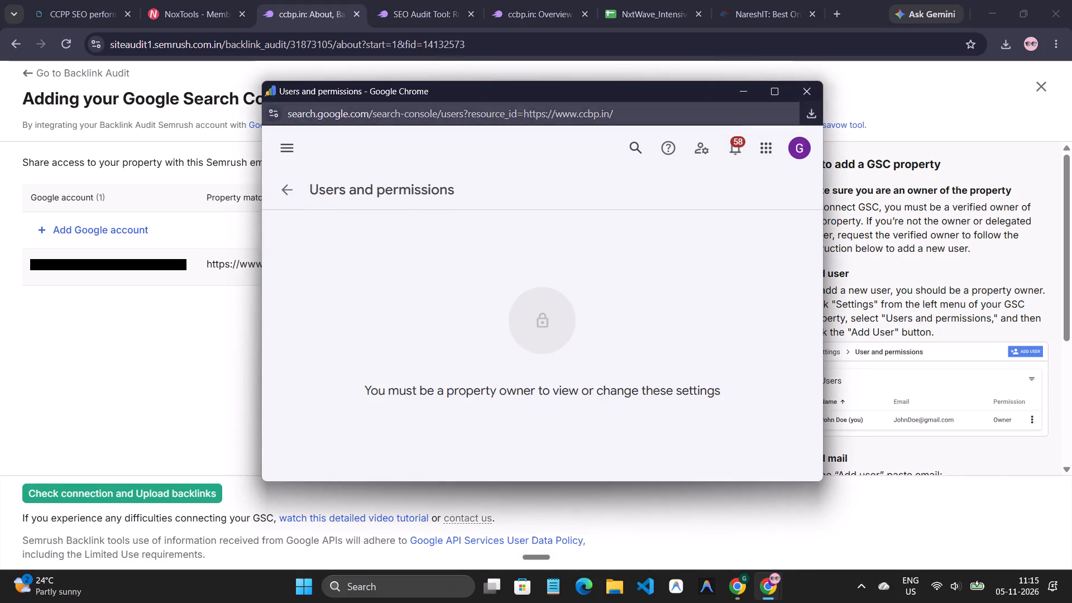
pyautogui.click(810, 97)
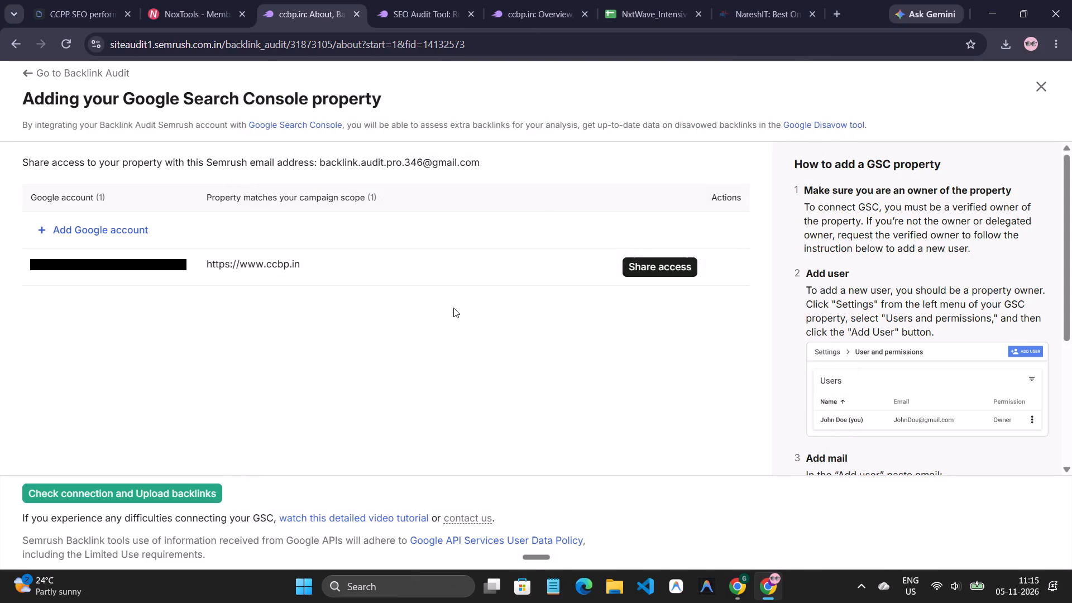
# Read the instructions for adding a GSC property, and return to the ccbp.in Backlink Audit.
pyautogui.scroll(-3, 913, 292)
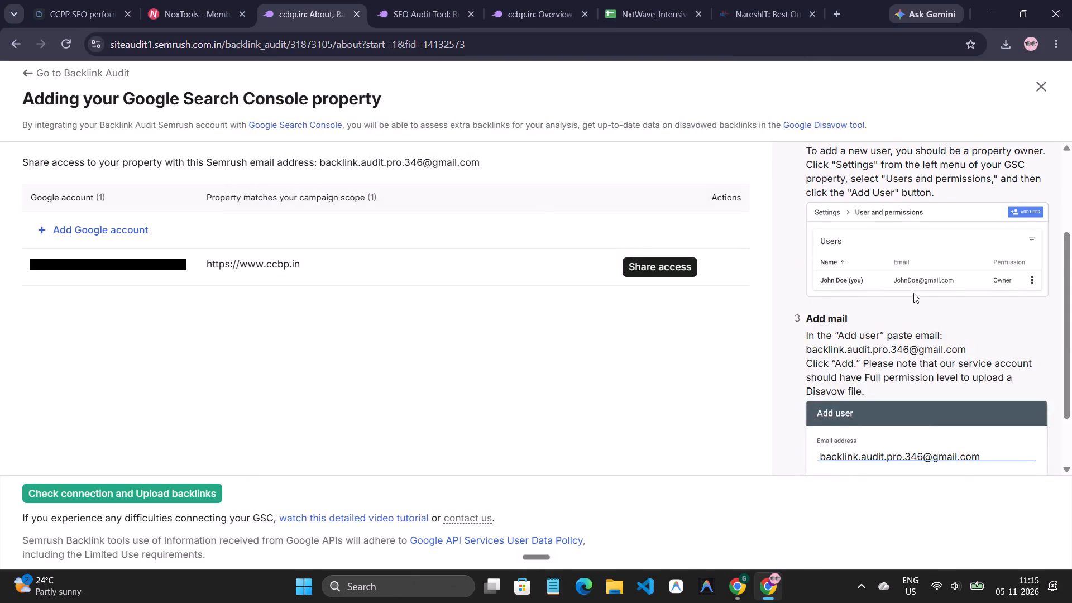
pyautogui.scroll(3, 911, 293)
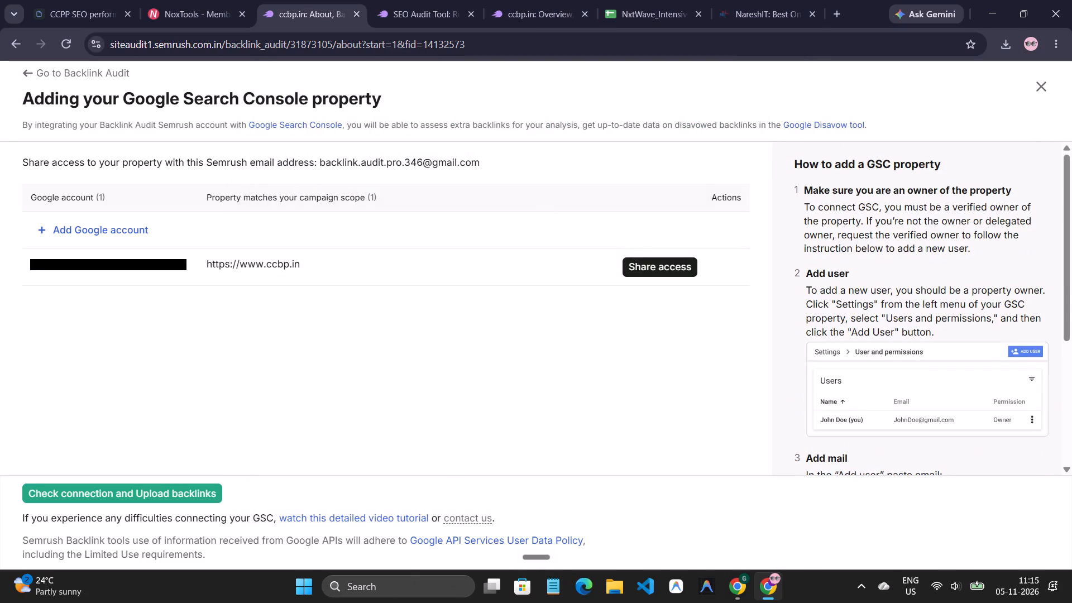
pyautogui.scroll(-2, 911, 293)
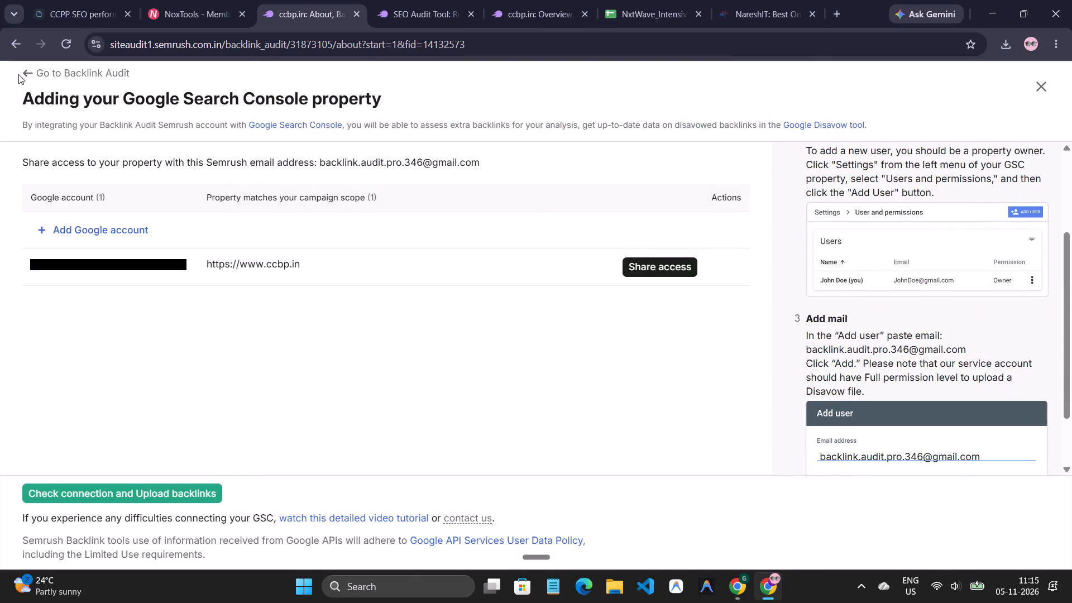
pyautogui.click(21, 71)
pyautogui.click(25, 71)
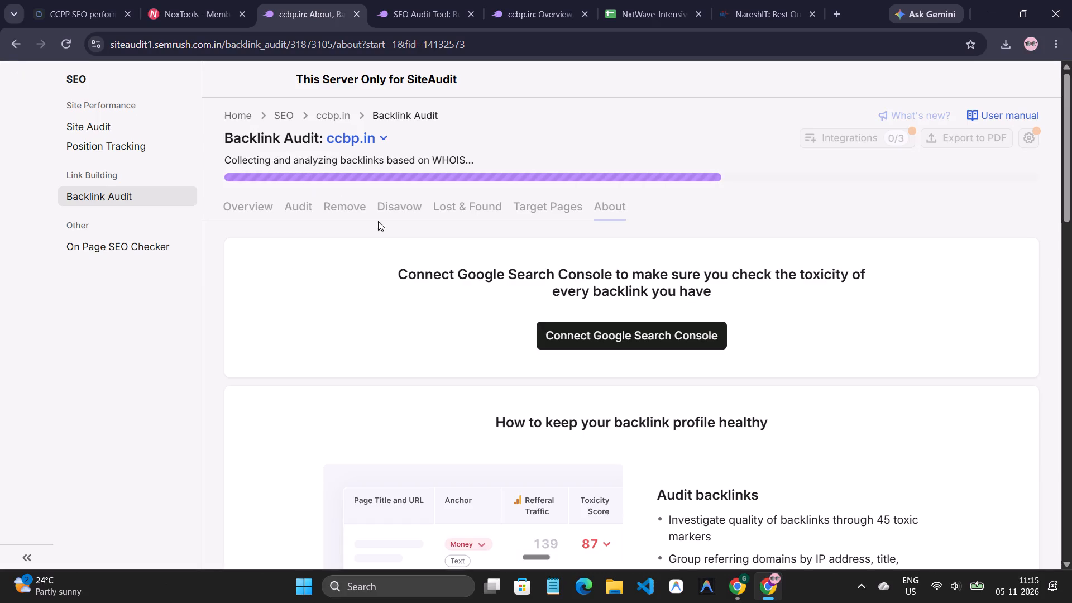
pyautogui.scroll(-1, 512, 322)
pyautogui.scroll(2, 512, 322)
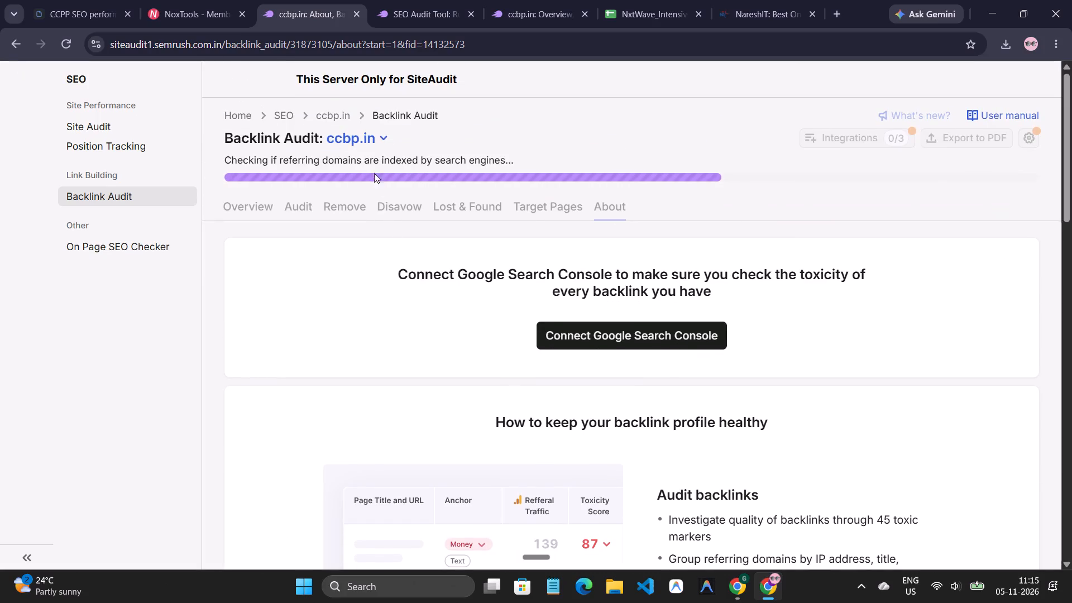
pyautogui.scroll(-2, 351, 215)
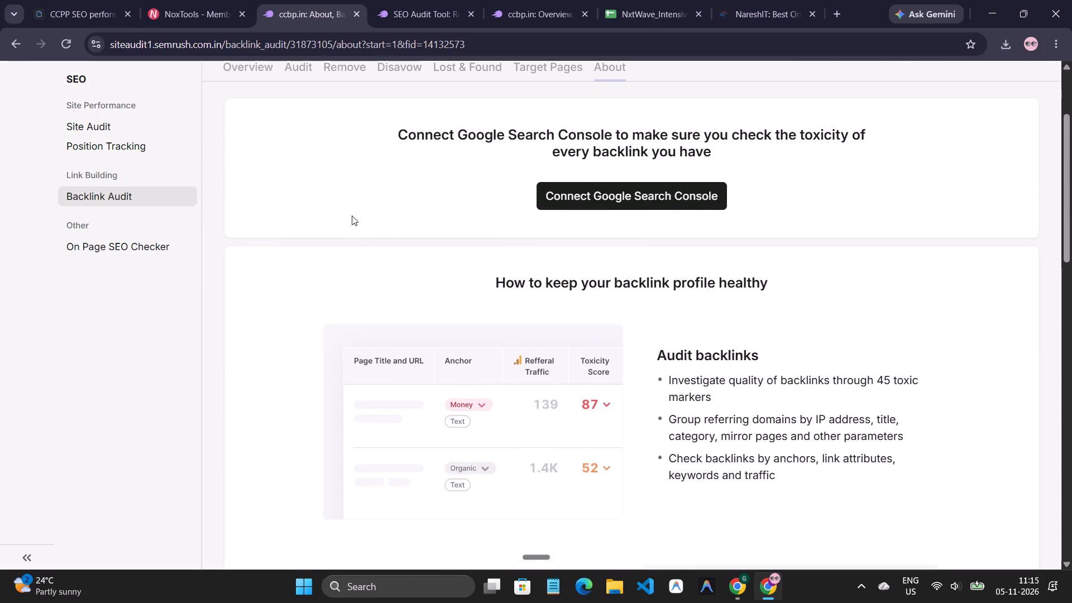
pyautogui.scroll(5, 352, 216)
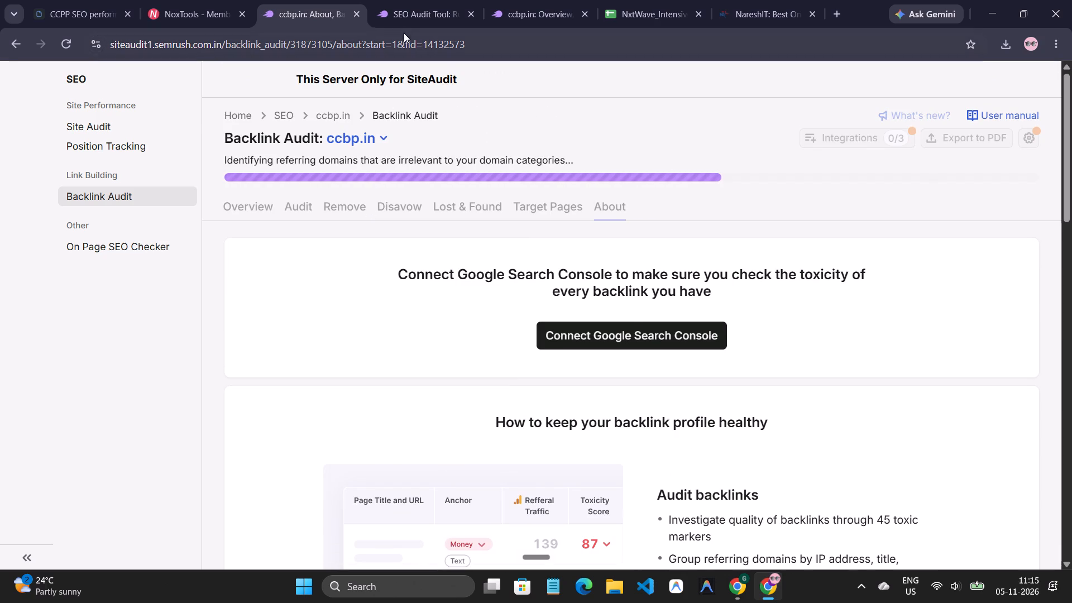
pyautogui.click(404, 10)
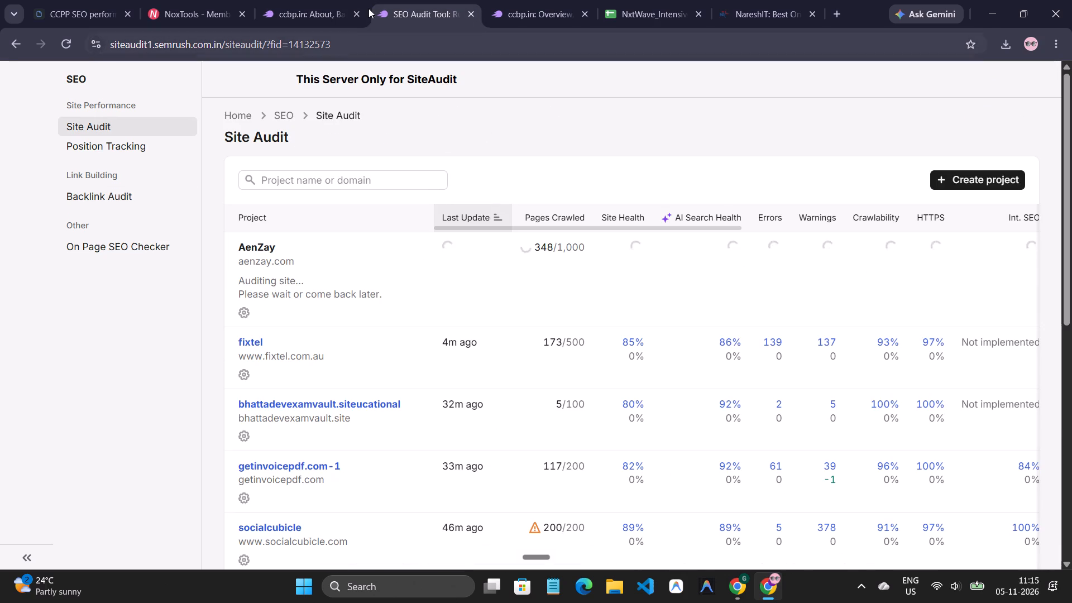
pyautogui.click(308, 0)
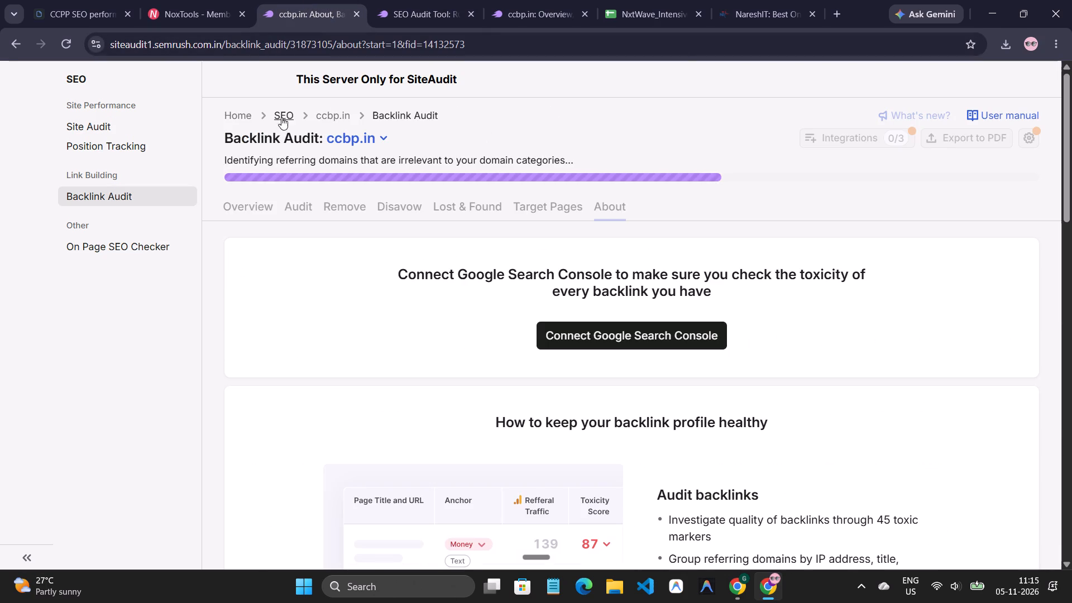
# Open the ccbp.in SEO dashboard and review its improvements, competitors, summary metrics and organic trend chart.
pyautogui.click(327, 117)
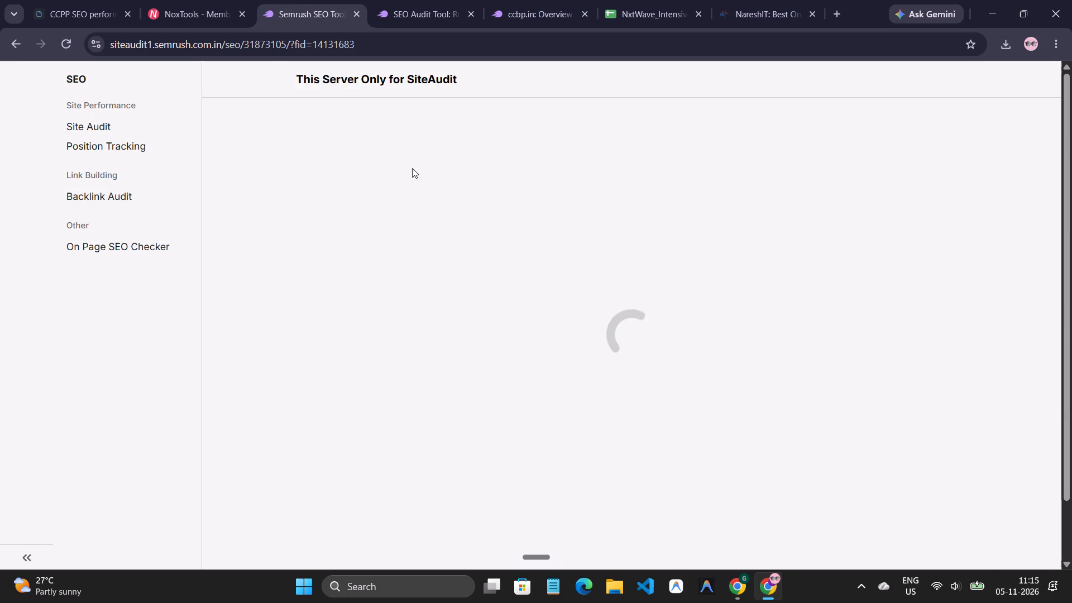
pyautogui.scroll(-2, 429, 189)
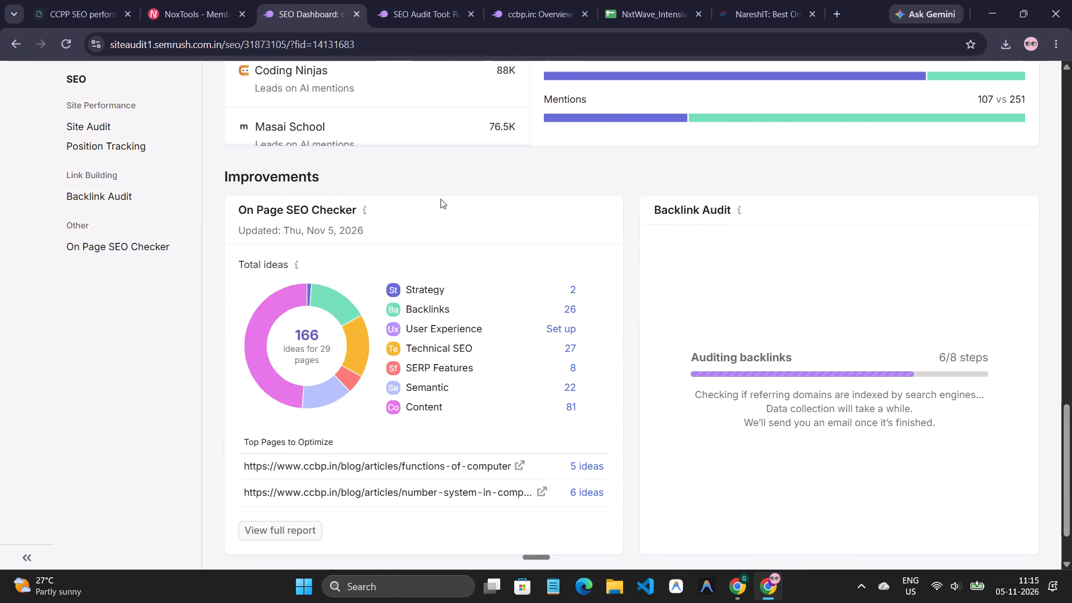
pyautogui.scroll(-3, 441, 199)
pyautogui.scroll(6, 441, 199)
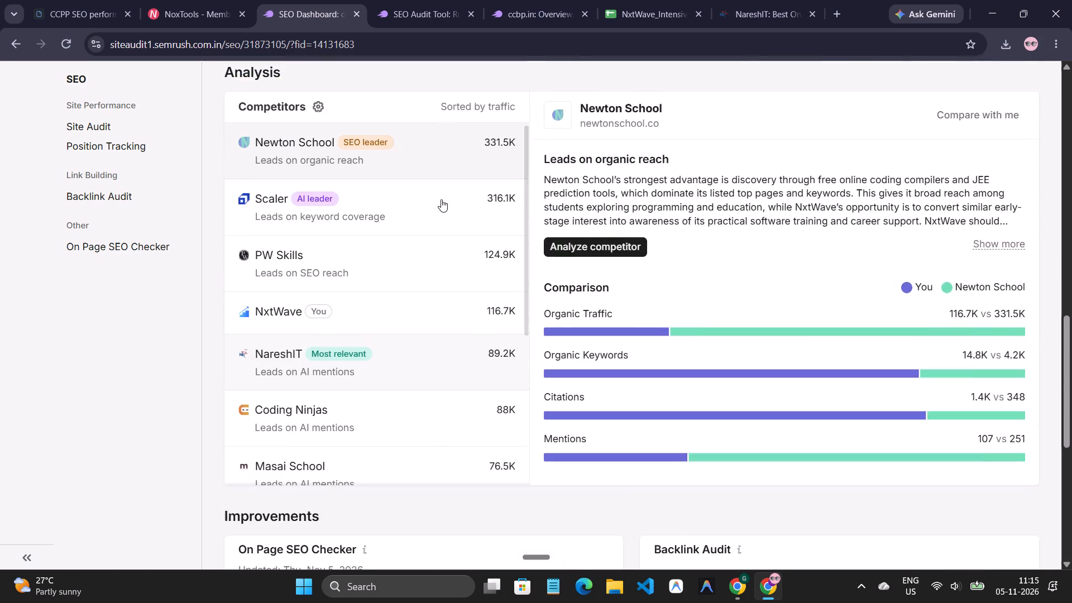
pyautogui.scroll(16, 442, 200)
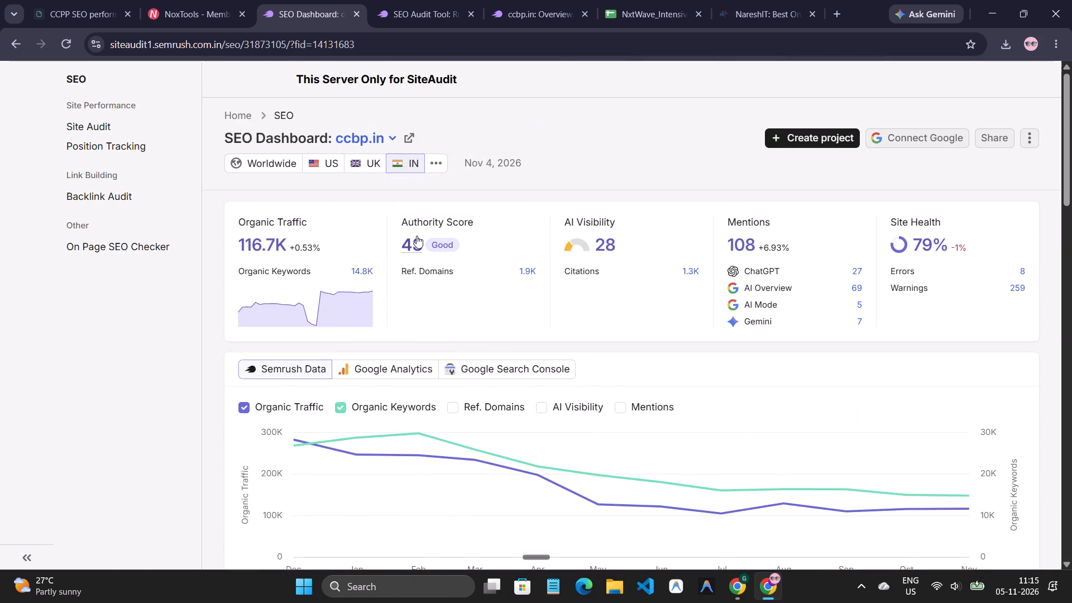
pyautogui.scroll(-3, 417, 236)
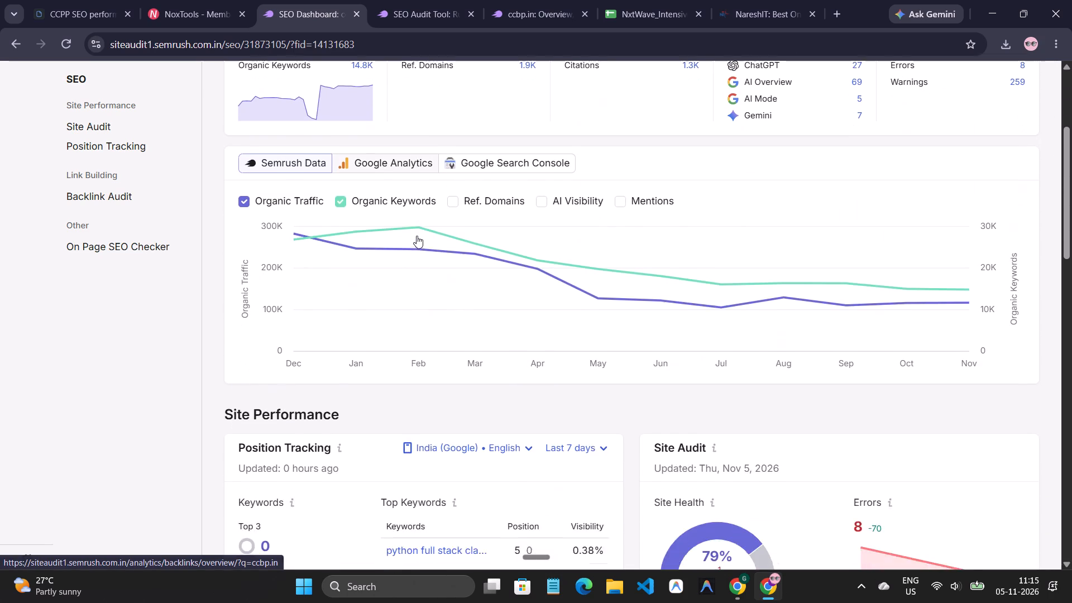
pyautogui.scroll(1, 417, 236)
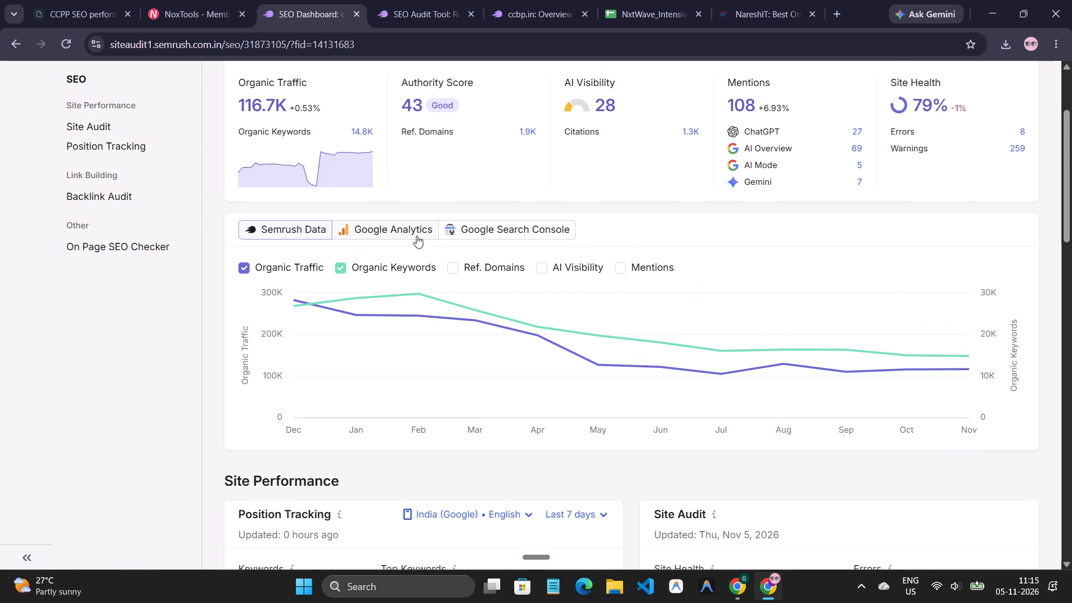
pyautogui.scroll(-2, 417, 236)
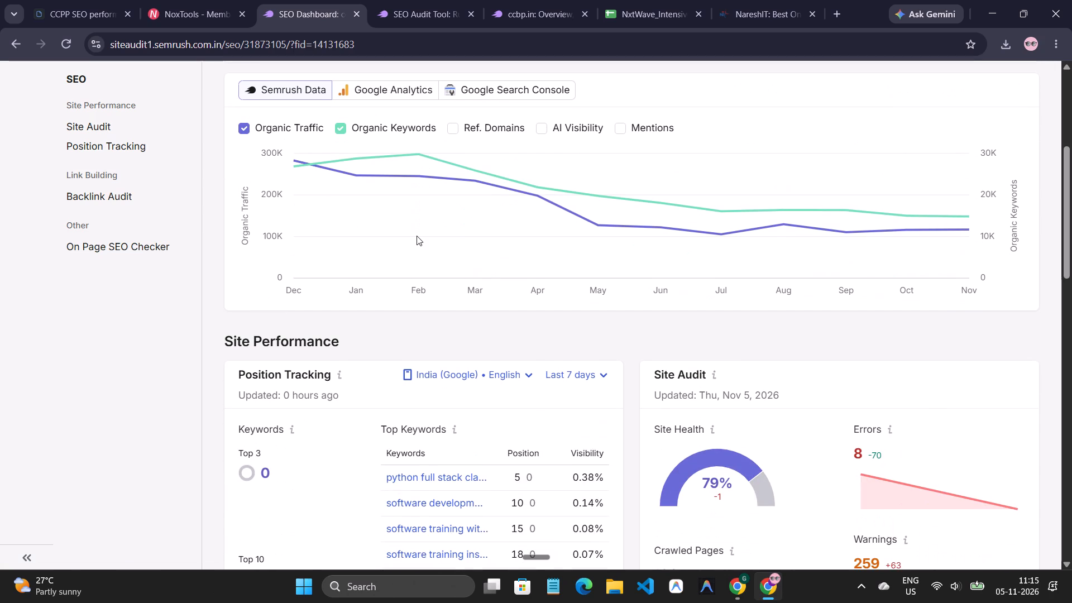
# Show the Ref. Domains and AI Visibility trends on the dashboard chart one at a time, hiding each again after viewing.
pyautogui.click(452, 132)
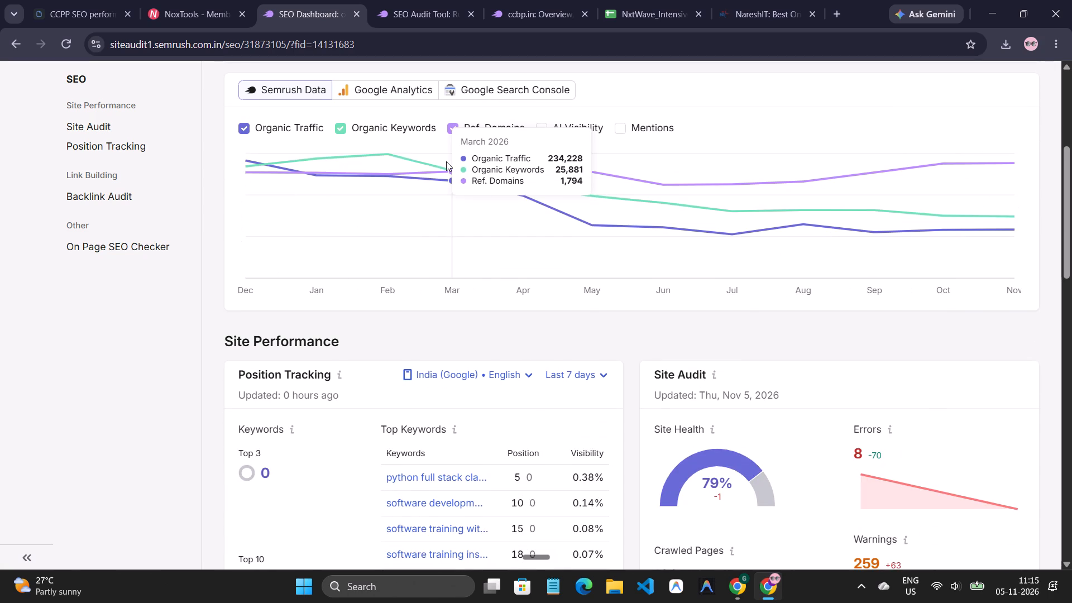
pyautogui.click(453, 124)
pyautogui.click(543, 132)
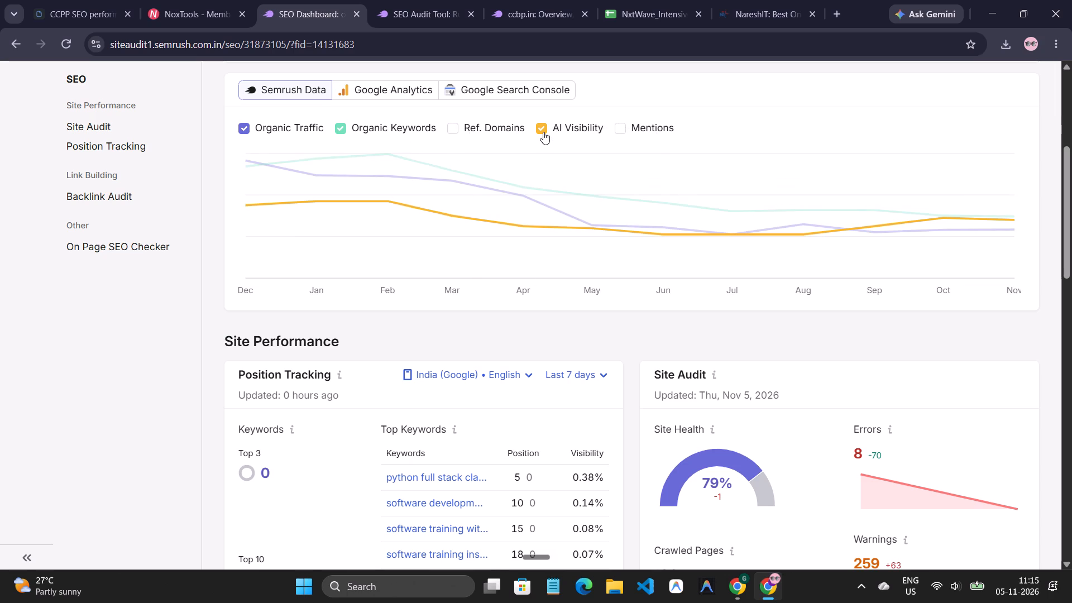
pyautogui.click(543, 132)
# Examine the dashboard's Position Tracking keywords, Site Audit results and the competitor comparison with Newton School.
pyautogui.scroll(-5, 521, 172)
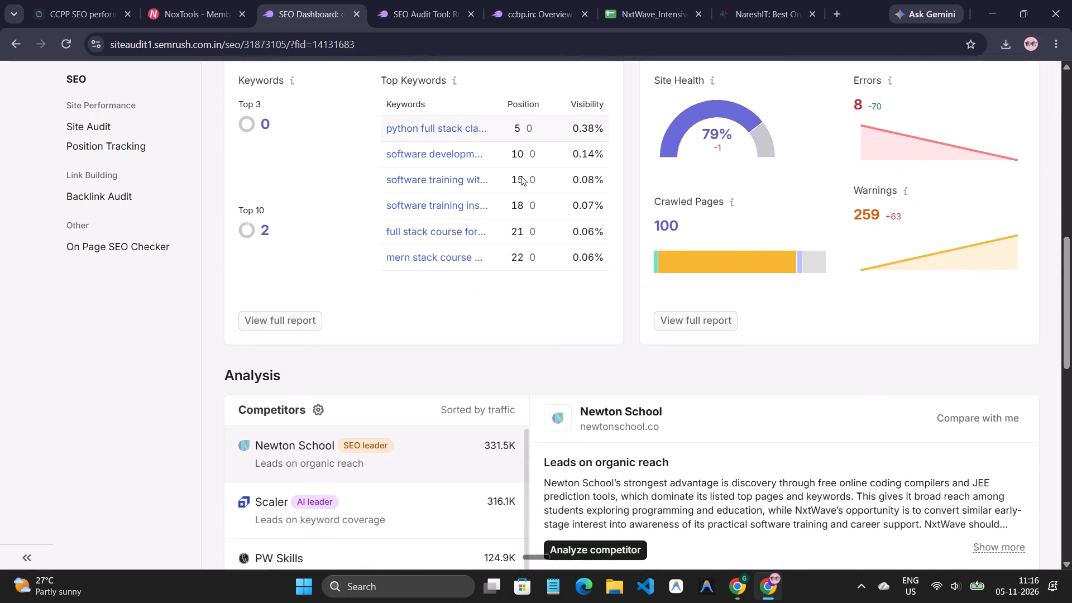
pyautogui.scroll(2, 521, 176)
pyautogui.scroll(-3, 521, 176)
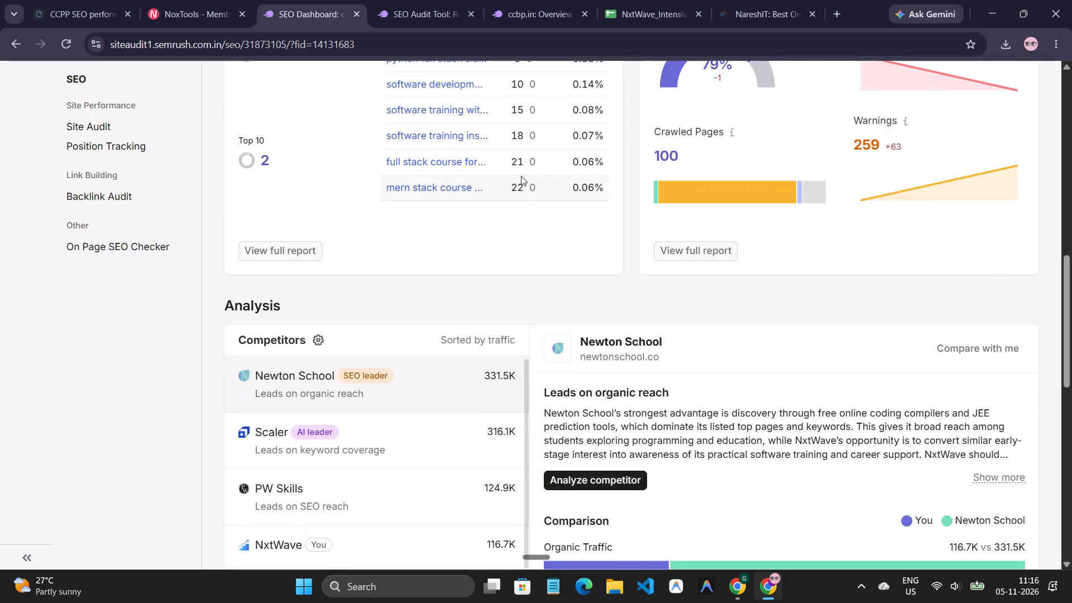
pyautogui.scroll(-5, 521, 176)
pyautogui.scroll(1, 466, 200)
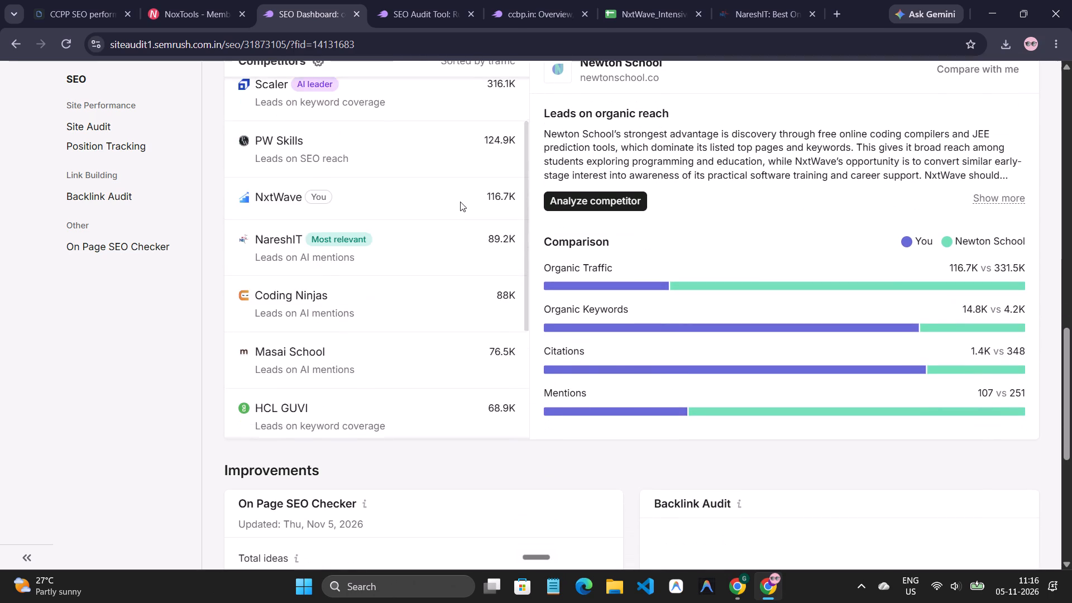
# Examine the dashboard's full competitor list, the On Page SEO Checker ideas and the Backlink Audit progress.
pyautogui.scroll(2, 460, 202)
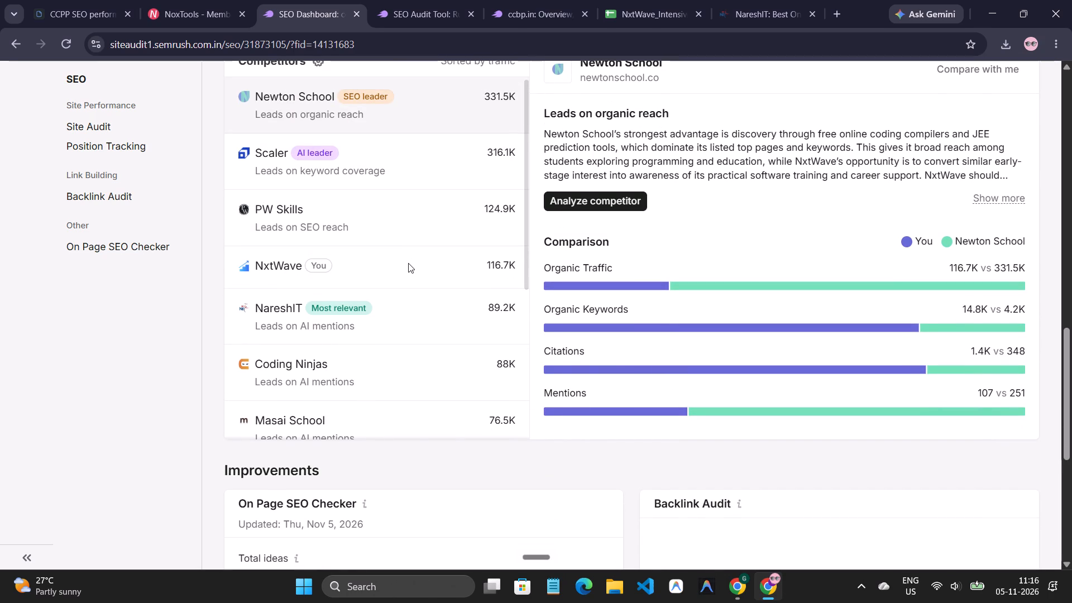
pyautogui.scroll(2, 408, 263)
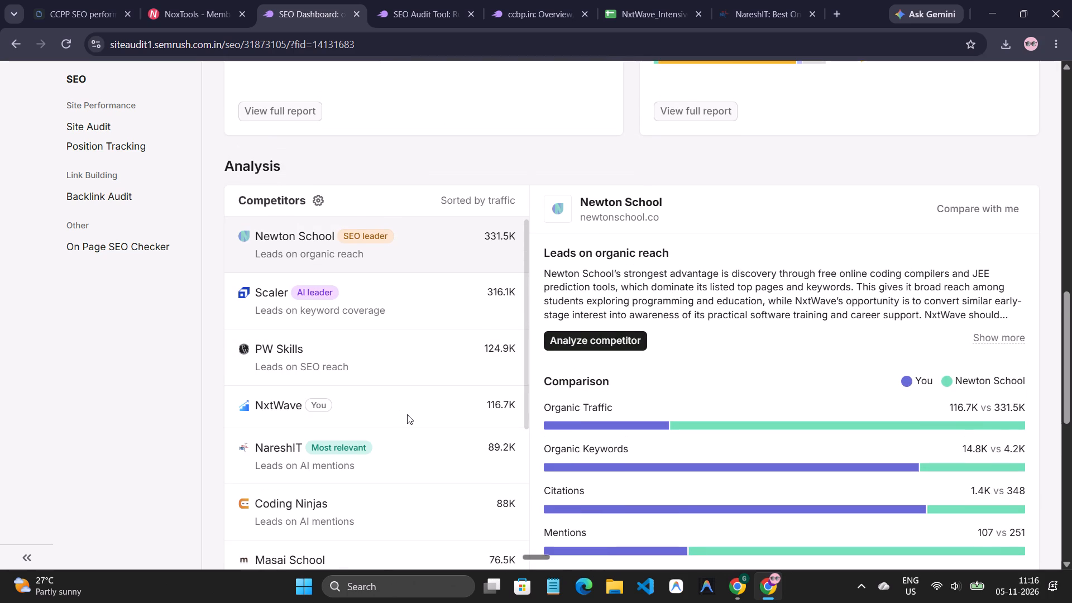
pyautogui.scroll(-4, 407, 414)
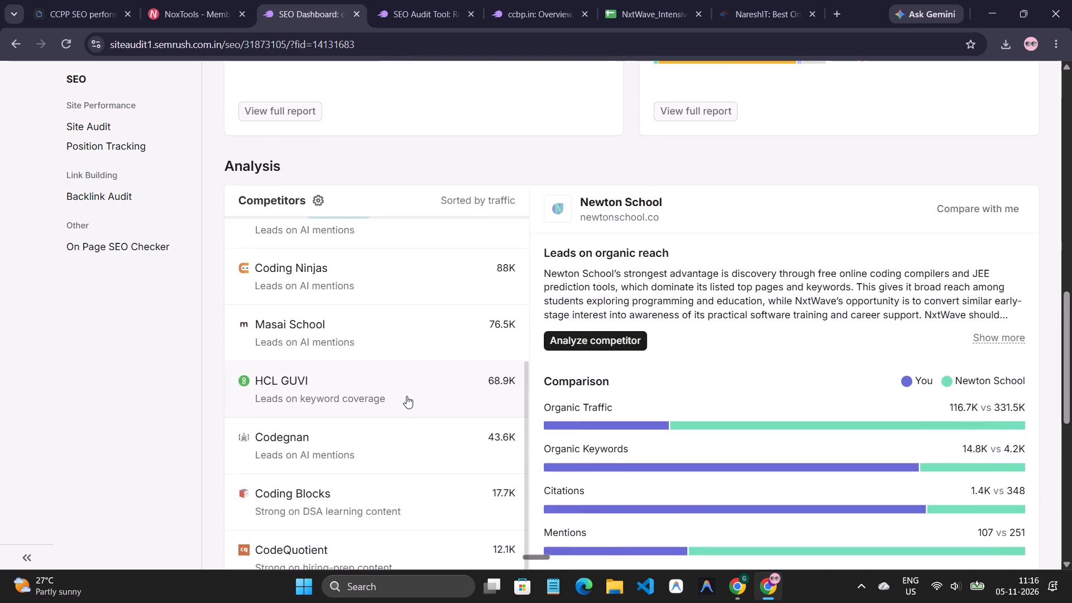
pyautogui.scroll(-8, 407, 394)
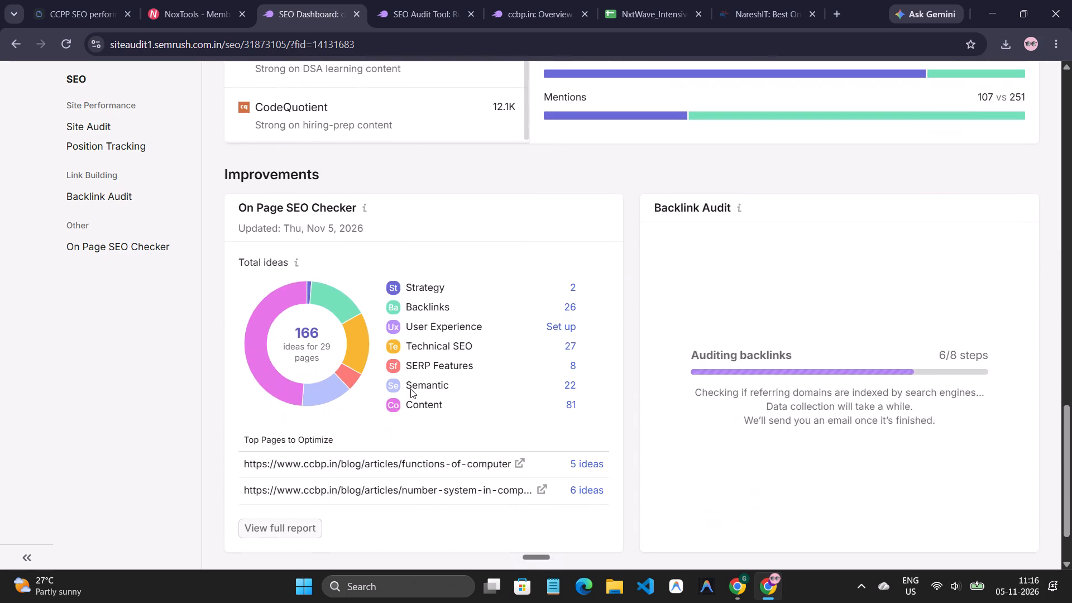
pyautogui.scroll(8, 375, 393)
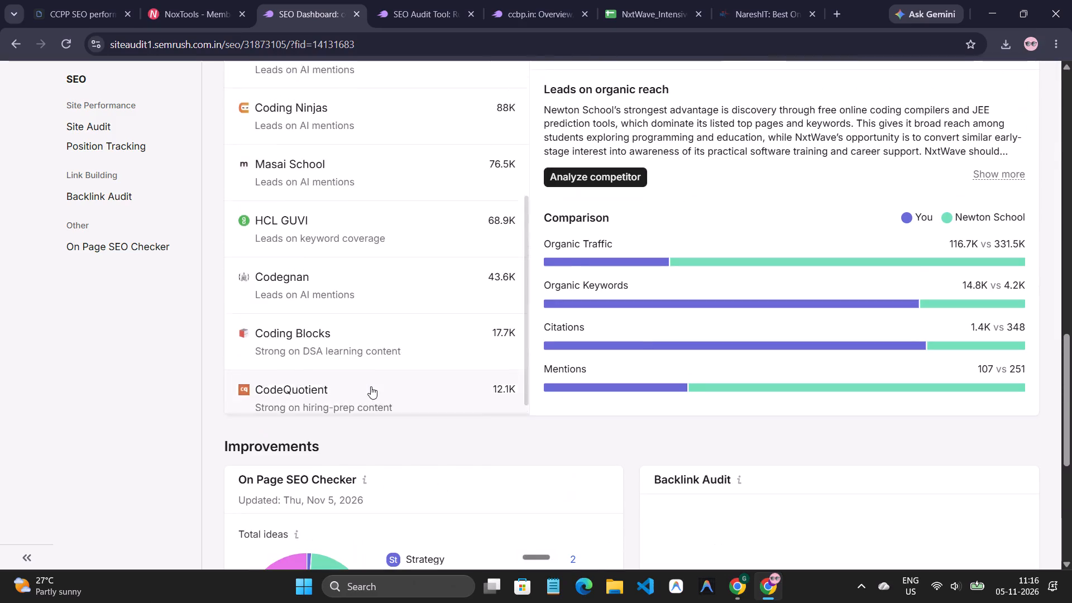
pyautogui.scroll(18, 371, 386)
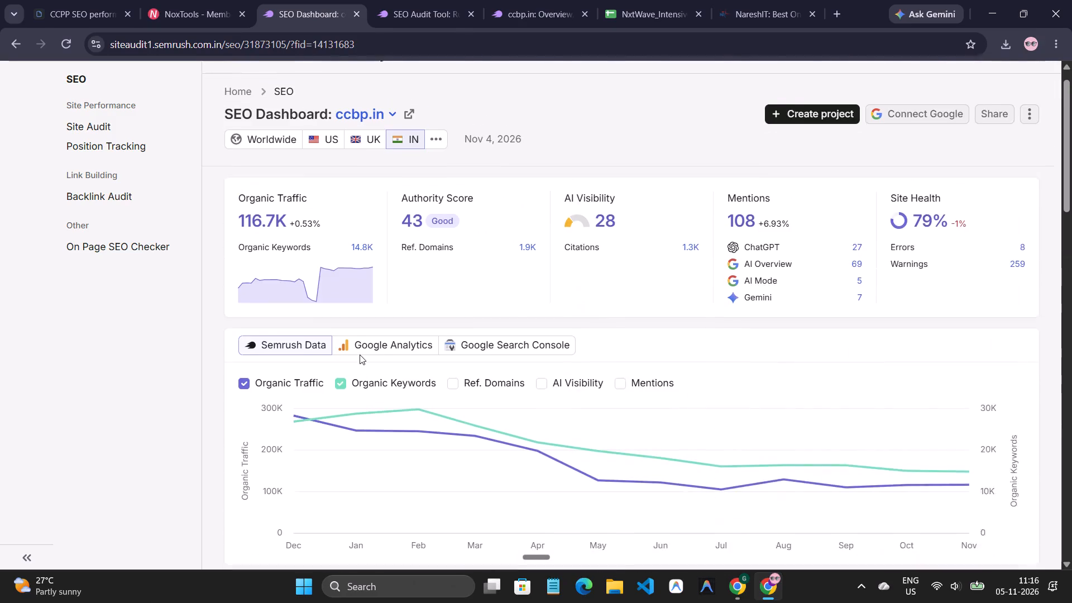
pyautogui.scroll(2, 360, 355)
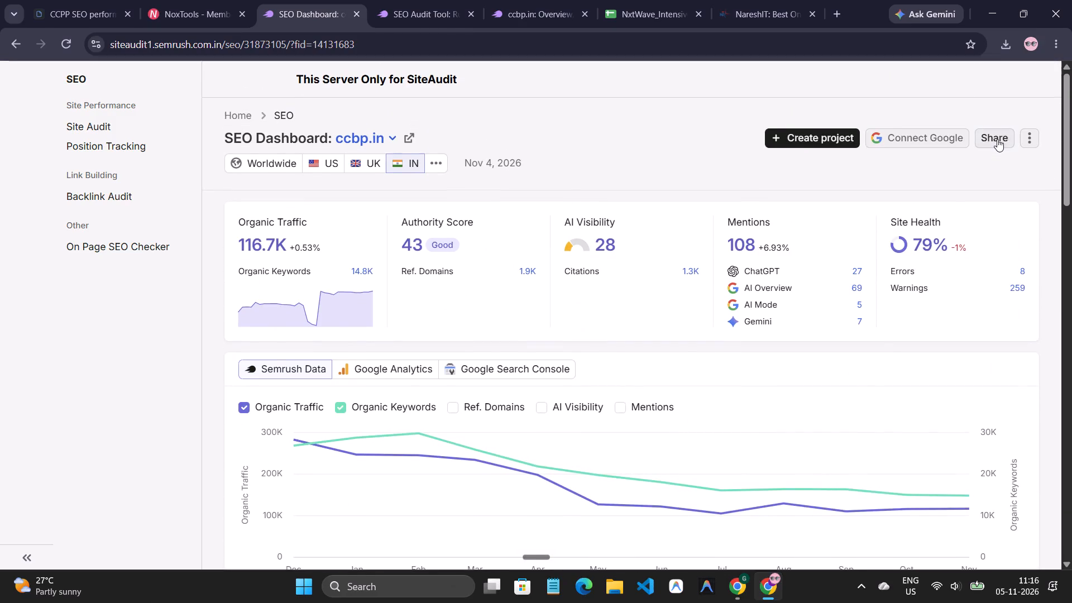
# Open sharing for the ccbp.in project and enter the recipient's saved email address, keeping the Editor permission.
pyautogui.click(997, 139)
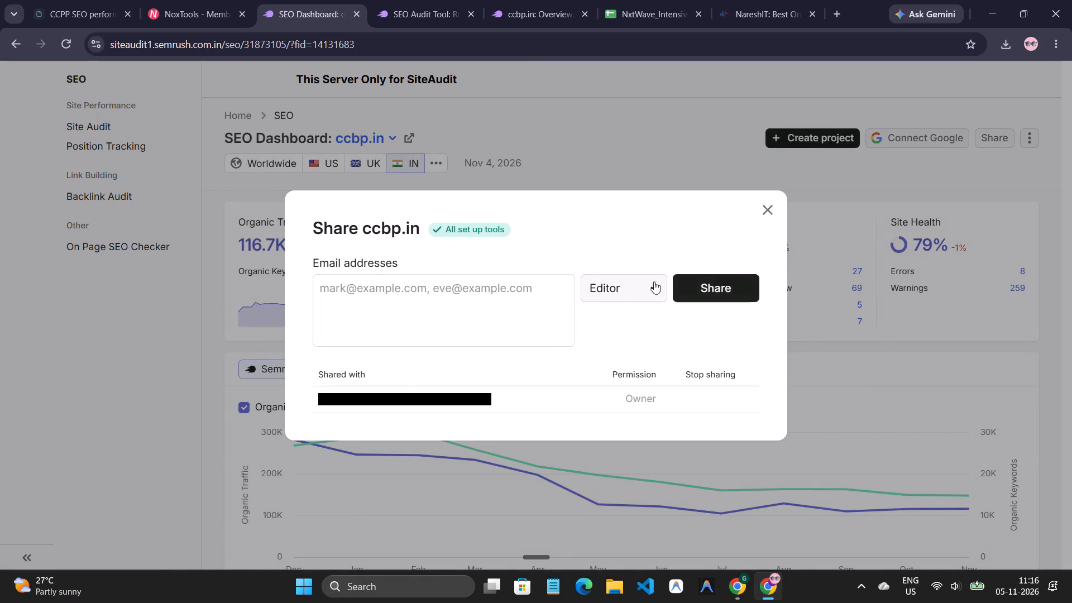
pyautogui.click(471, 300)
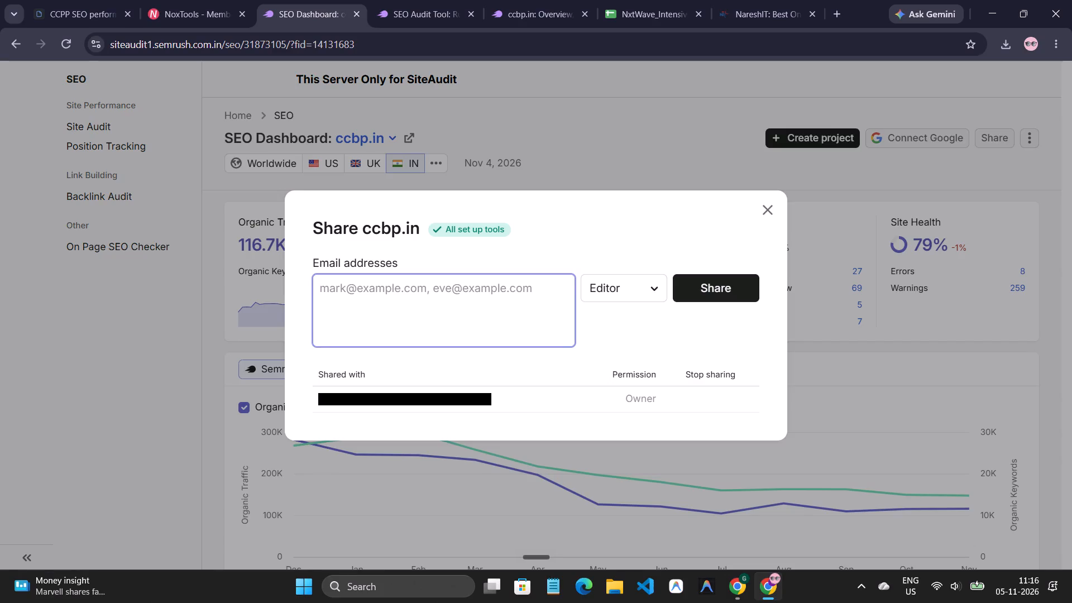
pyautogui.click(618, 283)
pyautogui.click(620, 284)
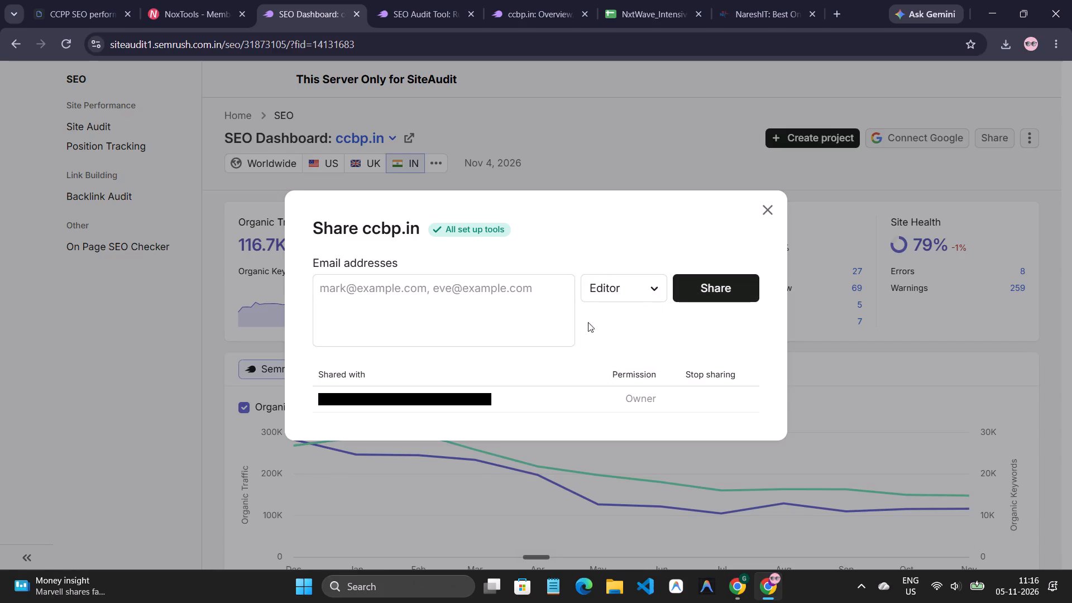
pyautogui.click(485, 307)
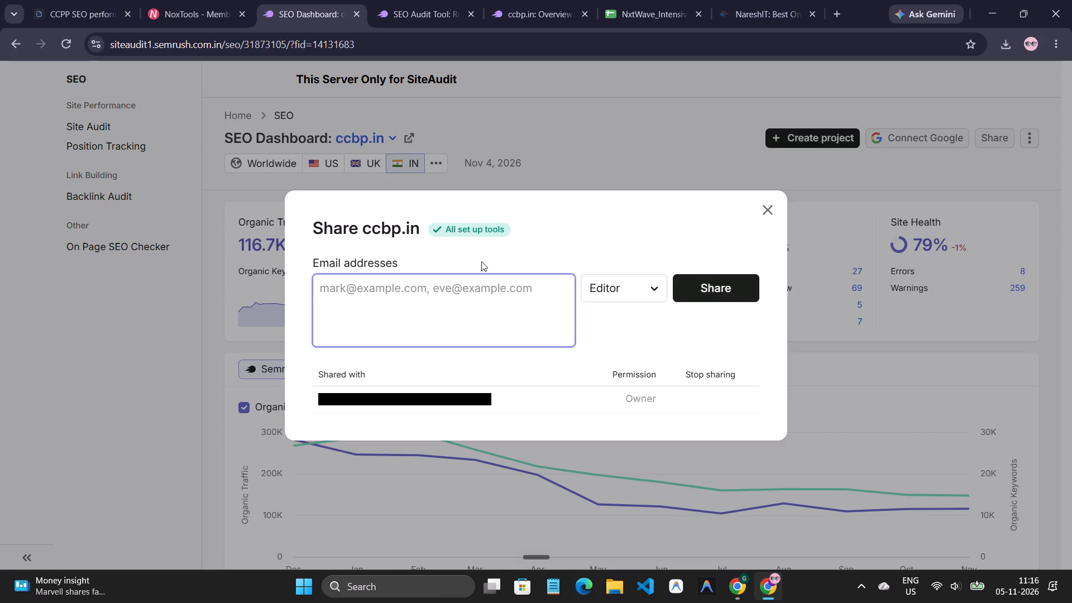
pyautogui.write('busa')
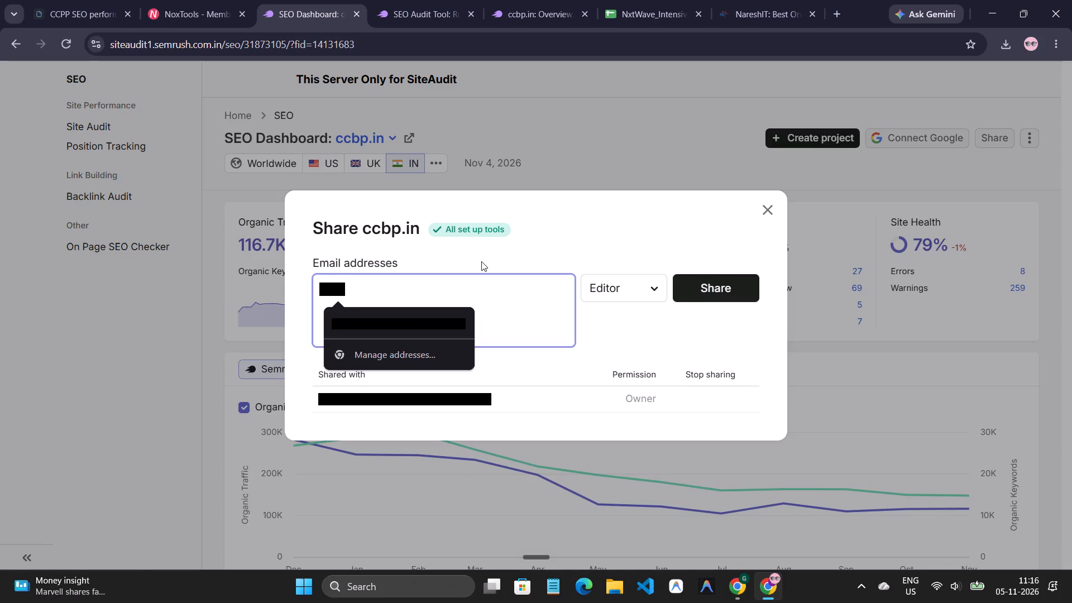
pyautogui.click(437, 327)
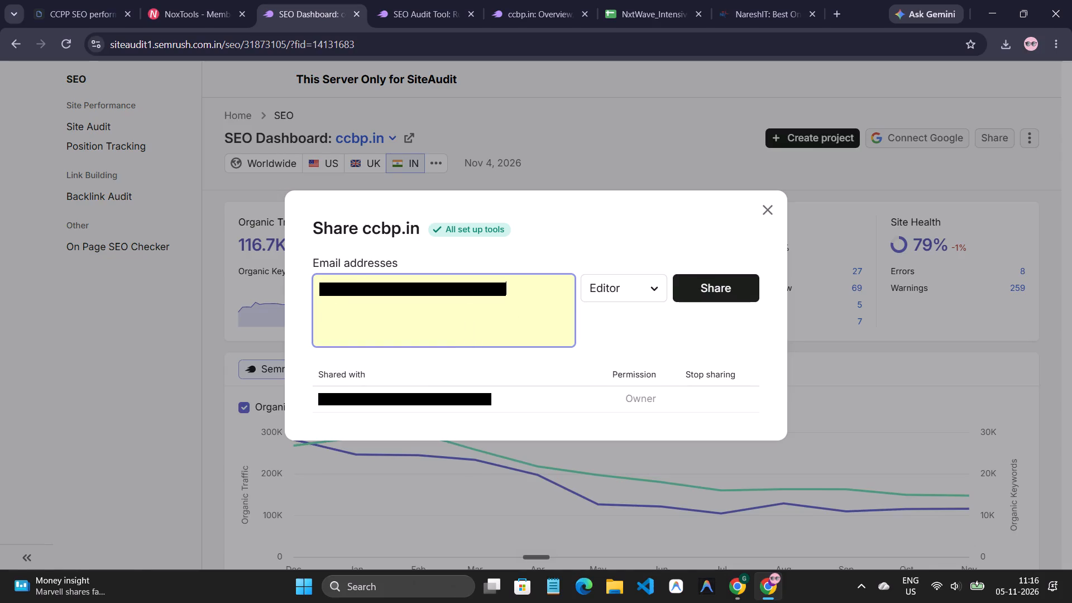
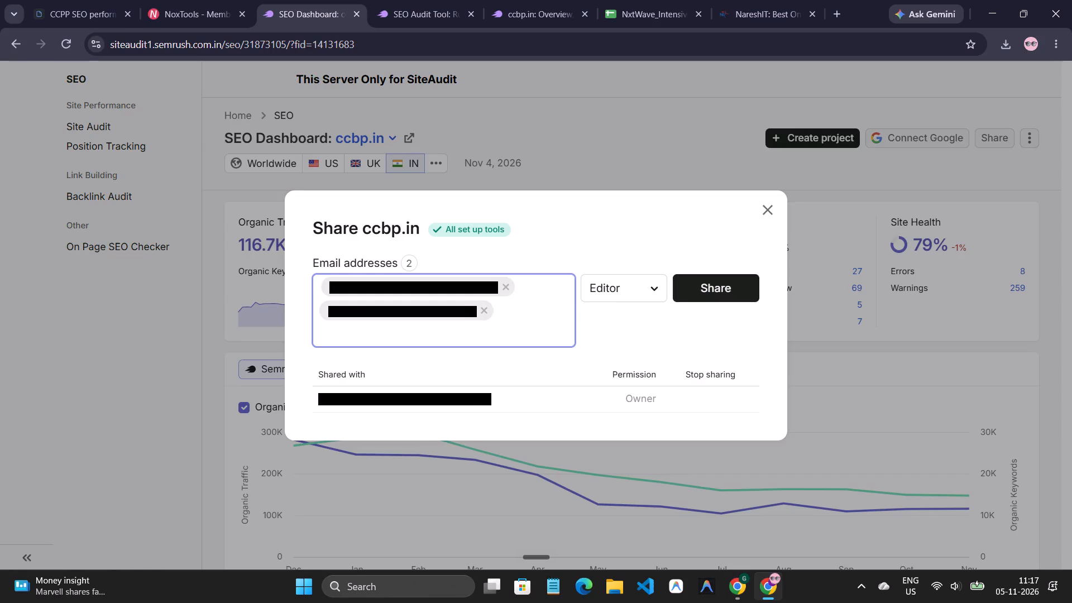
# Share the ccbp.in project with the two entered recipients as Editors, check the shared-with list, and close the sharing dialog.
pyautogui.click(696, 285)
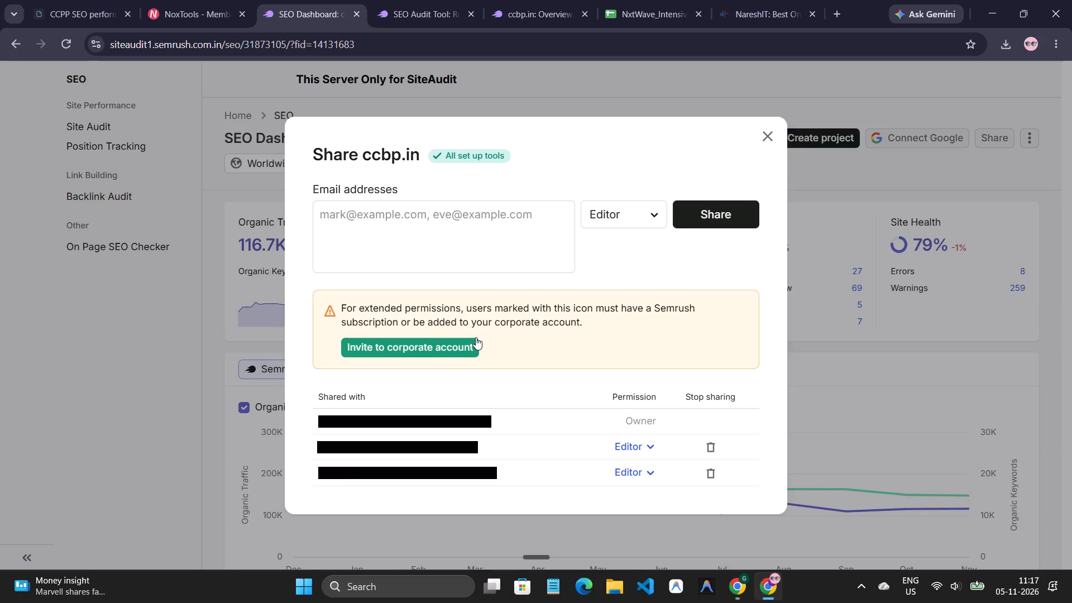
pyautogui.scroll(1, 482, 268)
pyautogui.scroll(-1, 481, 279)
pyautogui.click(490, 478)
pyautogui.click(492, 474)
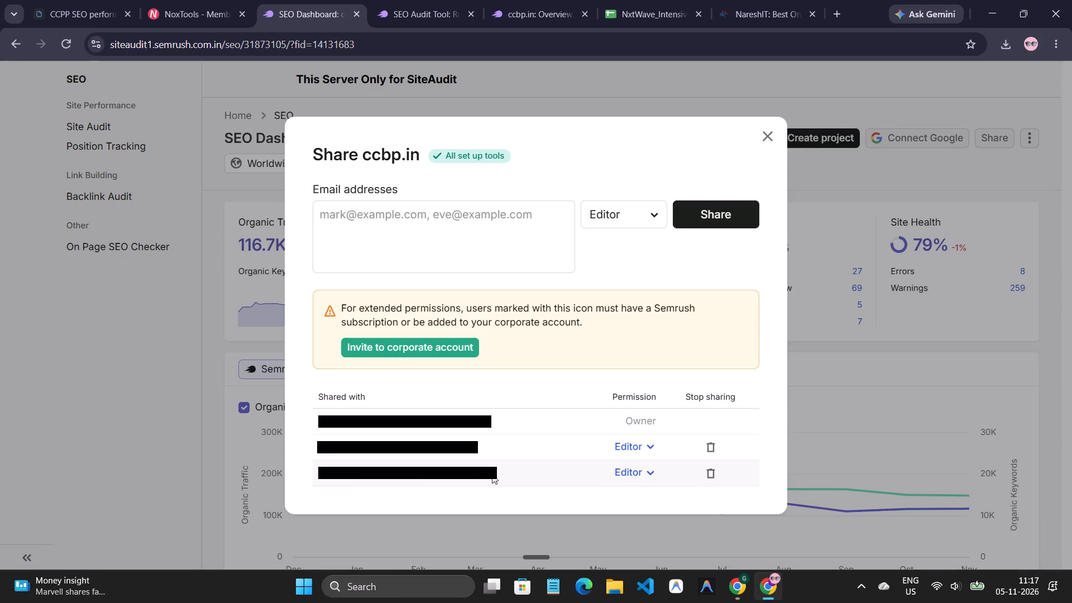
pyautogui.click(492, 473)
pyautogui.scroll(-2, 507, 449)
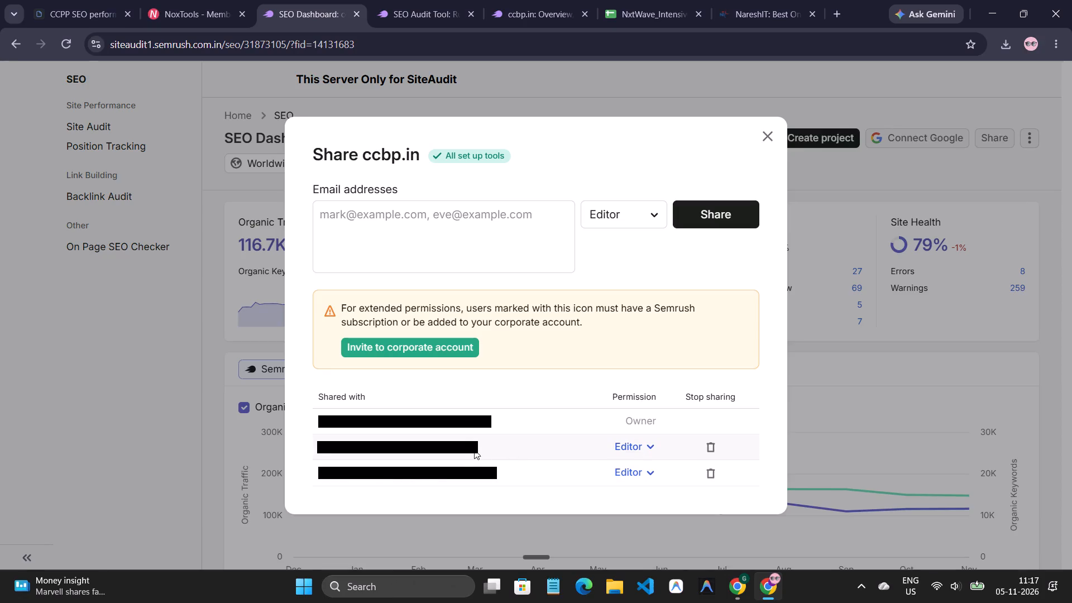
pyautogui.click(474, 449)
pyautogui.click(415, 352)
pyautogui.click(766, 133)
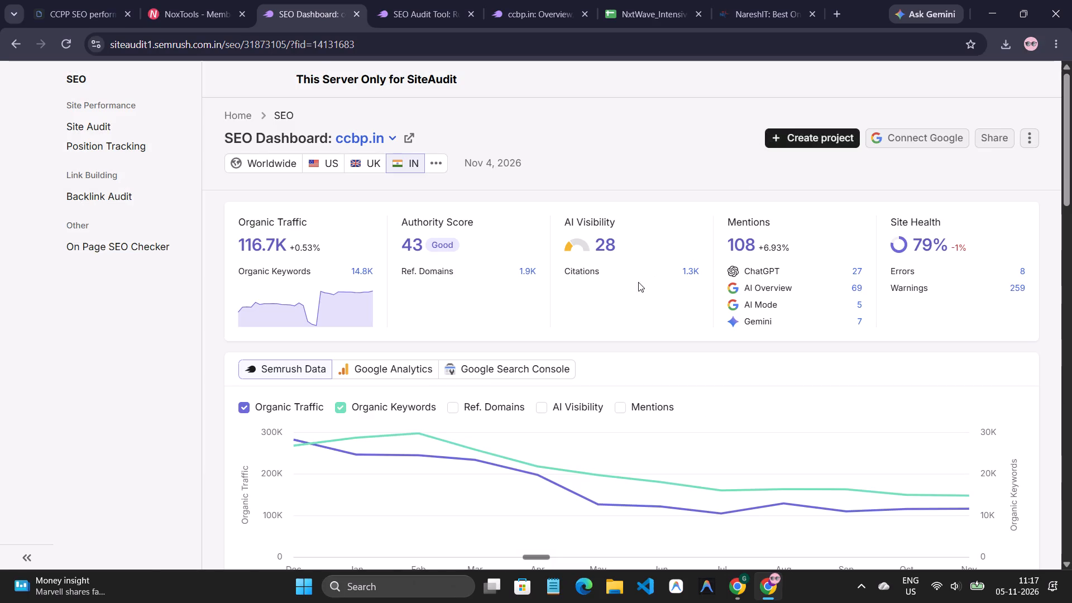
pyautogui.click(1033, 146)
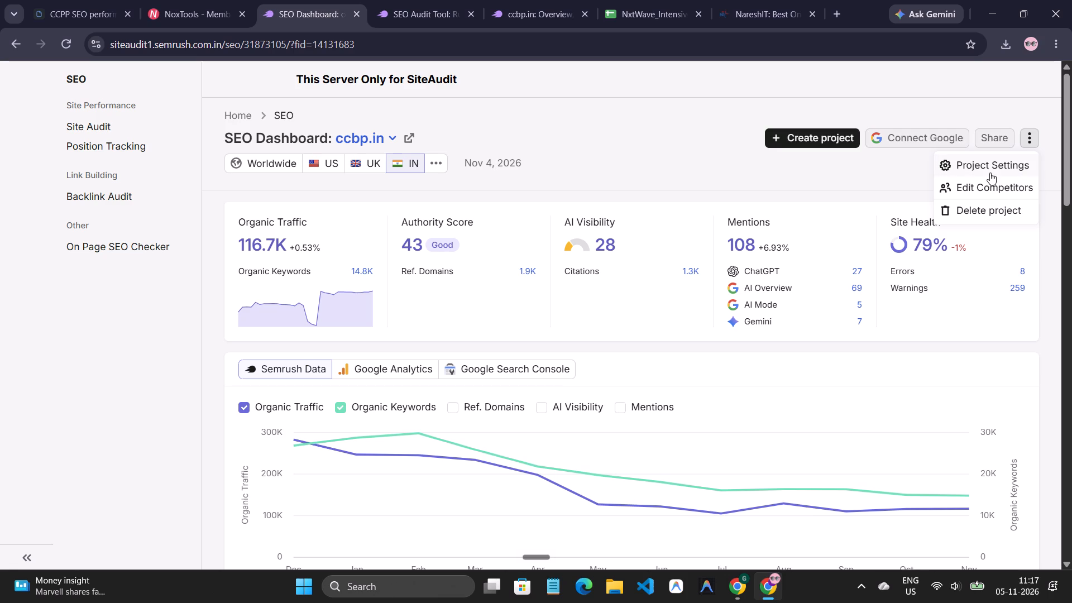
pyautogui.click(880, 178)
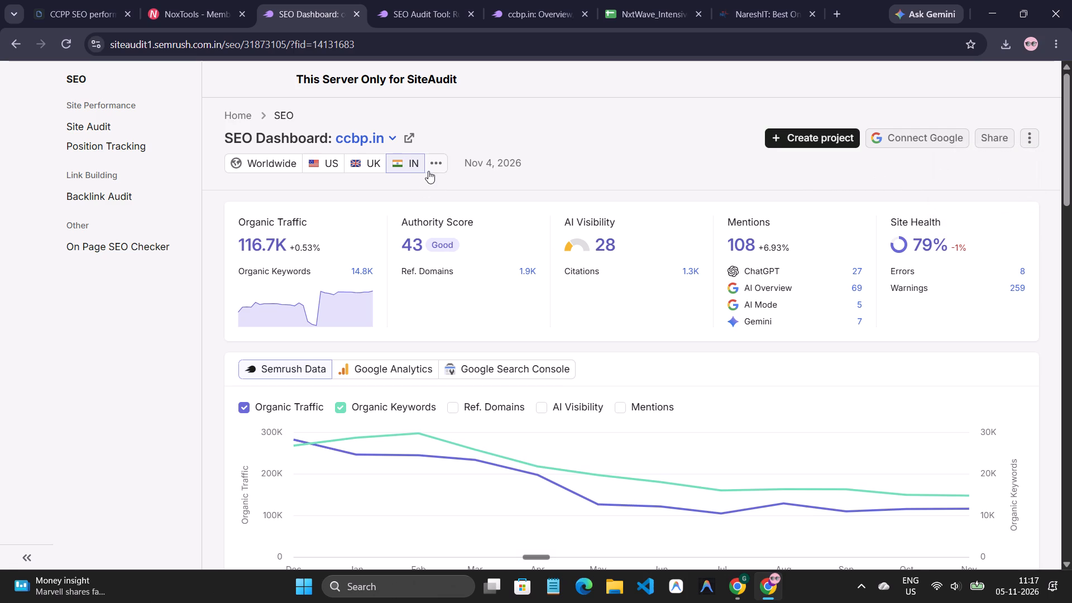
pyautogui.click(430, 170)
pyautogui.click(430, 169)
# Examine the dashboard's Position Tracking and Site Audit results, the competitor comparison, and the improvements section.
pyautogui.scroll(-12, 557, 162)
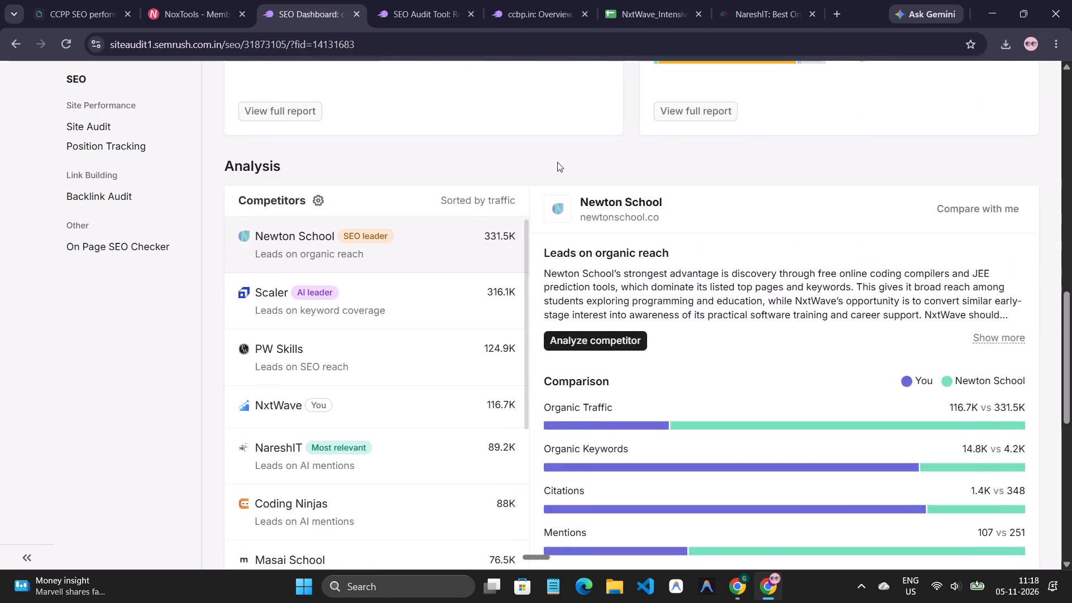
pyautogui.scroll(4, 557, 162)
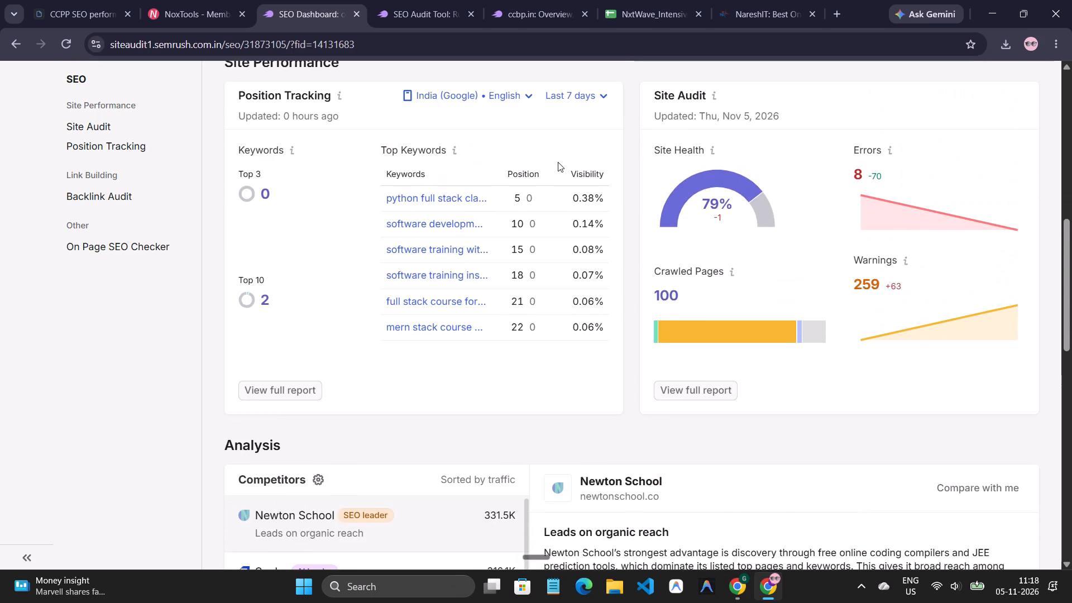
pyautogui.scroll(-12, 558, 162)
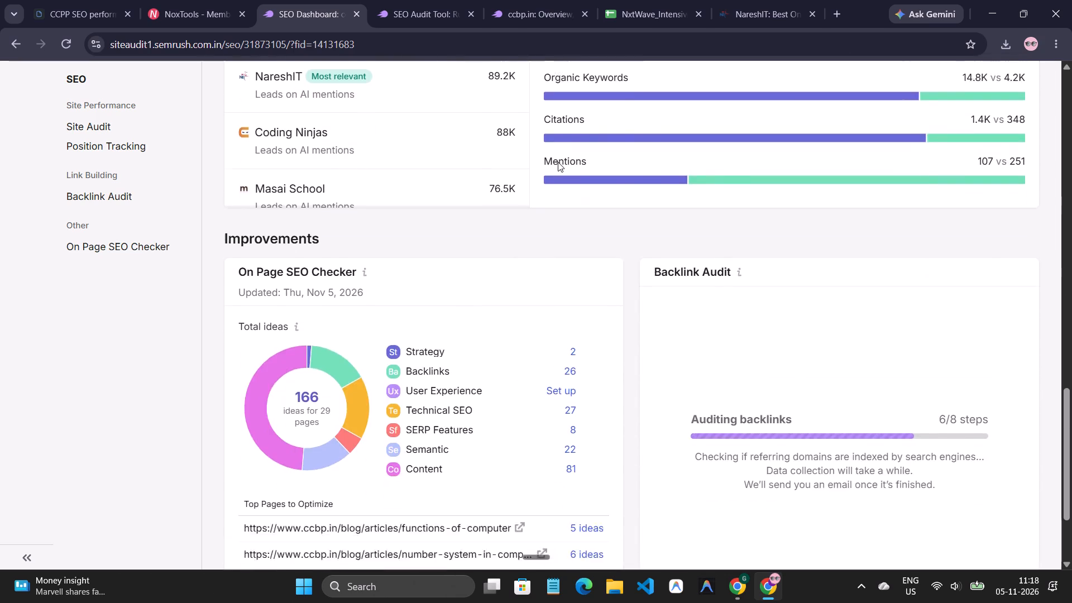
pyautogui.scroll(-2, 558, 162)
# Open the full On Page SEO Checker report and review its total ideas and top pages to optimize.
pyautogui.click(306, 454)
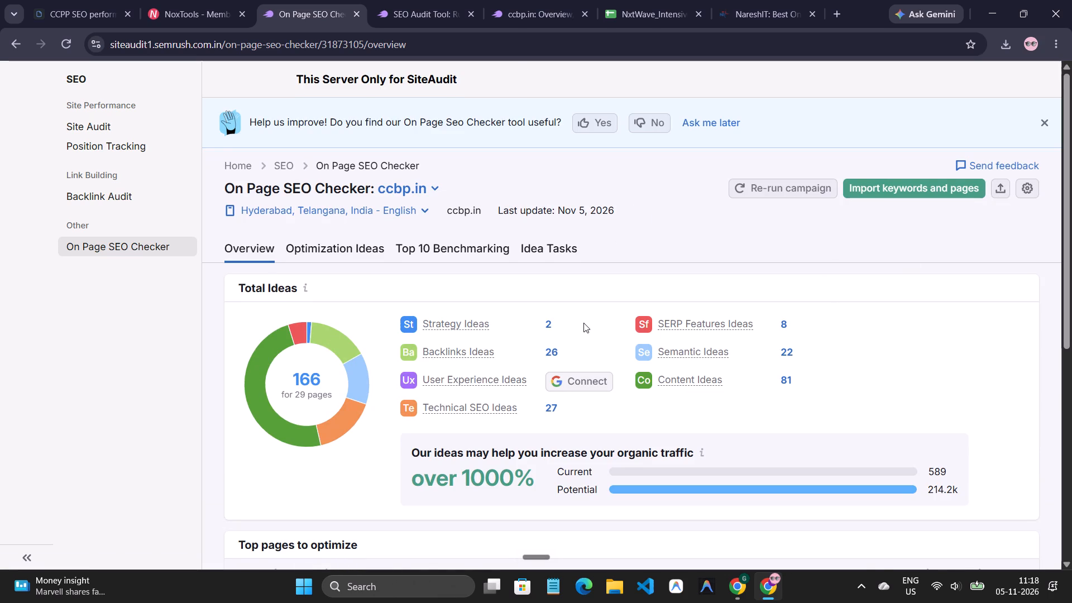
pyautogui.scroll(-6, 583, 323)
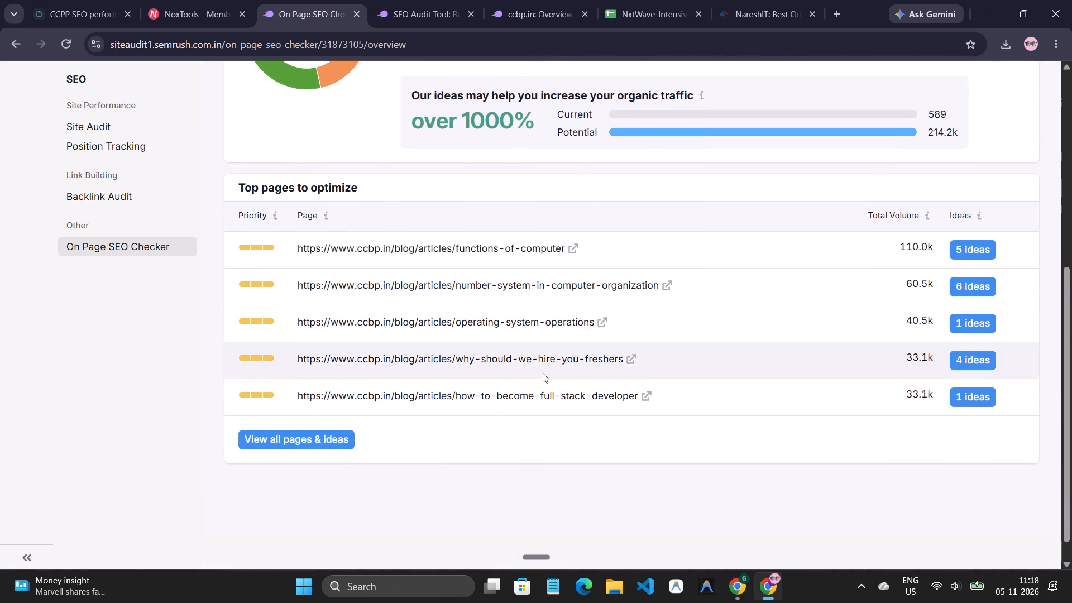
# Open the complete list of pages and optimization ideas and review its landing pages and target keywords.
pyautogui.click(307, 407)
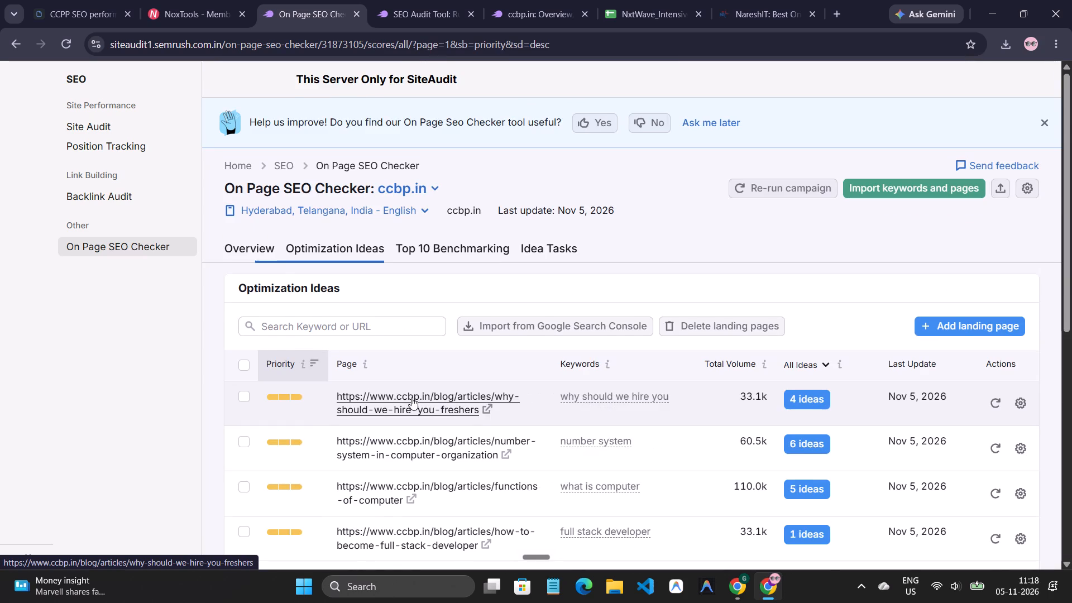
pyautogui.scroll(-5, 411, 398)
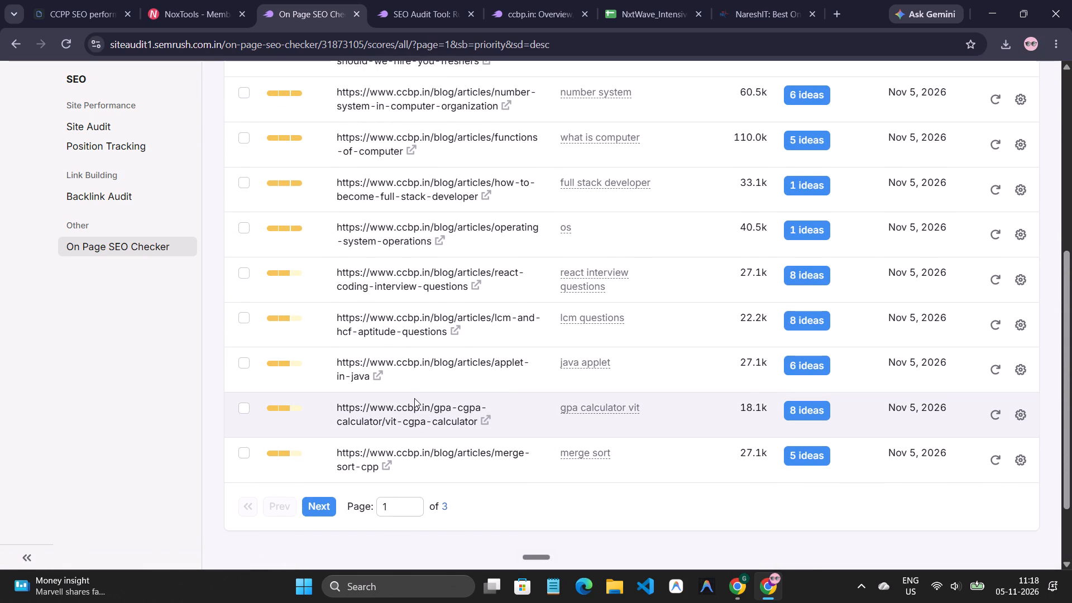
pyautogui.scroll(-1, 417, 405)
pyautogui.scroll(2, 424, 435)
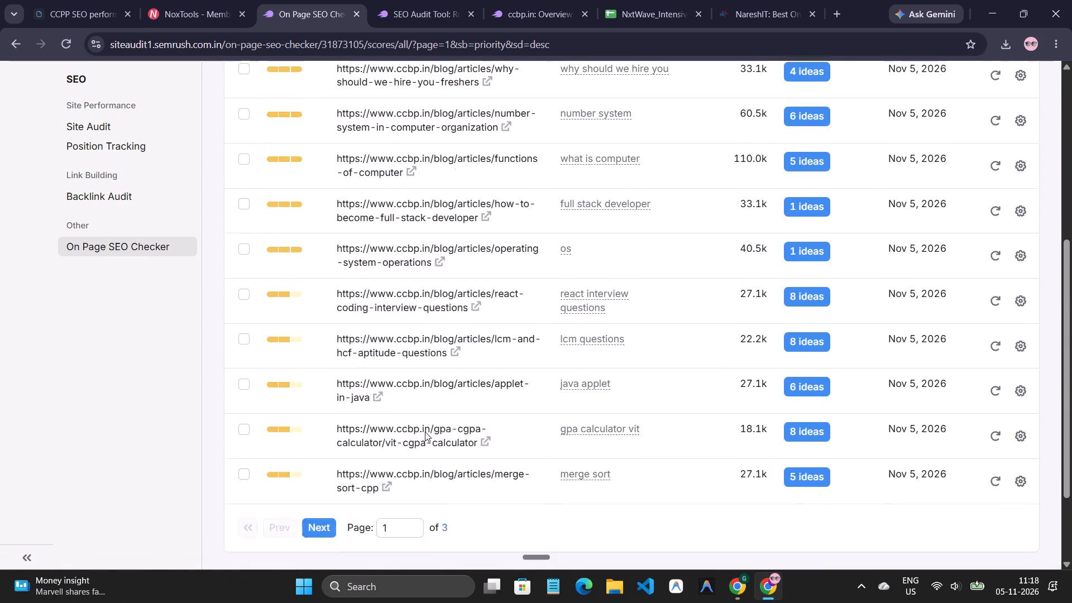
pyautogui.scroll(2, 425, 432)
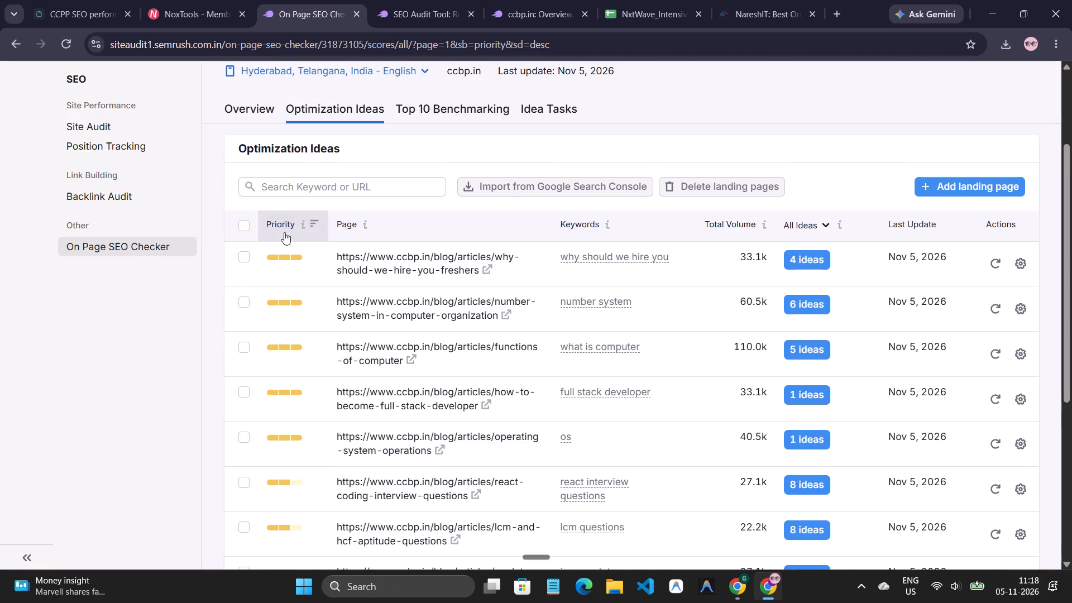
# Sort the optimization ideas by ascending priority and review the lowest-priority landing pages.
pyautogui.click(317, 228)
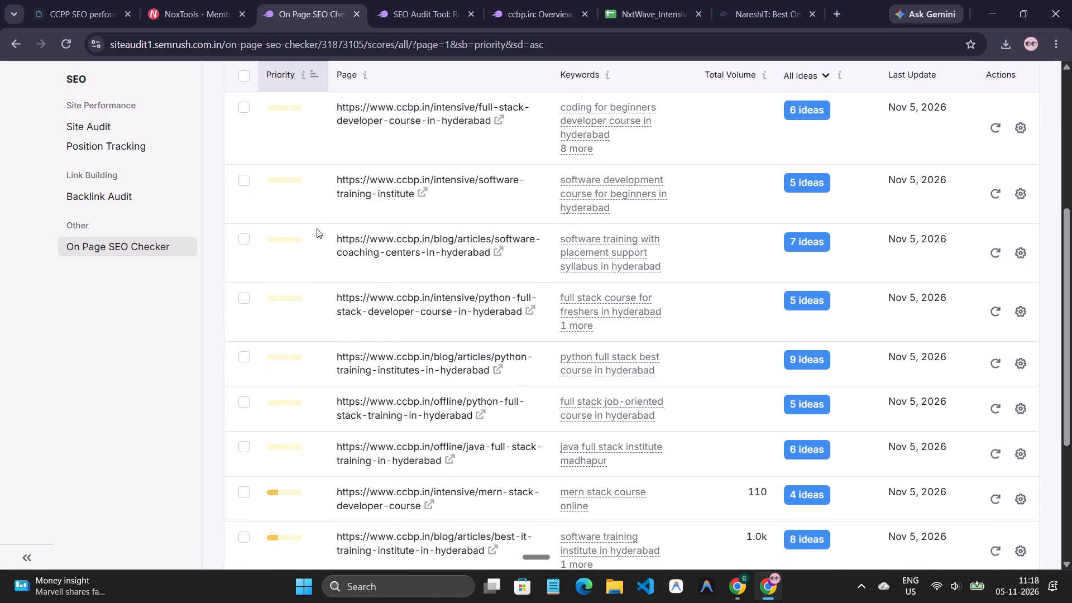
pyautogui.scroll(-3, 317, 228)
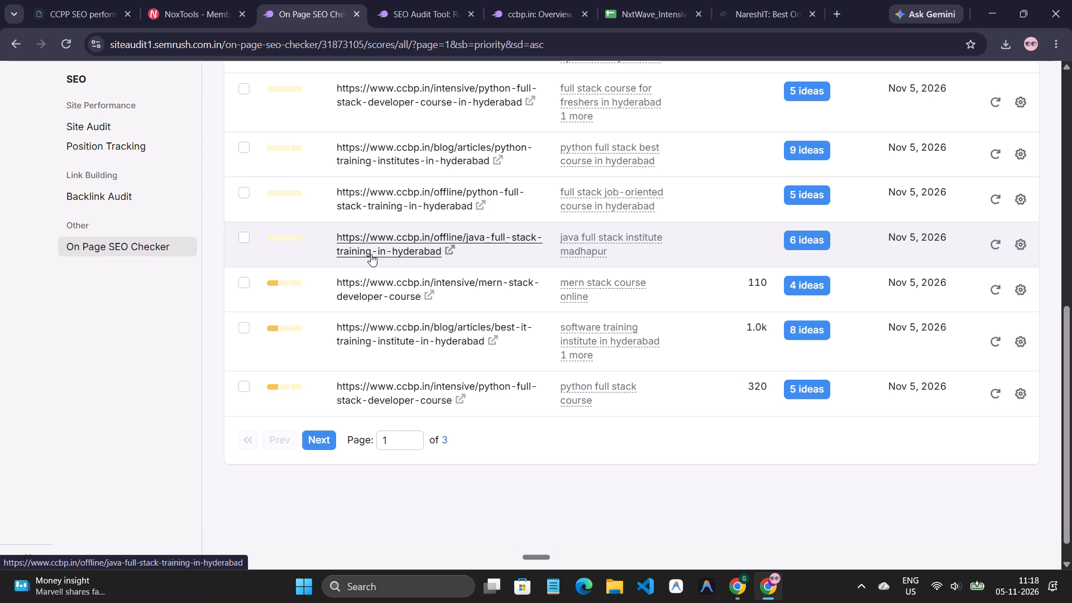
pyautogui.scroll(5, 468, 300)
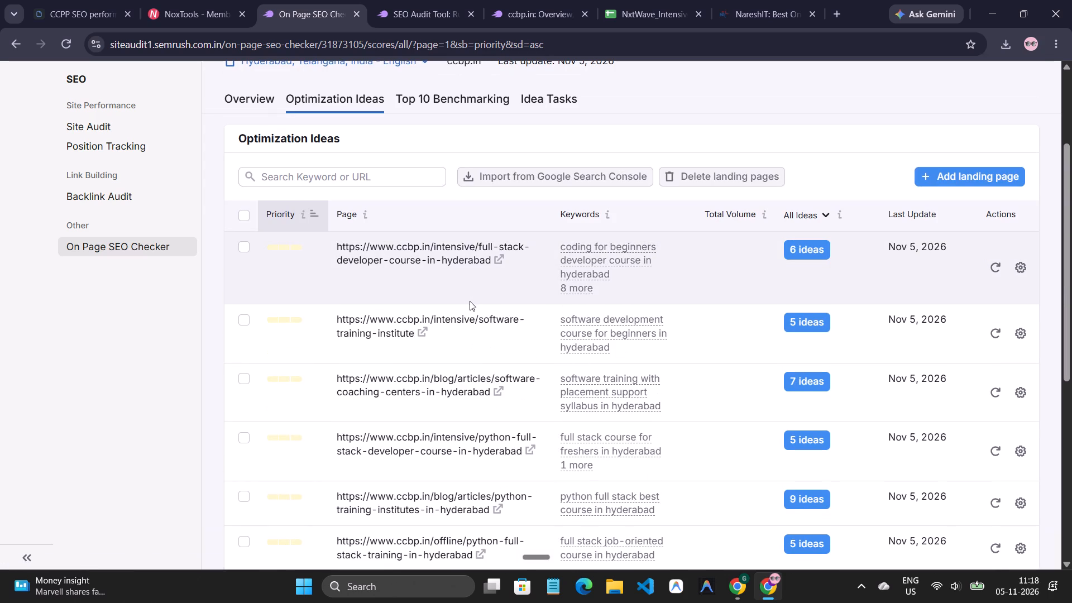
pyautogui.scroll(2, 430, 291)
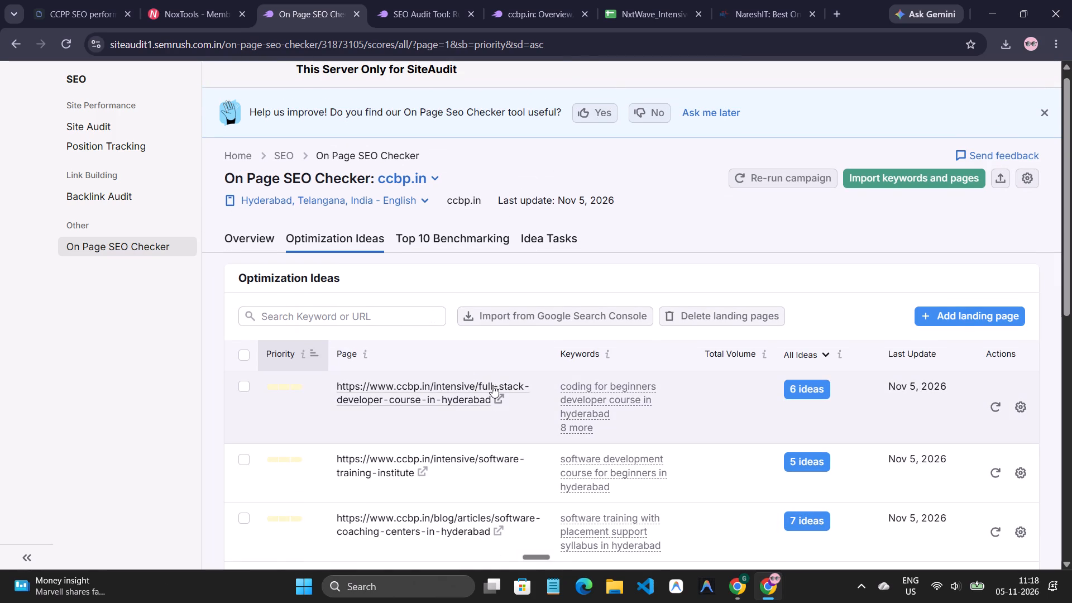
# Open the ideas for the intensive full-stack-developer-course-in-hyderabad page and read its Strategy, SERP Features and first Content recommendations.
pyautogui.click(807, 391)
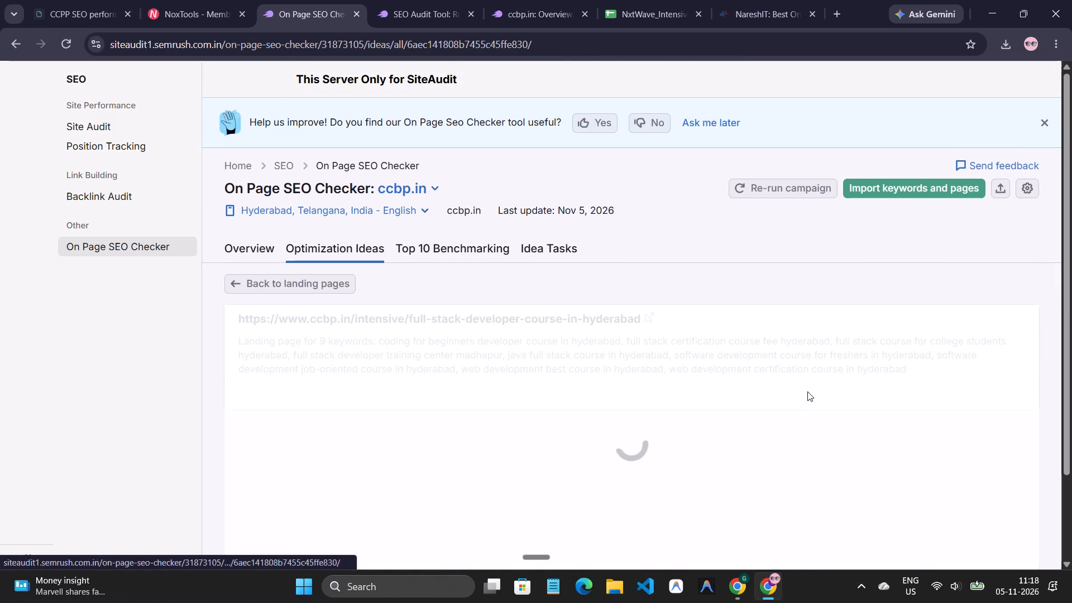
pyautogui.scroll(-2, 643, 375)
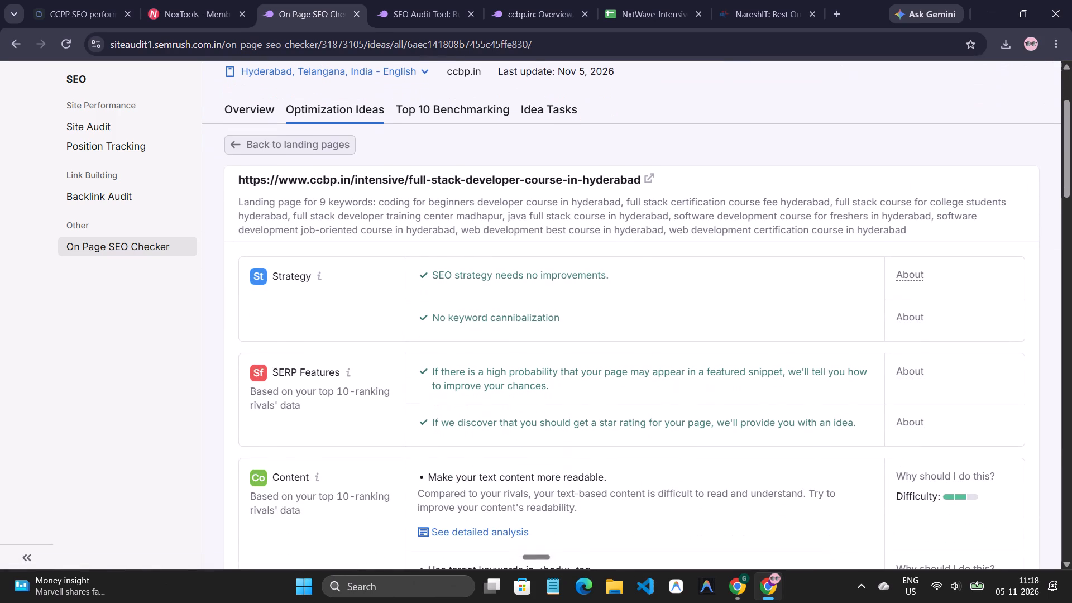
pyautogui.scroll(-1, 643, 375)
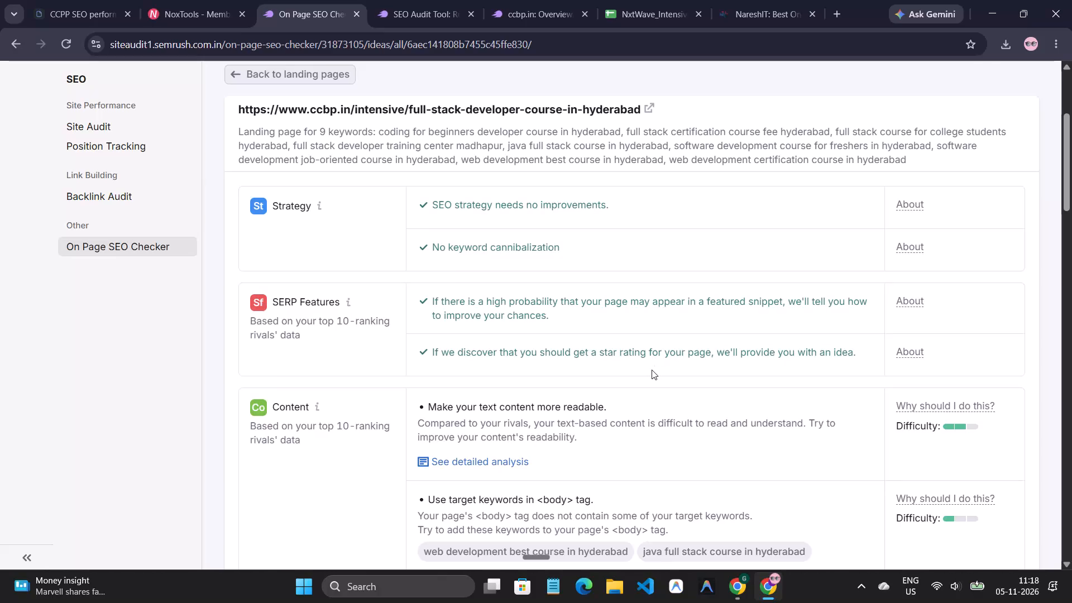
pyautogui.scroll(-2, 651, 370)
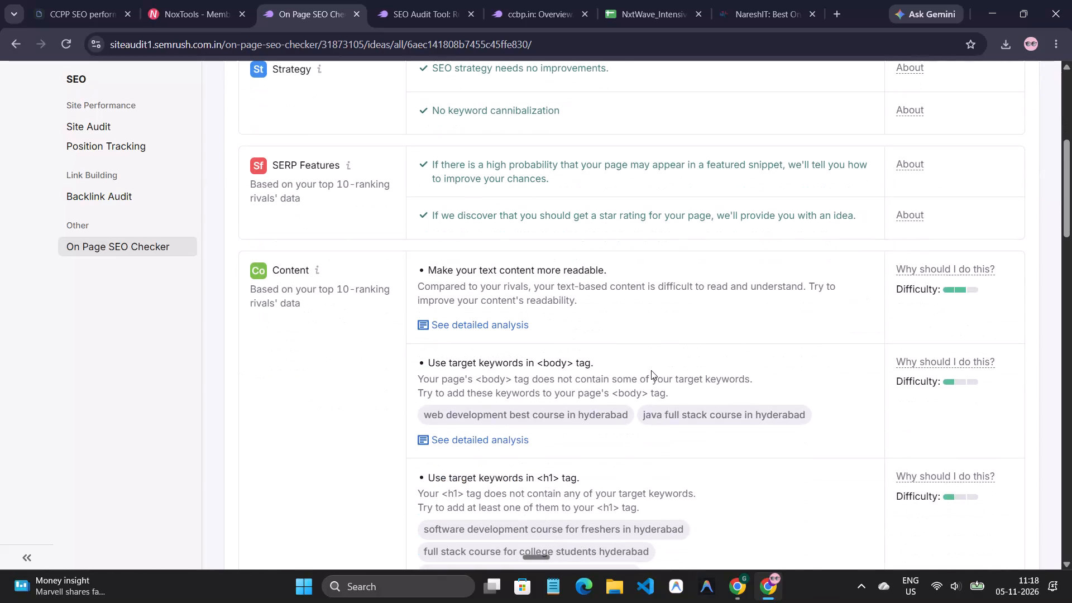
pyautogui.scroll(-2, 651, 370)
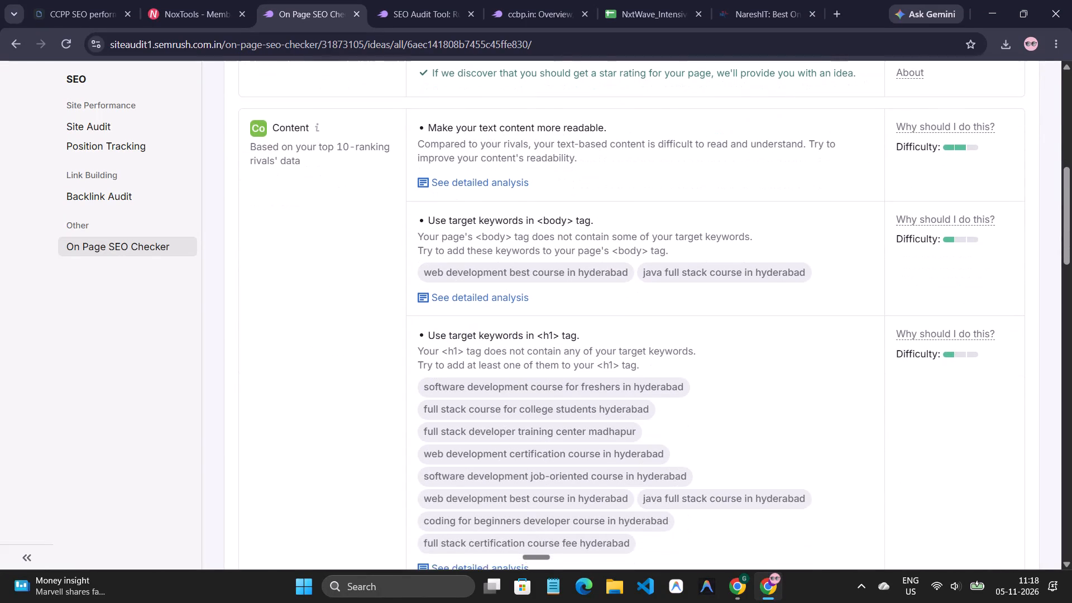
# Examine the page's Content recommendations for target keywords in the h1 and title tags, plus its keyword-stuffing checks.
pyautogui.scroll(-7, 648, 374)
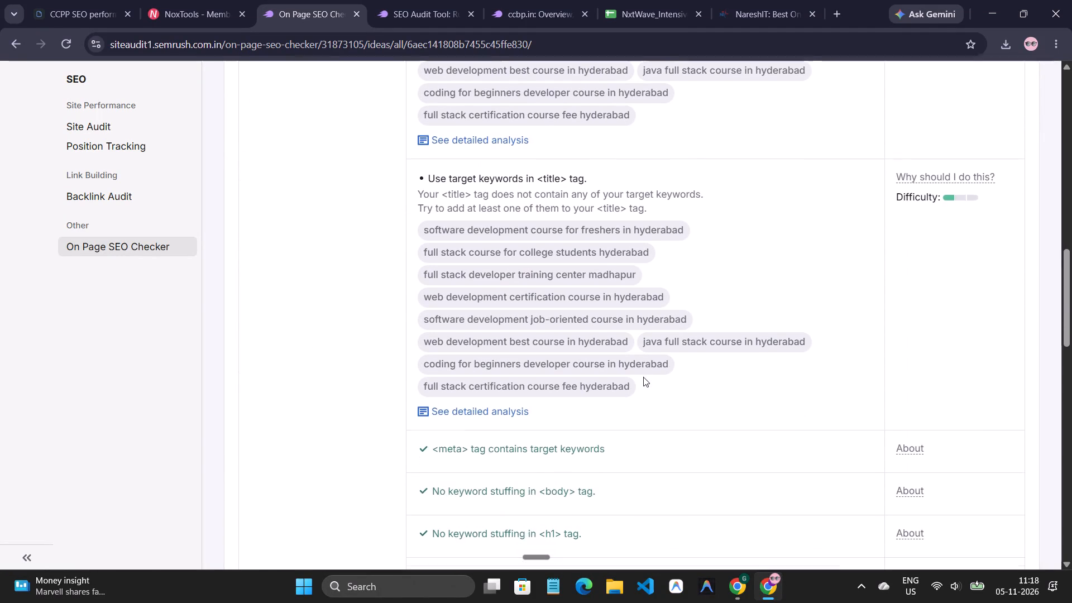
pyautogui.scroll(-3, 643, 377)
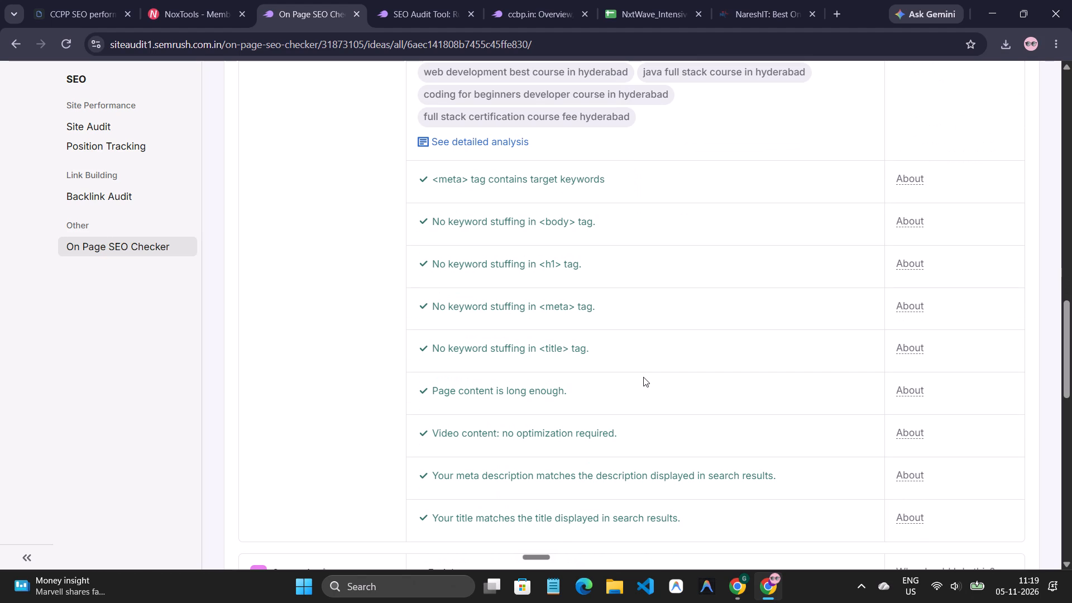
pyautogui.scroll(2, 643, 377)
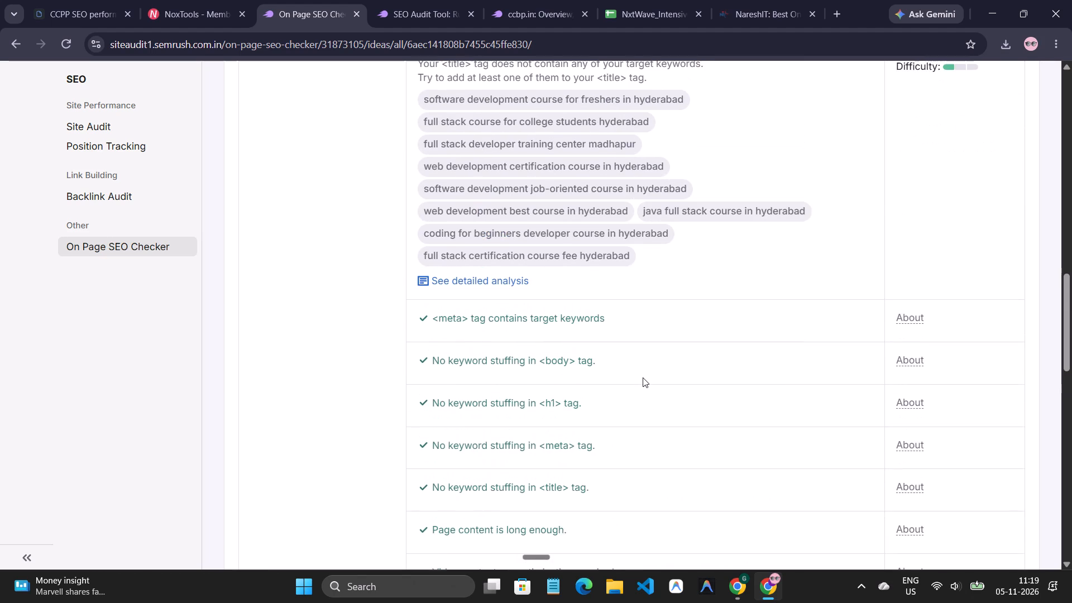
pyautogui.scroll(2, 643, 377)
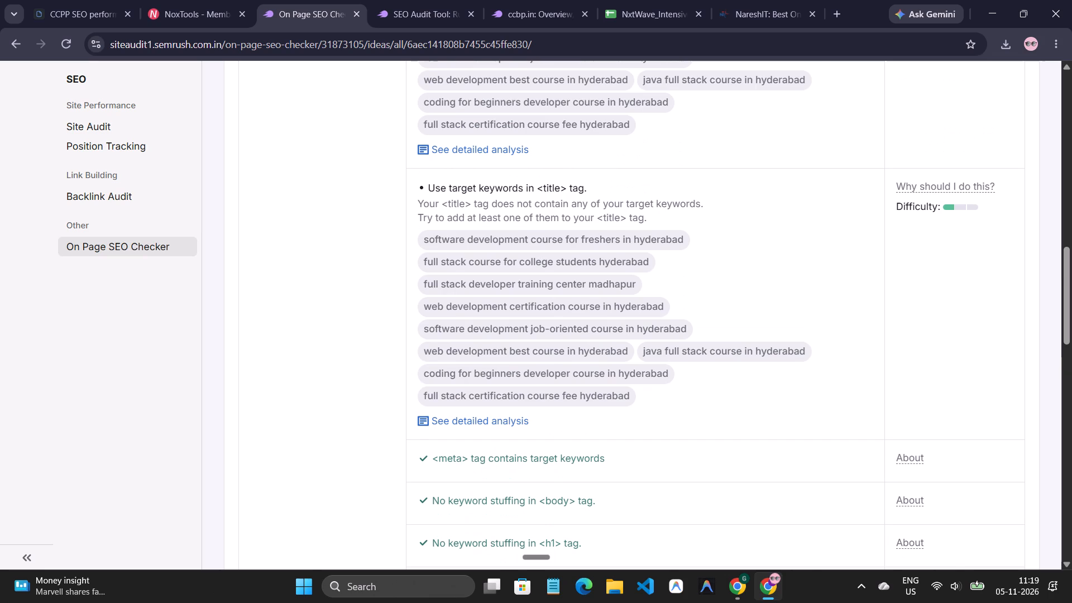
pyautogui.scroll(-1, 643, 377)
pyautogui.scroll(1, 643, 377)
pyautogui.scroll(-3, 643, 377)
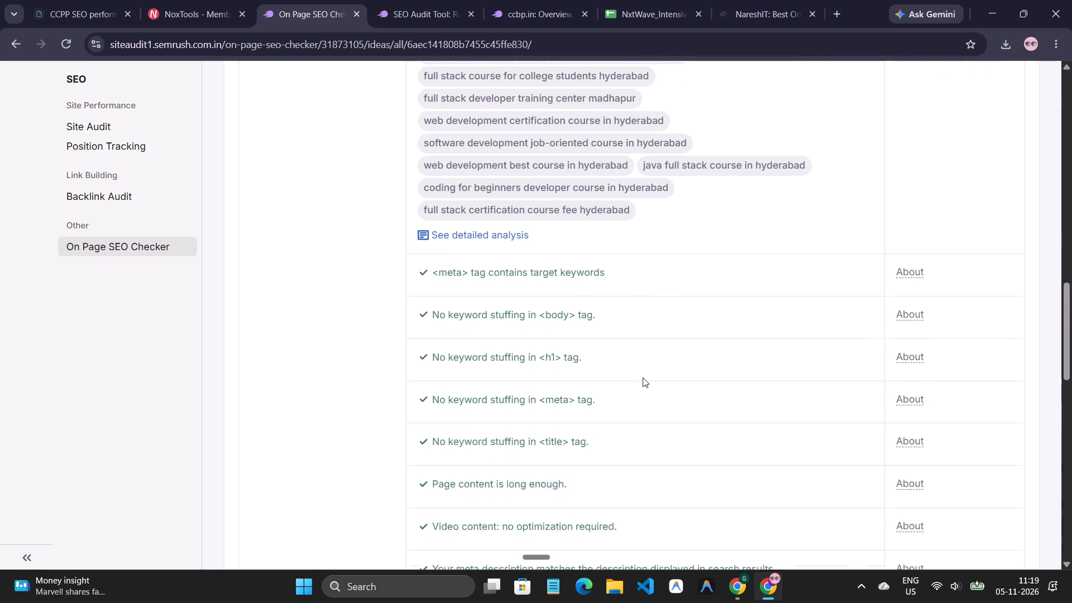
# Examine the page's Semantic, Backlinks, Technical Issues and User Experience recommendations.
pyautogui.scroll(-6, 643, 377)
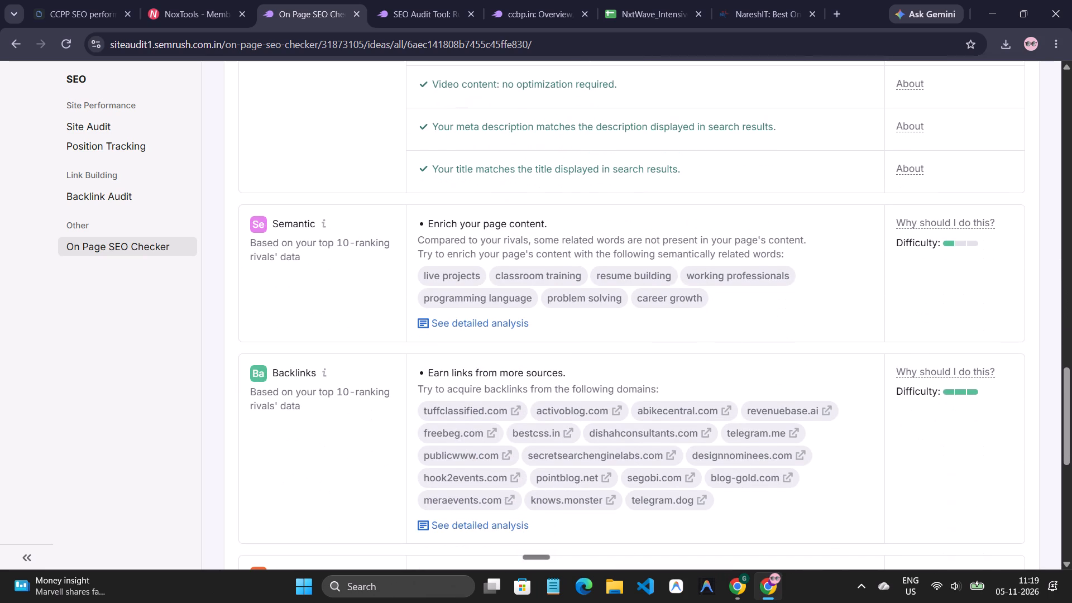
pyautogui.scroll(-5, 643, 377)
pyautogui.scroll(2, 643, 377)
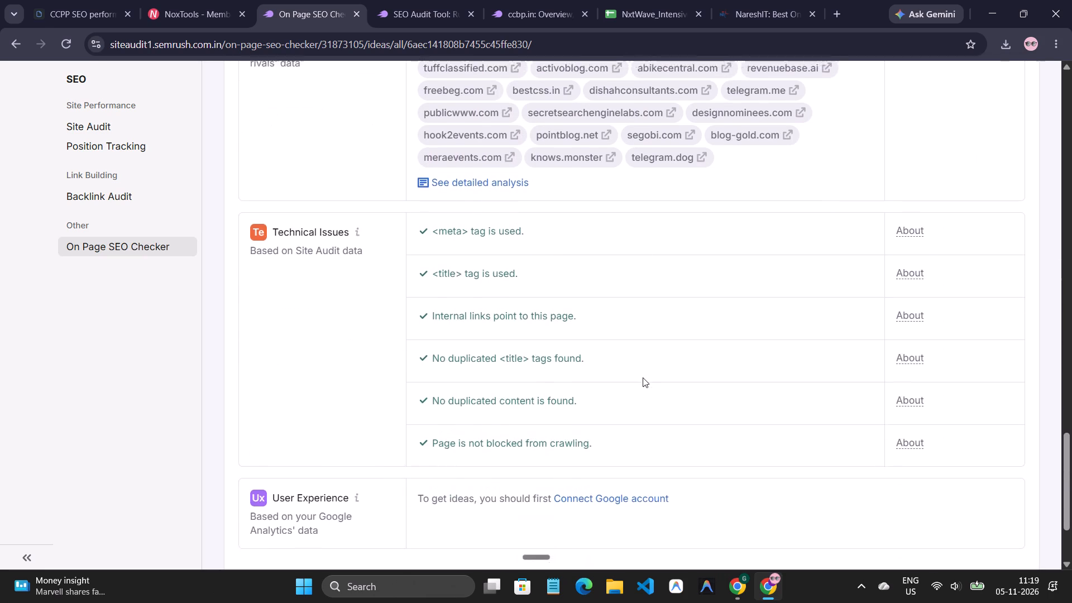
# Return from the full-stack-developer-course-in-hyderabad page's ideas to the Optimization Ideas list of landing pages.
pyautogui.scroll(13, 643, 377)
pyautogui.scroll(7, 581, 344)
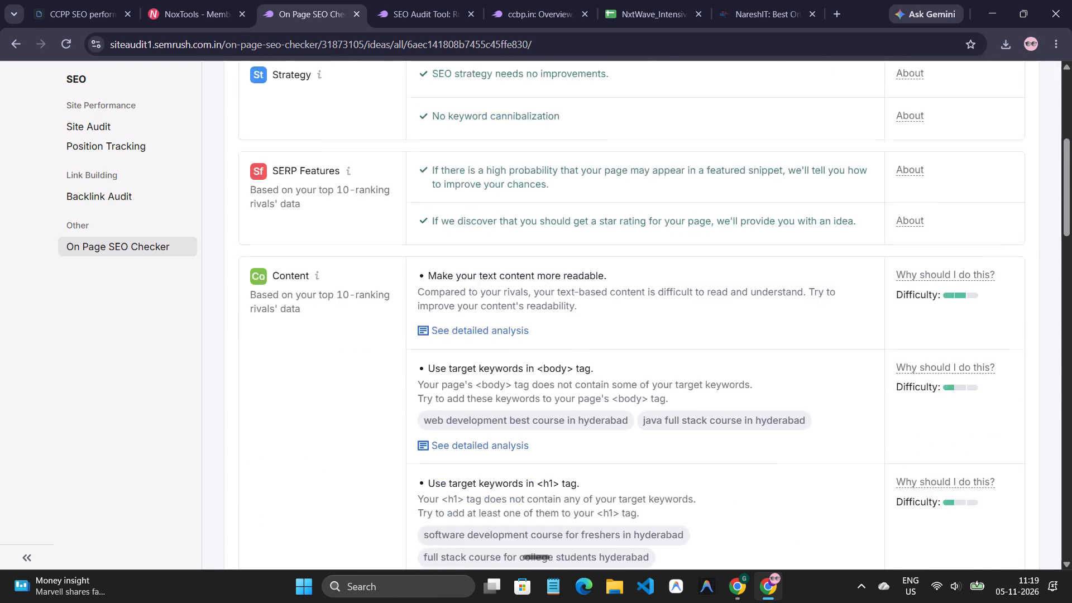
pyautogui.scroll(6, 563, 345)
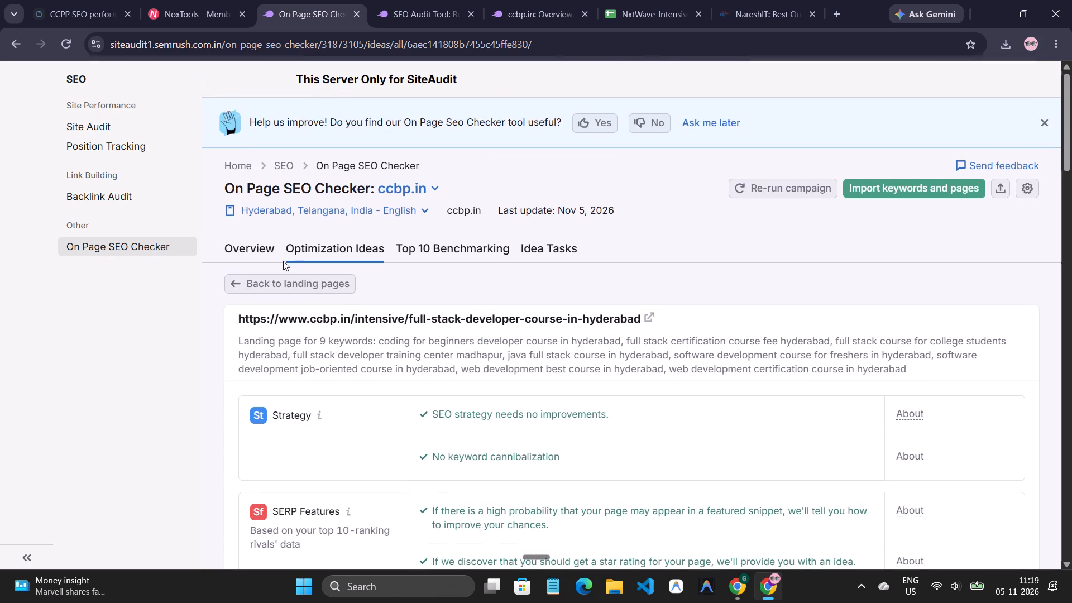
pyautogui.click(254, 280)
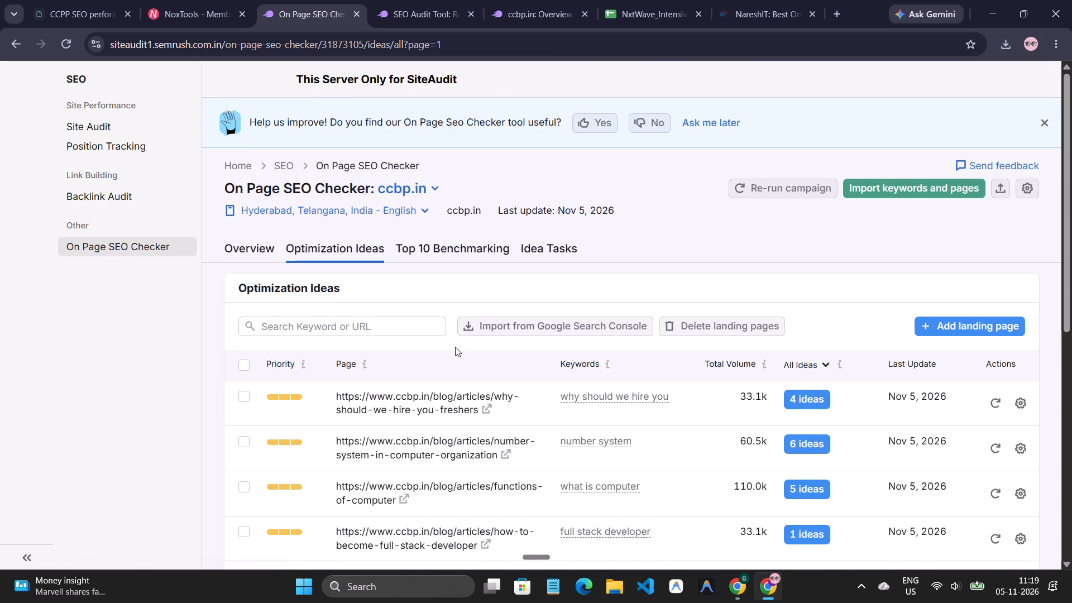
pyautogui.scroll(-1, 455, 347)
pyautogui.scroll(1, 455, 348)
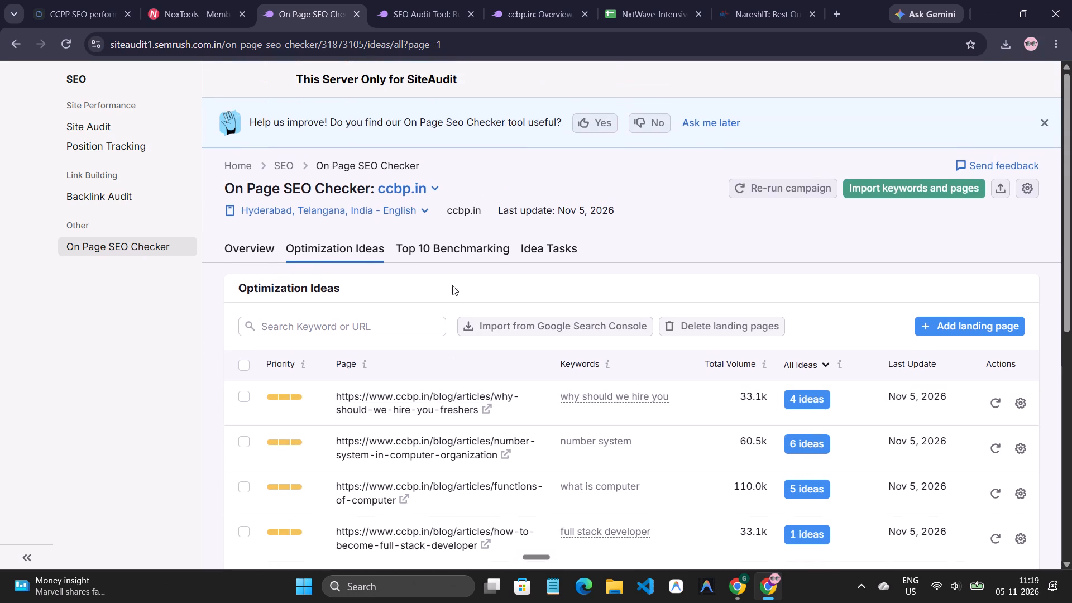
# Open Top 10 Benchmarking and compare the site's pages with Google's top 10 for the first full stack and coding course keywords.
pyautogui.click(449, 247)
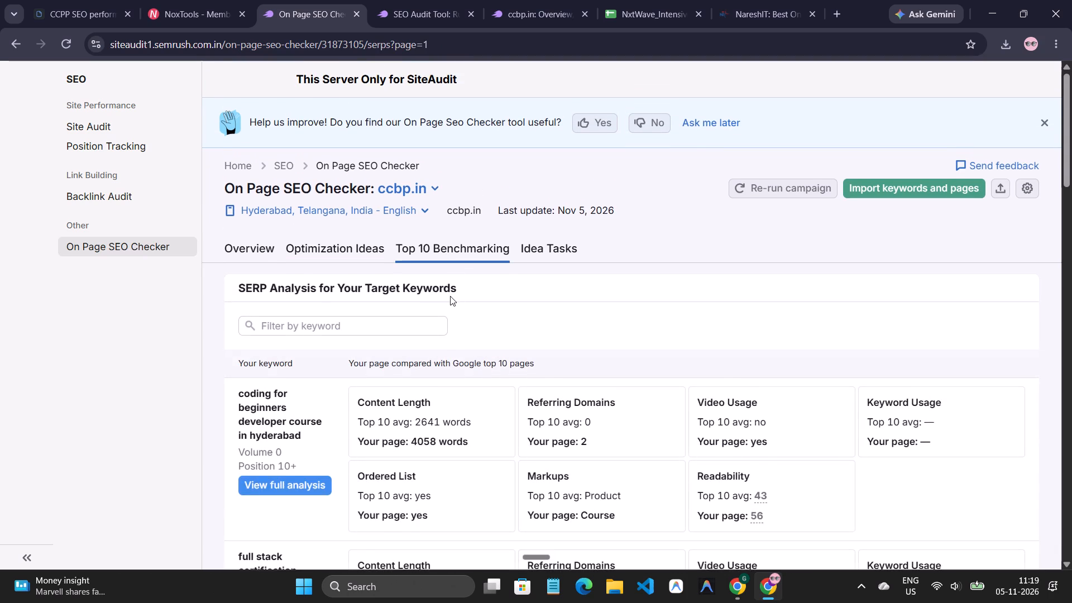
pyautogui.scroll(-3, 450, 297)
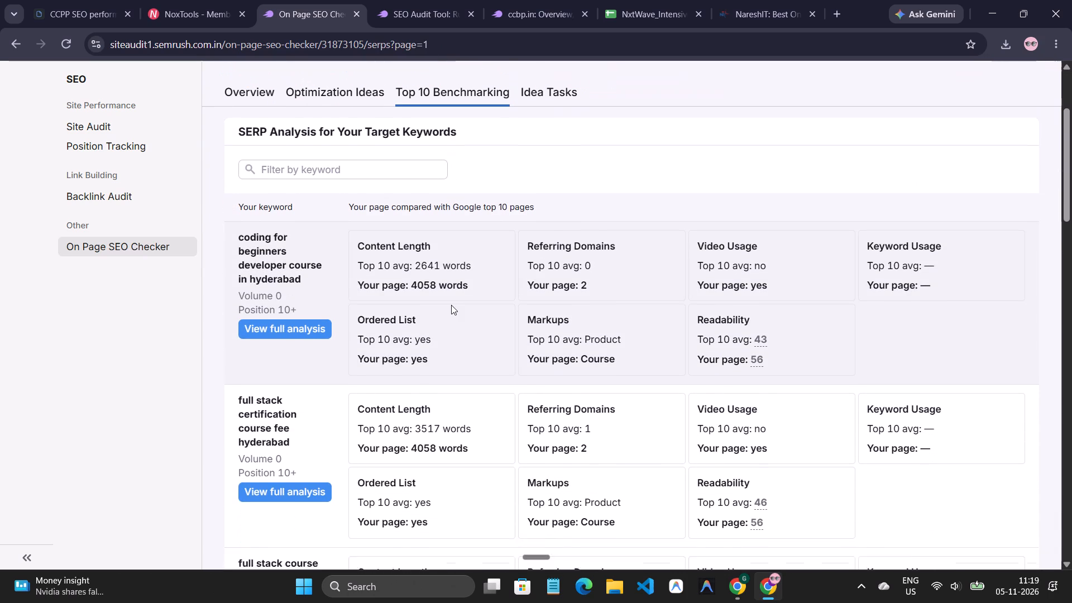
pyautogui.scroll(-1, 451, 305)
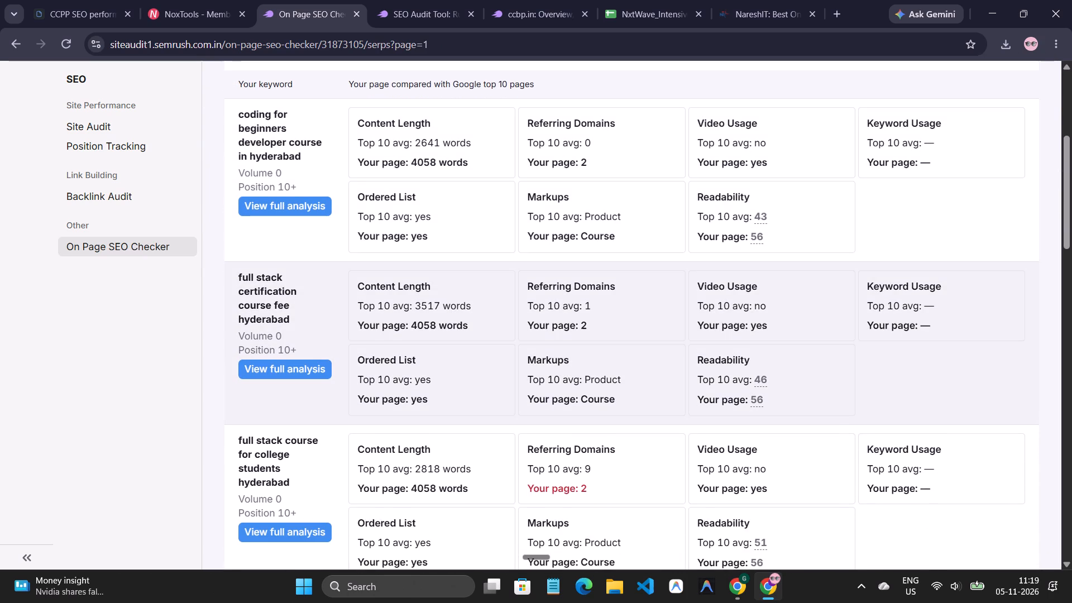
pyautogui.scroll(1, 451, 305)
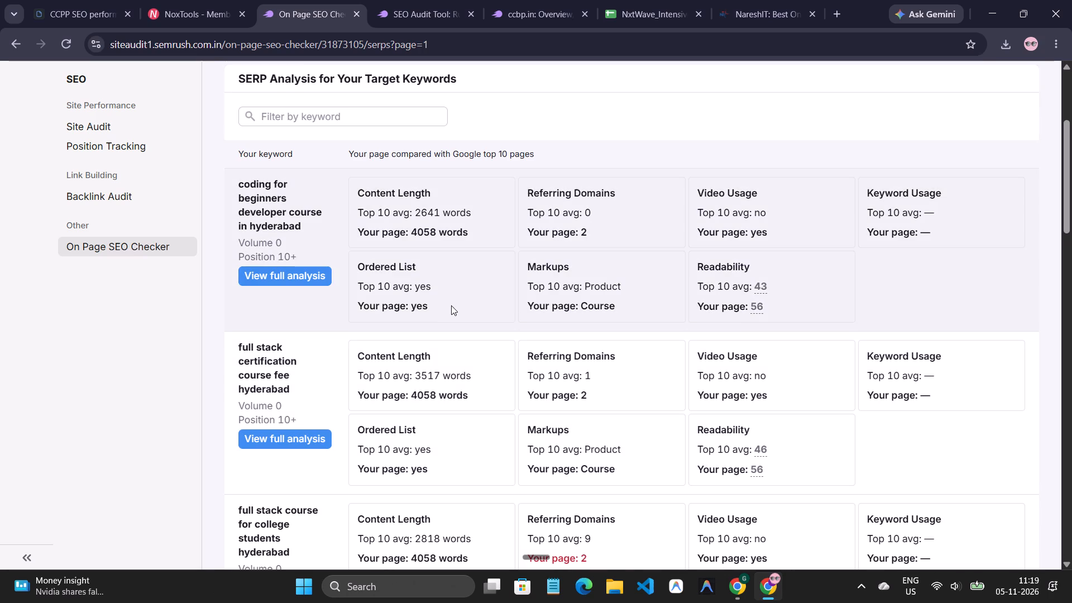
pyautogui.scroll(2, 451, 305)
pyautogui.scroll(-3, 451, 305)
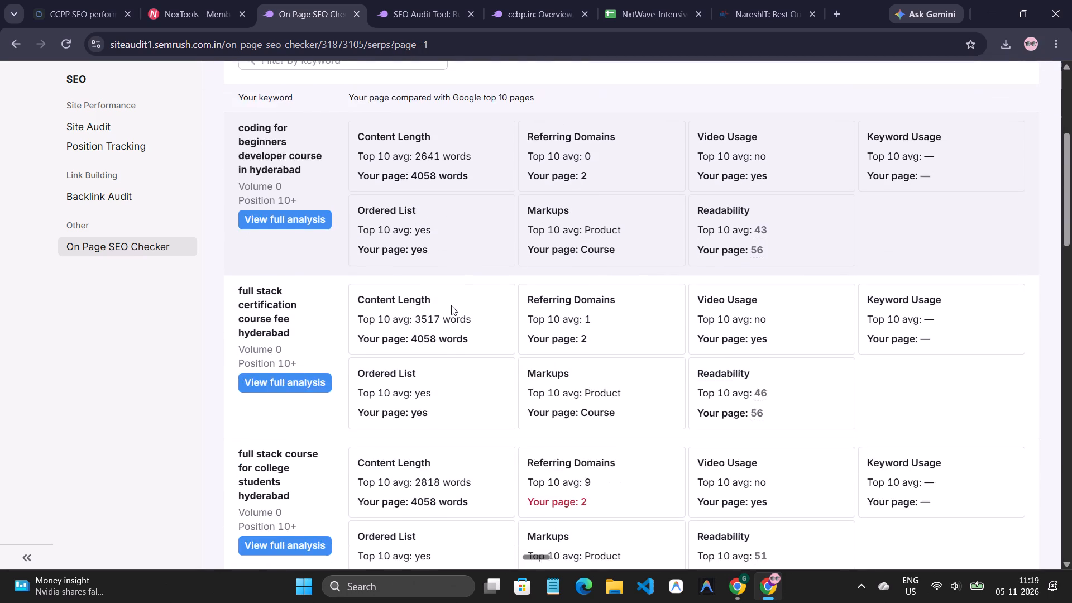
pyautogui.scroll(-5, 451, 305)
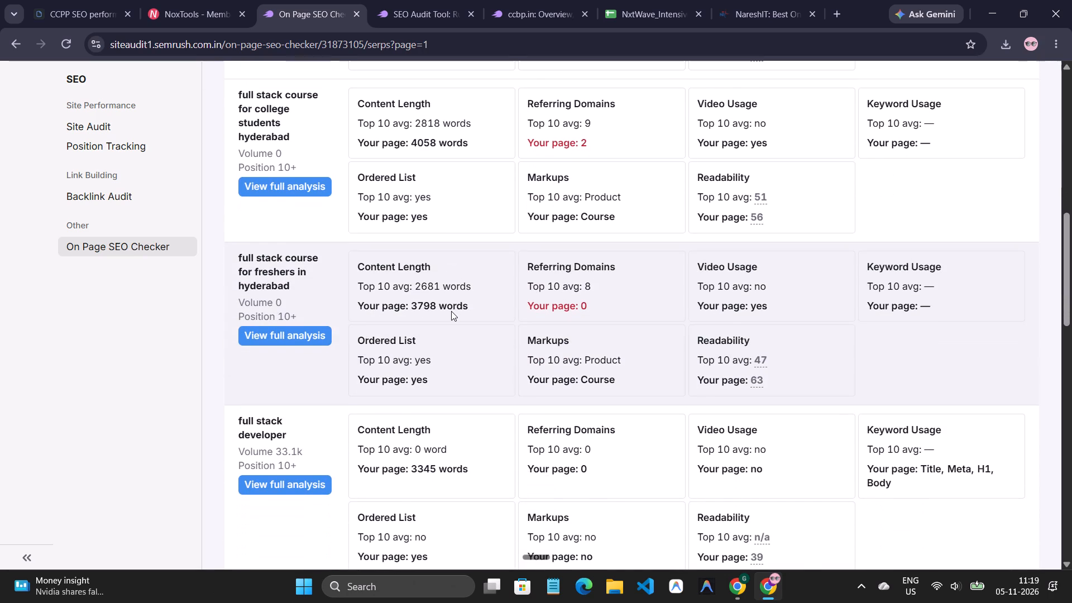
pyautogui.scroll(-1, 451, 311)
pyautogui.scroll(2, 451, 311)
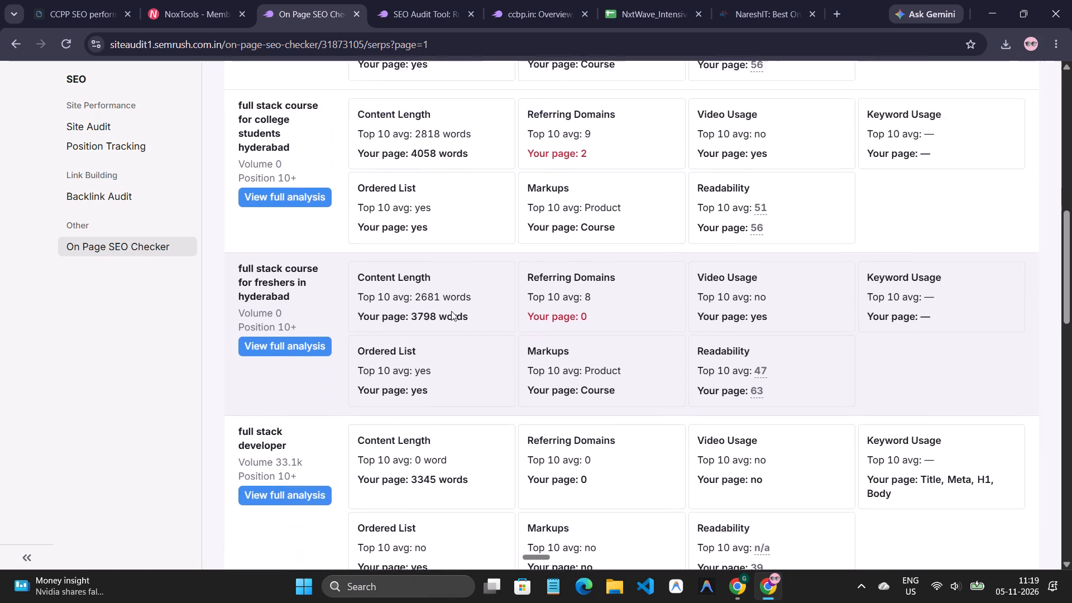
pyautogui.scroll(5, 451, 311)
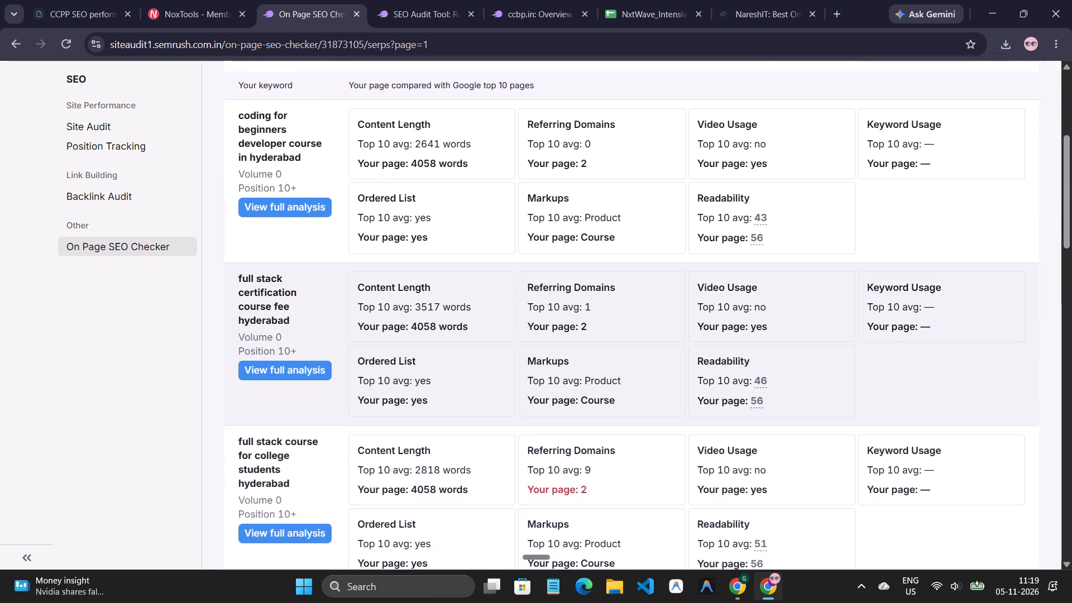
pyautogui.scroll(1, 451, 311)
# Examine the benchmark comparisons for the remaining keywords on the first page, down to ielts exam fee and img html.
pyautogui.scroll(-4, 451, 311)
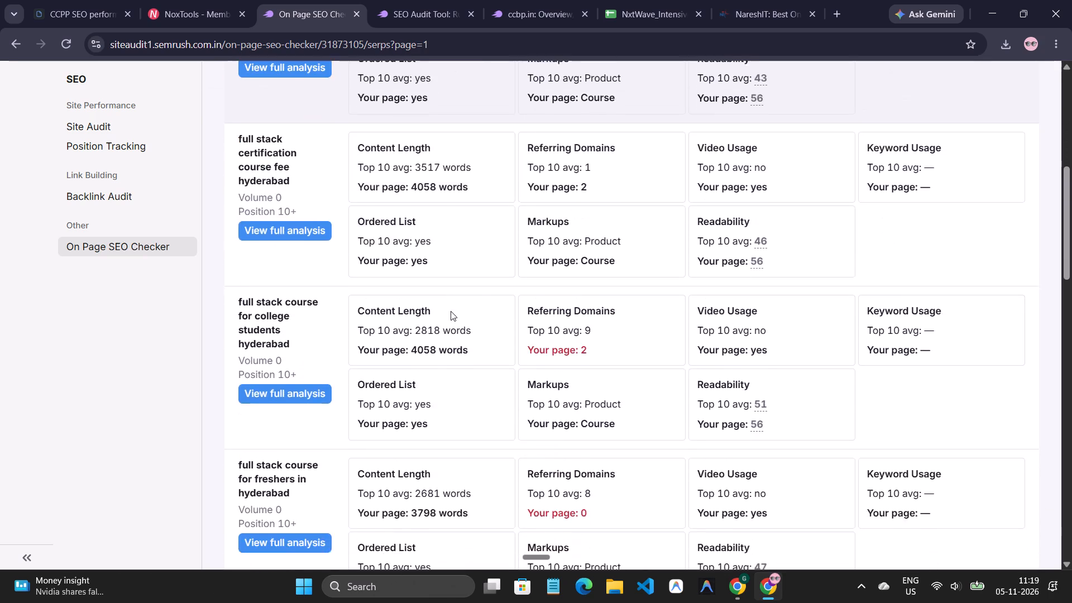
pyautogui.scroll(-16, 451, 311)
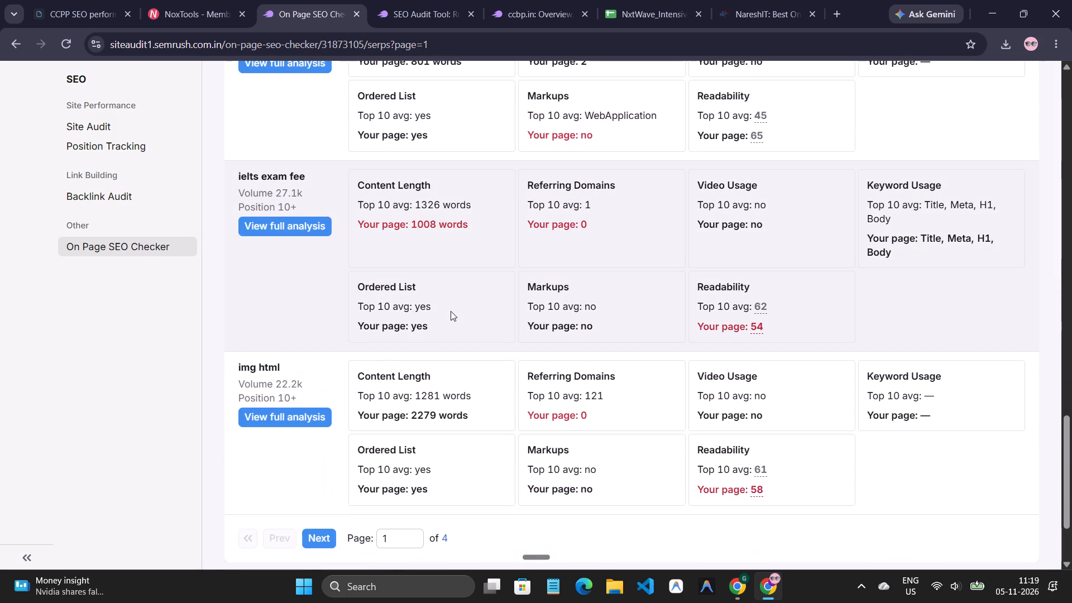
pyautogui.scroll(-2, 451, 311)
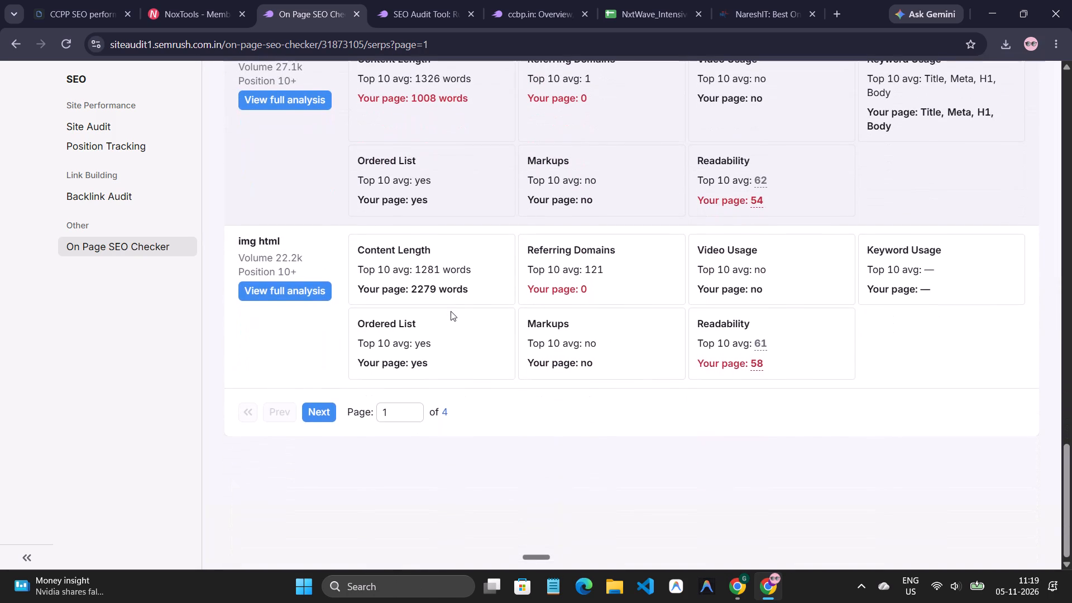
pyautogui.scroll(-1, 451, 311)
pyautogui.scroll(3, 448, 309)
pyautogui.scroll(-2, 447, 299)
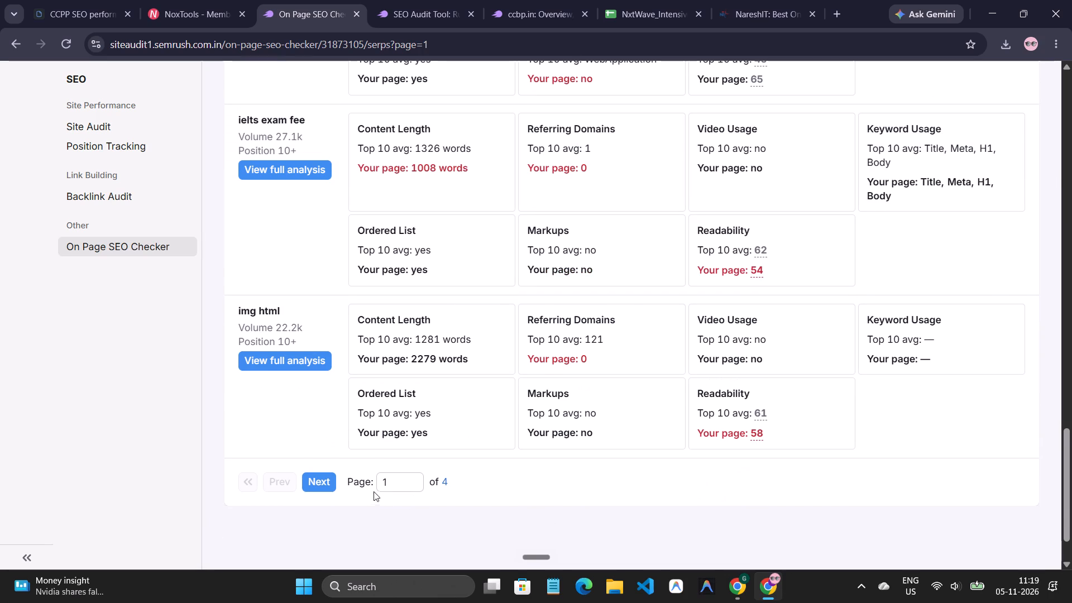
# Go to page 2 of the SERP analysis and review its keyword comparisons, from python full stack best course up to java applet.
pyautogui.click(317, 482)
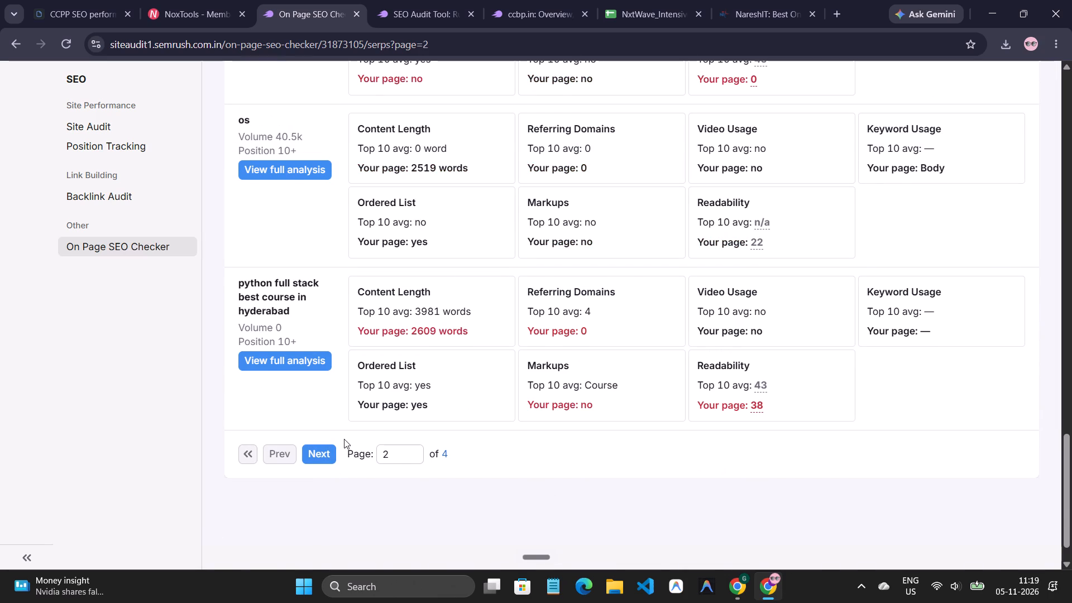
pyautogui.scroll(1, 344, 439)
pyautogui.click(321, 515)
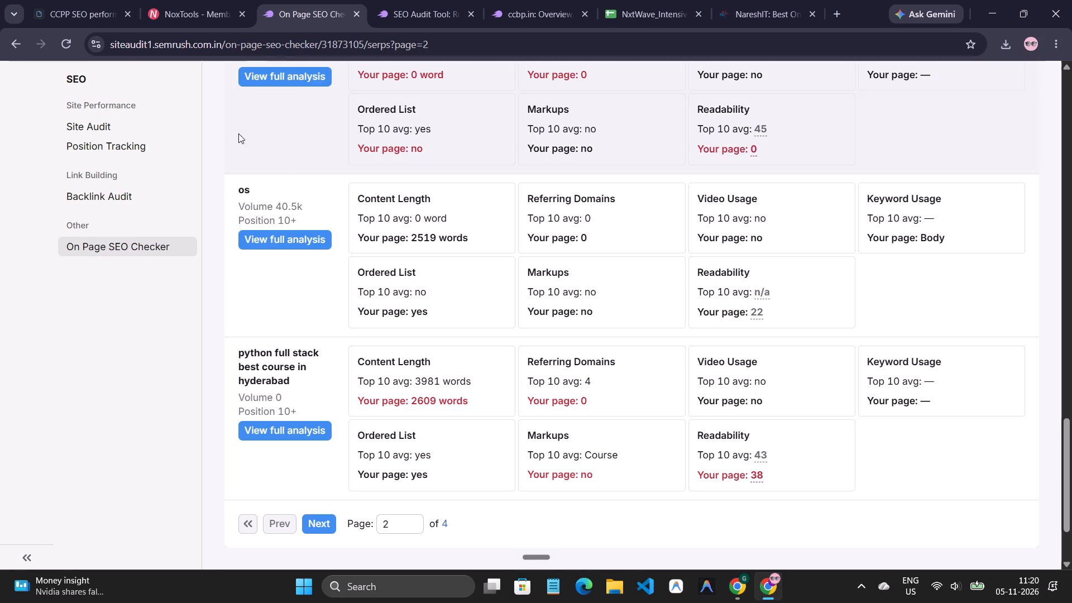
pyautogui.scroll(-2, 518, 300)
pyautogui.scroll(8, 518, 301)
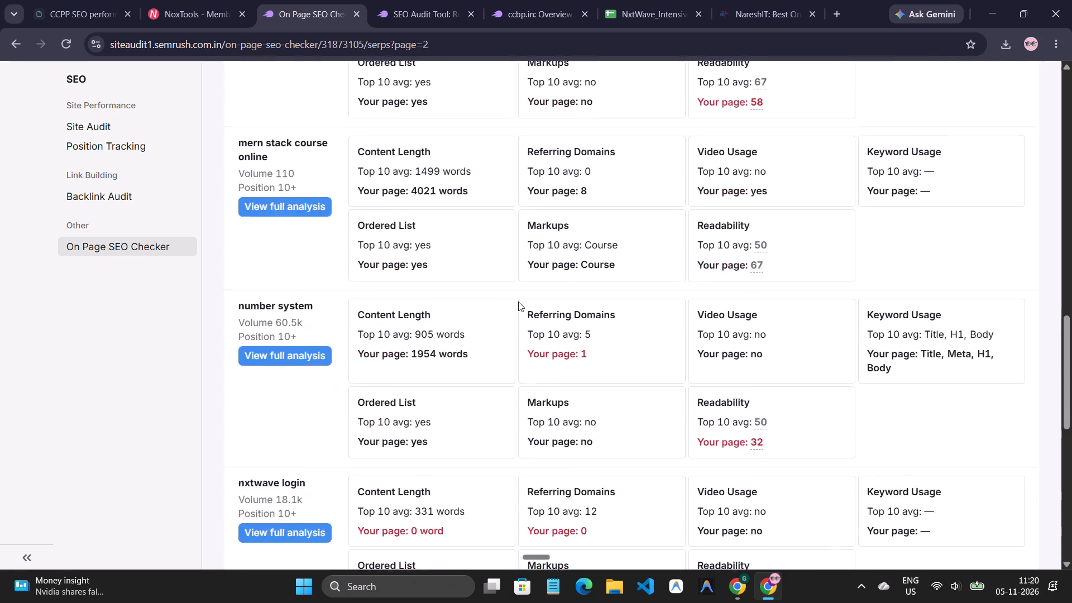
pyautogui.scroll(17, 518, 301)
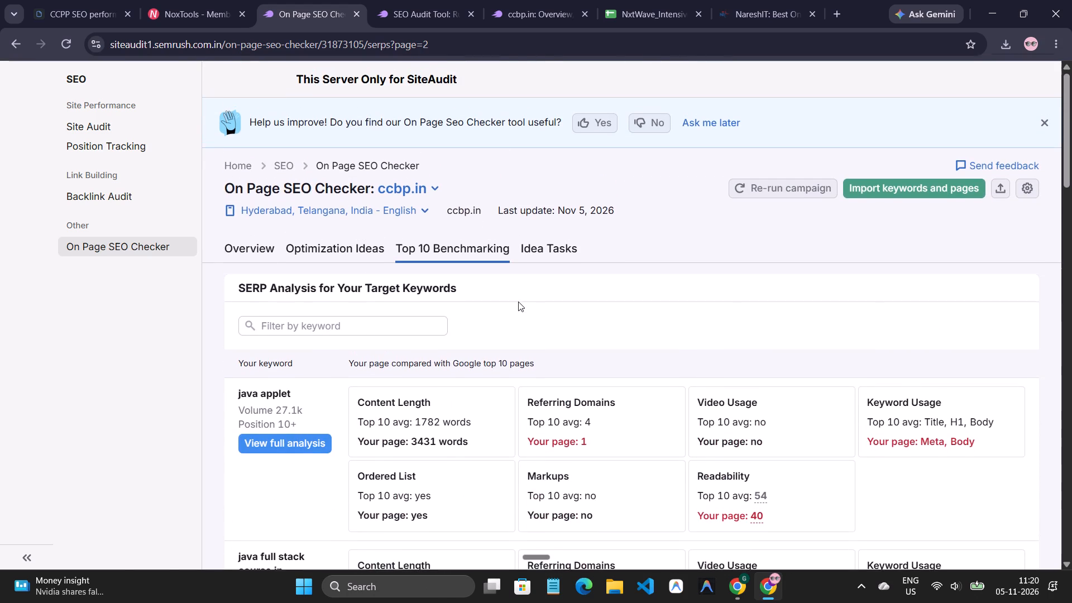
# Open Idea Tasks and review the first page of tasks for the vit-cgpa-calculator and functions-of-computer pages.
pyautogui.click(537, 248)
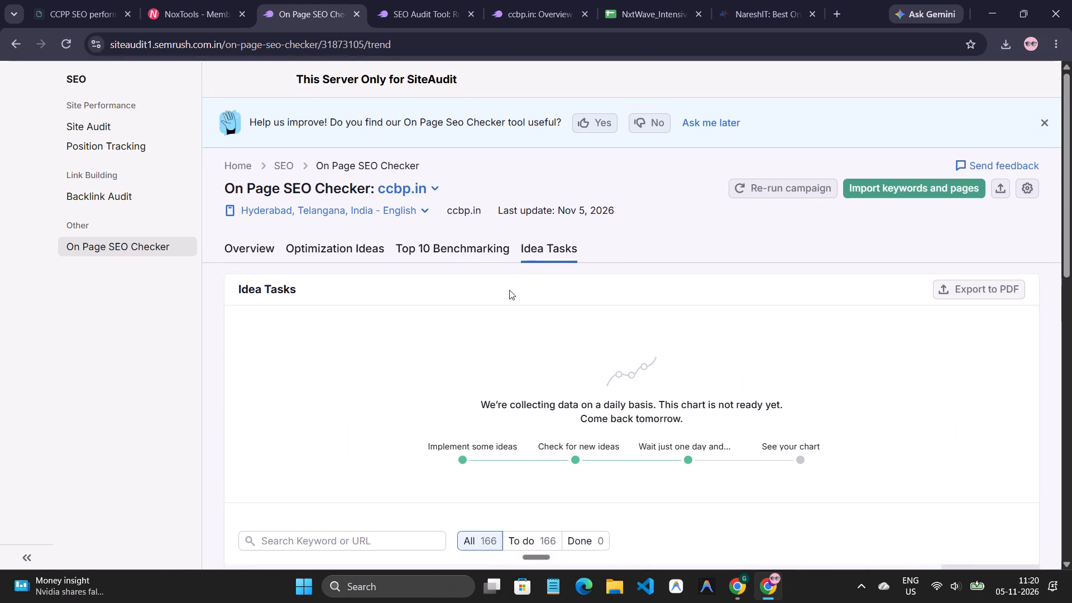
pyautogui.scroll(-4, 509, 290)
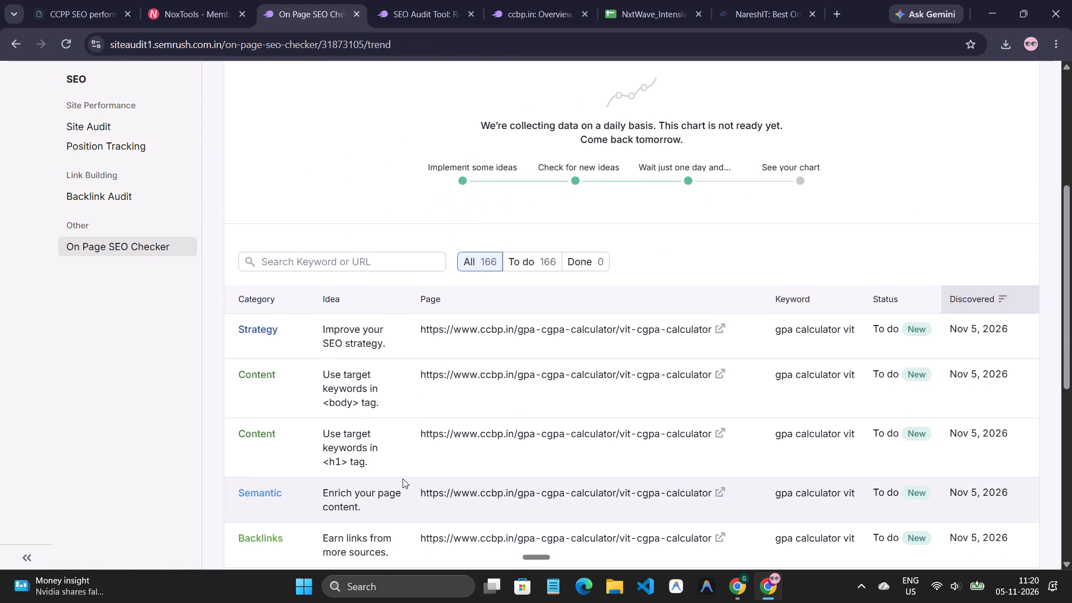
pyautogui.scroll(-1, 382, 348)
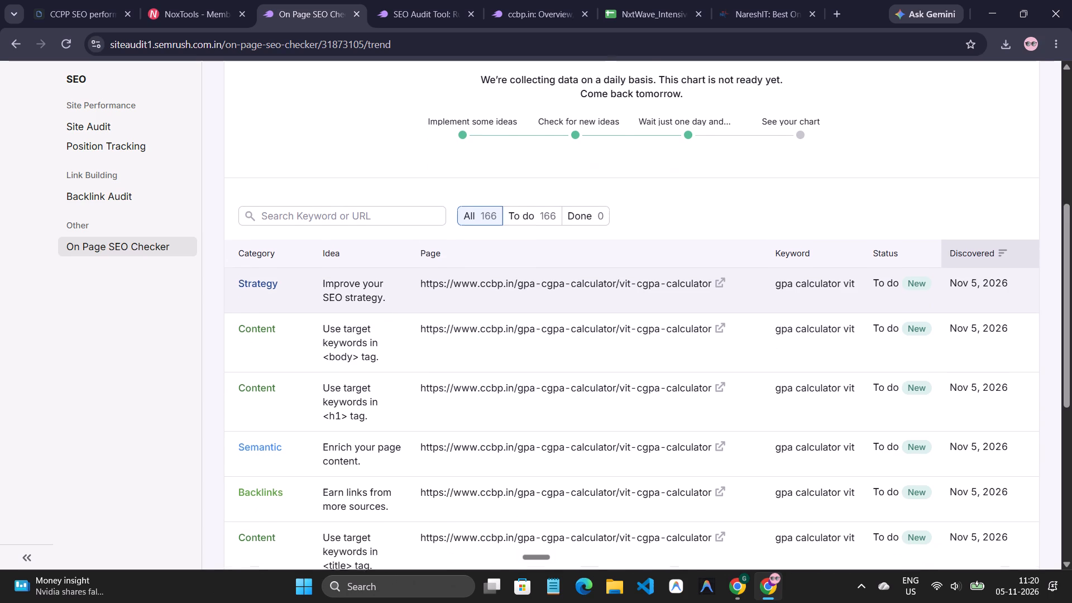
pyautogui.scroll(-2, 382, 348)
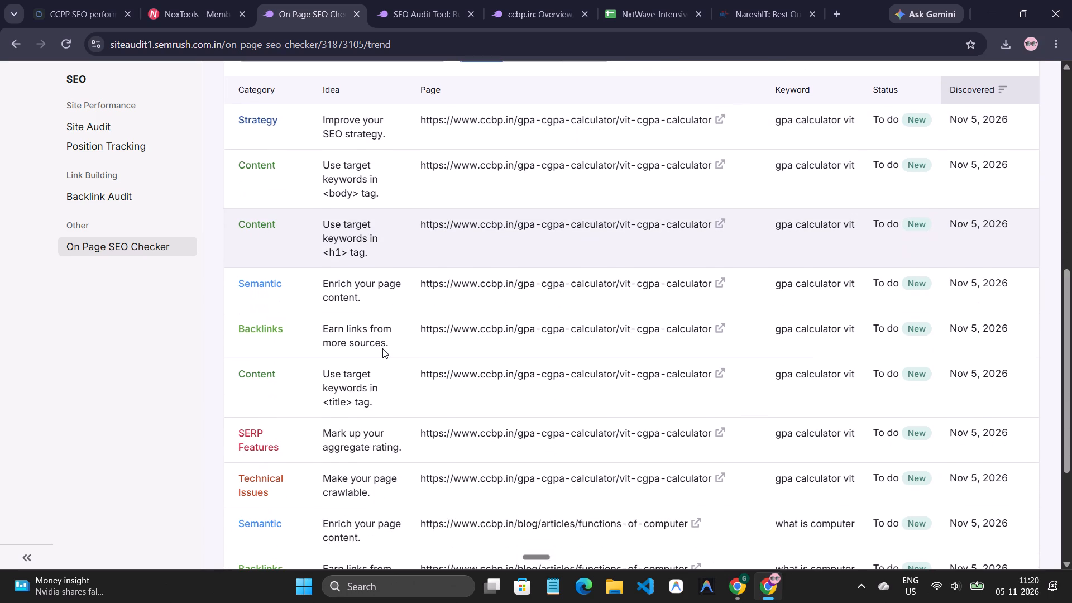
pyautogui.scroll(1, 382, 348)
pyautogui.scroll(-3, 382, 348)
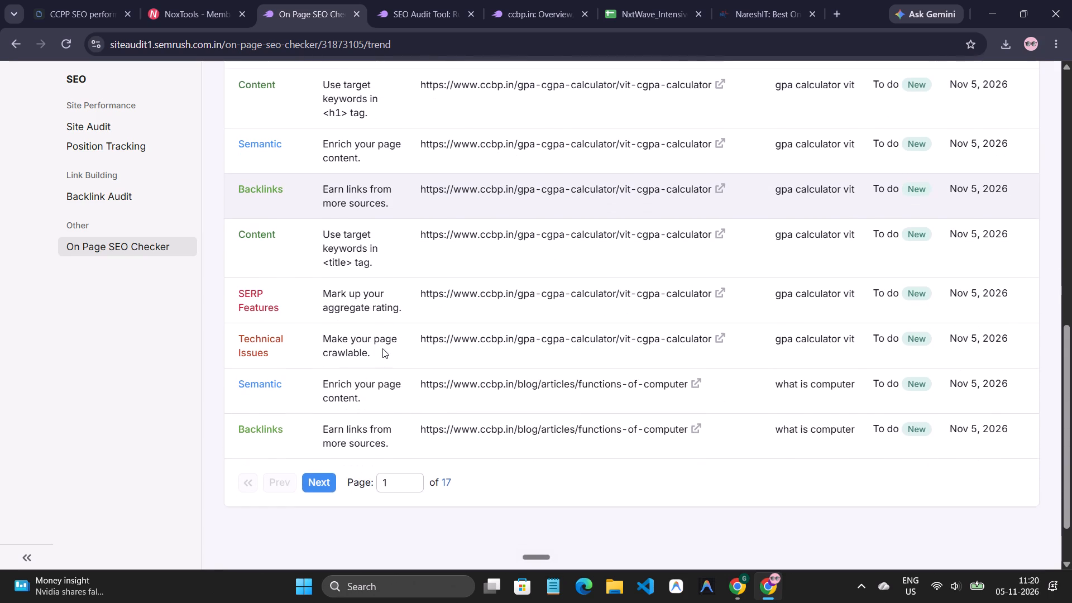
pyautogui.scroll(-1, 382, 348)
# Go to page 2 of the idea tasks and review those for the functions-of-computer and while-loop-in-python articles.
pyautogui.click(327, 414)
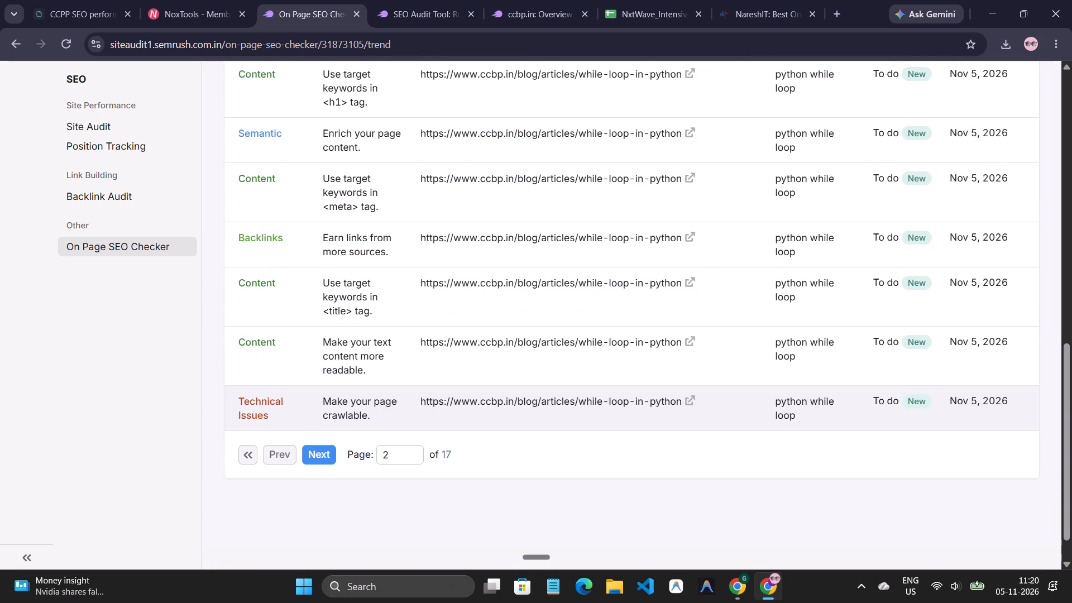
pyautogui.scroll(5, 334, 398)
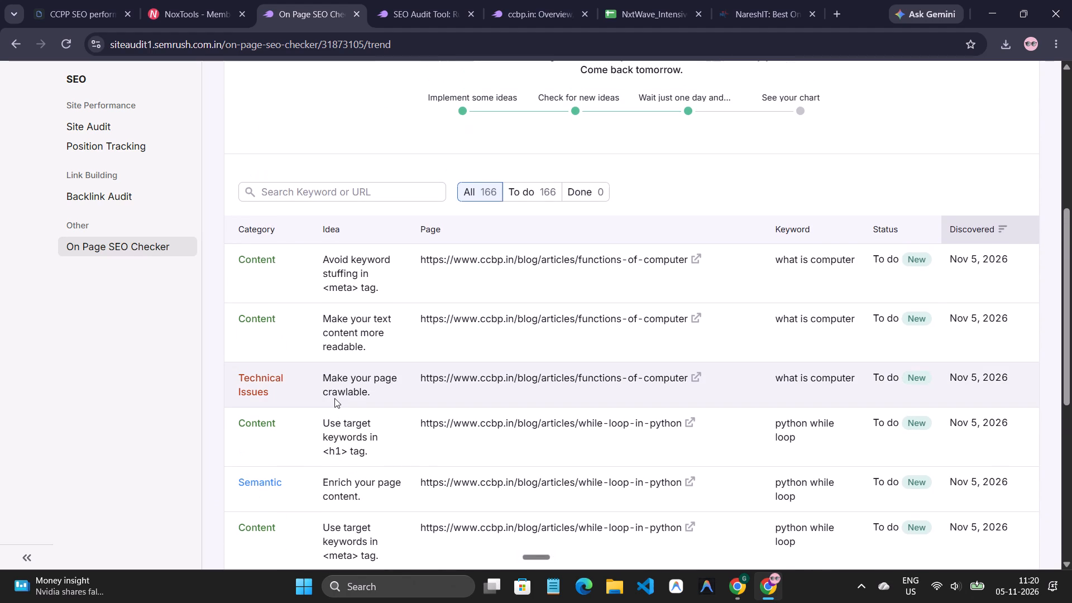
pyautogui.scroll(2, 334, 398)
pyautogui.scroll(-2, 336, 398)
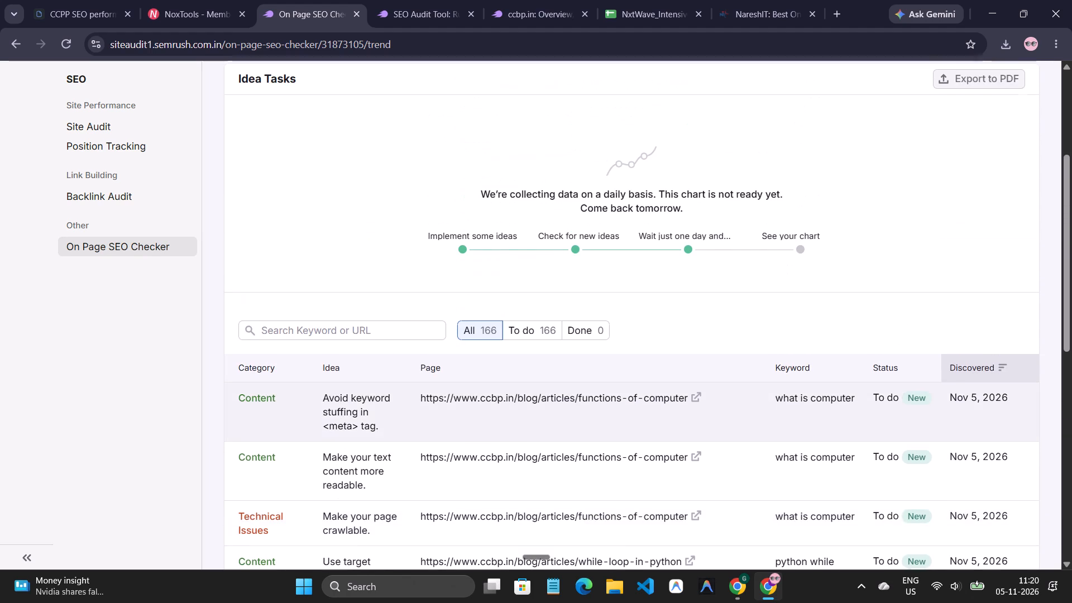
pyautogui.scroll(-1, 336, 398)
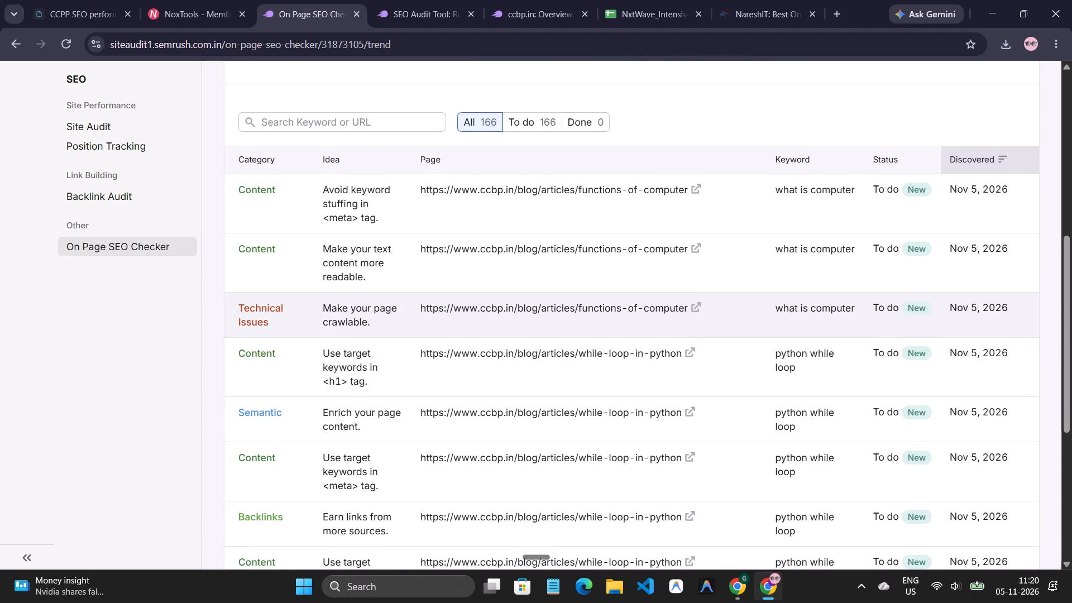
pyautogui.scroll(-7, 336, 310)
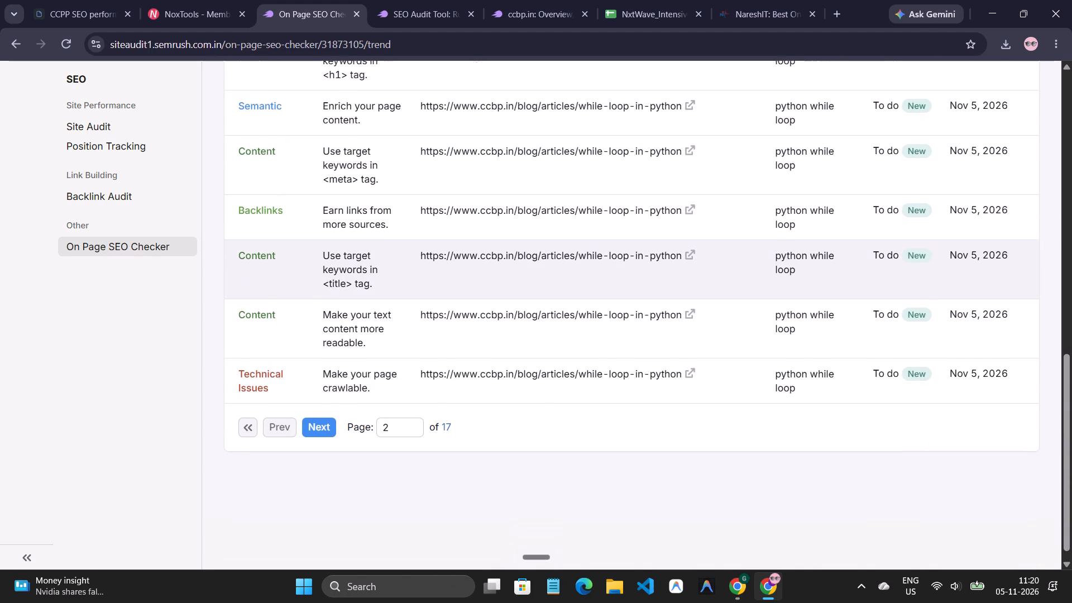
# Go to page 3 of the idea tasks and examine those for the full-stack-developer-course-in-hyderabad and waterfall model pages.
pyautogui.click(327, 412)
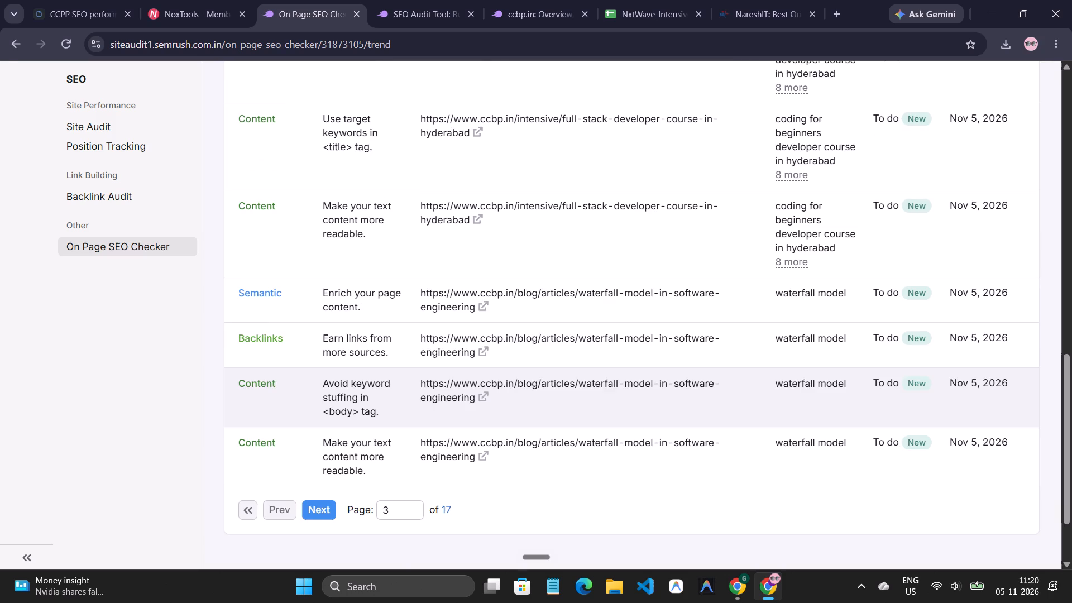
pyautogui.scroll(4, 329, 390)
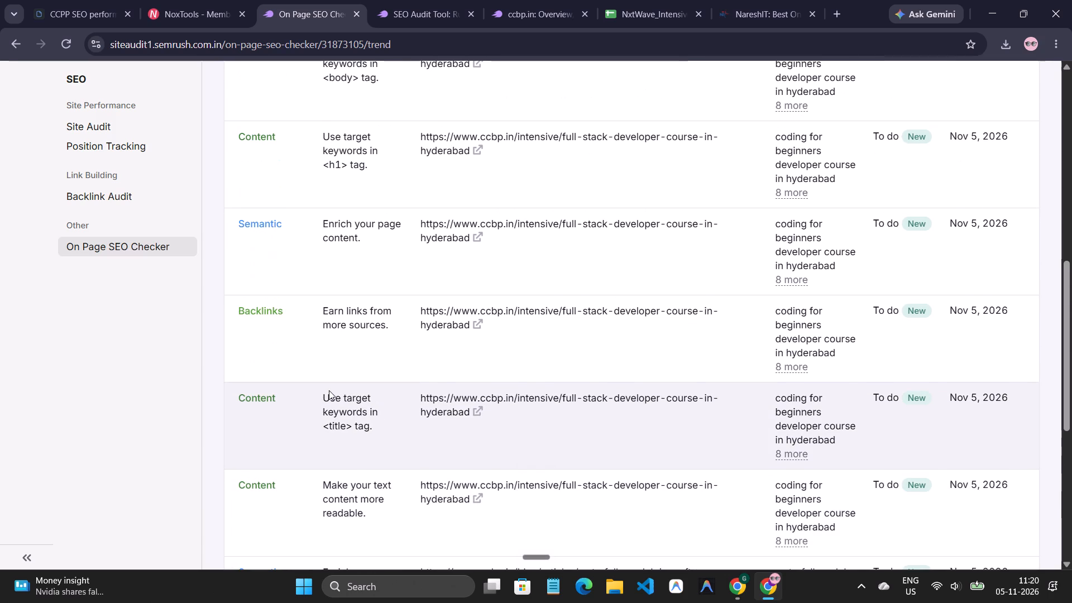
pyautogui.scroll(-1, 361, 433)
pyautogui.scroll(1, 361, 433)
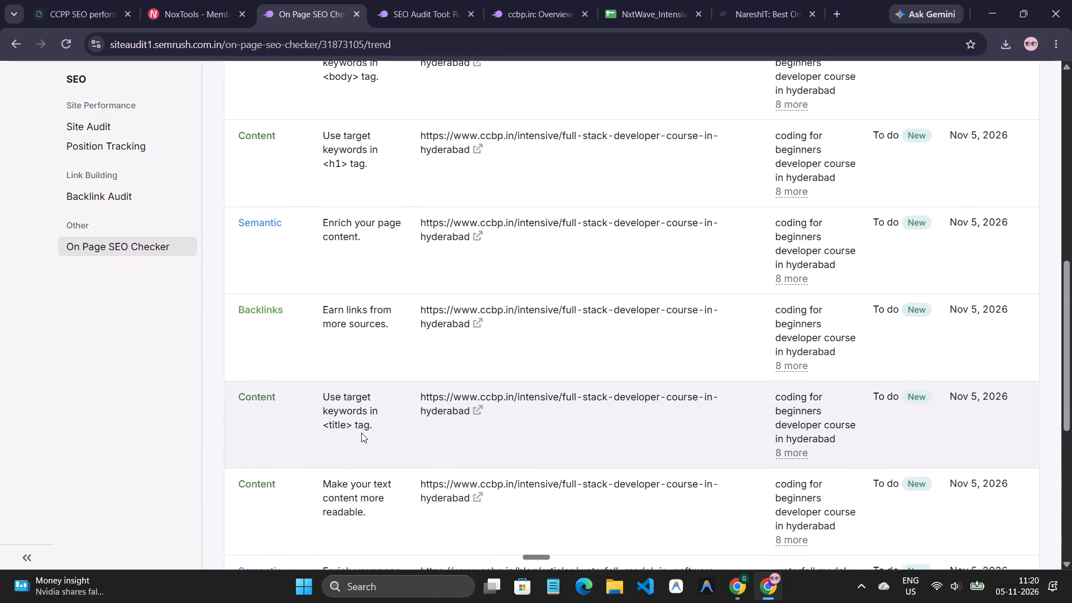
pyautogui.scroll(-1, 361, 433)
pyautogui.scroll(3, 361, 433)
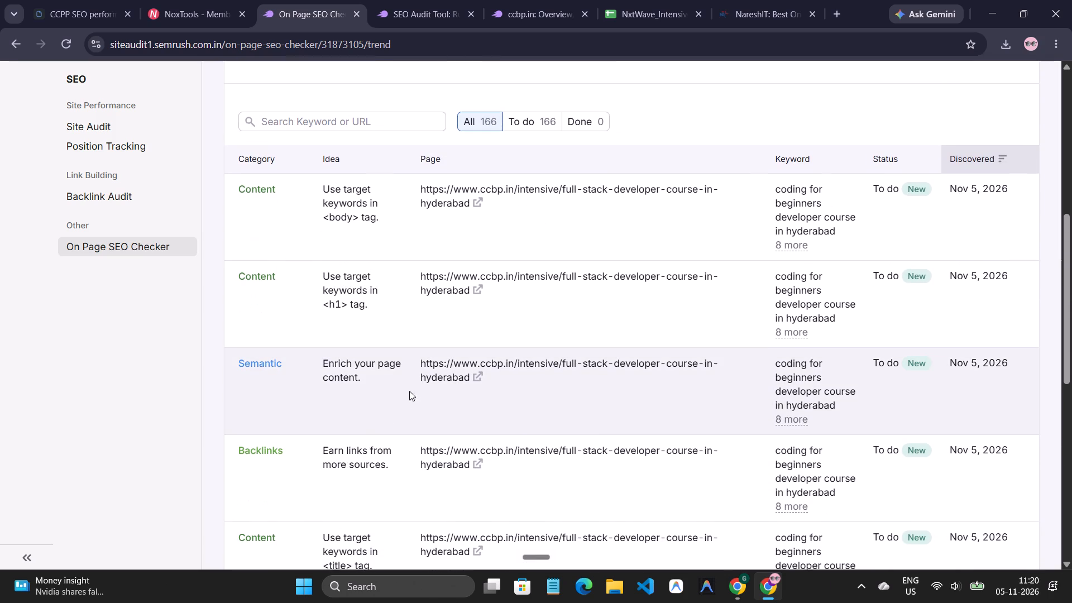
pyautogui.scroll(-3, 433, 219)
pyautogui.scroll(5, 364, 462)
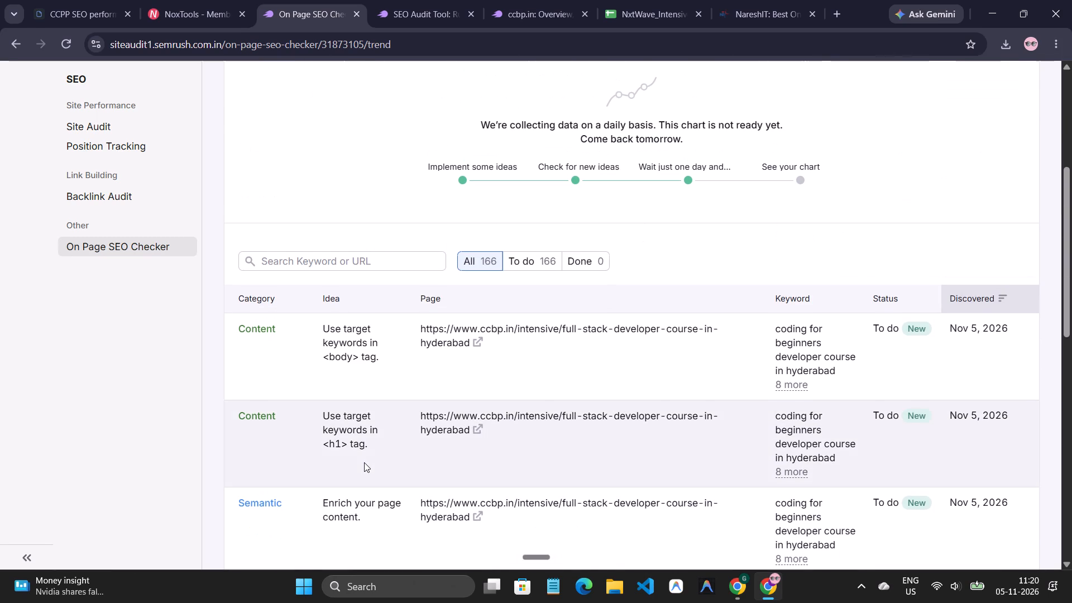
# Examine the remaining idea tasks on page 3, down to the waterfall-model-in-software-engineering article.
pyautogui.scroll(-1, 364, 462)
pyautogui.scroll(1, 364, 463)
pyautogui.scroll(-8, 364, 465)
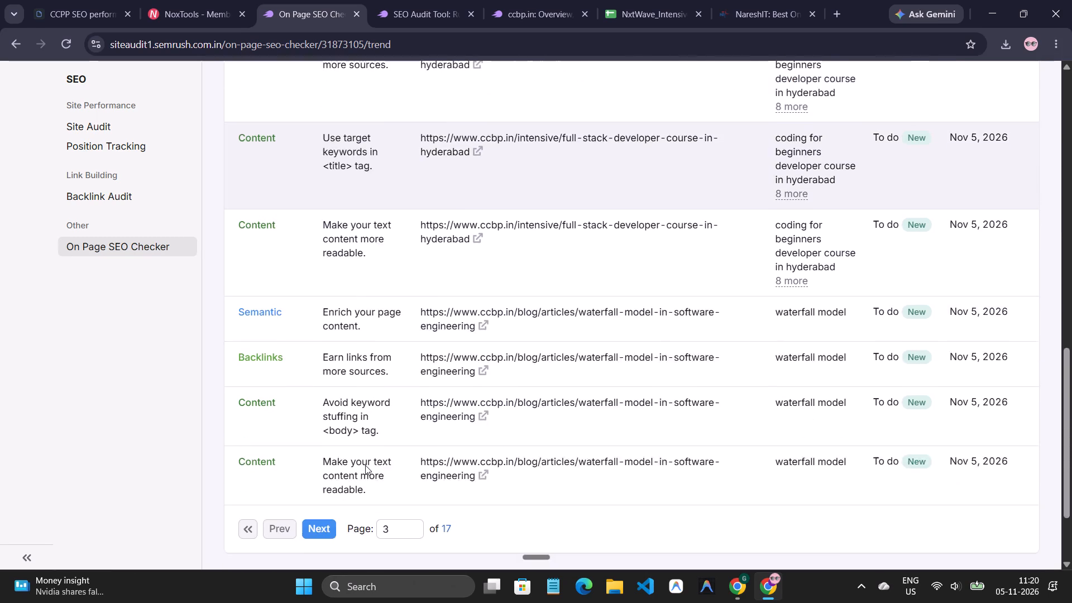
pyautogui.scroll(-2, 365, 465)
# Go to page 4 of the idea tasks and review those for the software-training-institute and tower-of-hanoi-in-python pages.
pyautogui.click(320, 410)
pyautogui.scroll(3, 379, 358)
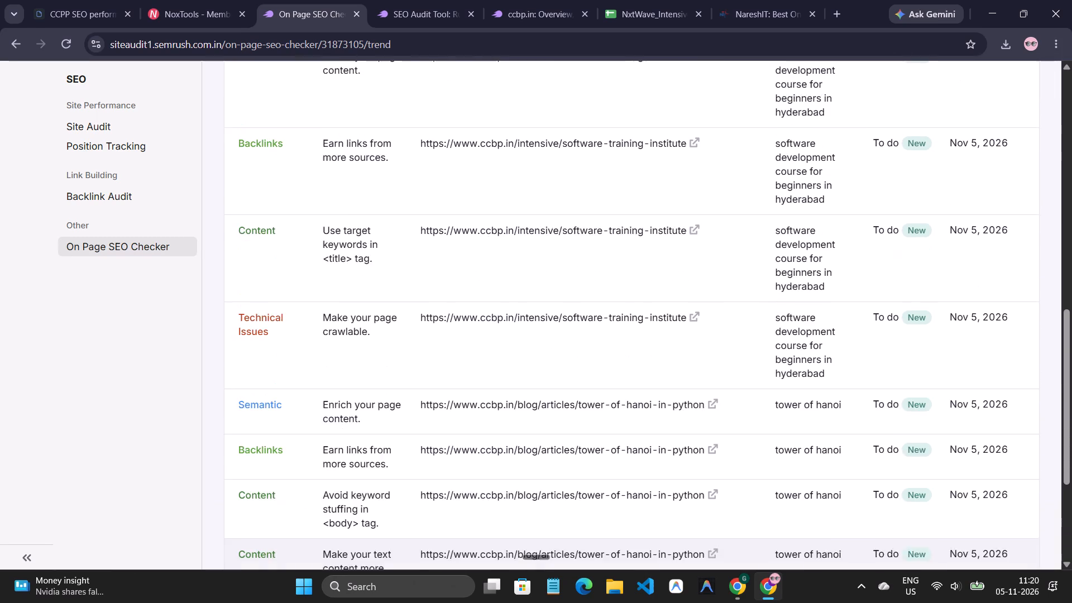
pyautogui.scroll(5, 379, 358)
pyautogui.scroll(-11, 380, 357)
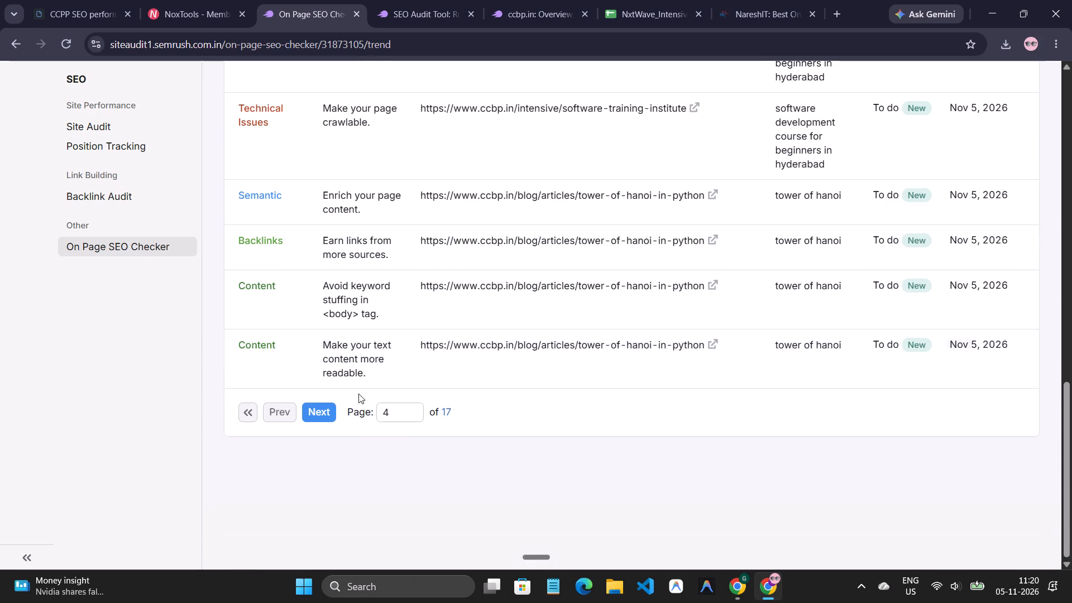
# Return to page 3 of the idea tasks and look over the Idea Tasks report from its heading.
pyautogui.click(291, 421)
pyautogui.scroll(10, 413, 379)
pyautogui.scroll(1, 514, 439)
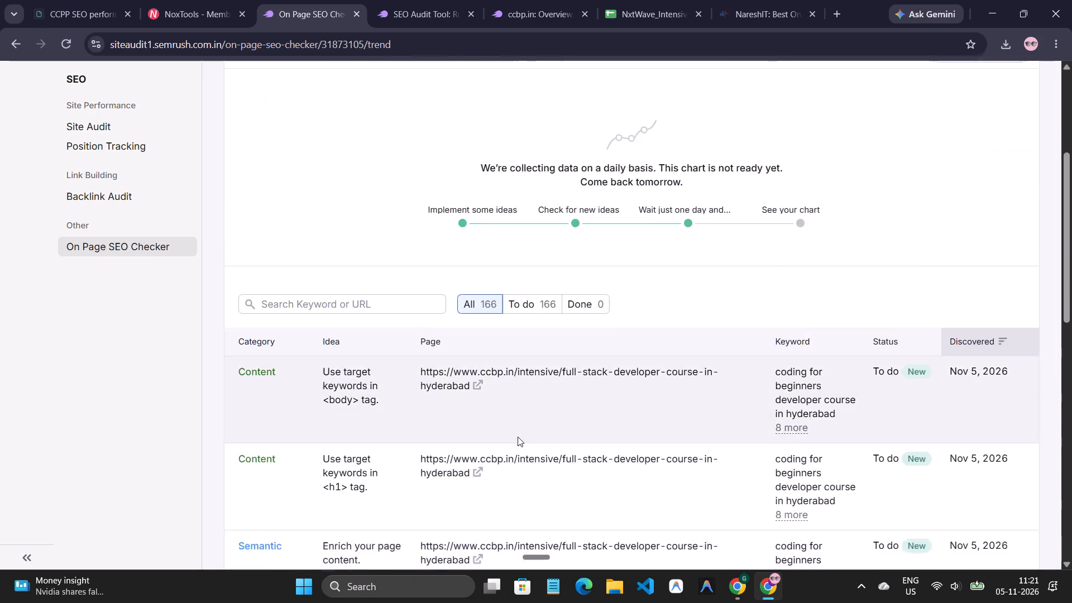
pyautogui.scroll(1, 518, 437)
pyautogui.scroll(1, 576, 419)
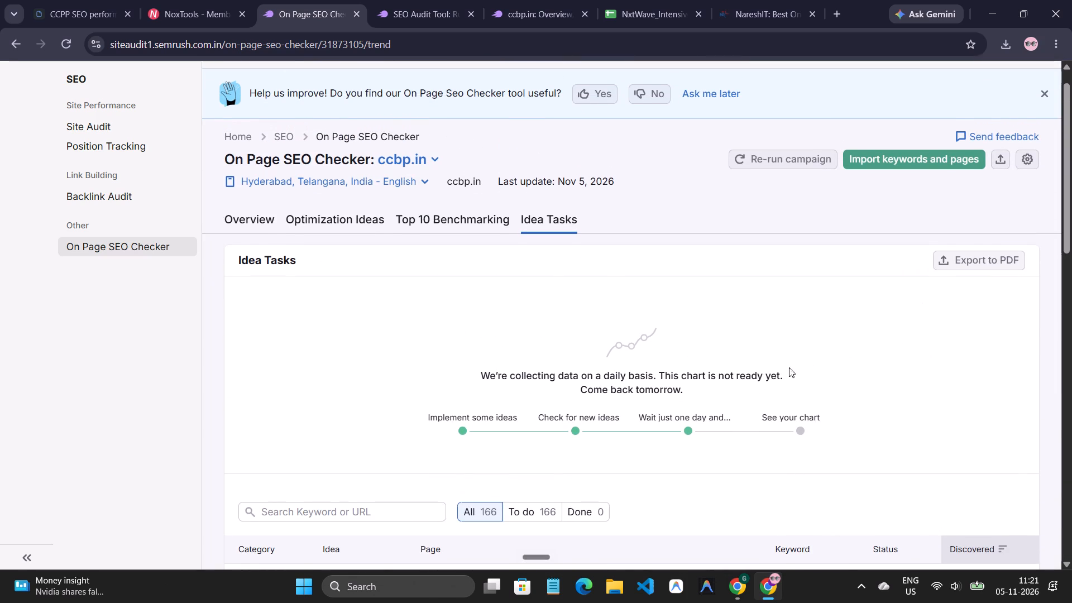
pyautogui.scroll(1, 775, 367)
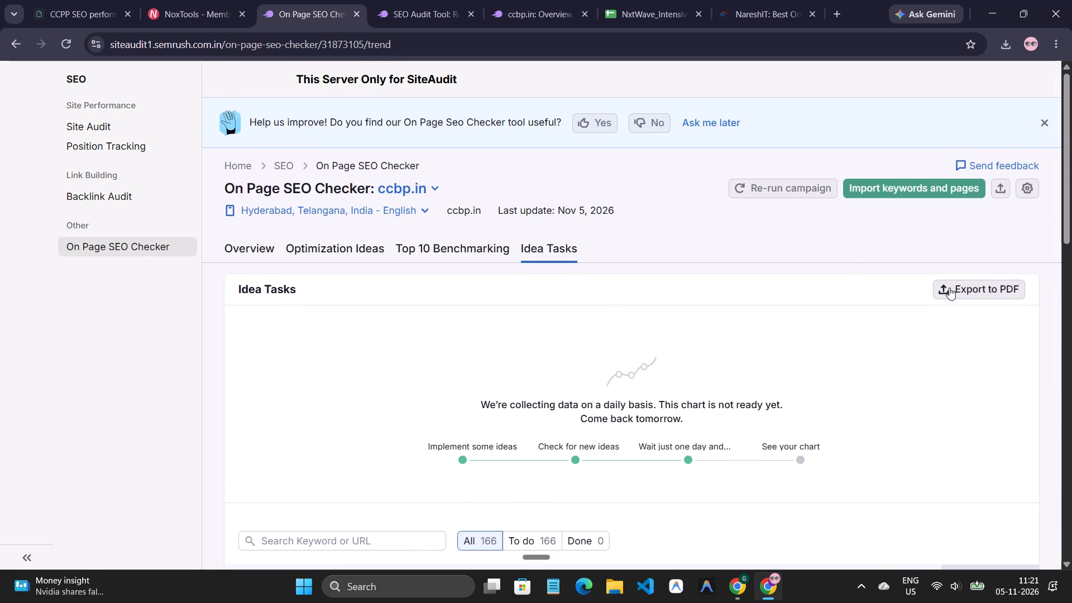
# Filter the idea tasks by the keyword or URL term "intensive".
pyautogui.scroll(-2, 913, 327)
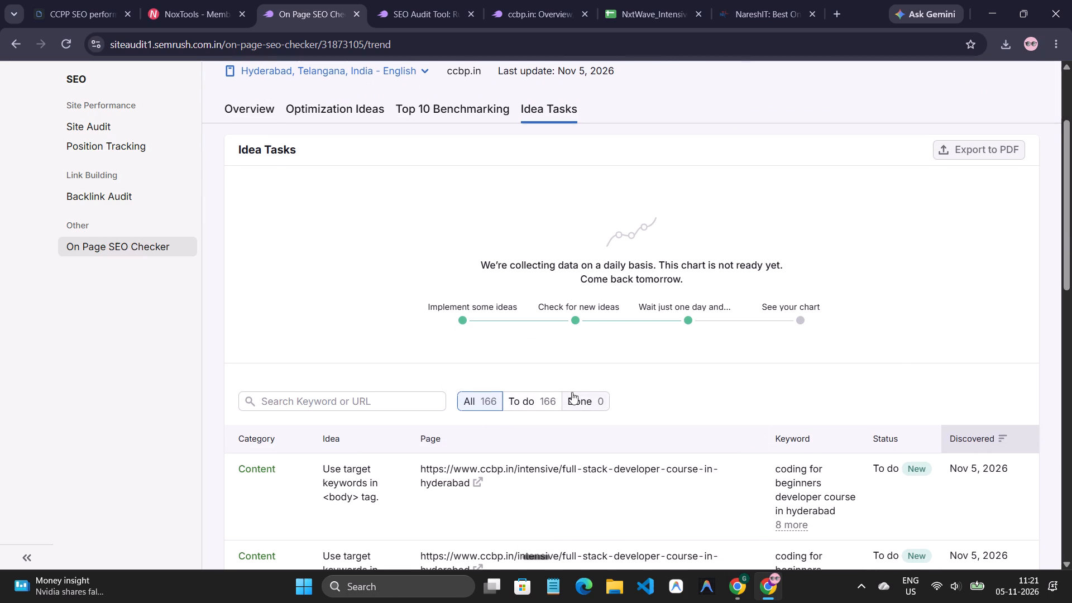
pyautogui.click(380, 398)
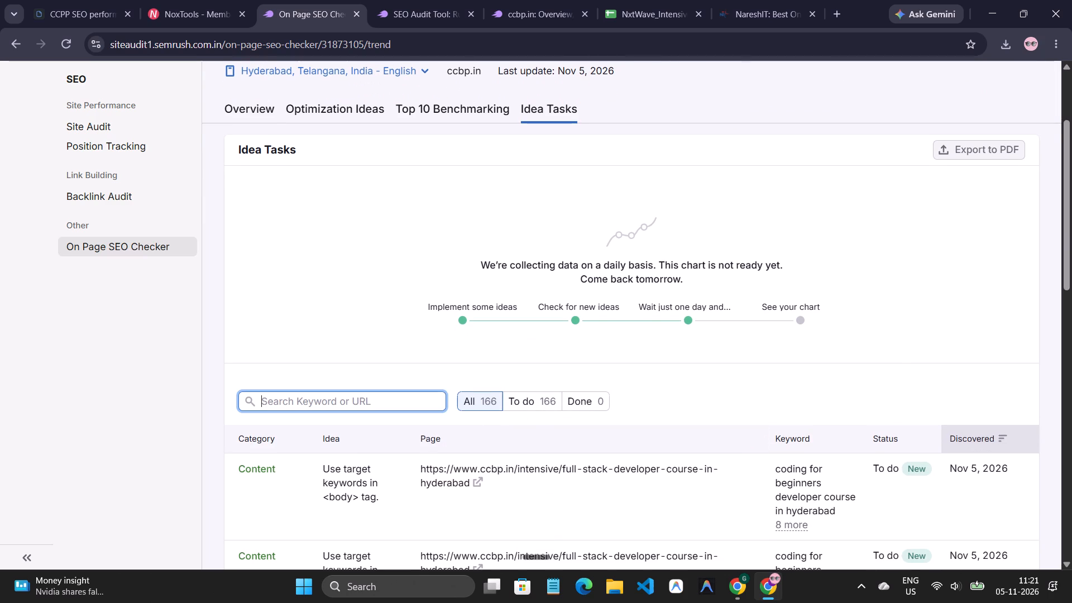
pyautogui.scroll(-1, 381, 402)
pyautogui.write('in')
pyautogui.write('te')
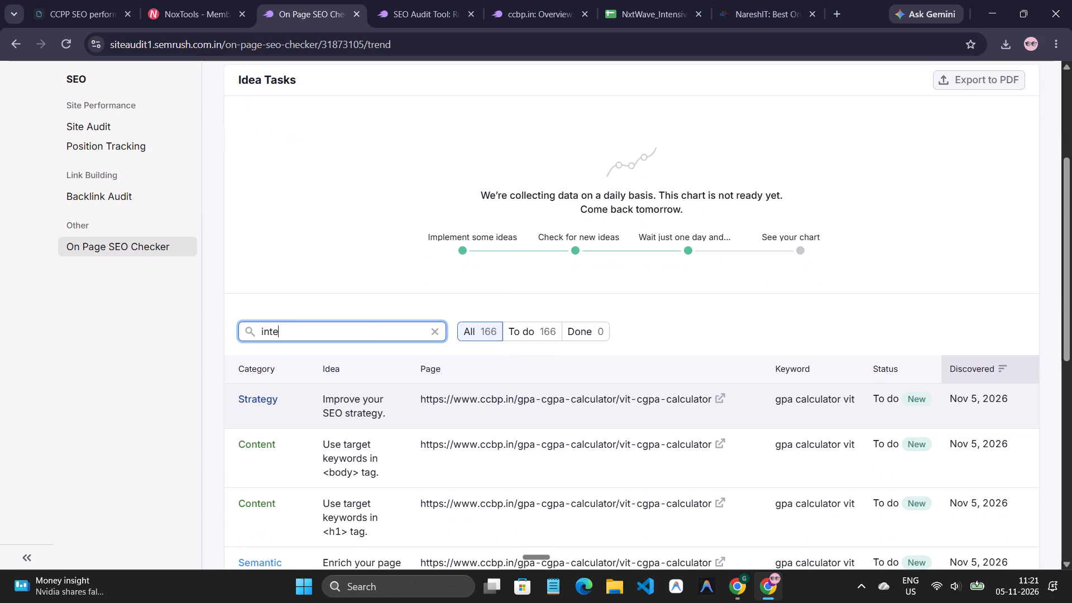
pyautogui.write('nsive')
pyautogui.press('Return')
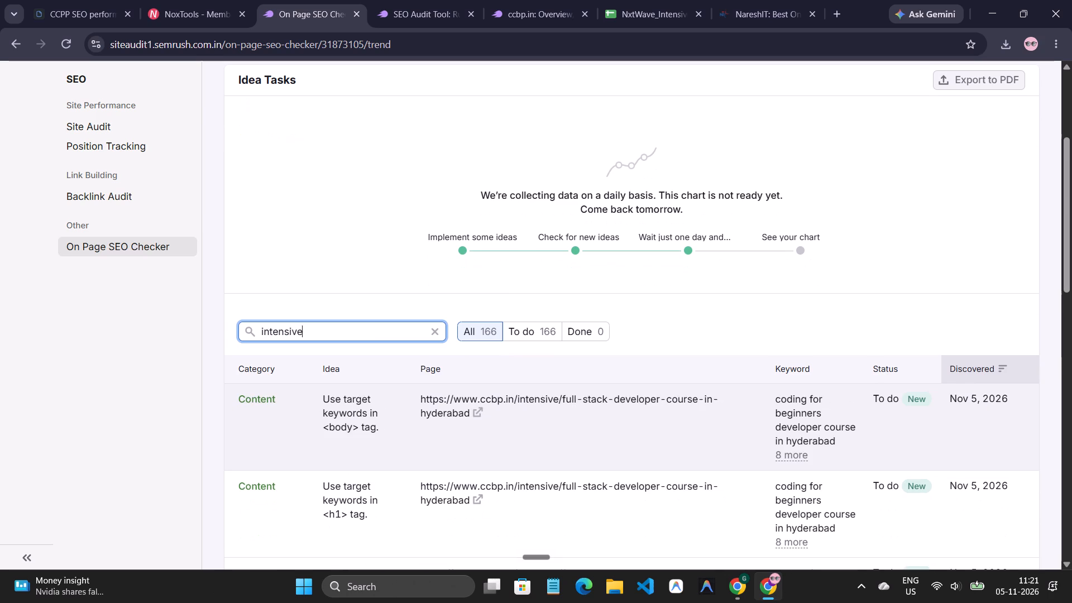
# Examine the first page of filtered idea tasks for the full-stack-developer-course-in-hyderabad and software-training-institute pages.
pyautogui.scroll(-1, 405, 529)
pyautogui.scroll(1, 405, 529)
pyautogui.scroll(-7, 406, 526)
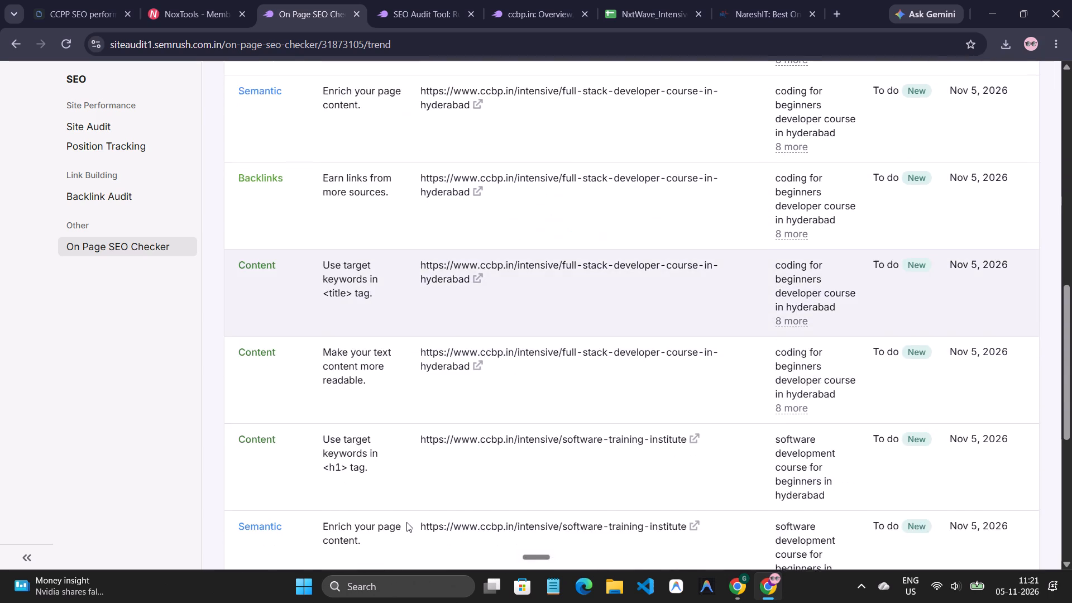
pyautogui.scroll(-5, 406, 522)
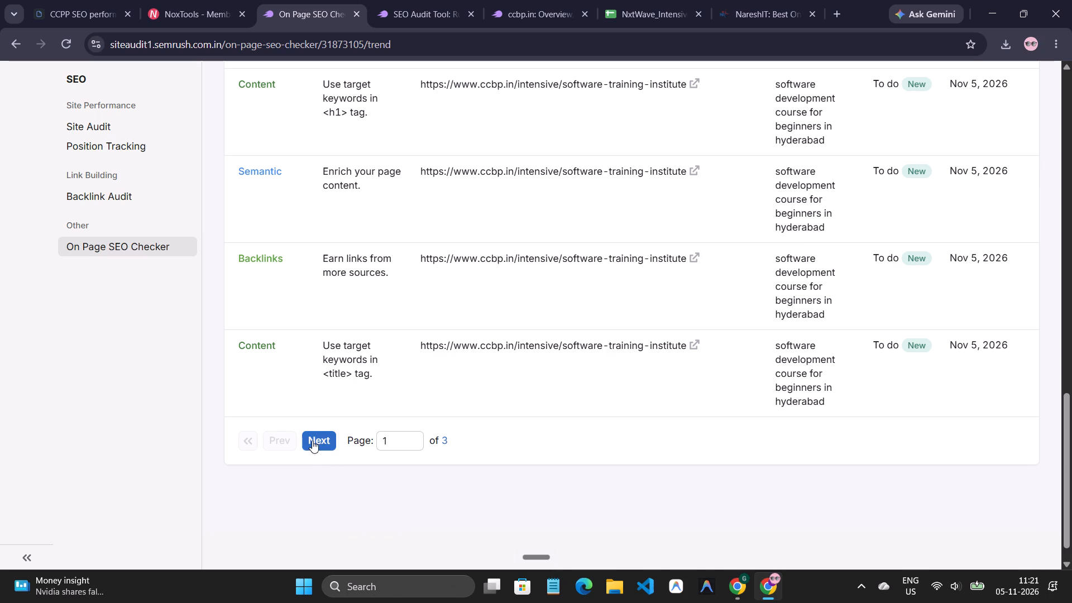
pyautogui.scroll(11, 345, 419)
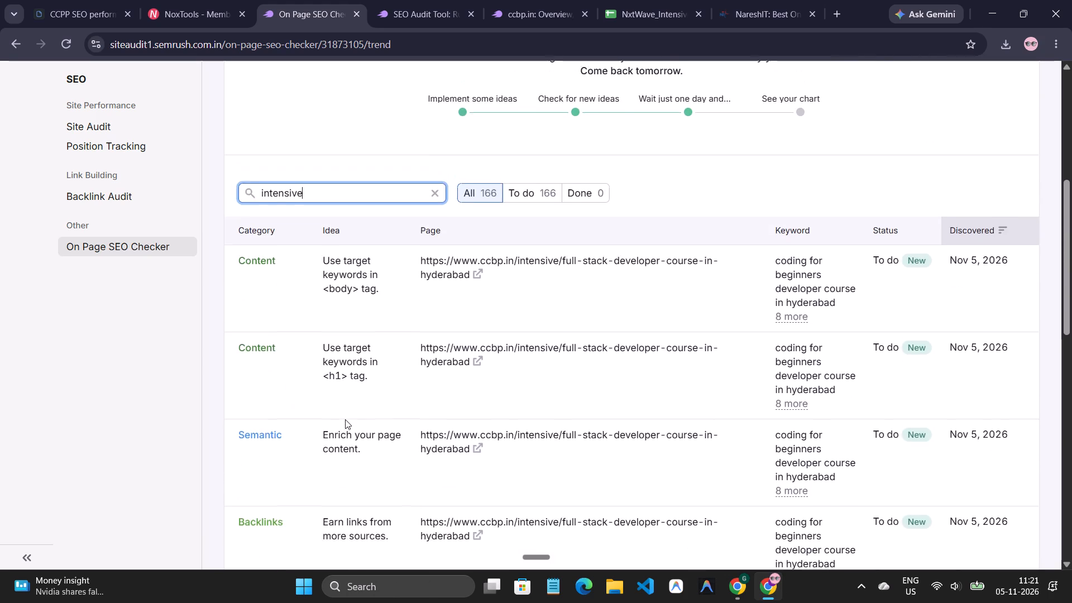
pyautogui.scroll(1, 345, 419)
pyautogui.scroll(-1, 345, 419)
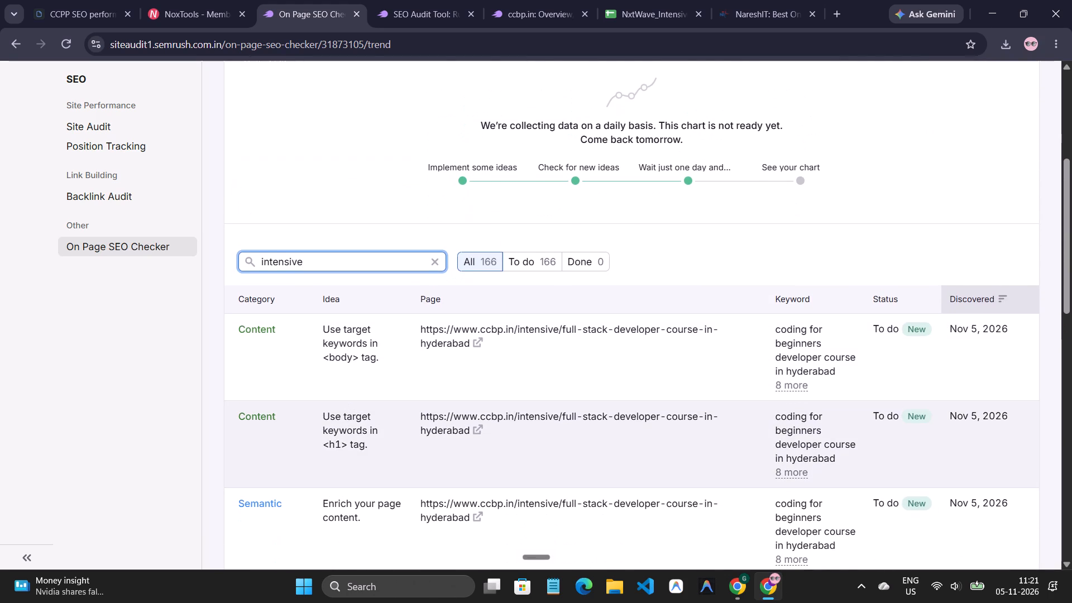
pyautogui.scroll(-4, 345, 419)
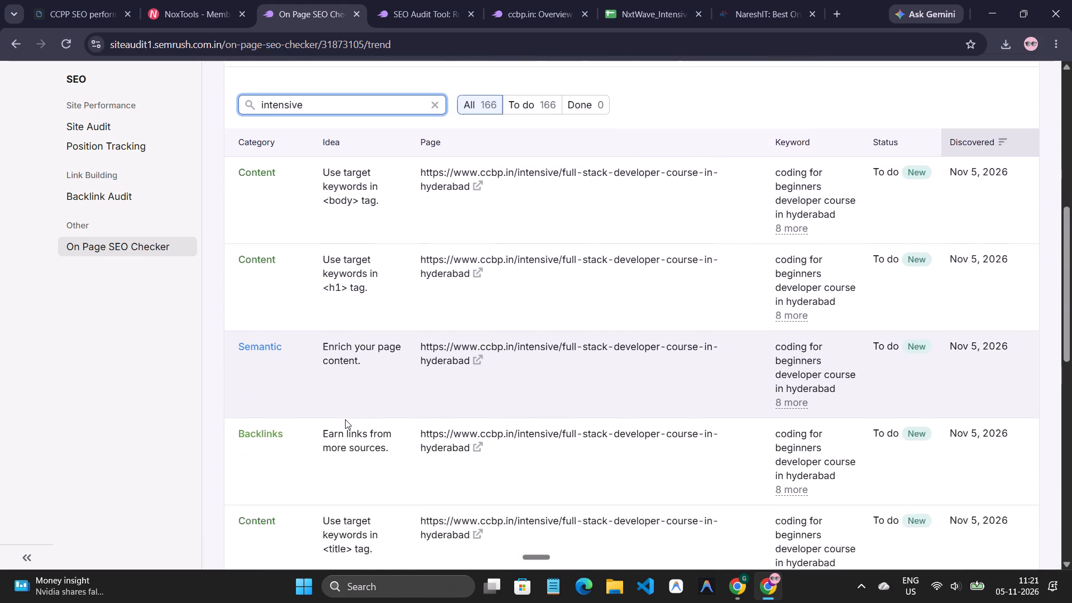
pyautogui.scroll(-8, 345, 419)
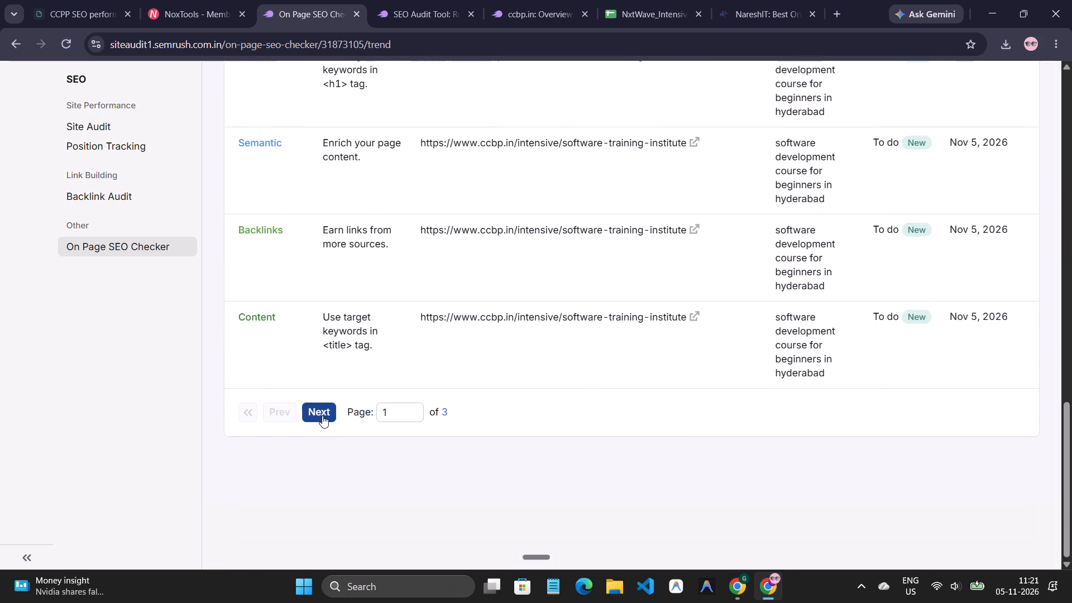
# Go to page 2 of the filtered tasks and review those for the python-full-stack-developer-course and mern-stack-developer-course pages.
pyautogui.click(322, 415)
pyautogui.scroll(5, 323, 400)
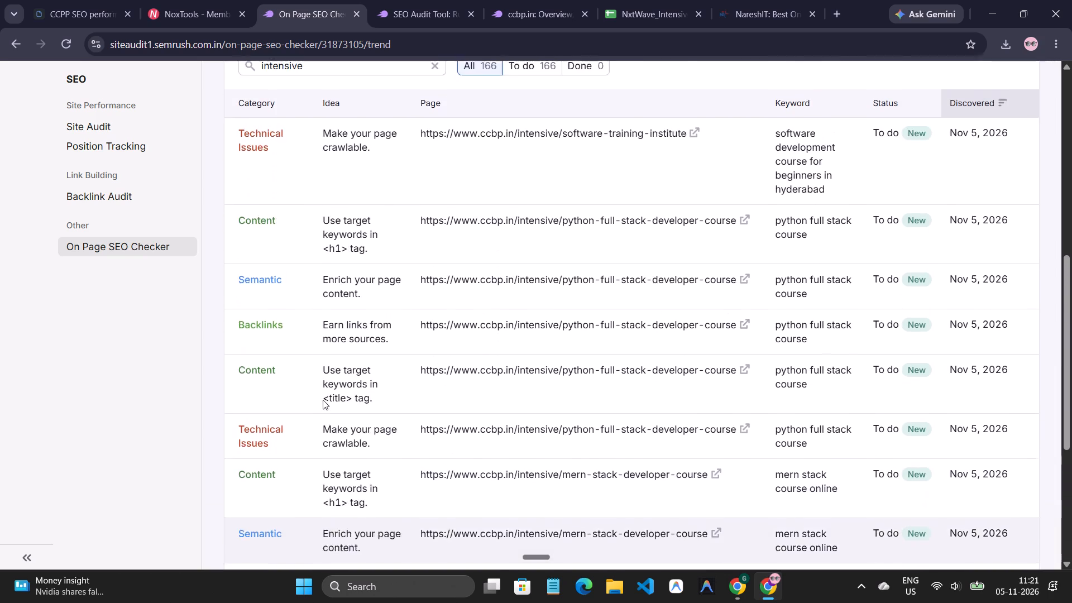
pyautogui.scroll(2, 323, 400)
pyautogui.scroll(-7, 323, 400)
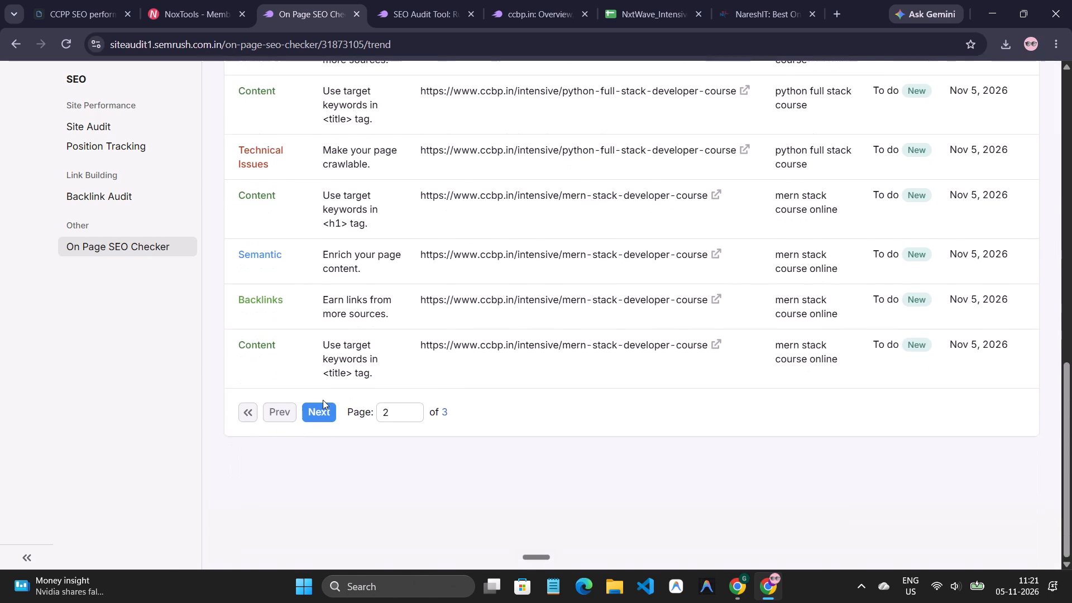
pyautogui.scroll(6, 323, 400)
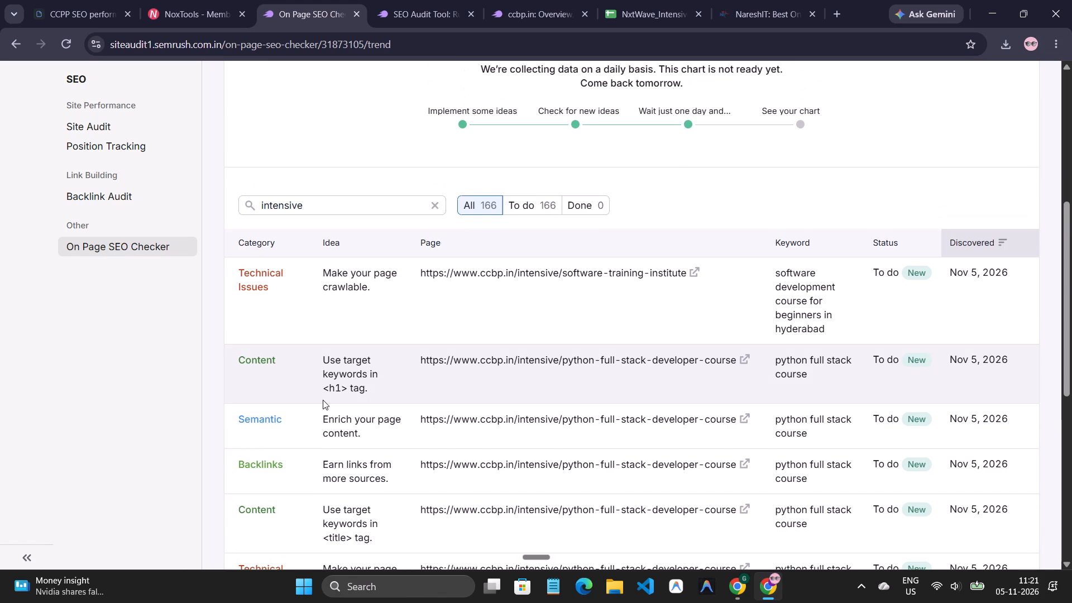
pyautogui.scroll(-7, 323, 400)
# Go to page 3 of the filtered tasks and review those for the python-full-stack-developer-course-in-hyderabad page.
pyautogui.click(317, 421)
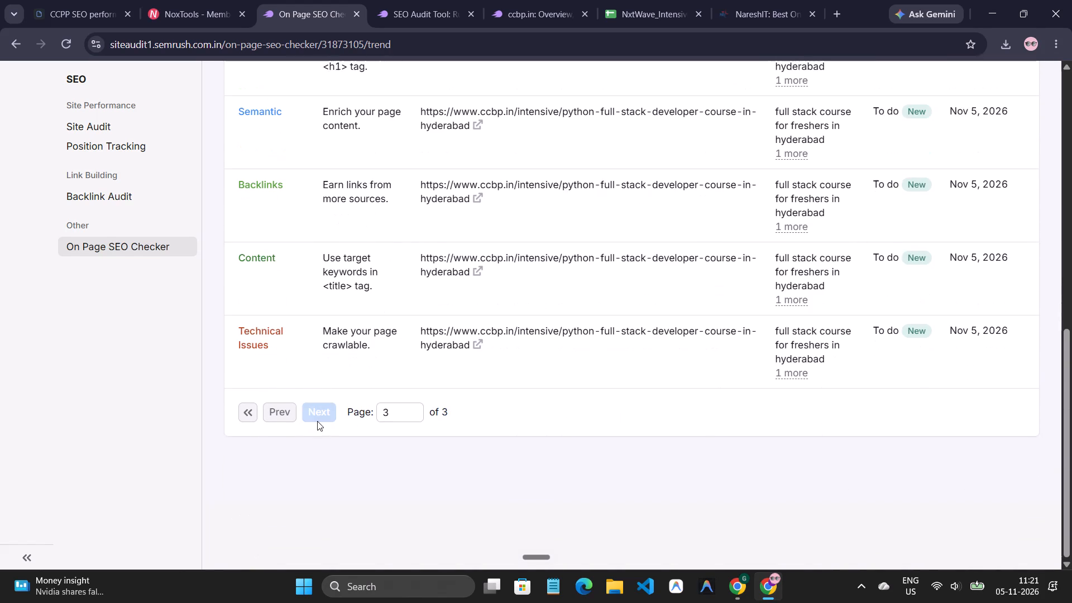
pyautogui.scroll(5, 319, 382)
pyautogui.scroll(-5, 319, 382)
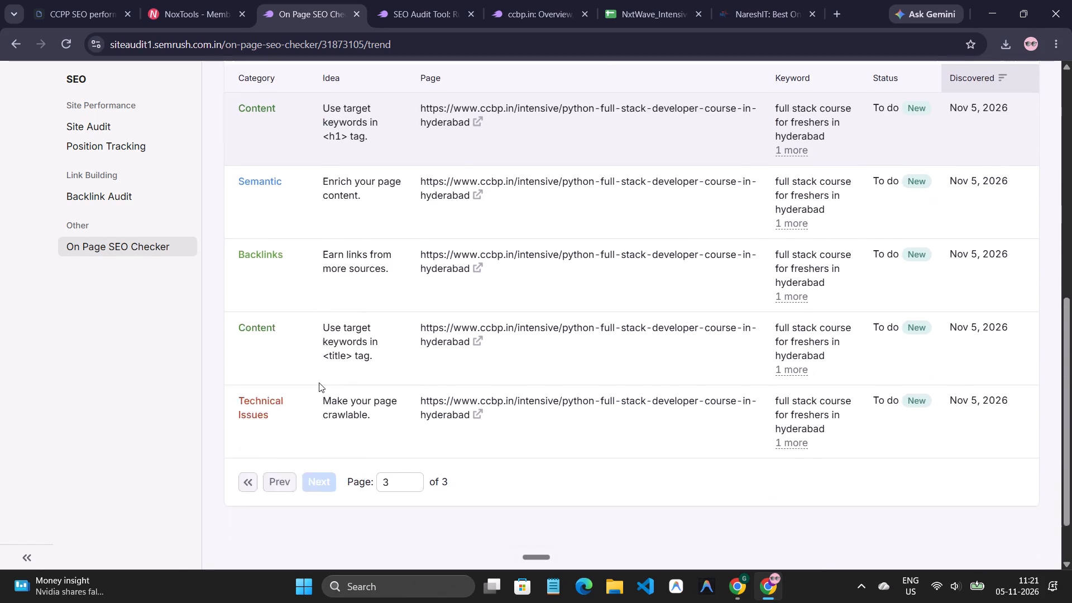
pyautogui.scroll(6, 319, 382)
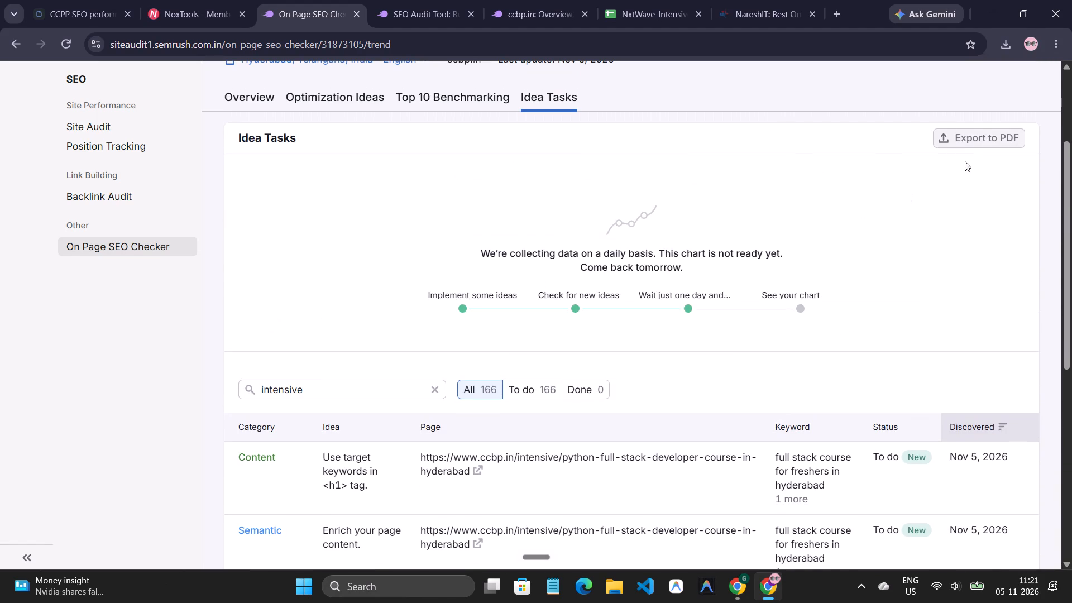
# Open the export settings for the Idea Tasks report and try to download it as a PDF.
pyautogui.click(969, 133)
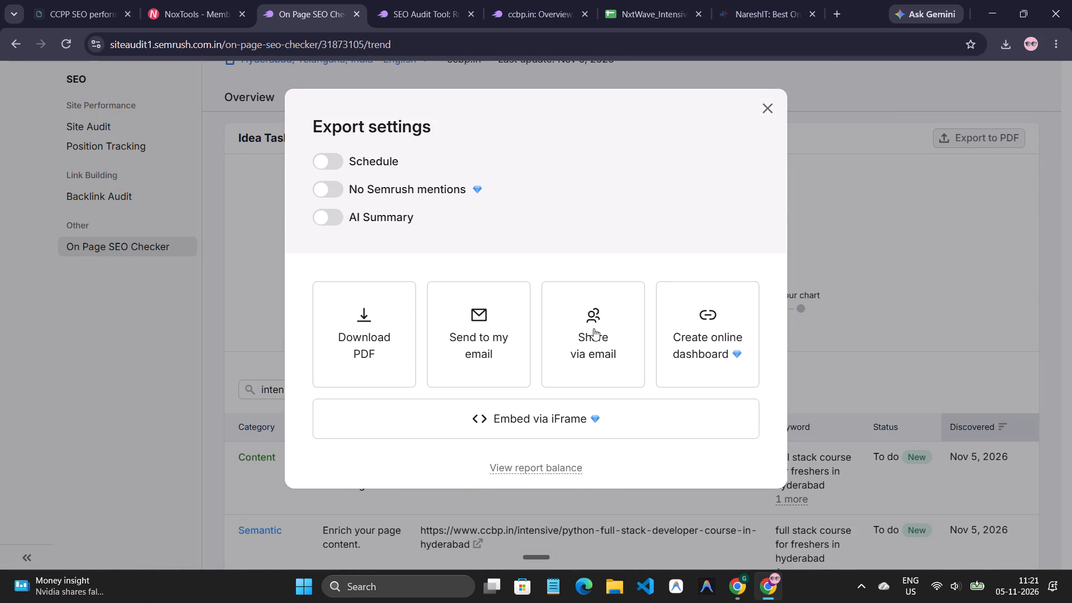
pyautogui.scroll(-2, 686, 346)
pyautogui.click(380, 355)
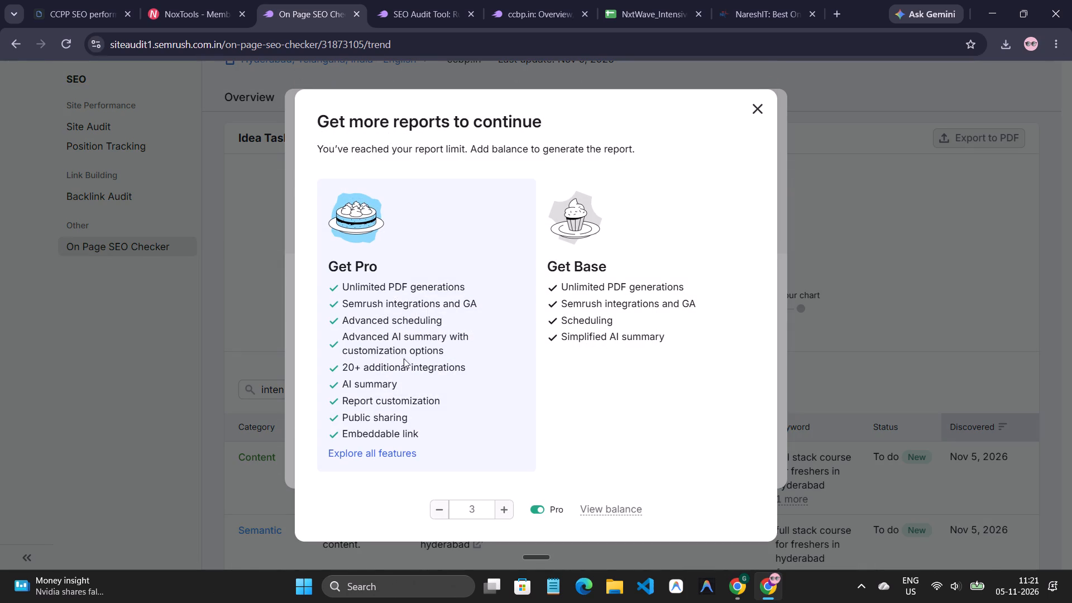
# Check the current report balance, then dismiss the offer to get more reports.
pyautogui.scroll(-2, 493, 358)
pyautogui.click(615, 508)
pyautogui.click(756, 100)
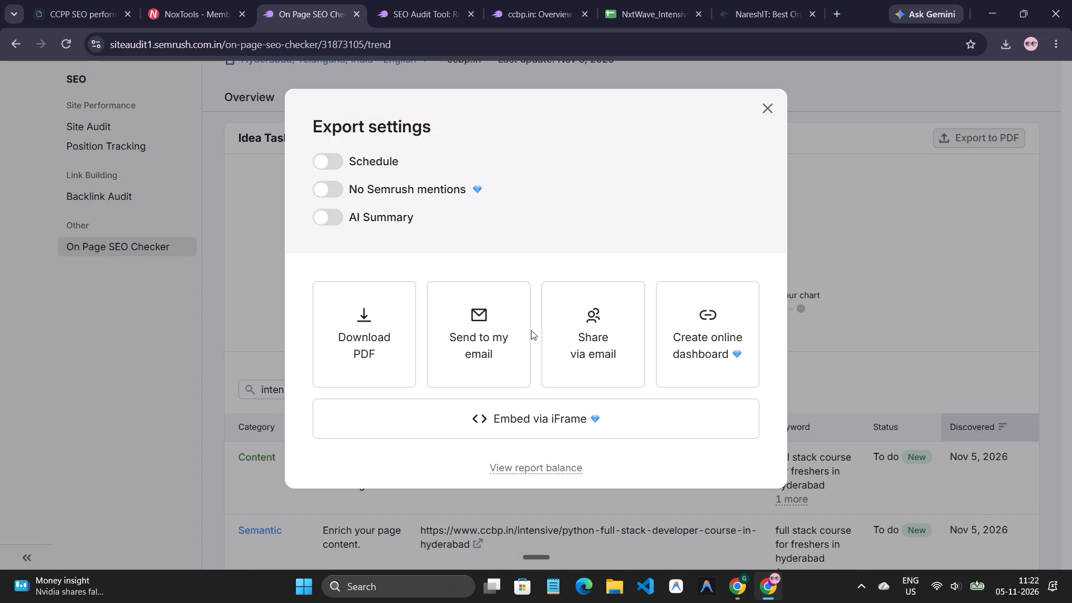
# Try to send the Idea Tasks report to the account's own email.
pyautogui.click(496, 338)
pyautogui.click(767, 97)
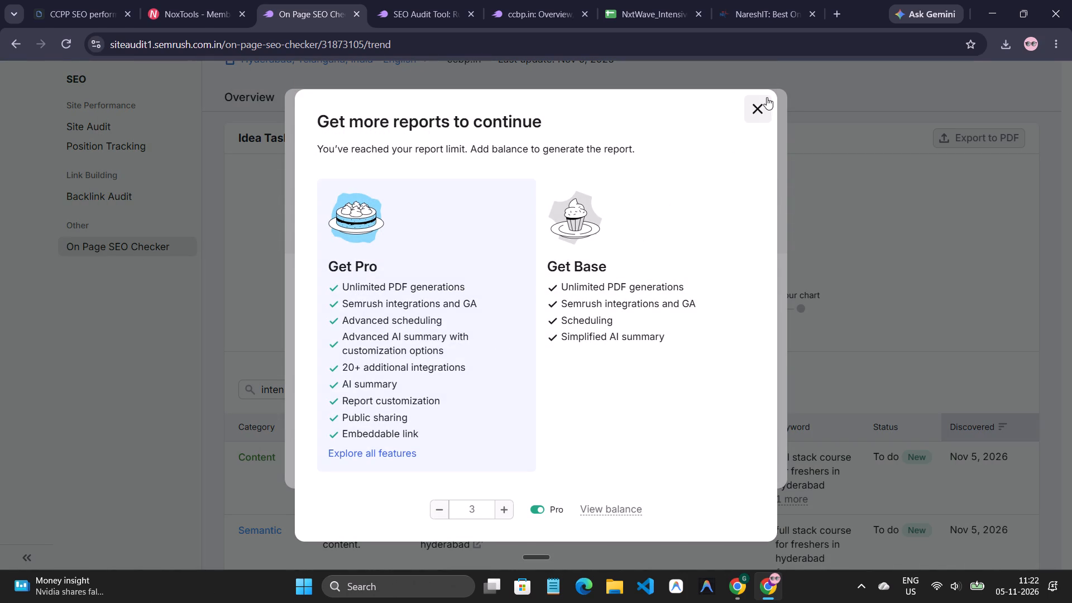
# Try to share the Idea Tasks report via email with a second recipient added, keeping the default subject and message.
pyautogui.click(619, 343)
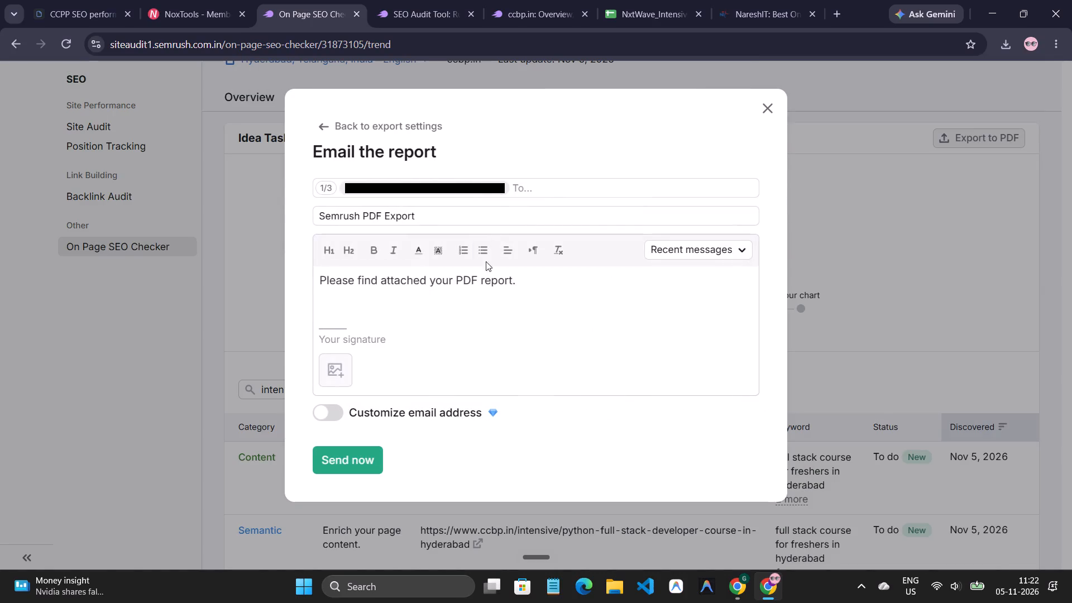
pyautogui.click(543, 188)
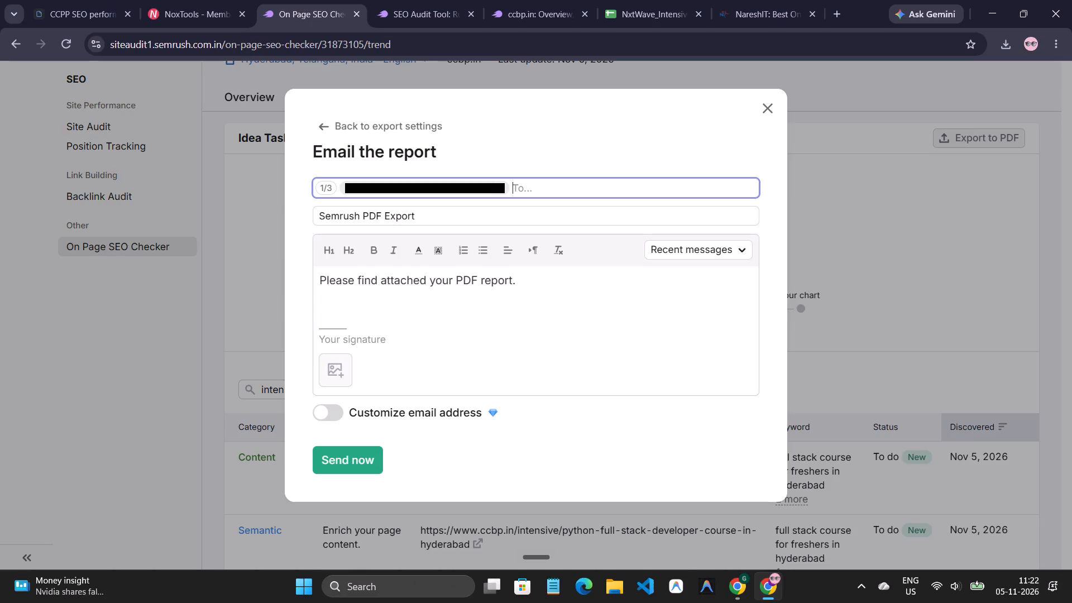
pyautogui.write('busa')
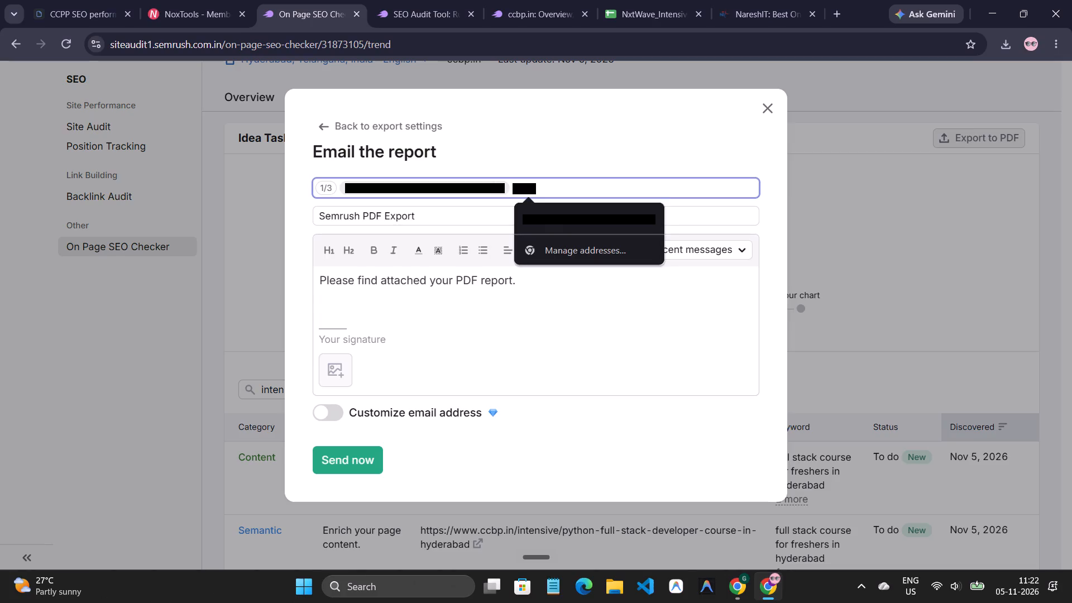
pyautogui.click(563, 213)
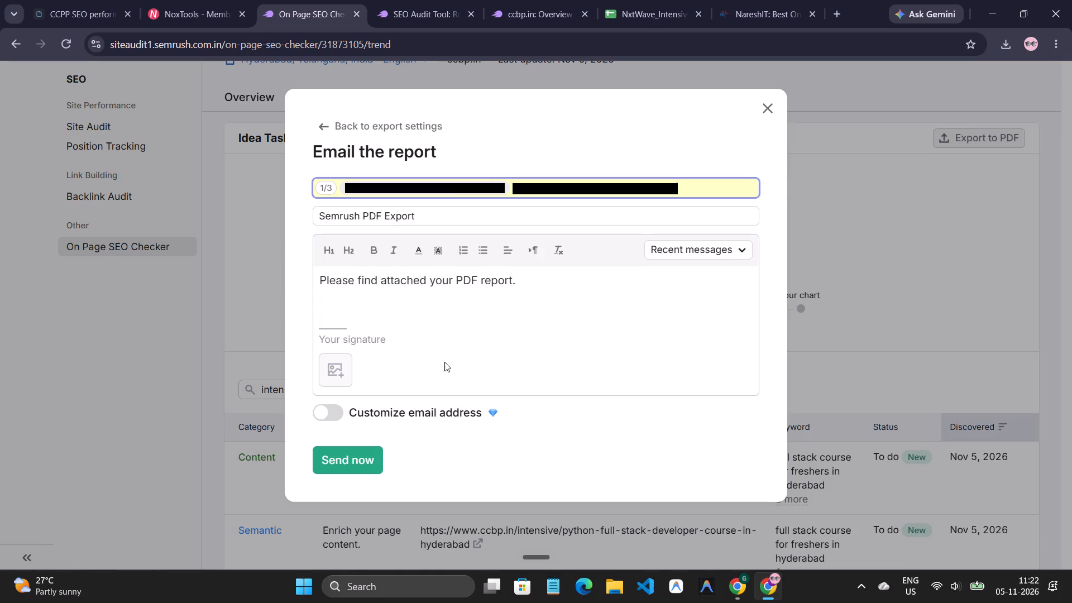
pyautogui.click(357, 454)
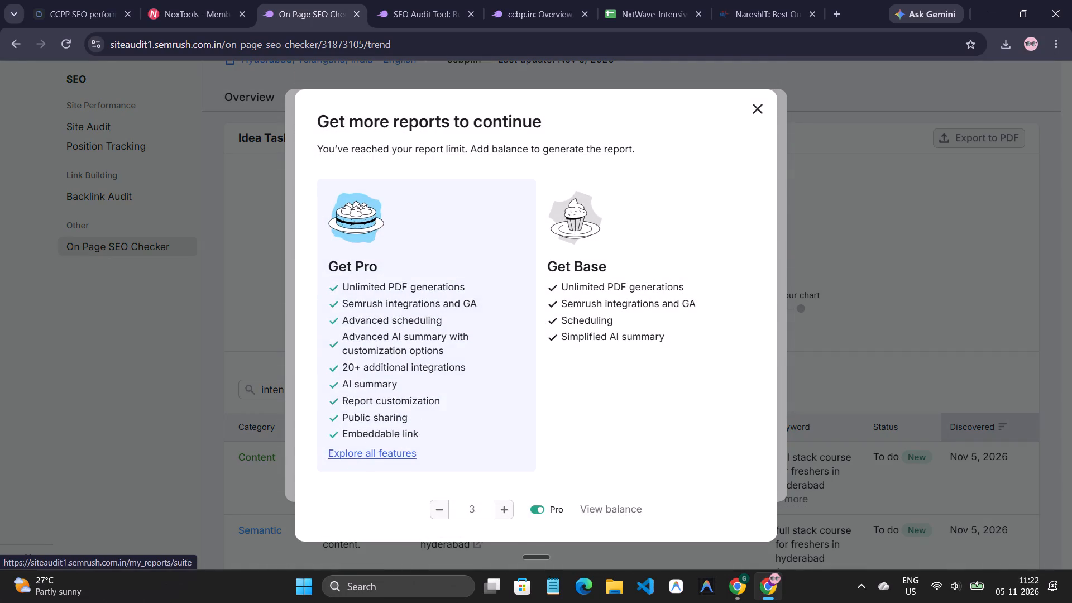
pyautogui.click(761, 111)
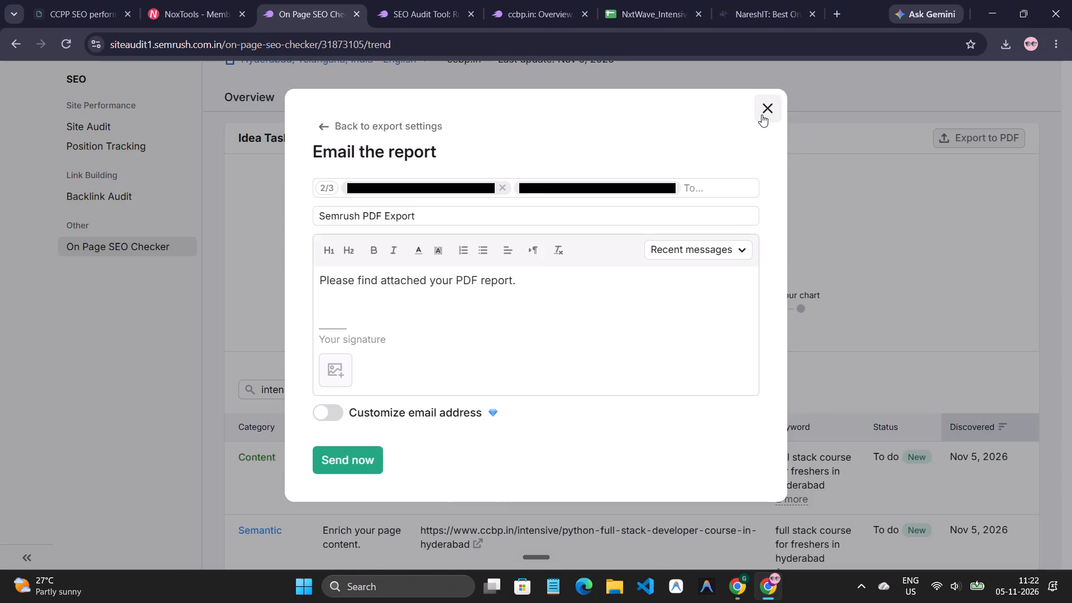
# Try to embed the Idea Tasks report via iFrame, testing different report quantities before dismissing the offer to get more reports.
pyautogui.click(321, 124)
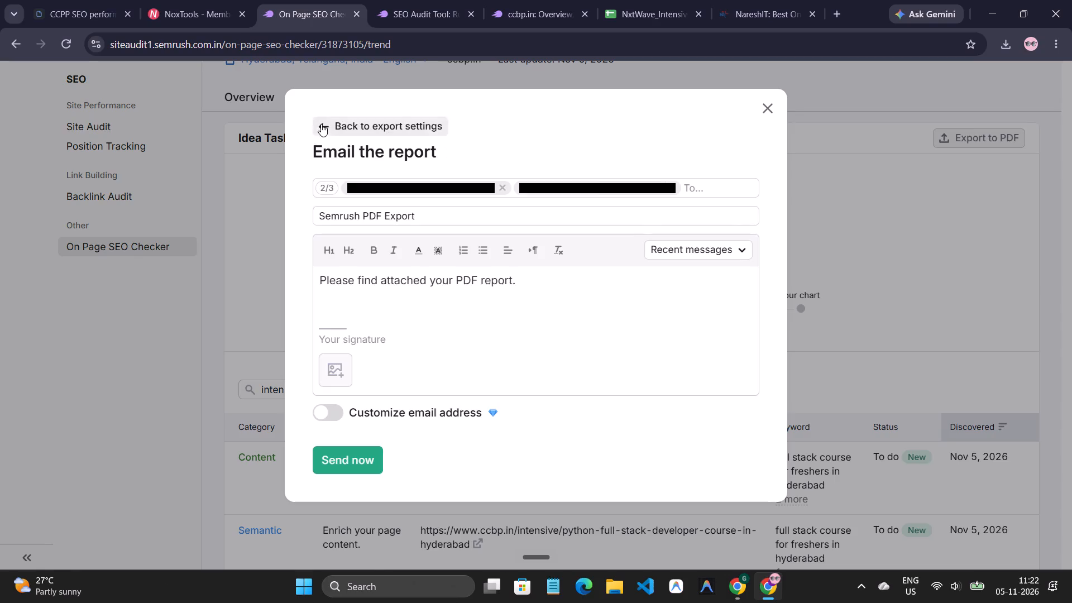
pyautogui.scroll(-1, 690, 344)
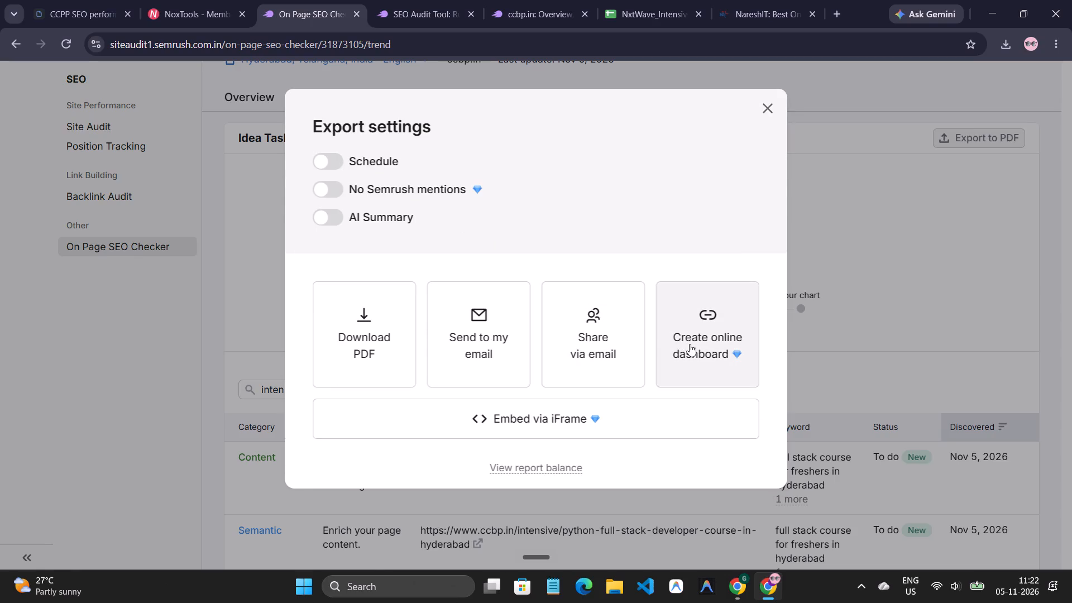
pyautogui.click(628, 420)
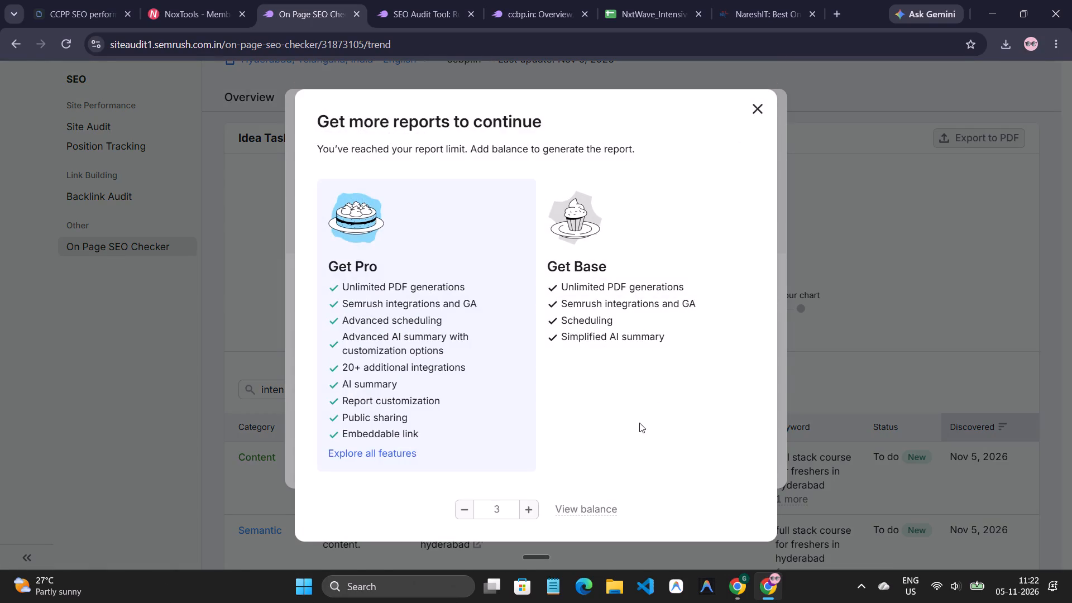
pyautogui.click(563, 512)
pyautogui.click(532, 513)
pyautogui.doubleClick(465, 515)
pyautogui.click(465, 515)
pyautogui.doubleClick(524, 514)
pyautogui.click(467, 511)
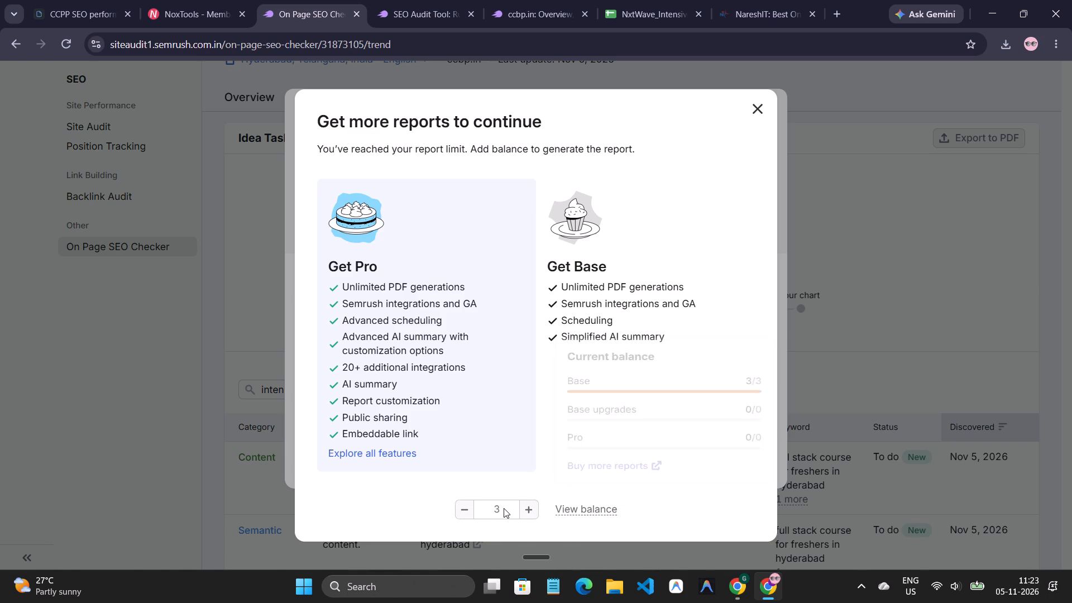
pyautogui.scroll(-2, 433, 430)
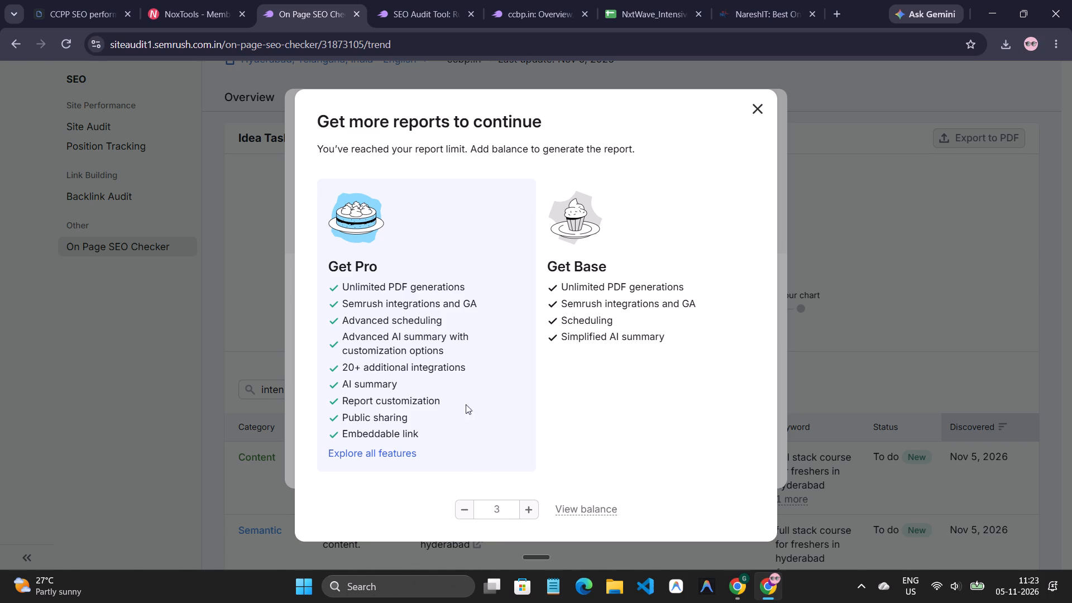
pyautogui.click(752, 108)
# Check the current report balance and look over the page for buying more reports, closing it when done.
pyautogui.scroll(-2, 607, 300)
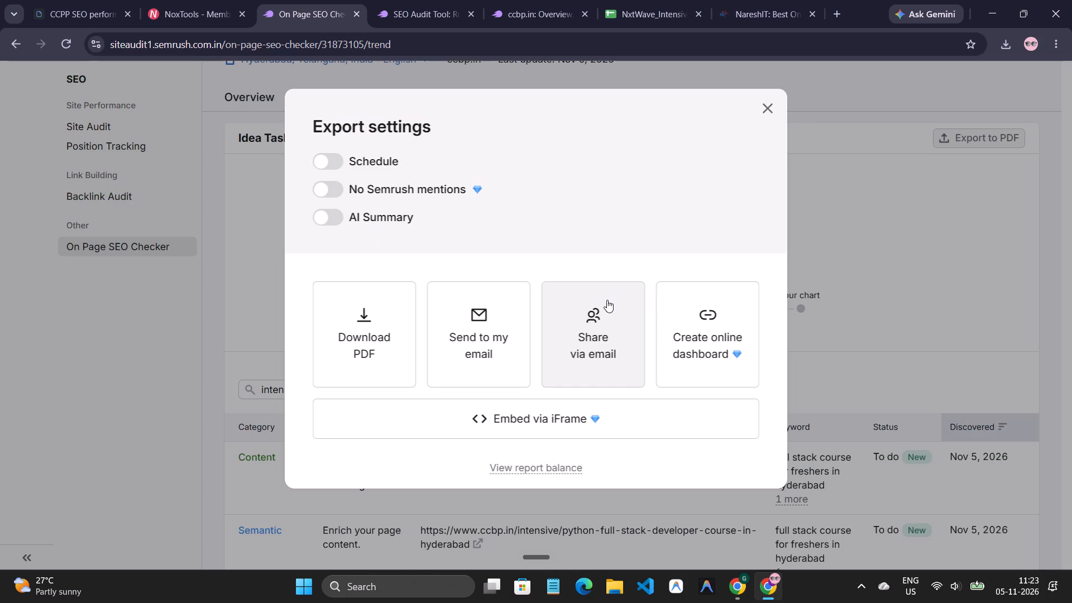
pyautogui.click(551, 468)
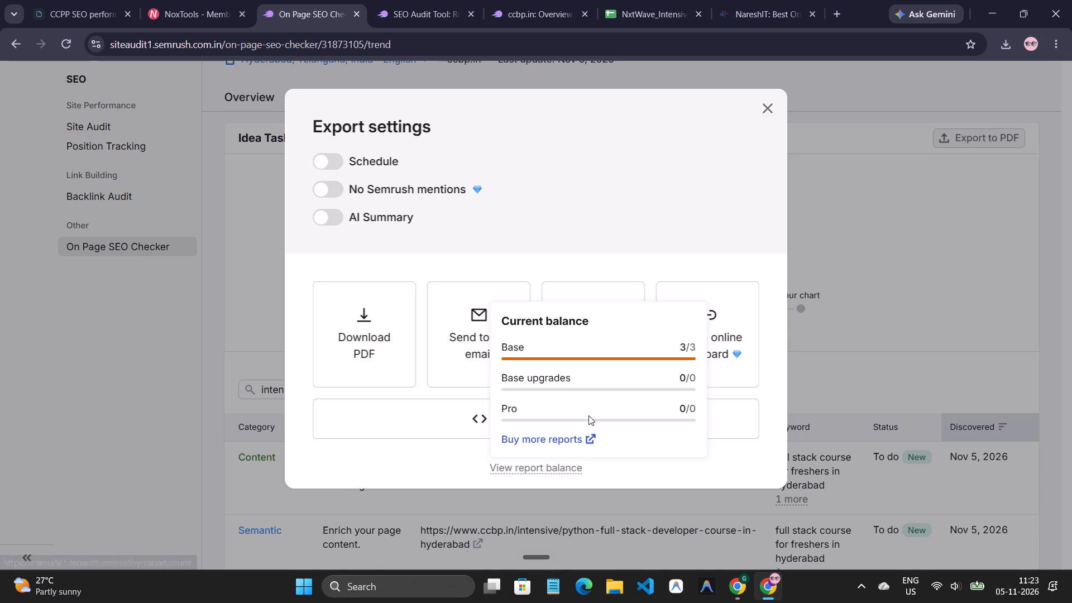
pyautogui.click(581, 438)
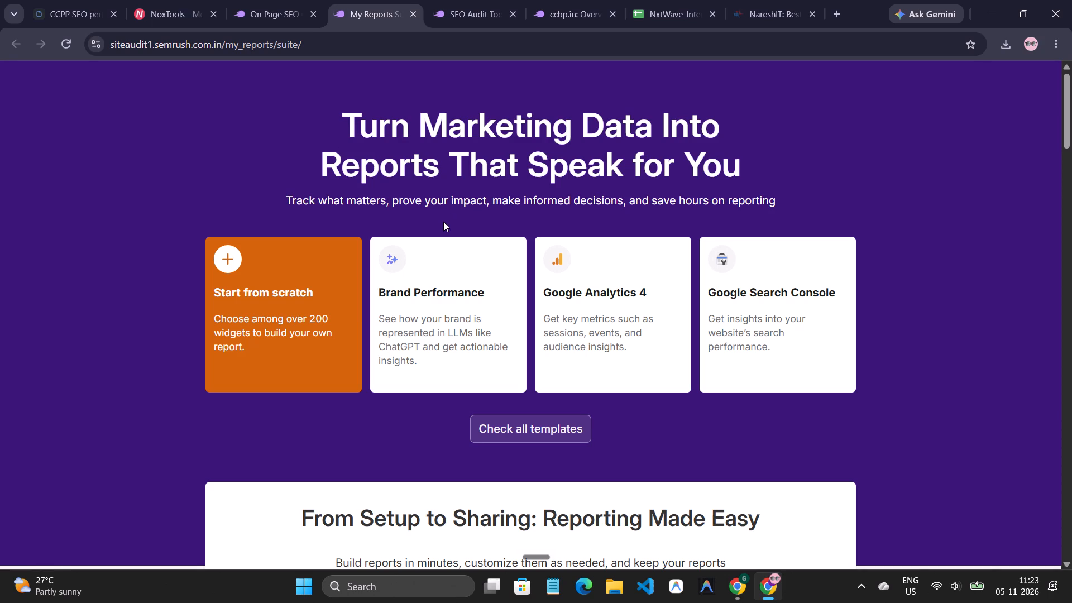
pyautogui.scroll(-4, 442, 224)
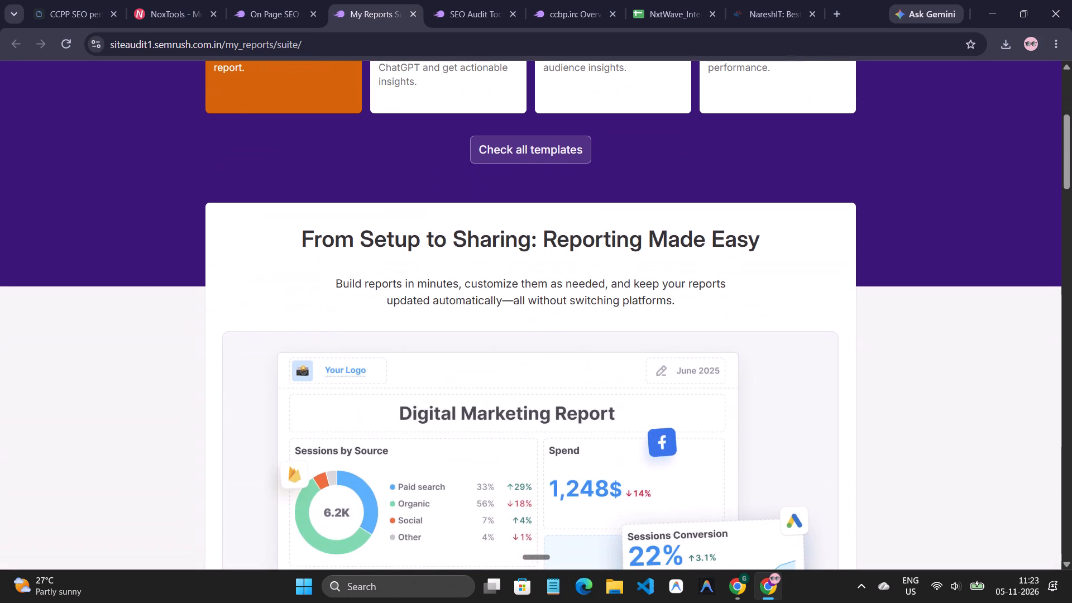
pyautogui.scroll(3, 436, 228)
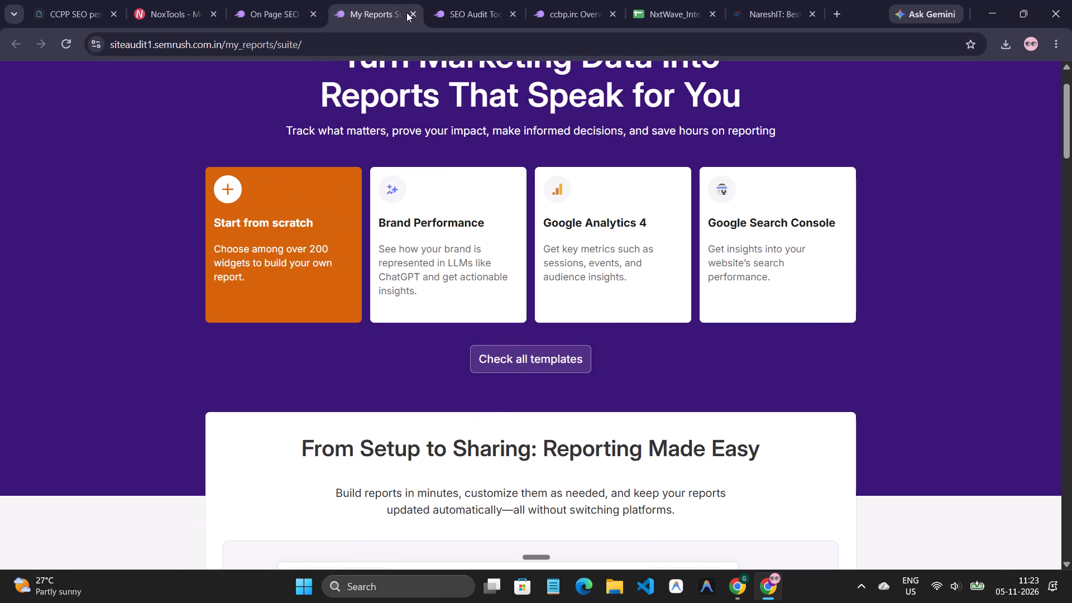
pyautogui.click(411, 16)
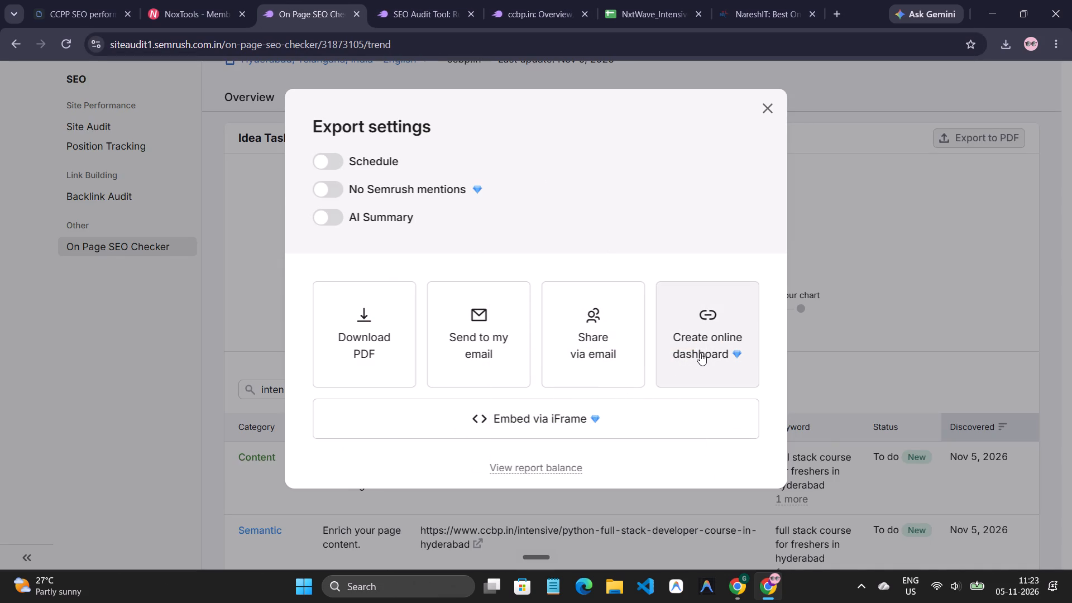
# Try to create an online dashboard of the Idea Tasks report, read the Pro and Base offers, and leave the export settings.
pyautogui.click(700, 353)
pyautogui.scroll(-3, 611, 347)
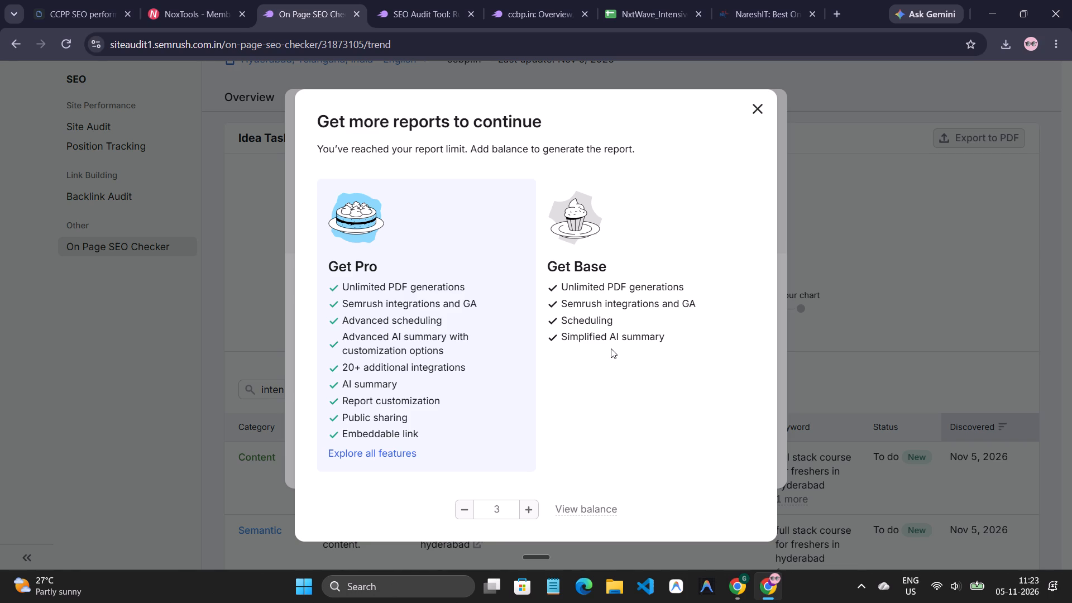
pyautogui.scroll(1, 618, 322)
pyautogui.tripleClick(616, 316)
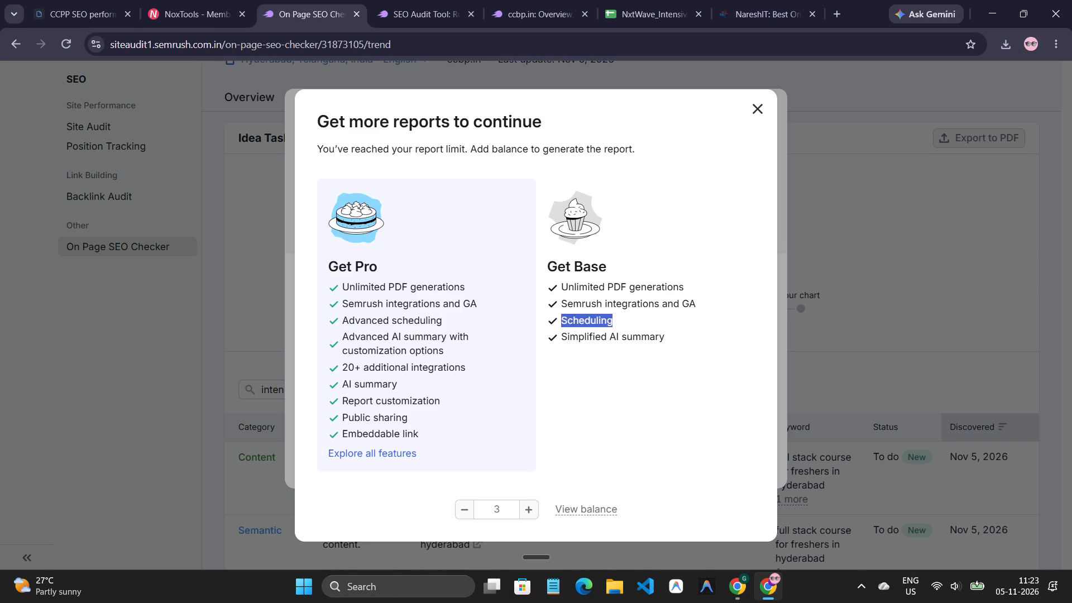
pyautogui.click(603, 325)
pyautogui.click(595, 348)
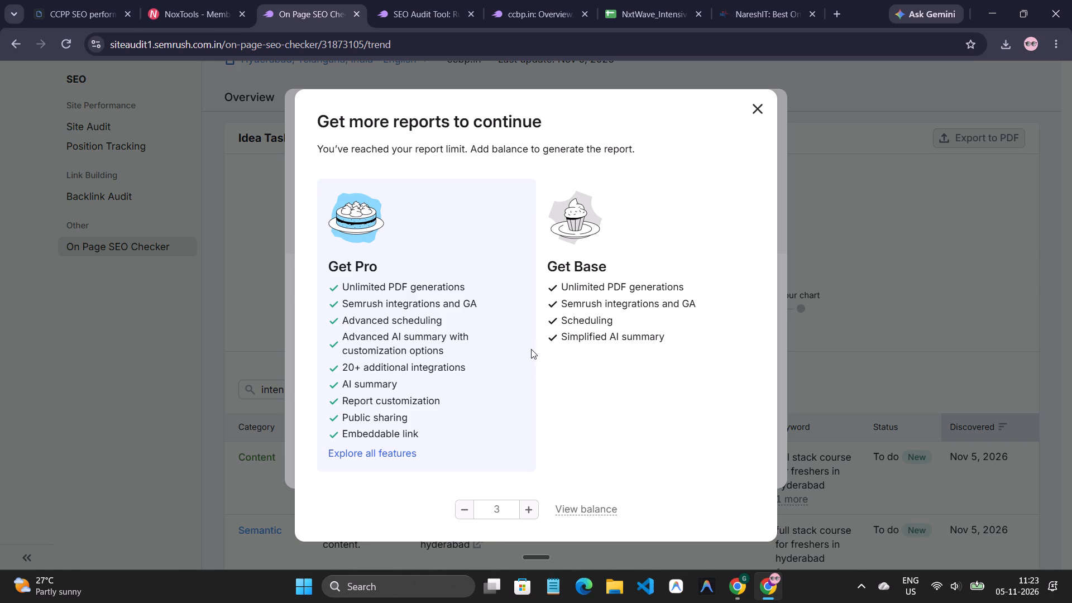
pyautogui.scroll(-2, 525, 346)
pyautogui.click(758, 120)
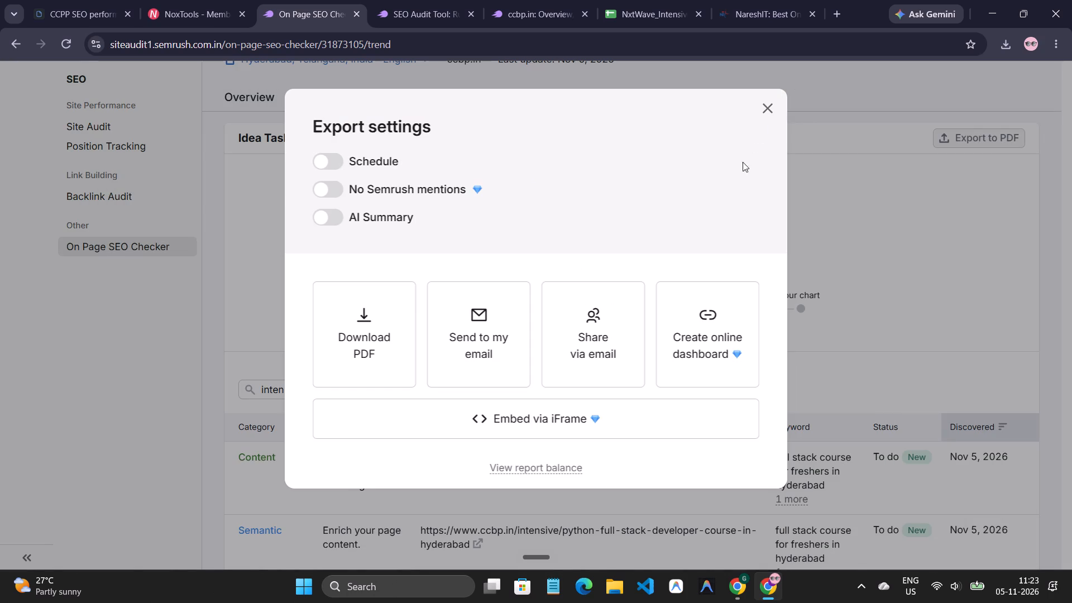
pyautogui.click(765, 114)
pyautogui.scroll(-6, 642, 398)
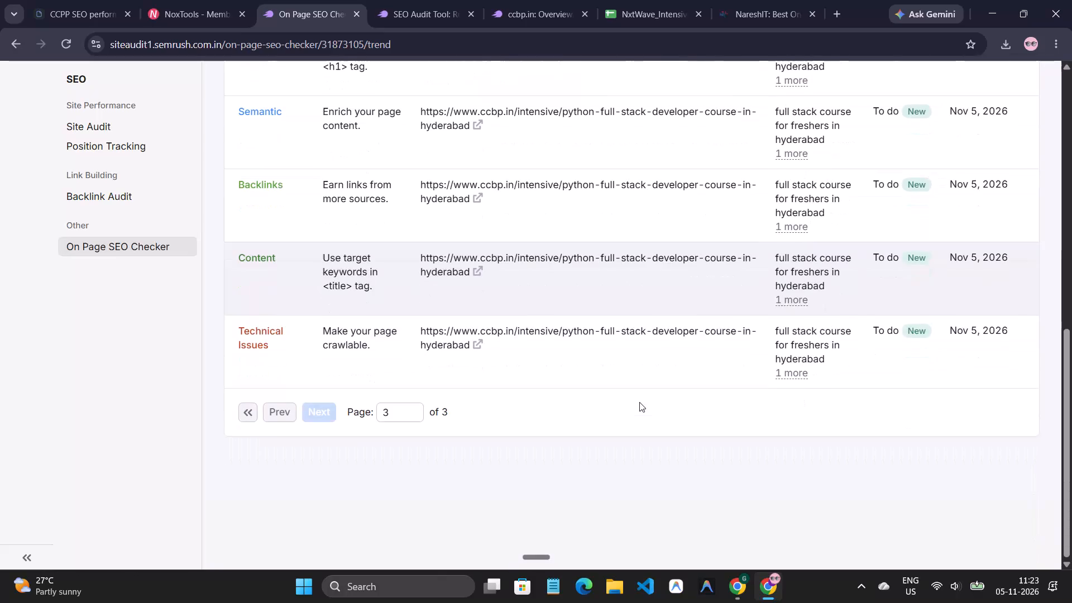
pyautogui.scroll(-2, 639, 402)
pyautogui.scroll(6, 636, 404)
pyautogui.scroll(-1, 633, 406)
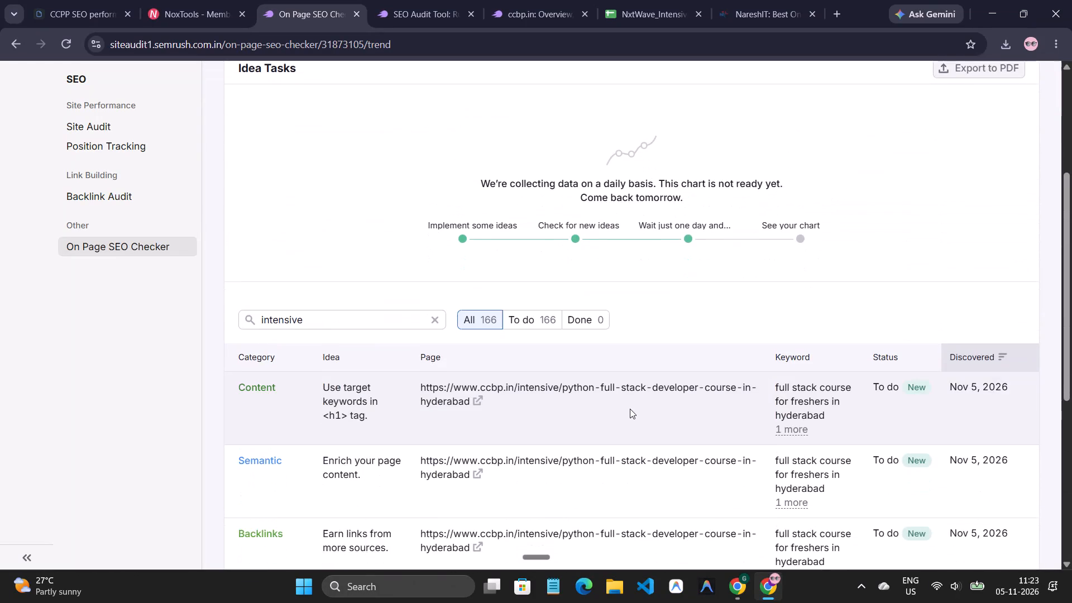
pyautogui.scroll(3, 630, 409)
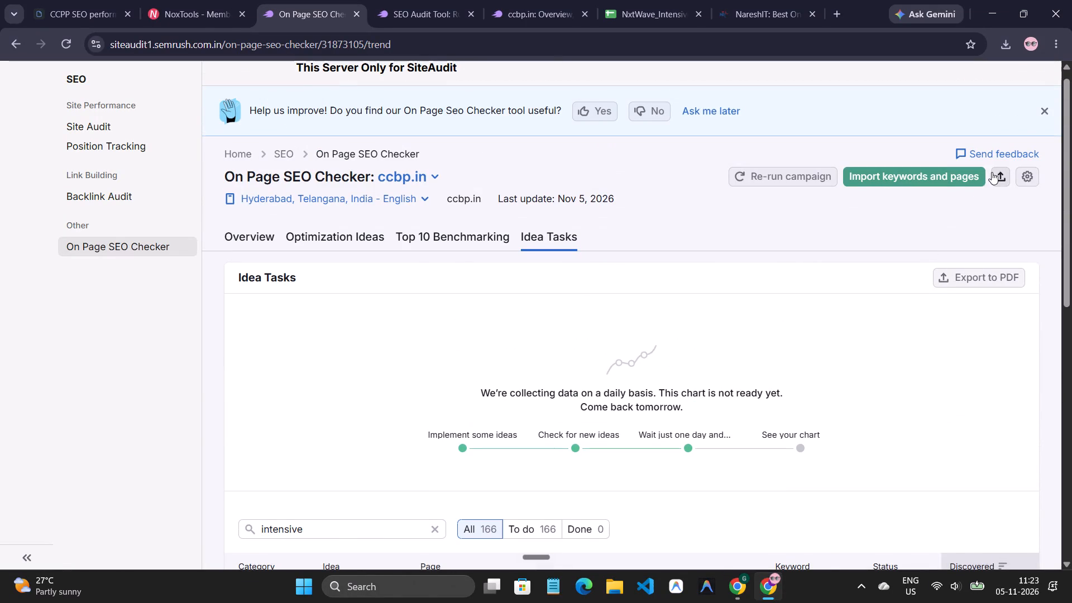
pyautogui.scroll(-4, 899, 280)
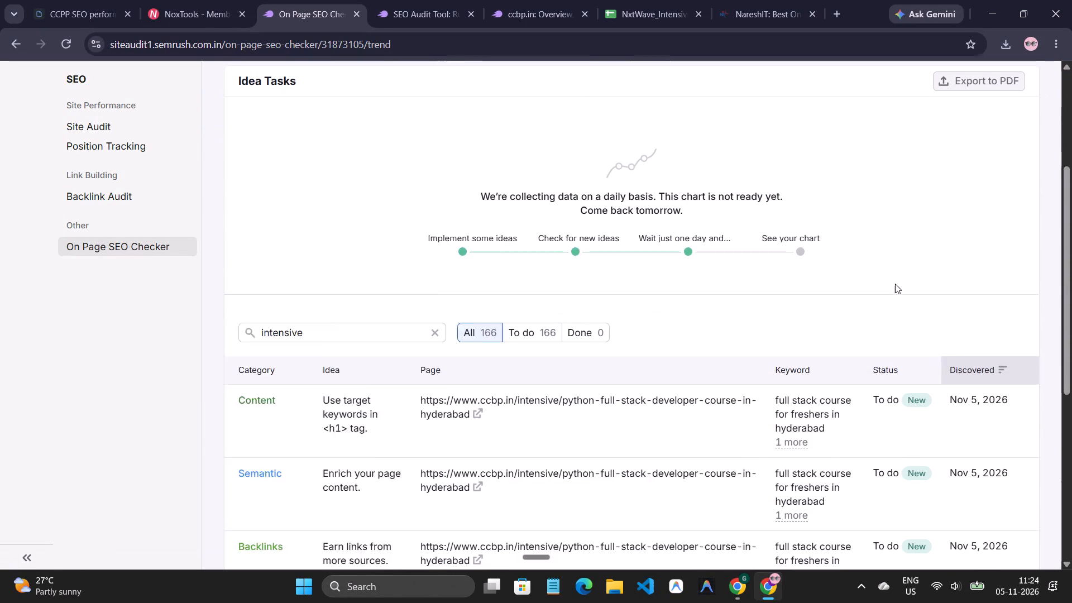
pyautogui.scroll(4, 887, 285)
pyautogui.click(994, 192)
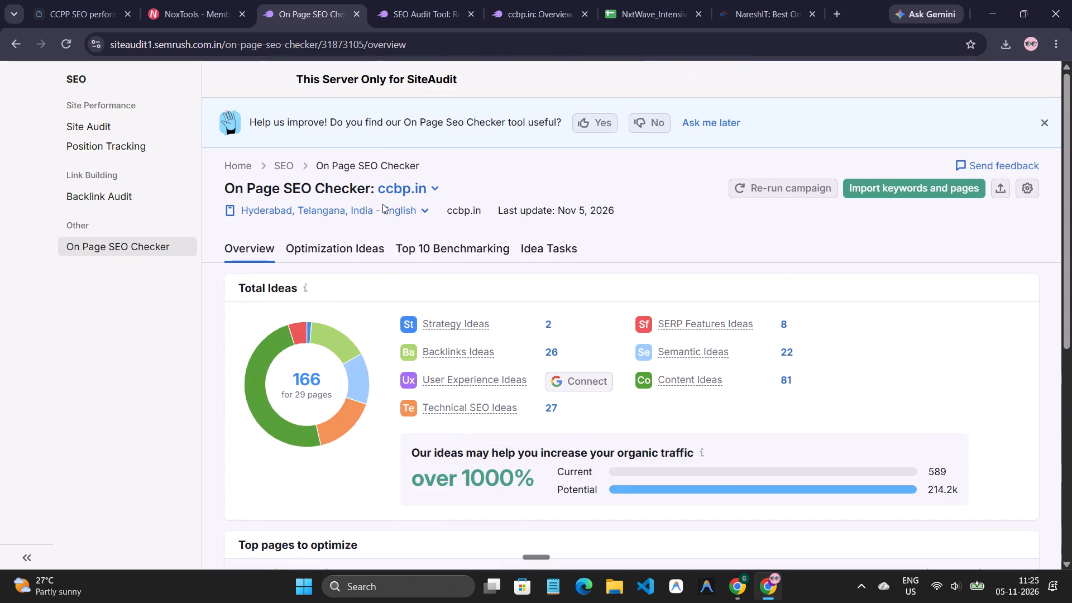
pyautogui.scroll(2, 382, 202)
pyautogui.click(534, 250)
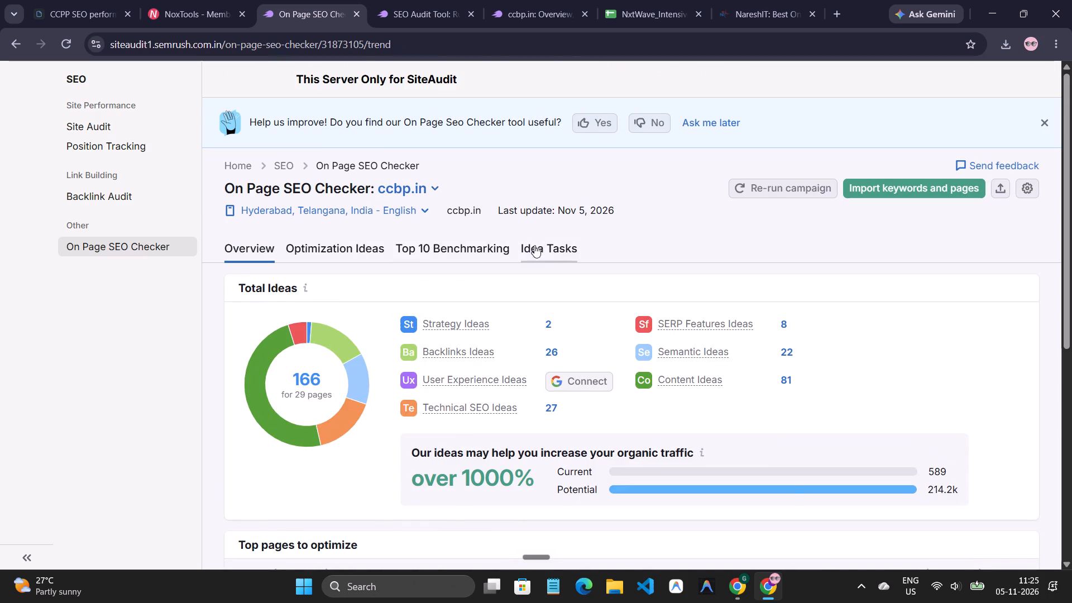
pyautogui.scroll(-5, 535, 238)
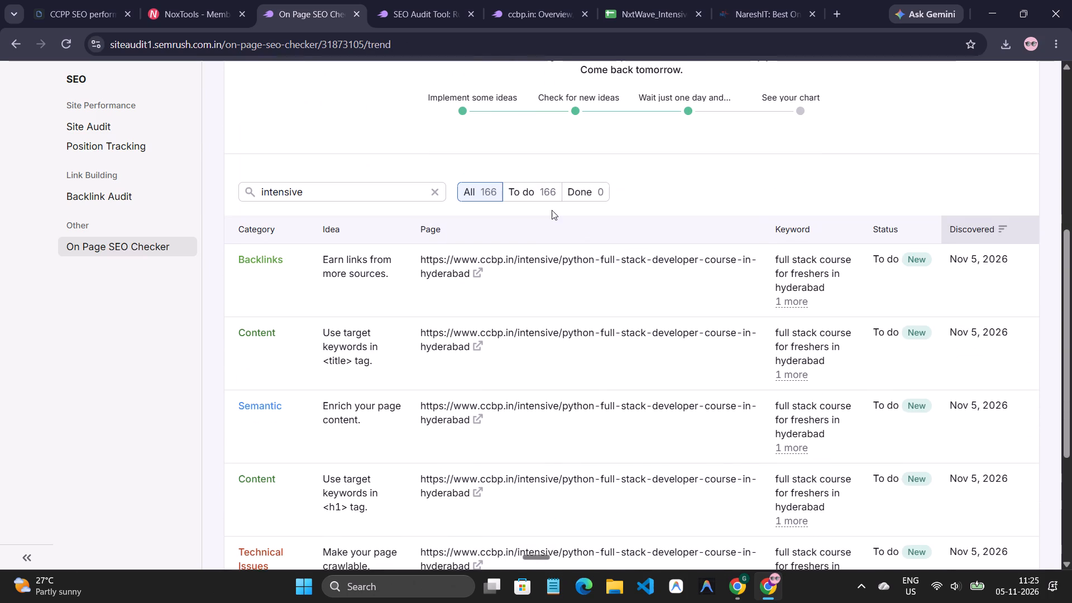
pyautogui.click(539, 191)
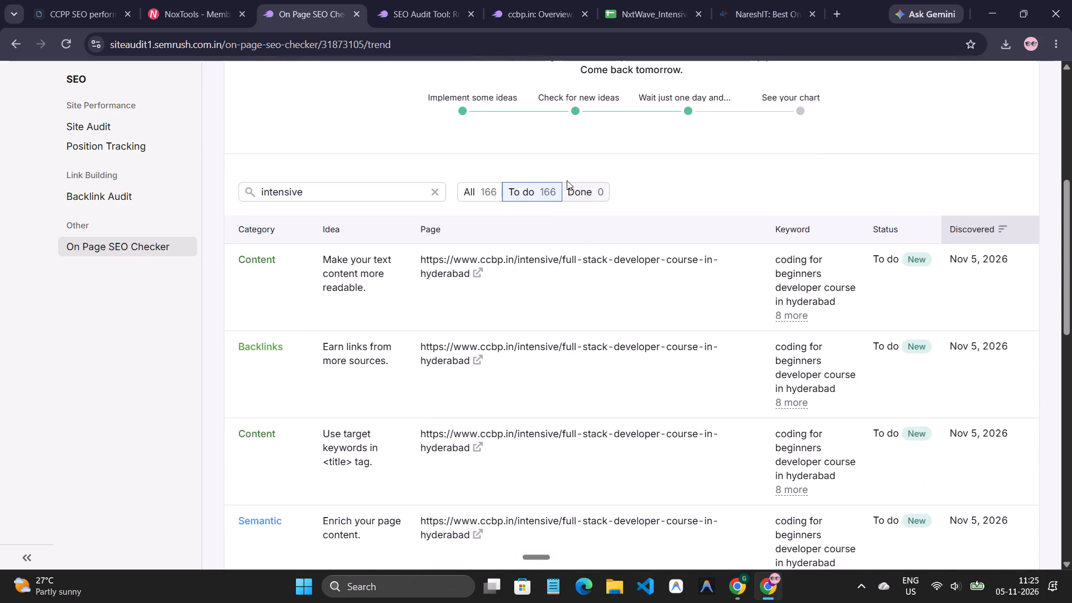
pyautogui.scroll(-1, 599, 285)
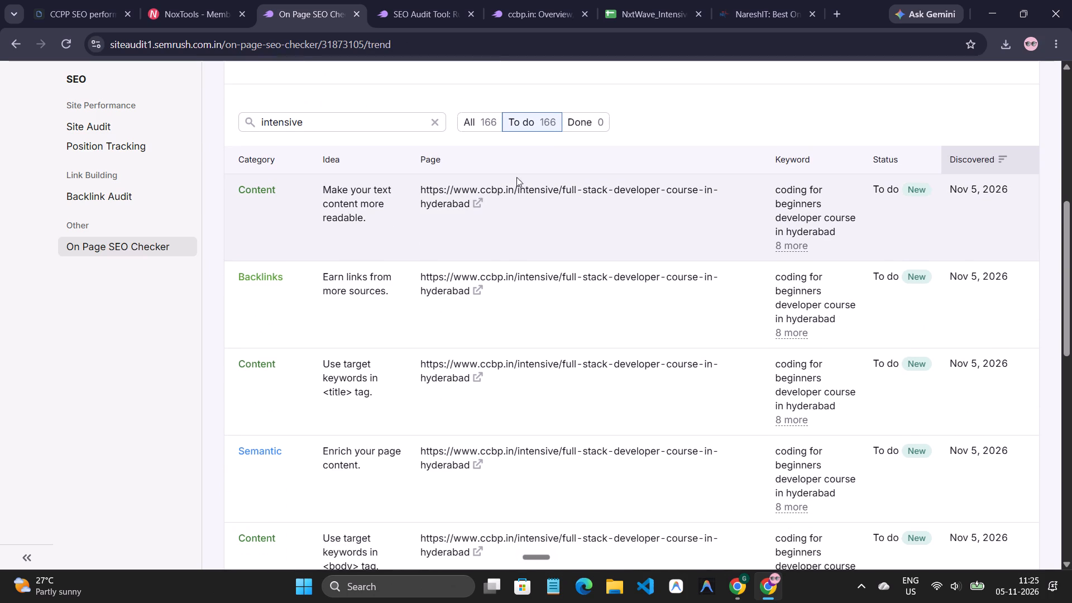
# Show ideas of all statuses again and examine the tasks listed for the intensive pages.
pyautogui.click(488, 128)
pyautogui.scroll(-4, 528, 220)
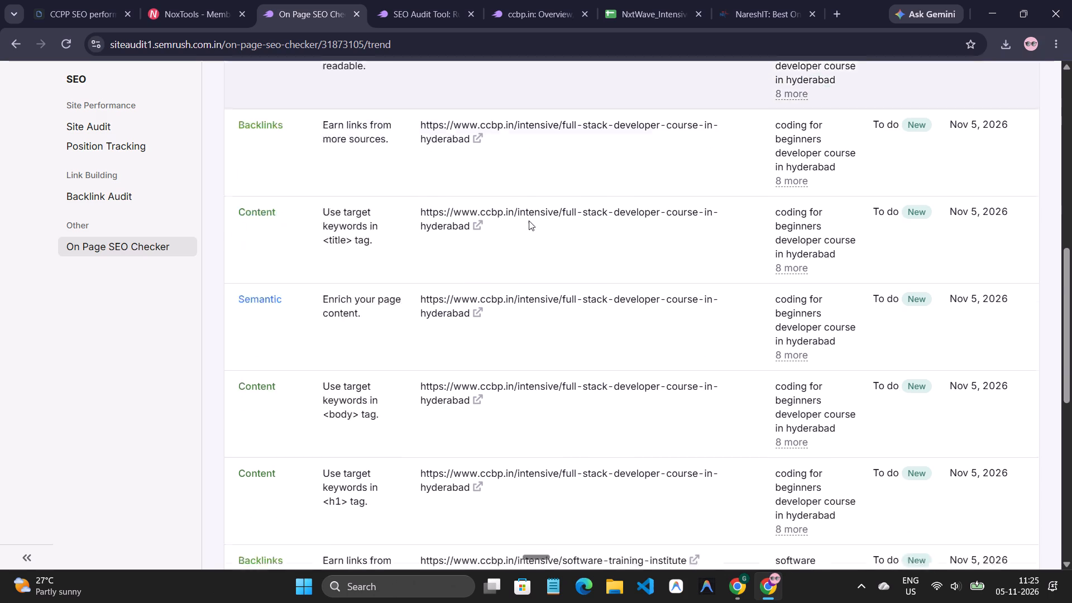
pyautogui.scroll(-4, 529, 221)
pyautogui.scroll(6, 553, 209)
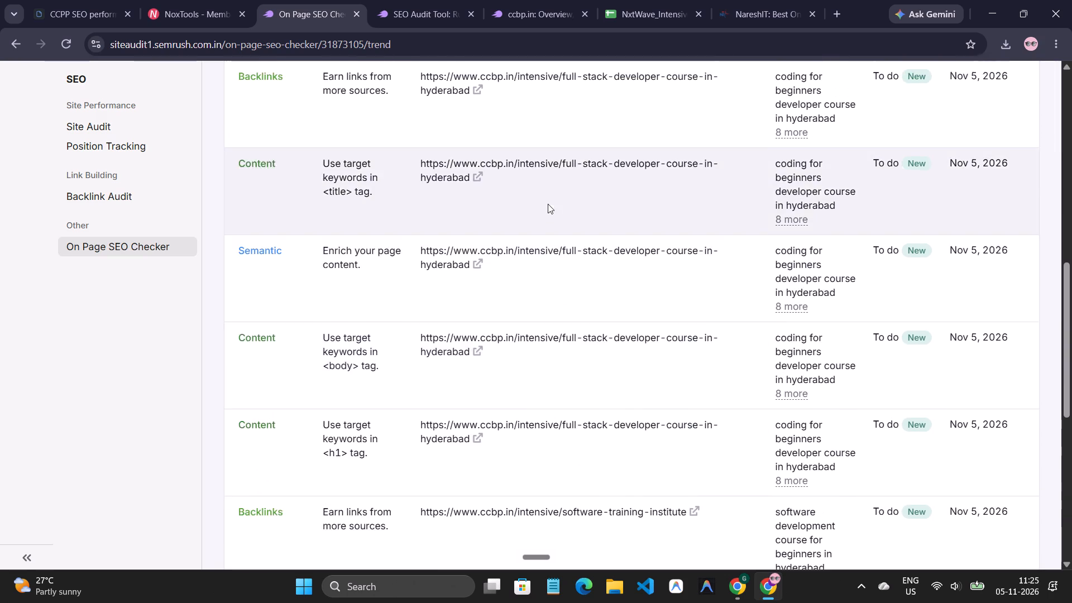
pyautogui.scroll(4, 548, 204)
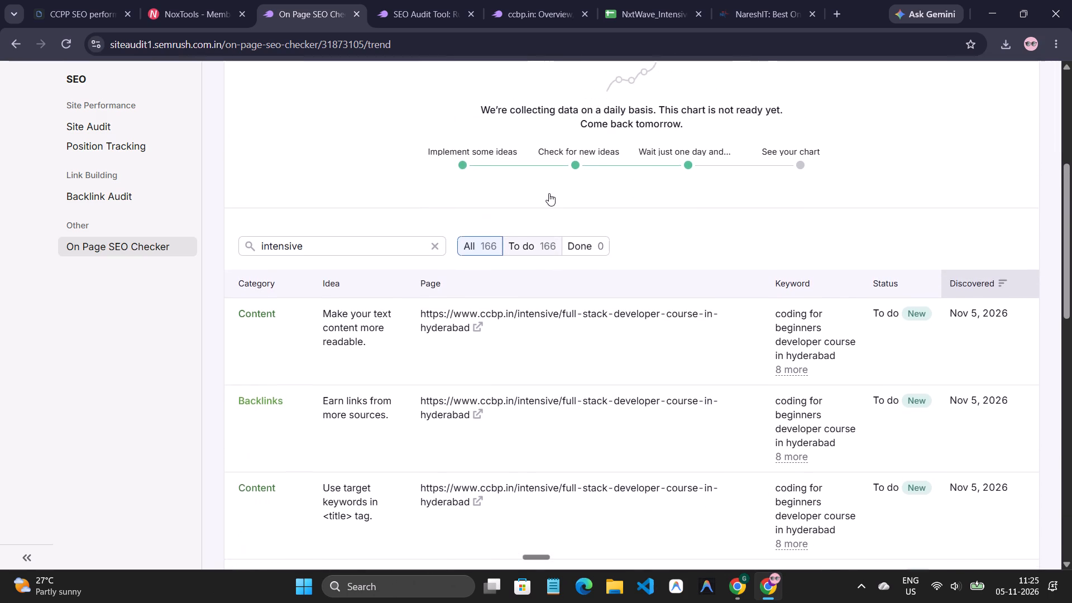
pyautogui.scroll(3, 549, 193)
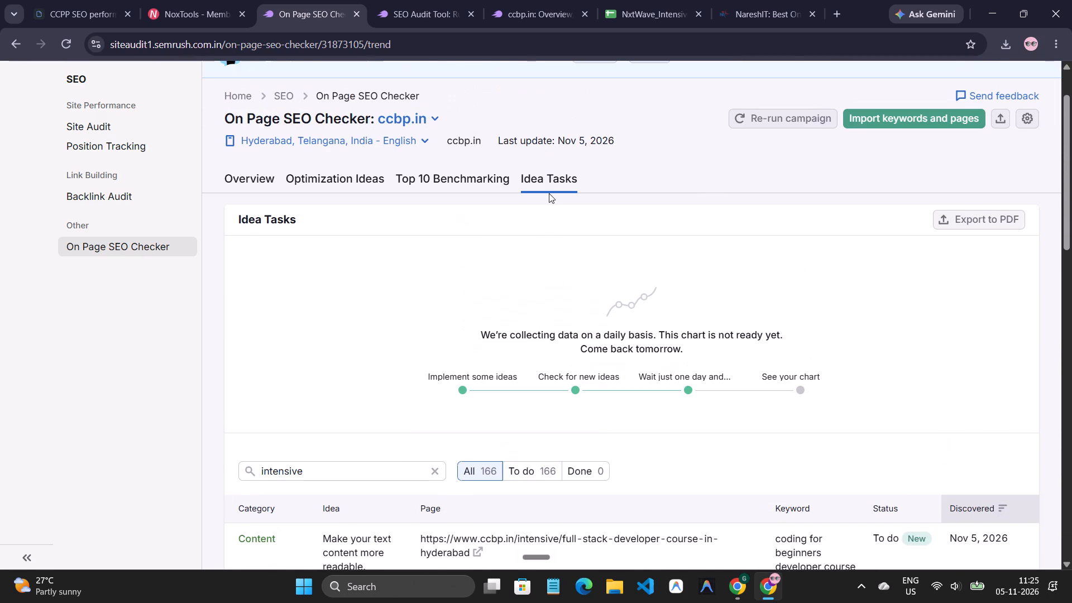
pyautogui.scroll(3, 774, 138)
pyautogui.scroll(1, 611, 123)
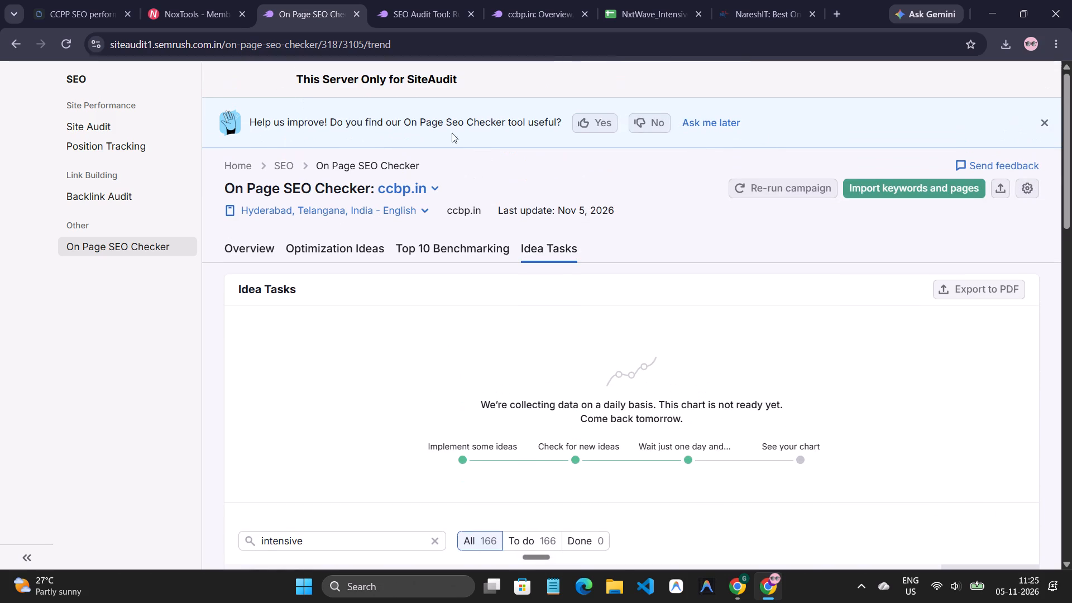
pyautogui.scroll(-1, 621, 233)
pyautogui.scroll(2, 621, 233)
pyautogui.scroll(-1, 634, 200)
pyautogui.scroll(2, 624, 200)
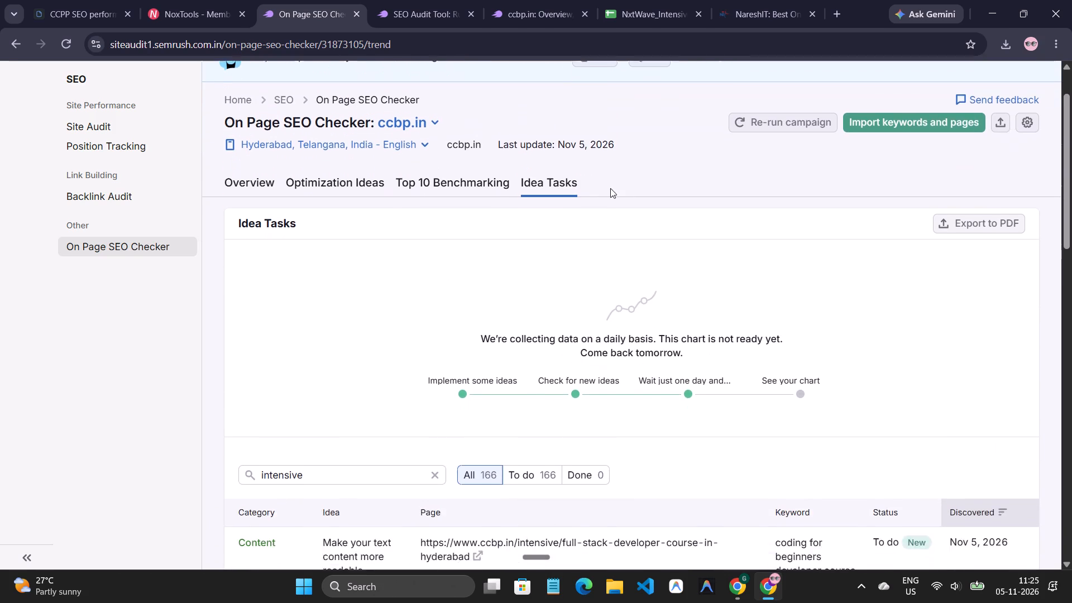
# Open the ccbp.in SEO dashboard and examine its On Page SEO Checker and Backlink Audit improvements.
pyautogui.click(292, 171)
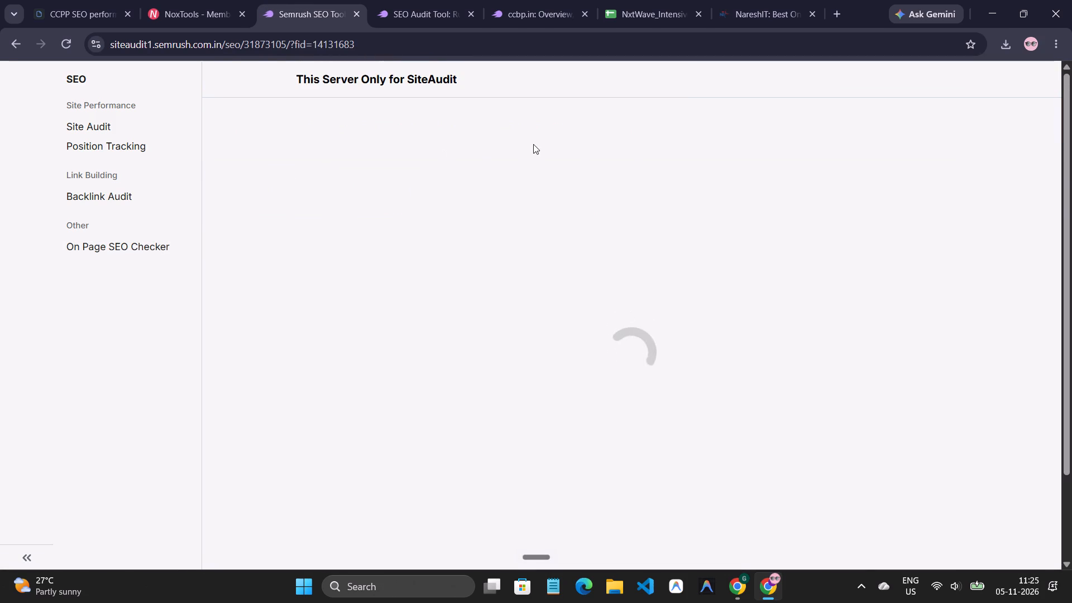
pyautogui.scroll(-3, 529, 147)
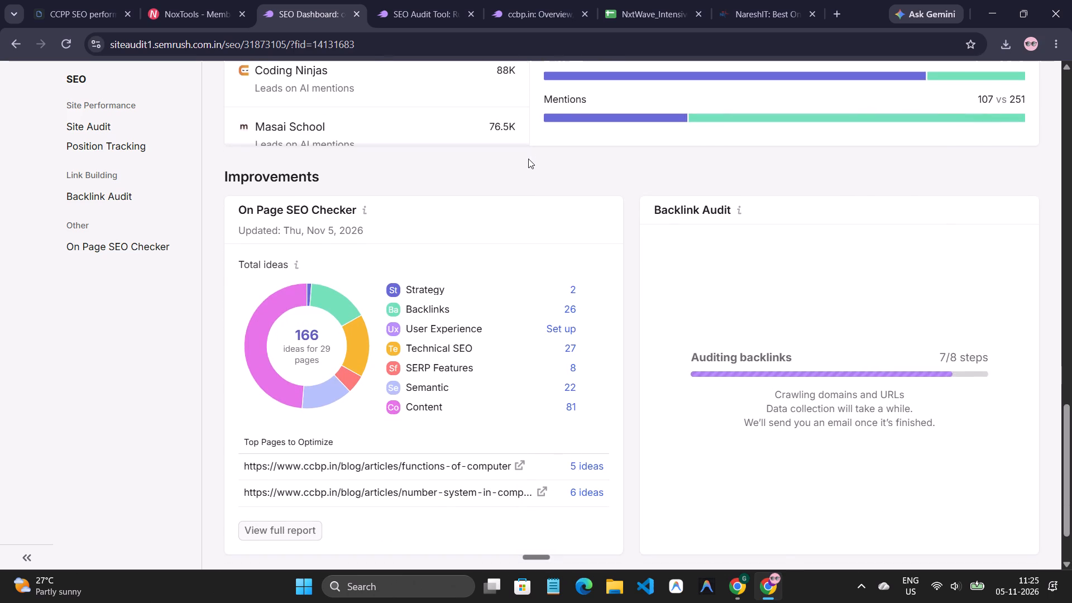
pyautogui.scroll(-2, 528, 159)
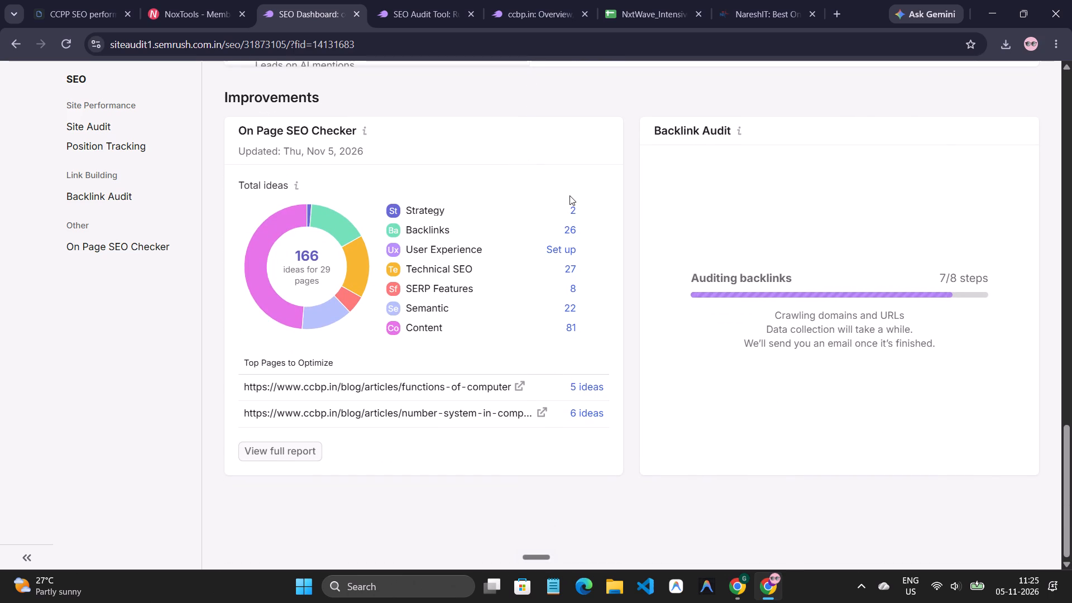
pyautogui.scroll(-1, 611, 327)
pyautogui.scroll(2, 558, 341)
pyautogui.scroll(-1, 532, 347)
# Examine the competitors list and the Newton School comparison in the dashboard's Analysis section.
pyautogui.scroll(5, 530, 346)
pyautogui.scroll(1, 648, 321)
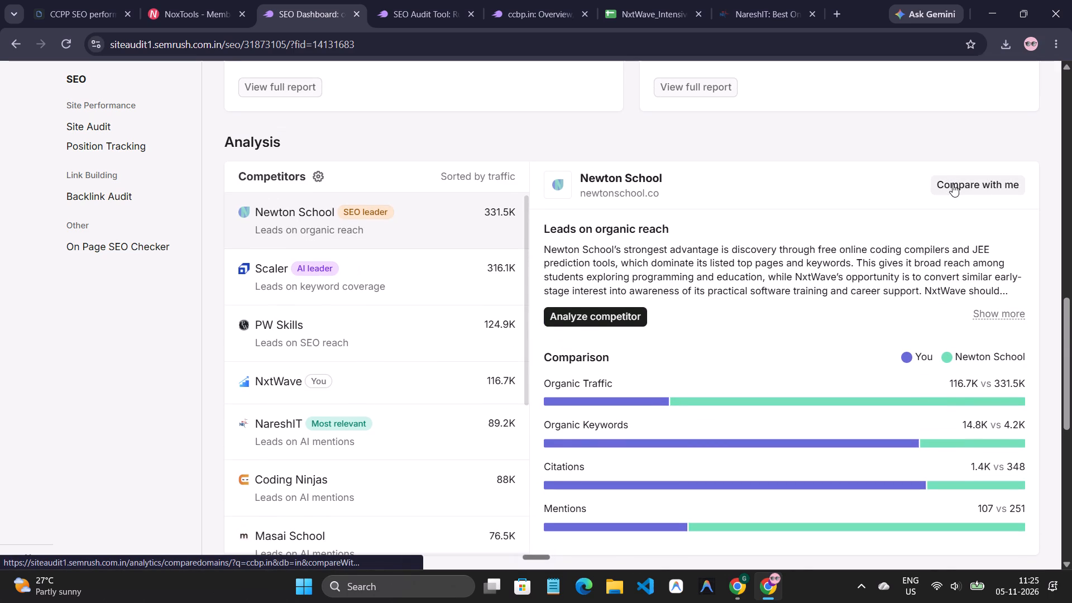
pyautogui.scroll(-3, 458, 243)
pyautogui.scroll(-1, 447, 286)
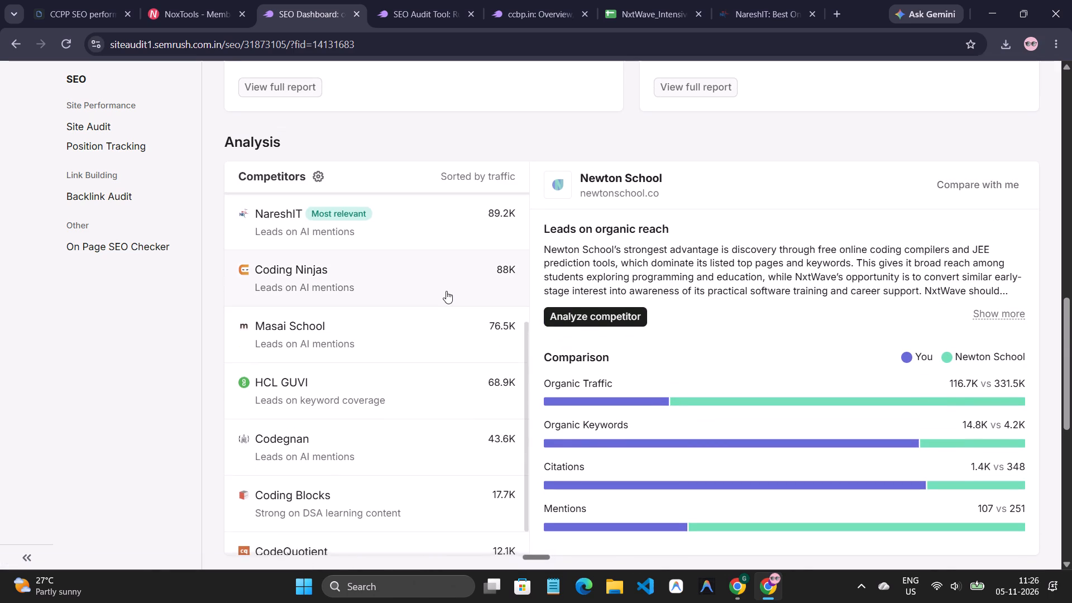
pyautogui.scroll(-4, 446, 291)
pyautogui.scroll(-4, 582, 291)
pyautogui.scroll(5, 598, 307)
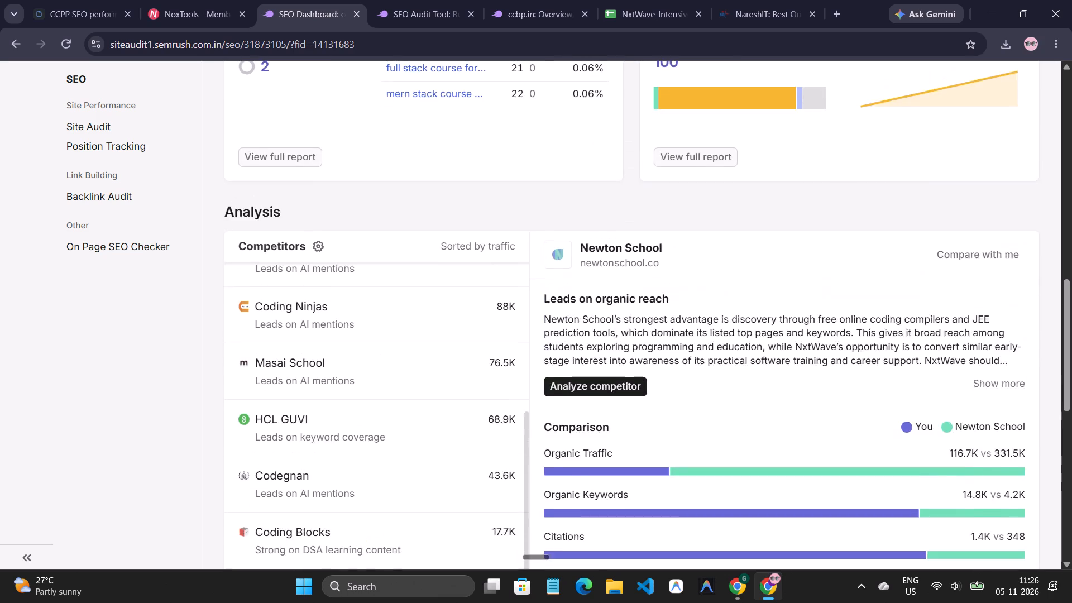
pyautogui.scroll(1, 583, 301)
# Open the Compare Domains report of ccbp.in against newtonschool.co.
pyautogui.click(962, 324)
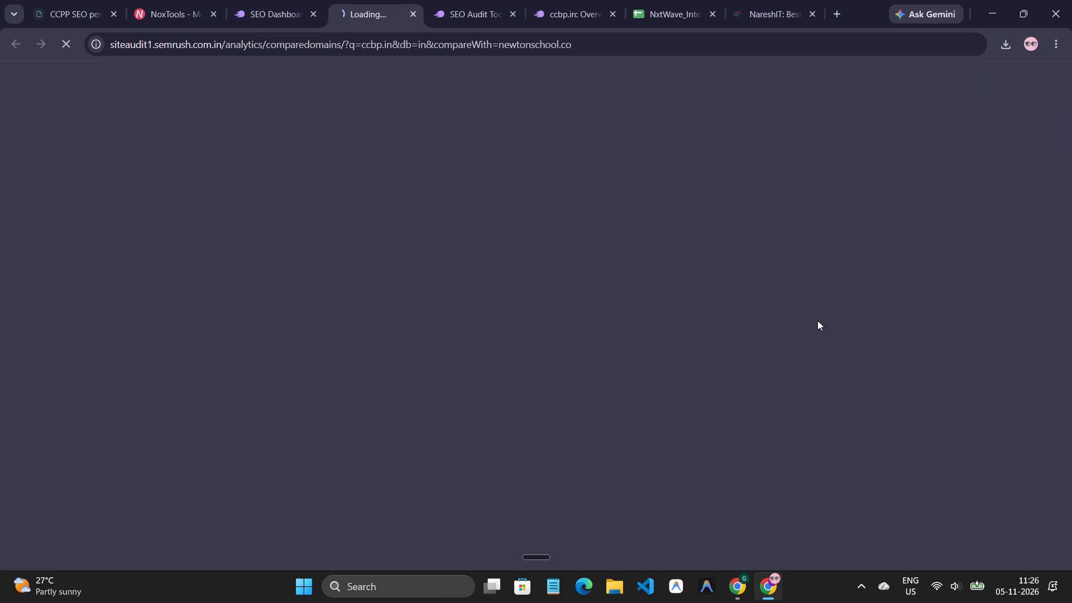
pyautogui.click(473, 1)
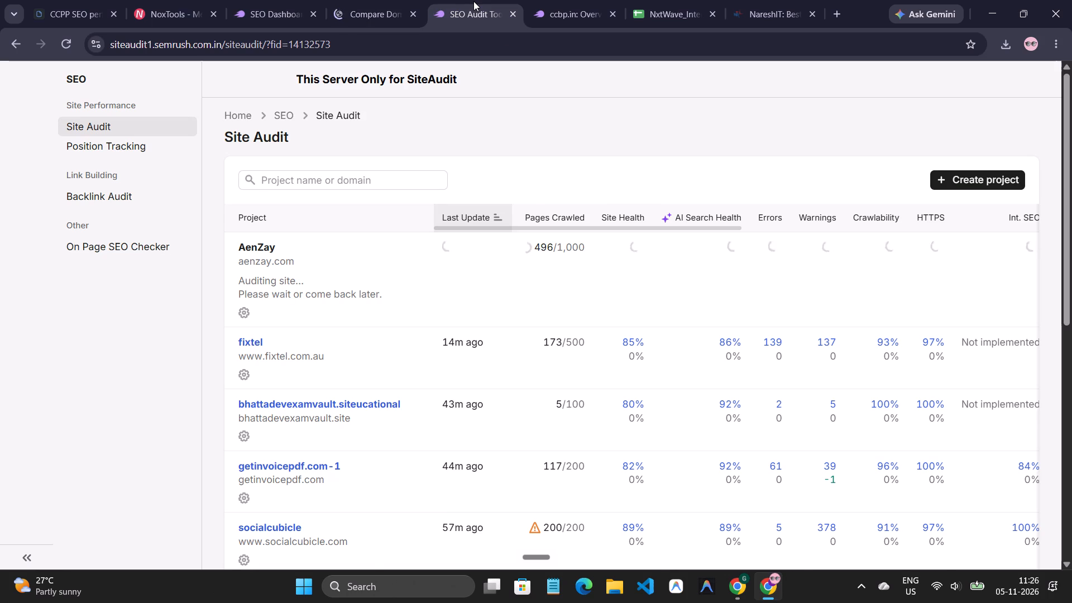
pyautogui.click(357, 0)
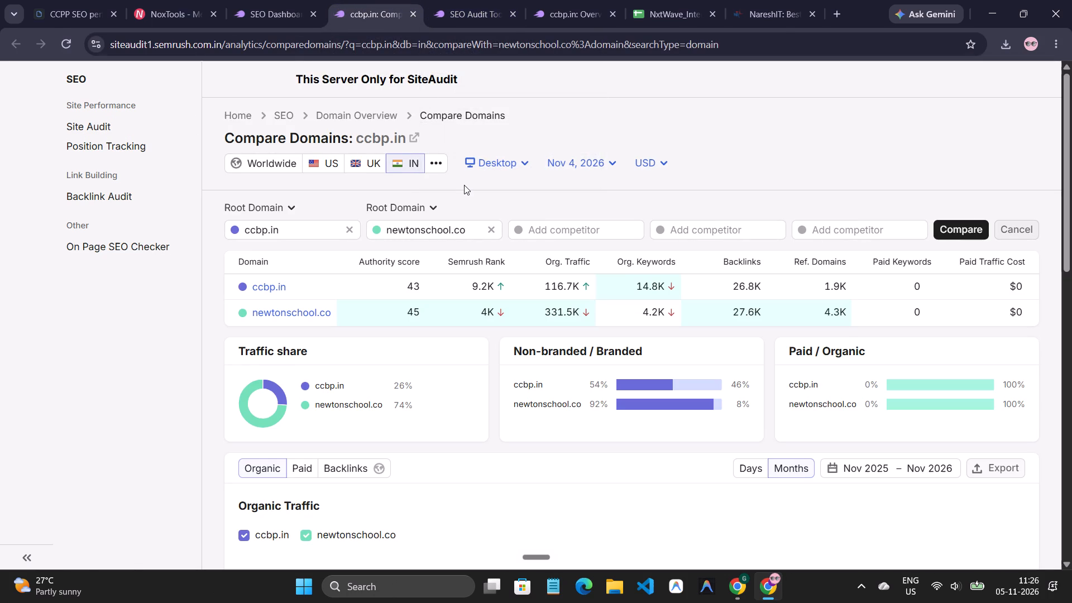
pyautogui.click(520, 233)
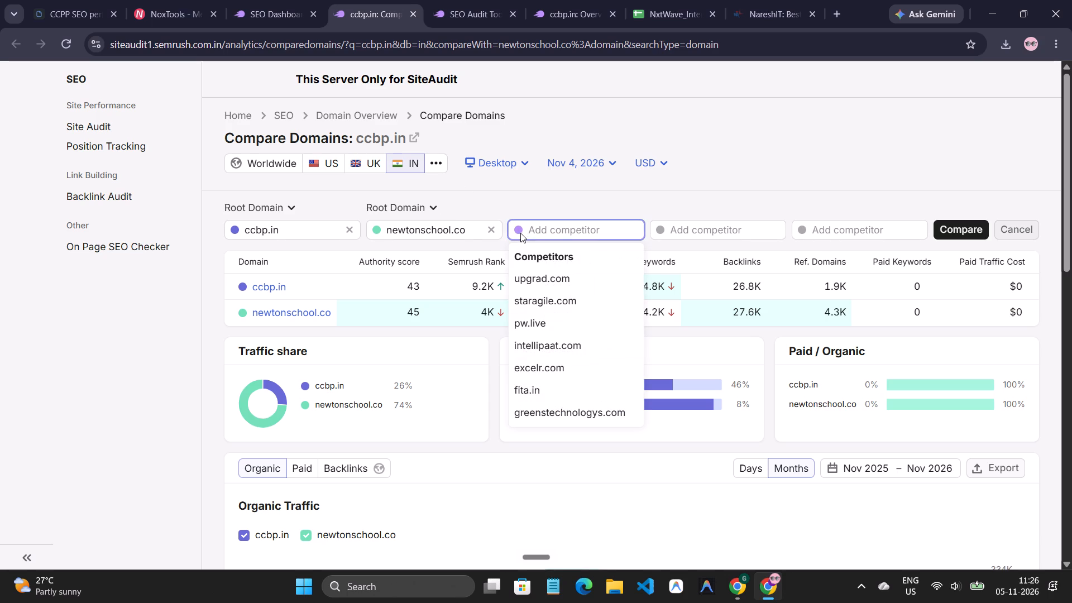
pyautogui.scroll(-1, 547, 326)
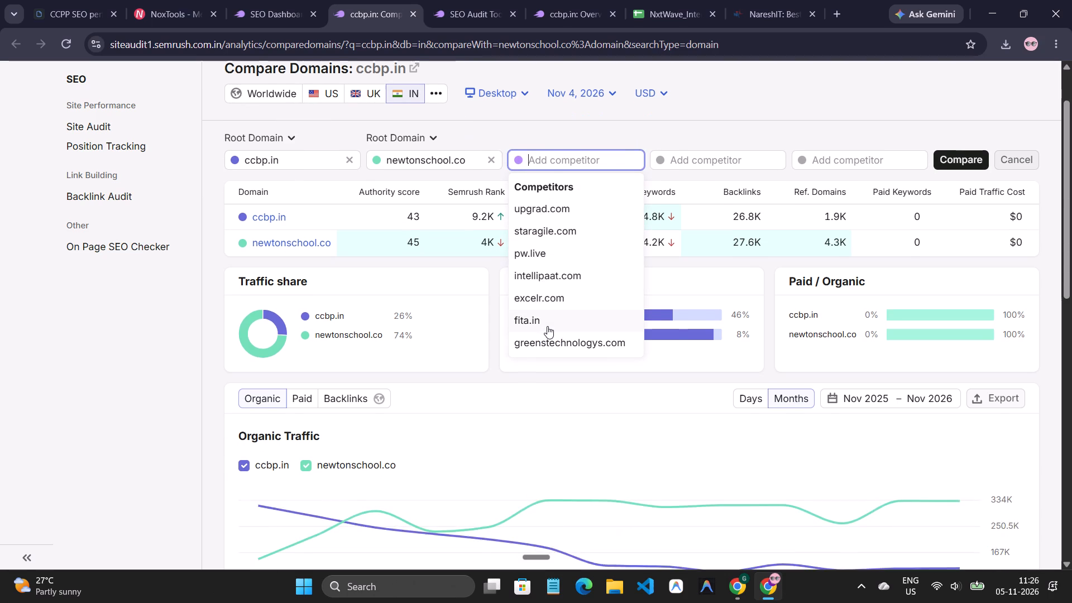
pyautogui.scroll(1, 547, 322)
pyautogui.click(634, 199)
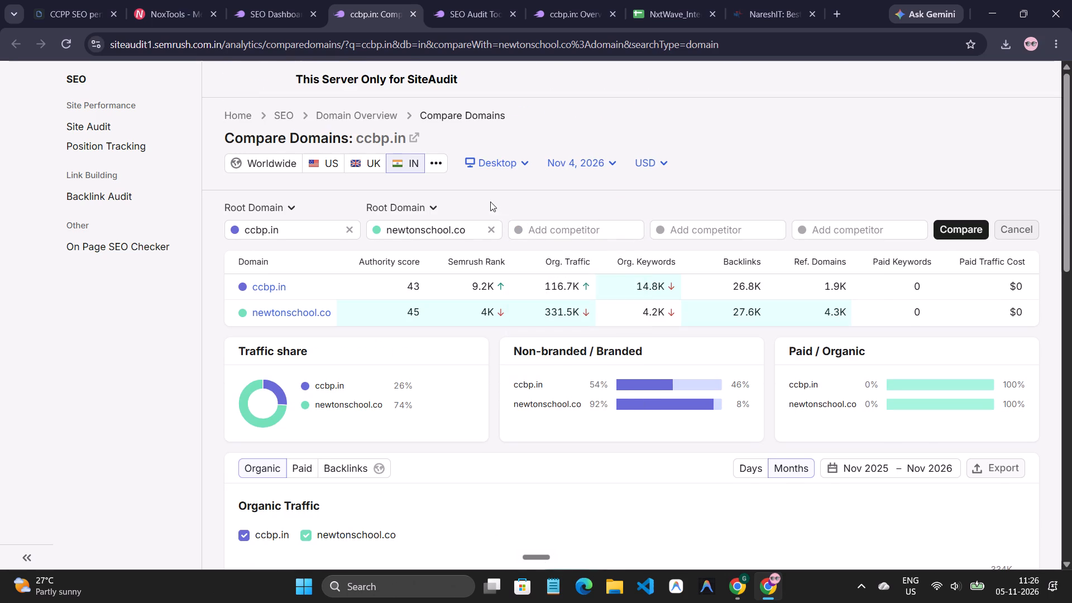
# Examine the ccbp.in versus newtonschool.co comparison, including the organic traffic trend, top opportunities, keyword overlap and domain metrics.
pyautogui.scroll(-1, 471, 206)
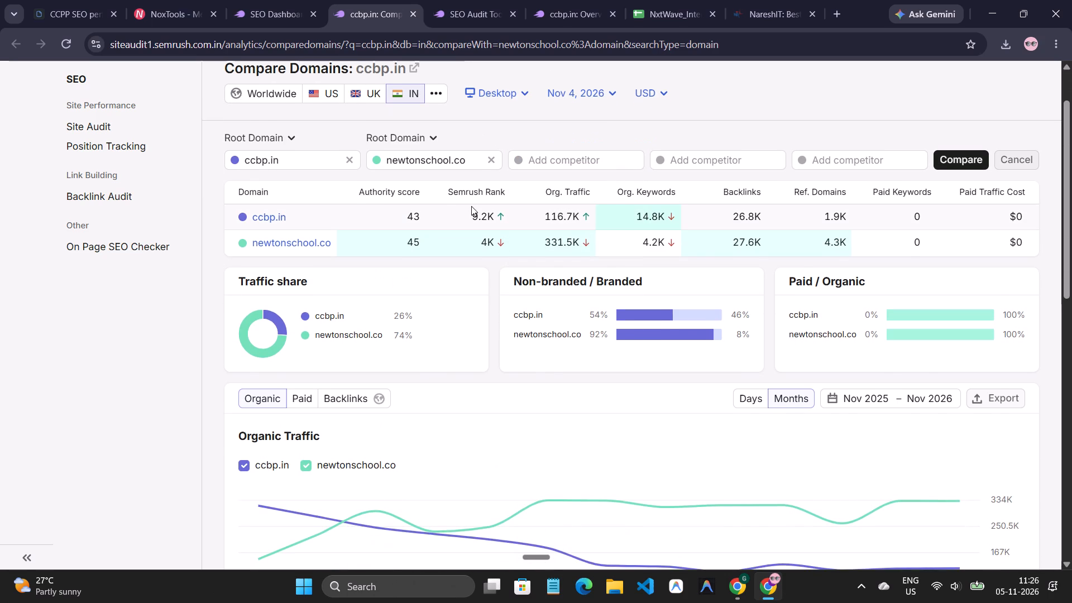
pyautogui.scroll(-3, 471, 206)
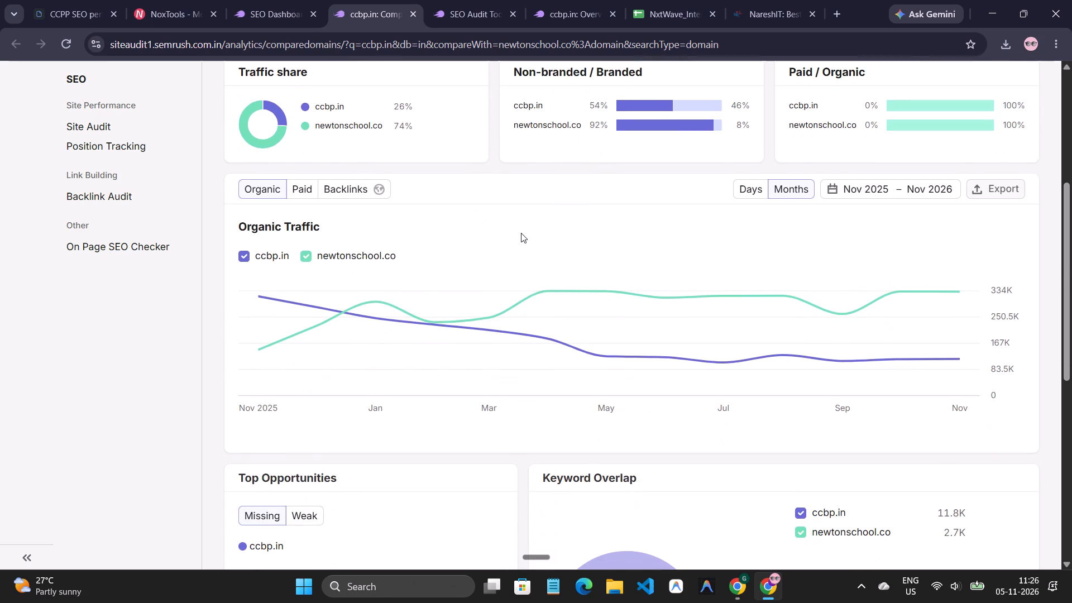
pyautogui.scroll(-1, 525, 233)
pyautogui.scroll(-2, 706, 298)
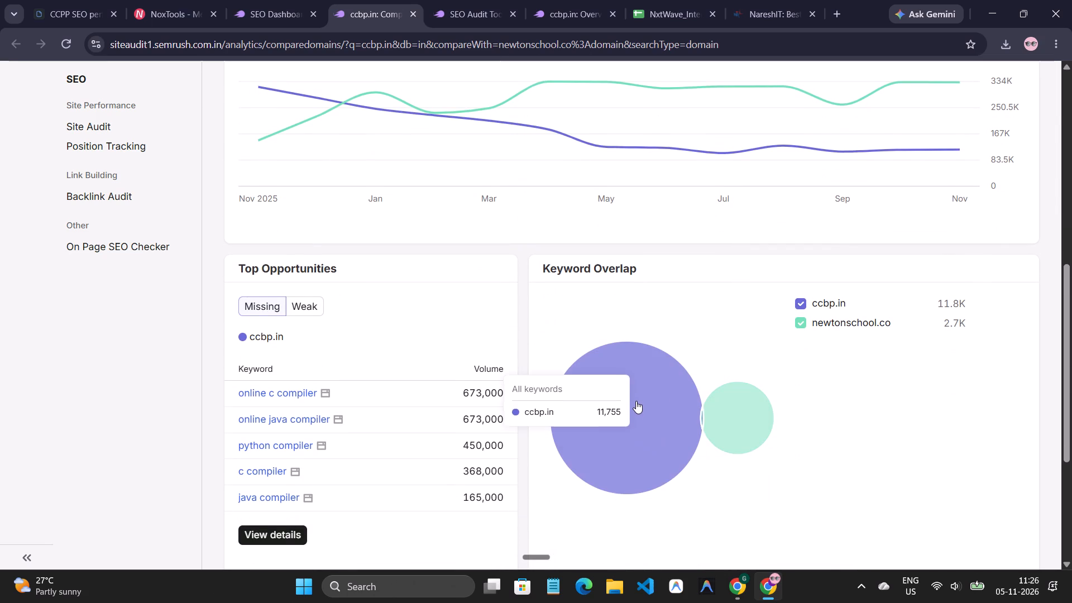
pyautogui.scroll(-4, 696, 320)
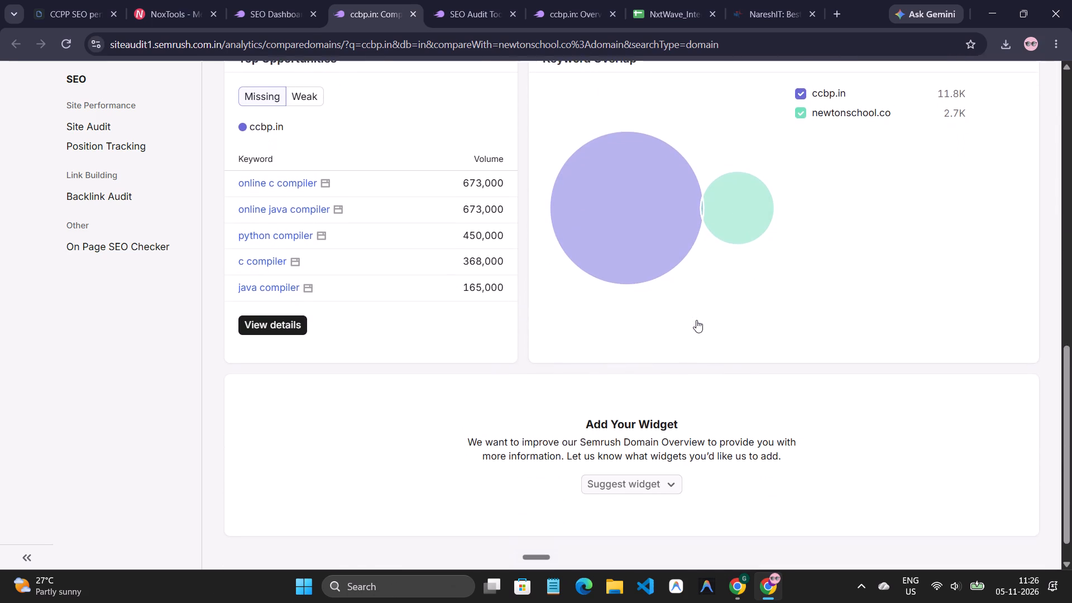
pyautogui.scroll(2, 696, 320)
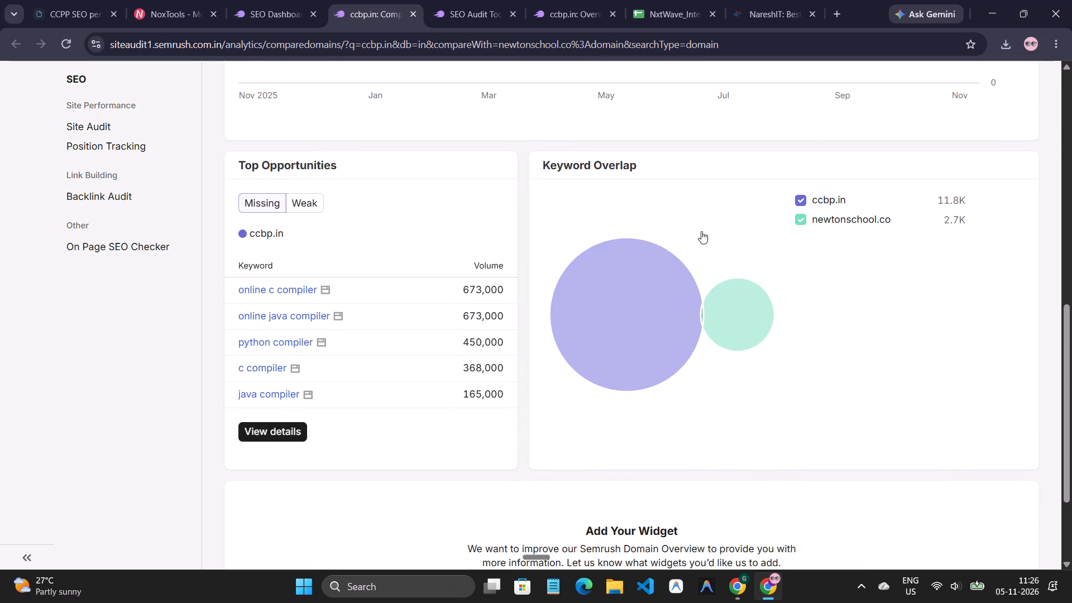
pyautogui.scroll(4, 465, 294)
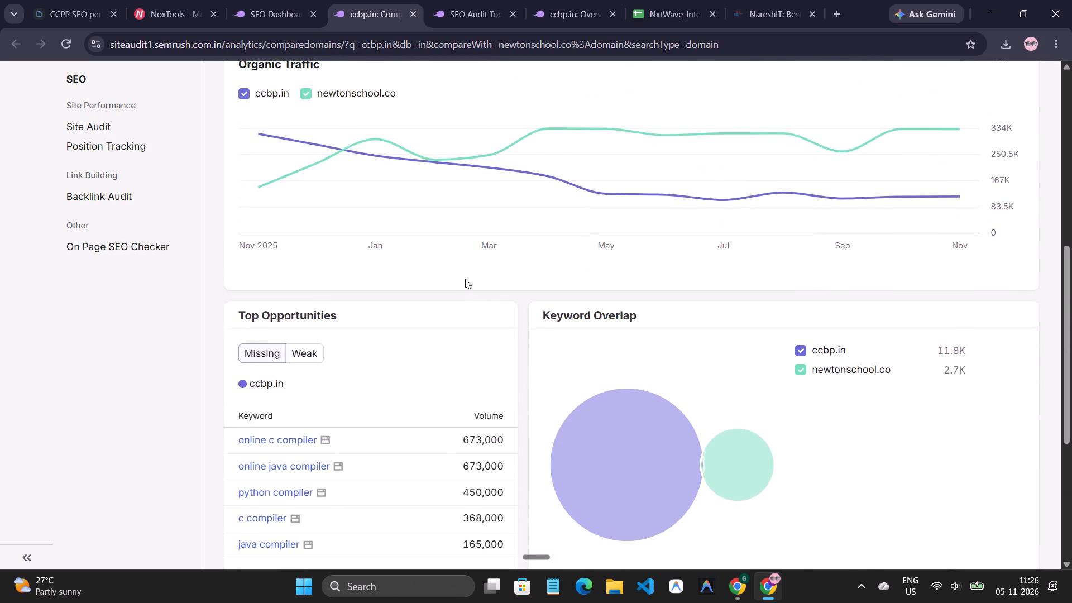
pyautogui.scroll(5, 465, 279)
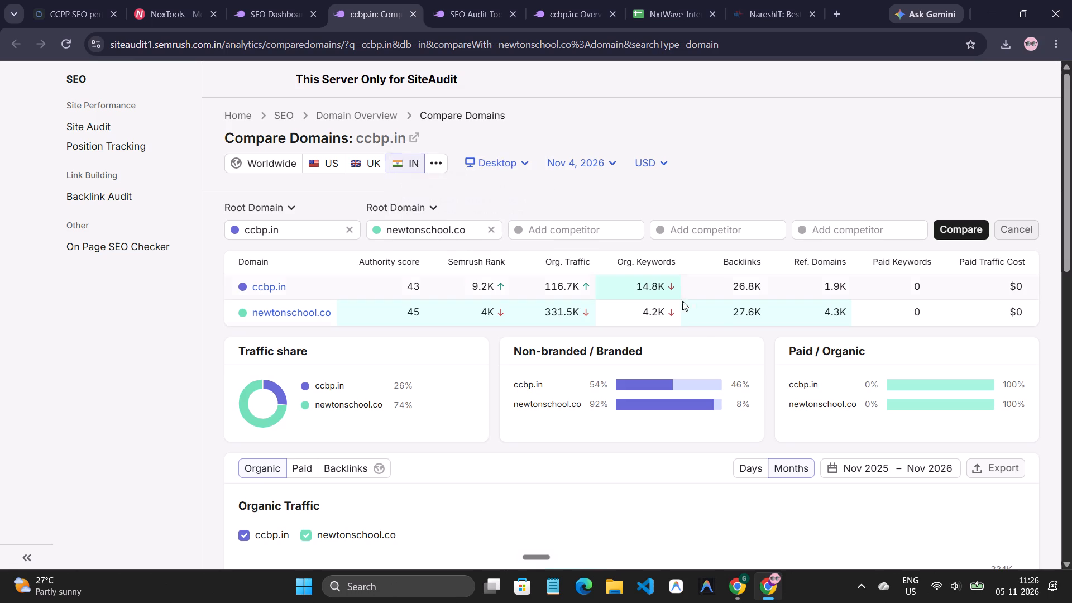
pyautogui.scroll(4, 690, 329)
pyautogui.scroll(1, 687, 266)
# Select the first empty competitor slot and copy the NareshIT website's address from its open browser tab.
pyautogui.click(817, 232)
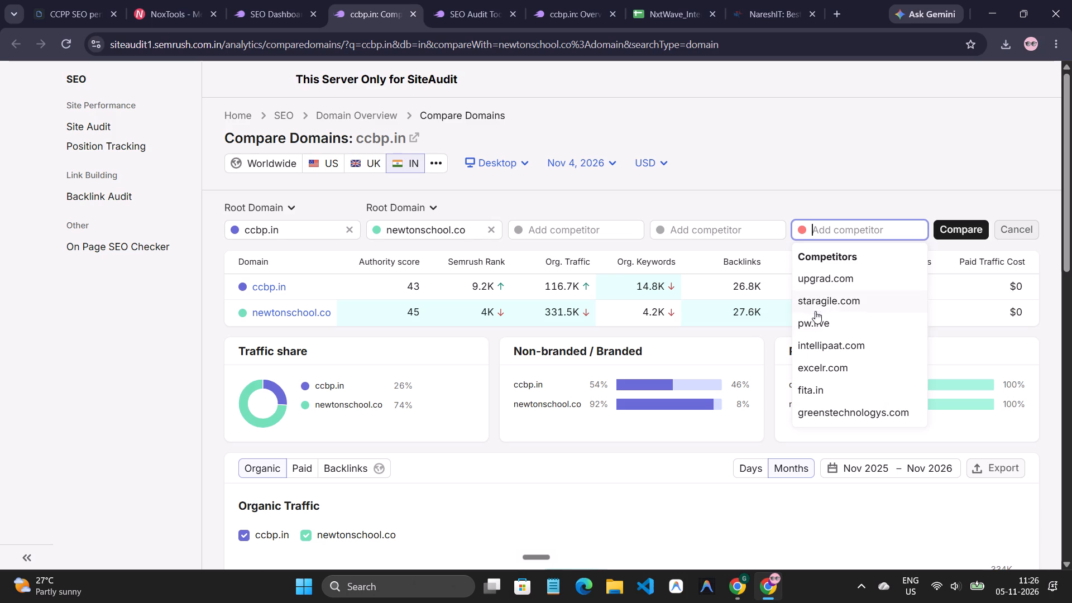
pyautogui.scroll(-2, 814, 376)
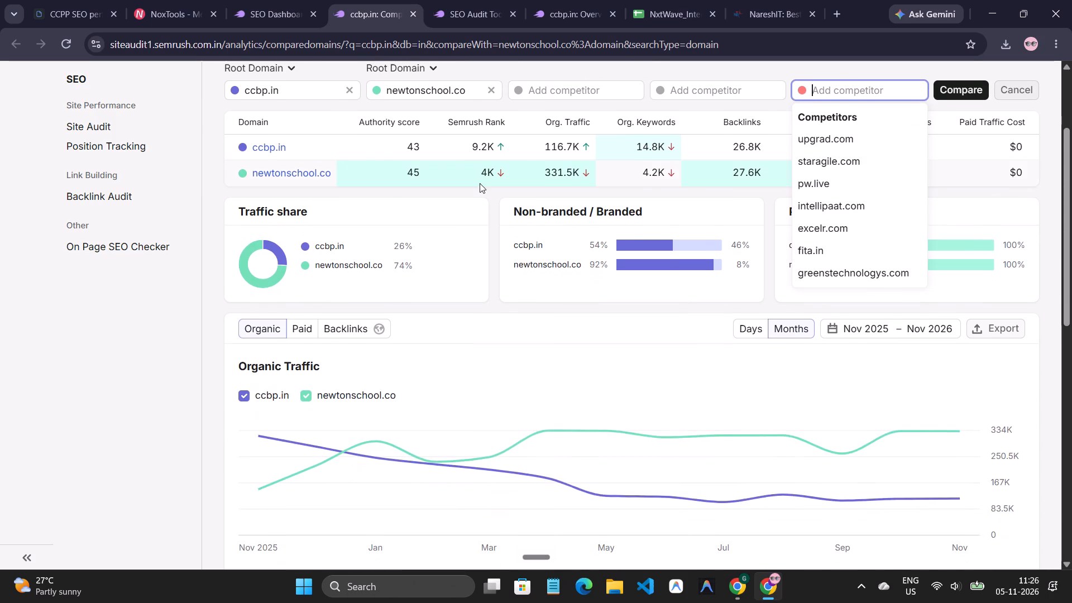
pyautogui.scroll(1, 478, 183)
pyautogui.click(562, 157)
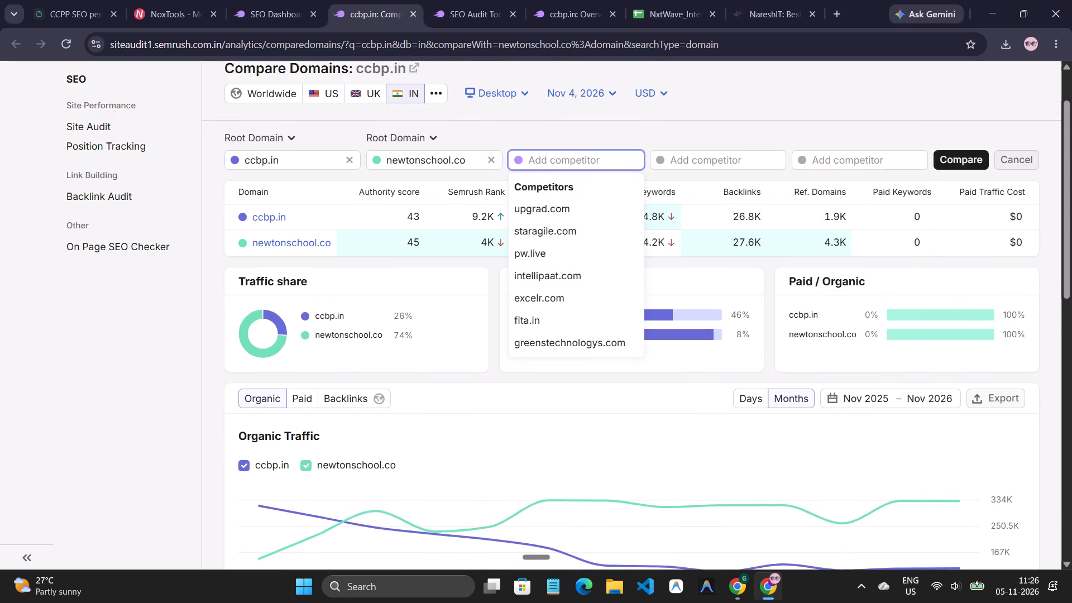
pyautogui.click(787, 0)
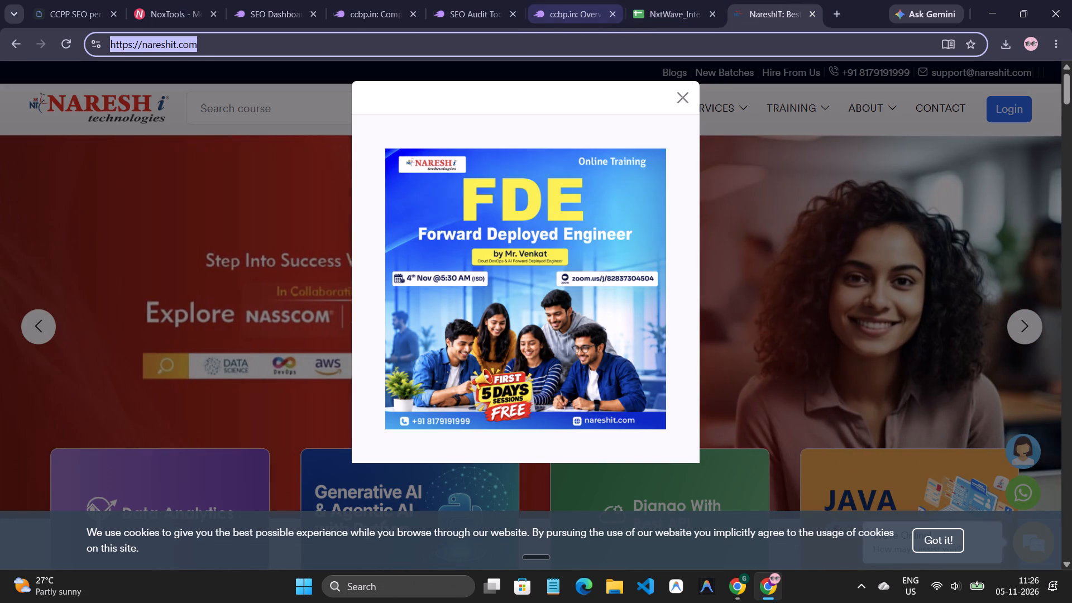
pyautogui.doubleClick(623, 47)
pyautogui.click(619, 47)
pyautogui.hotkey('ctrl', 'c')
# Check the ccbp.in Position Tracking overview and its keyword rankings, and close that browser tab.
pyautogui.click(654, 0)
pyautogui.click(479, 0)
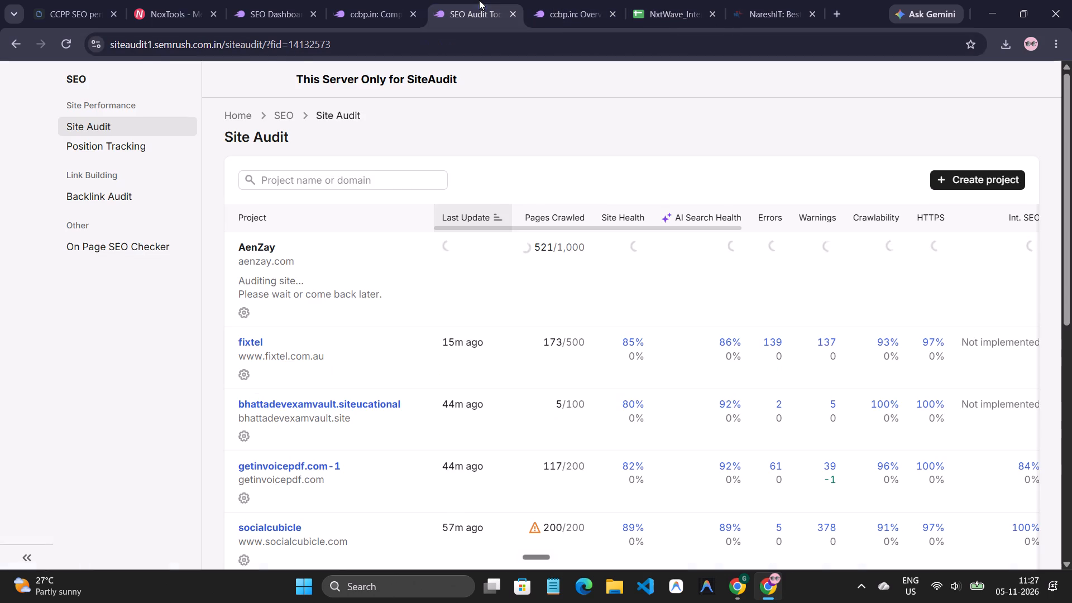
pyautogui.click(562, 7)
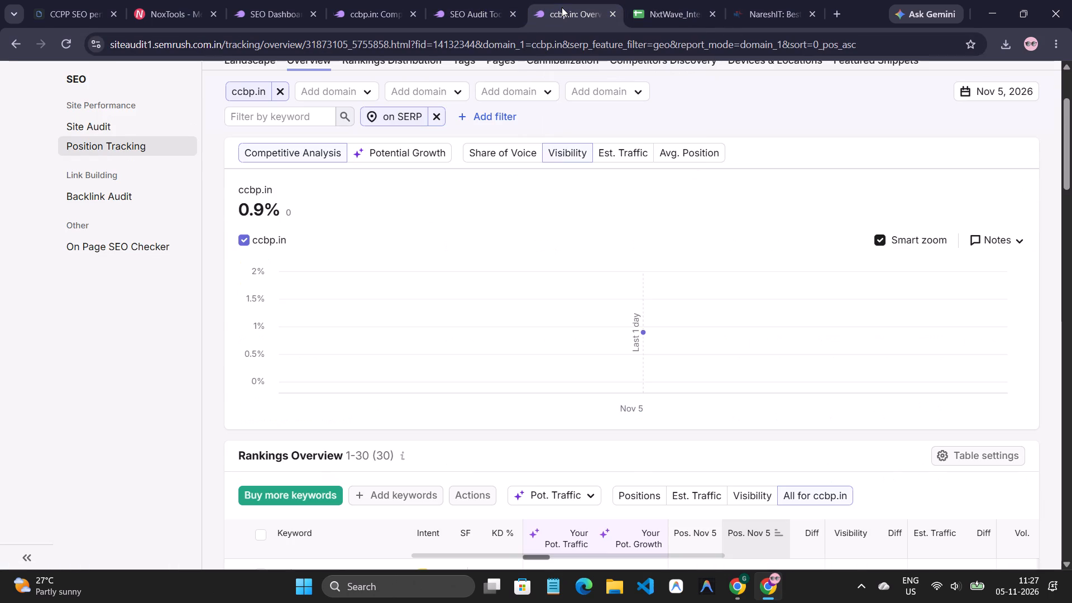
pyautogui.scroll(2, 556, 177)
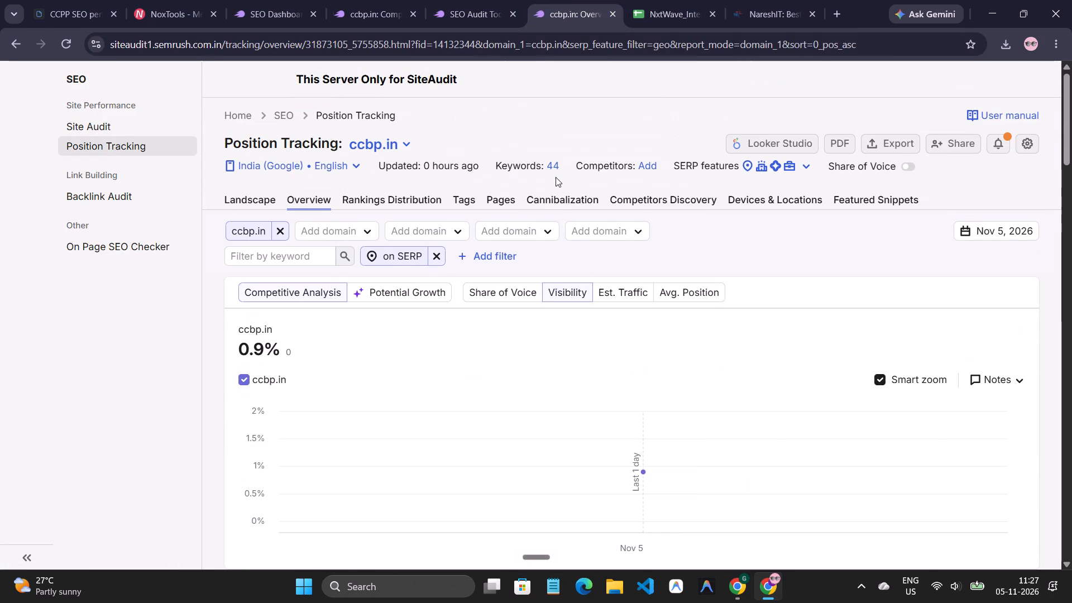
pyautogui.scroll(-5, 556, 177)
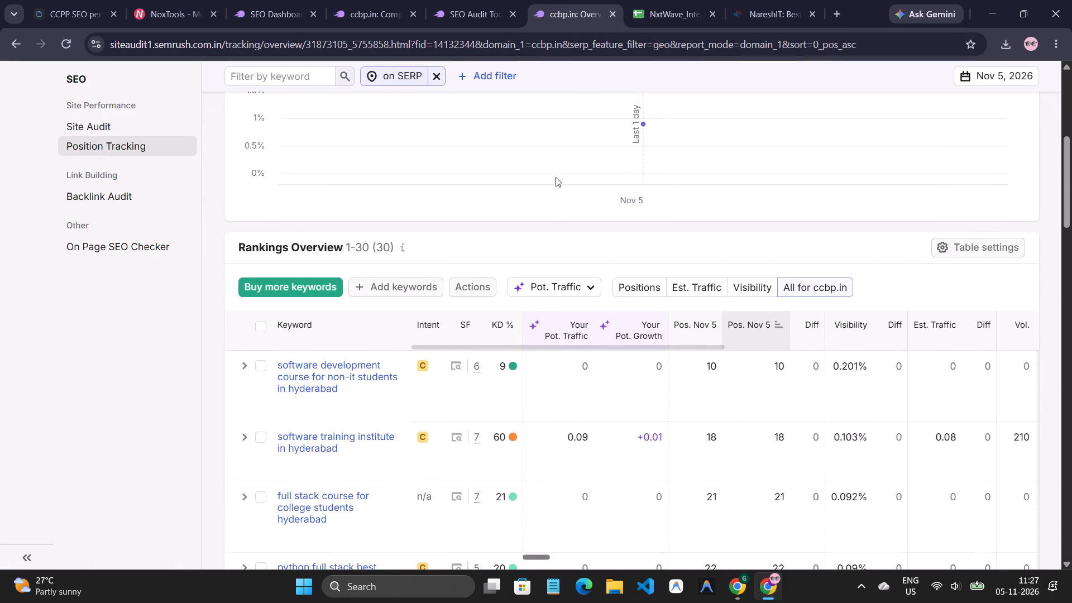
pyautogui.click(611, 12)
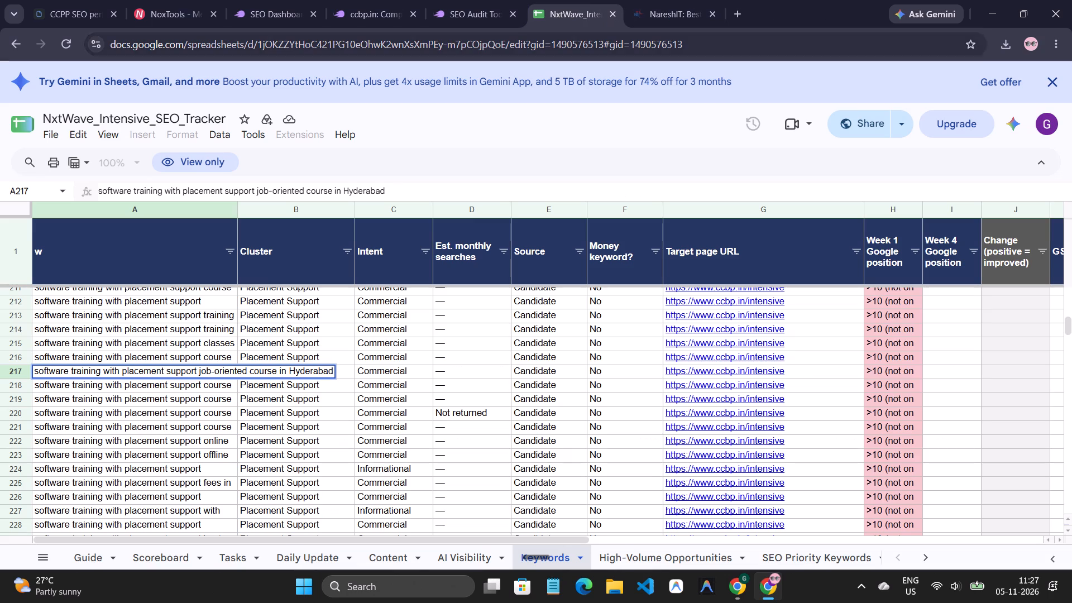
pyautogui.click(267, 21)
pyautogui.scroll(3, 559, 352)
pyautogui.click(403, 0)
pyautogui.hotkey('ctrl', 'v')
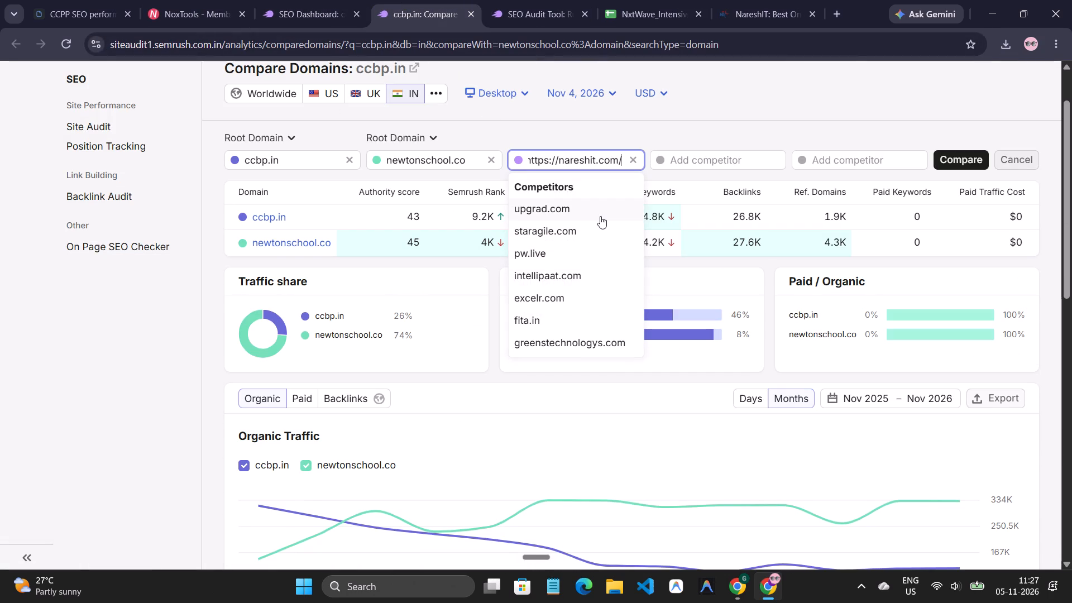
pyautogui.press('BackSpace')
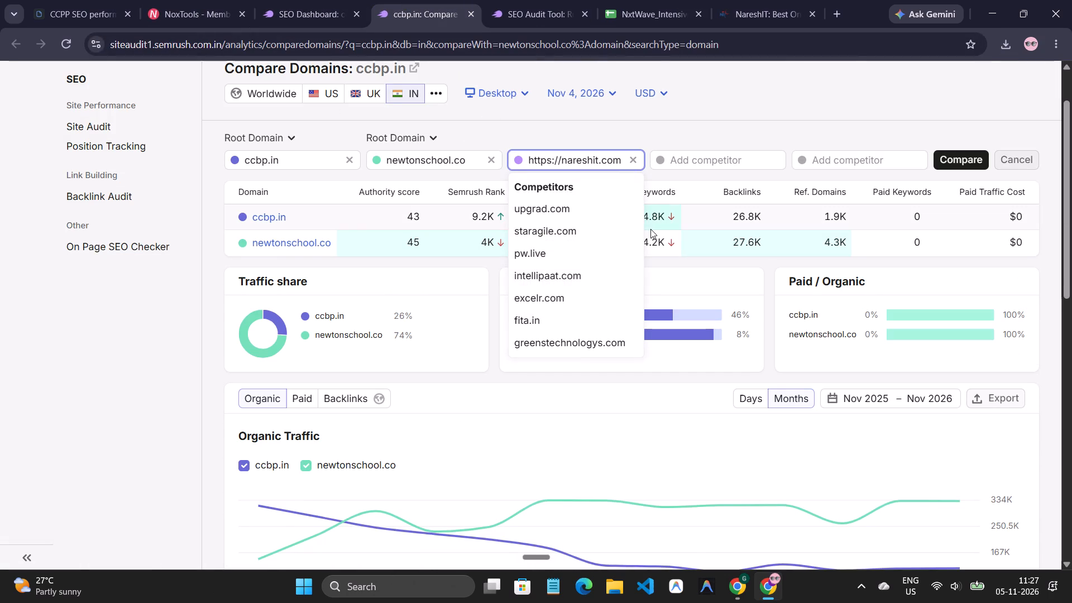
pyautogui.press('Return')
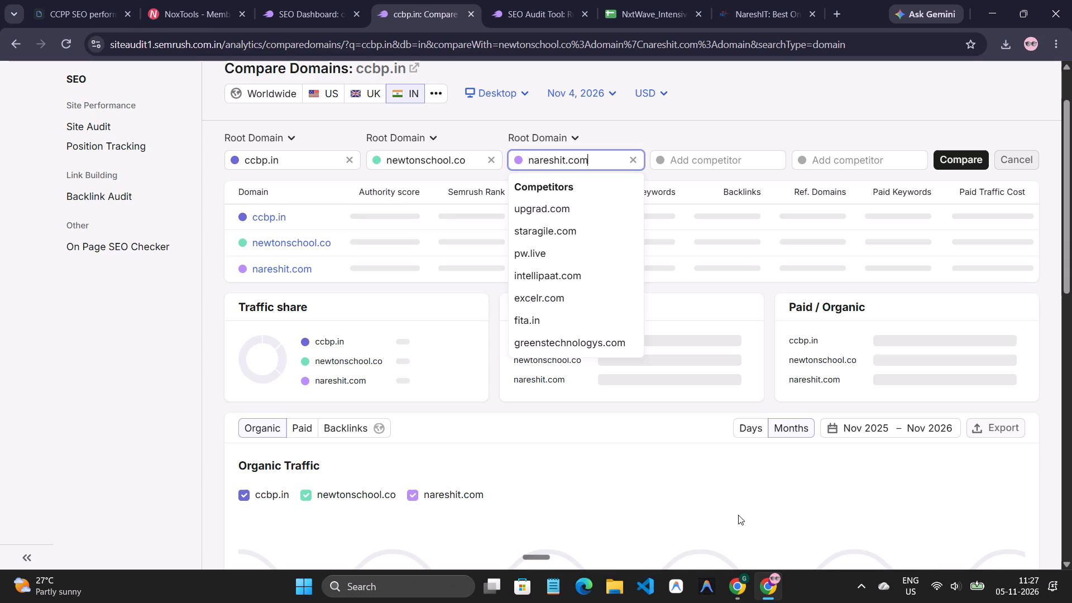
pyautogui.click(640, 472)
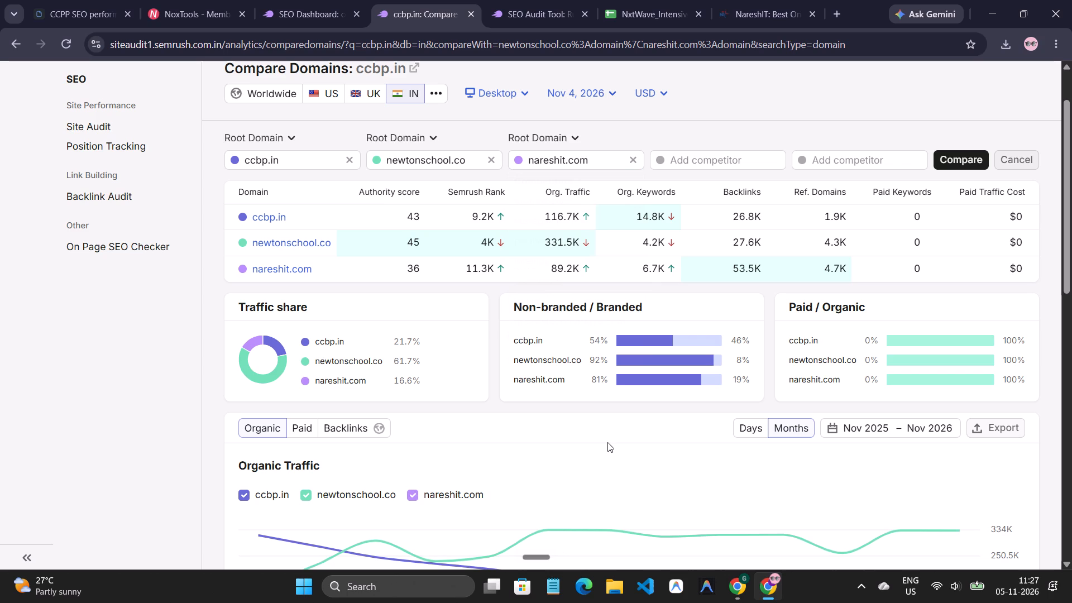
# Examine the three-domain comparison's metrics, traffic share, organic traffic trend, missing keyword opportunities and keyword overlap.
pyautogui.scroll(-1, 607, 442)
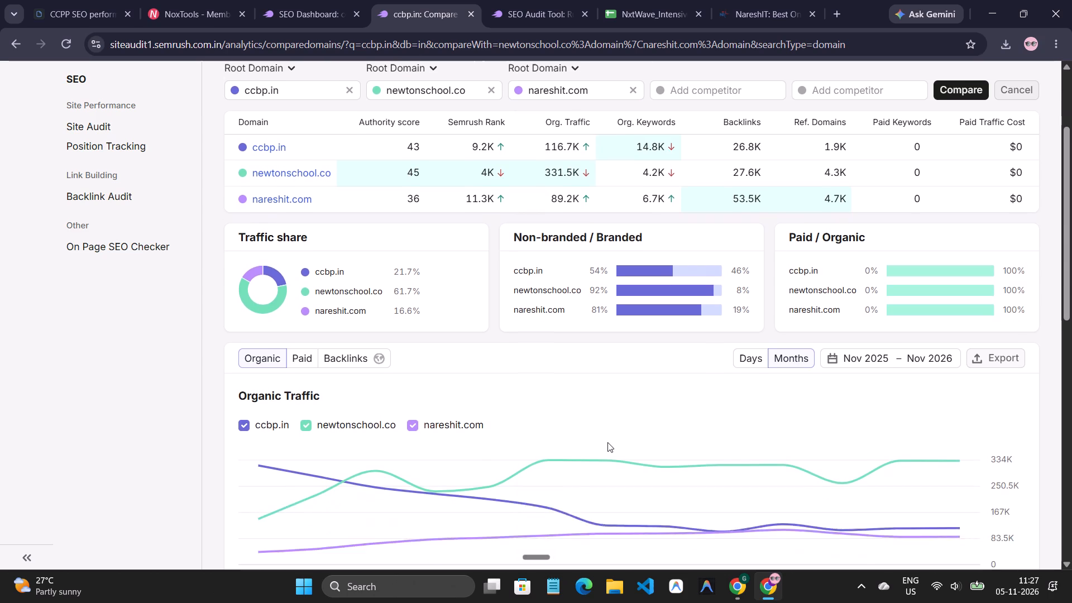
pyautogui.scroll(3, 607, 442)
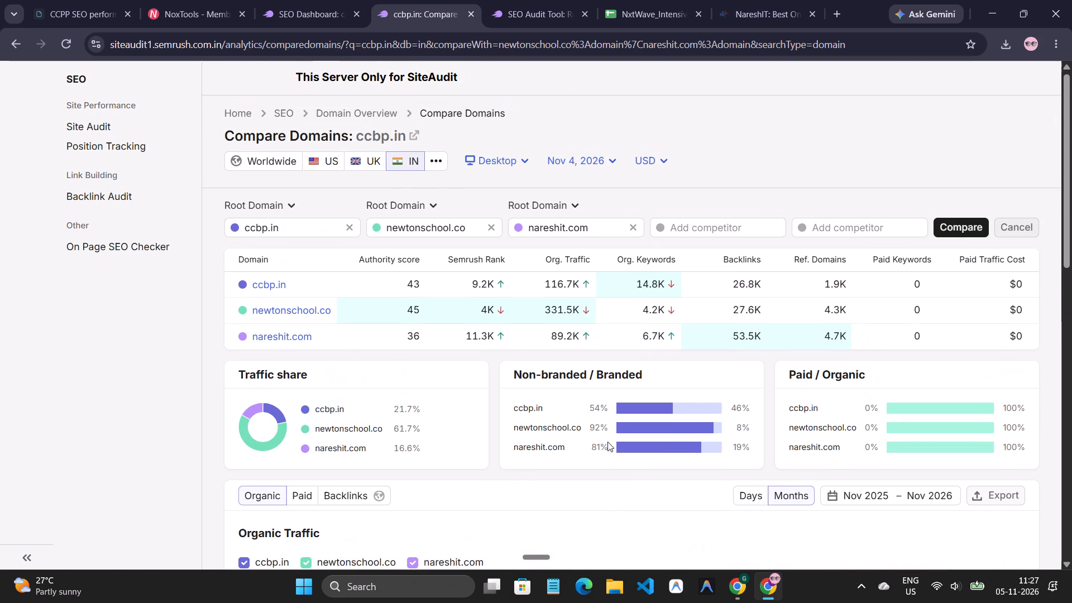
pyautogui.scroll(1, 607, 442)
pyautogui.scroll(-2, 607, 442)
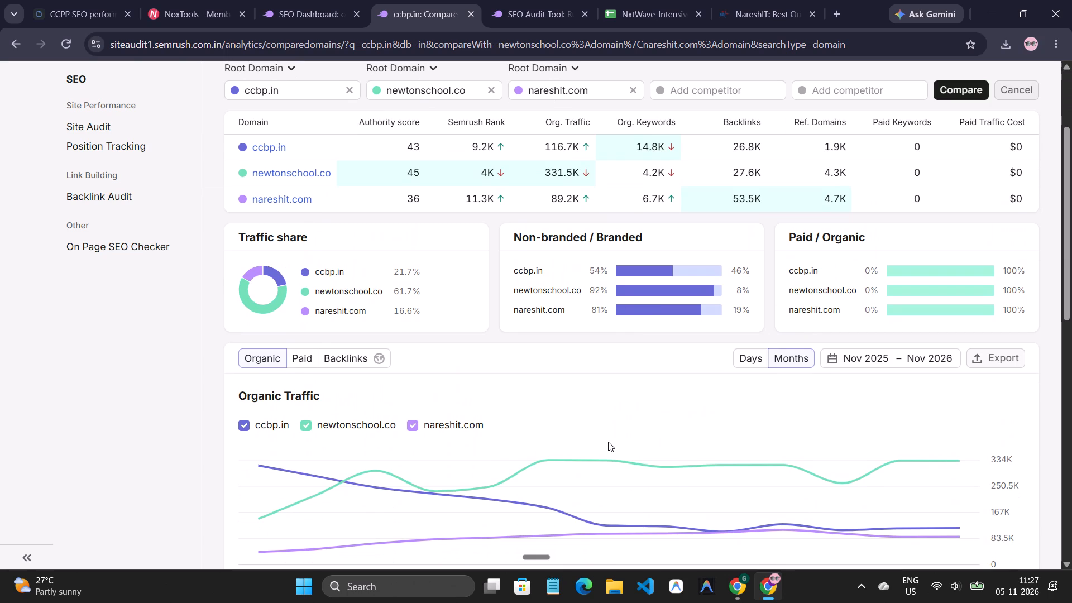
pyautogui.scroll(-1, 608, 442)
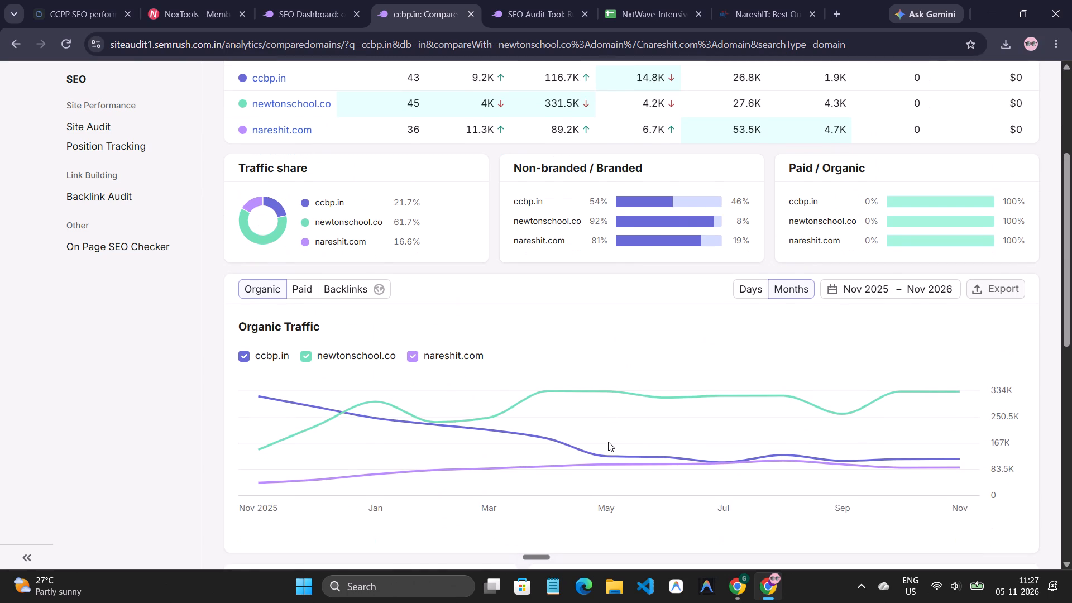
pyautogui.scroll(-2, 608, 442)
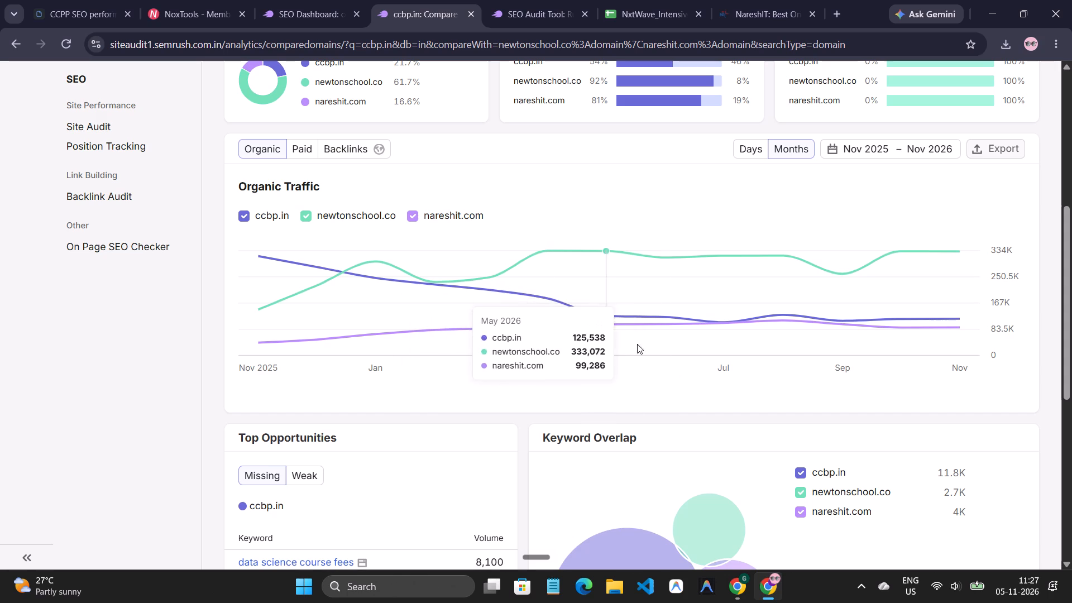
pyautogui.scroll(-2, 769, 340)
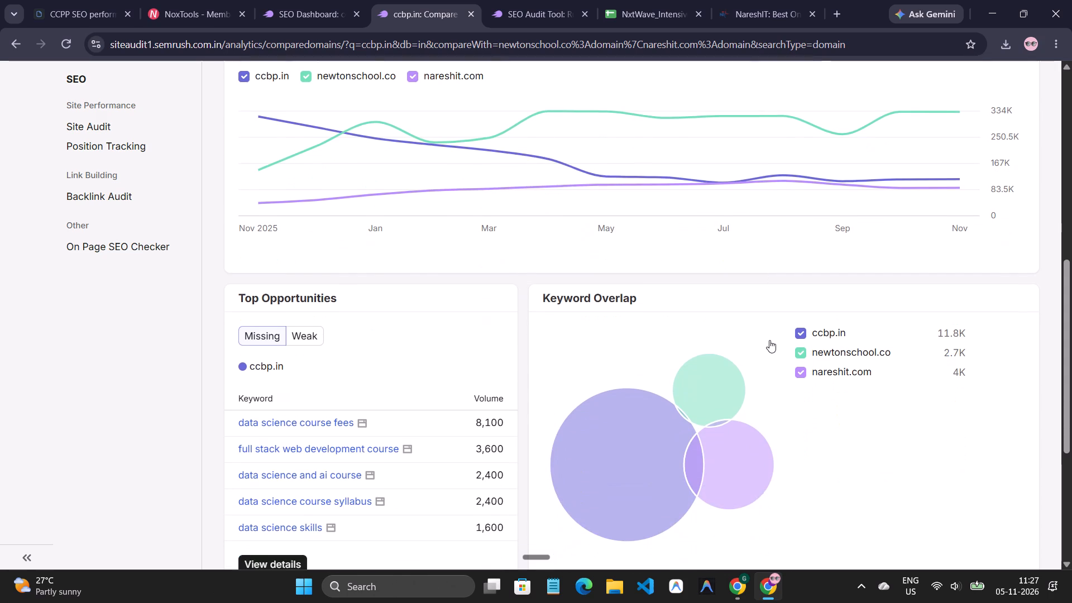
pyautogui.scroll(-2, 769, 340)
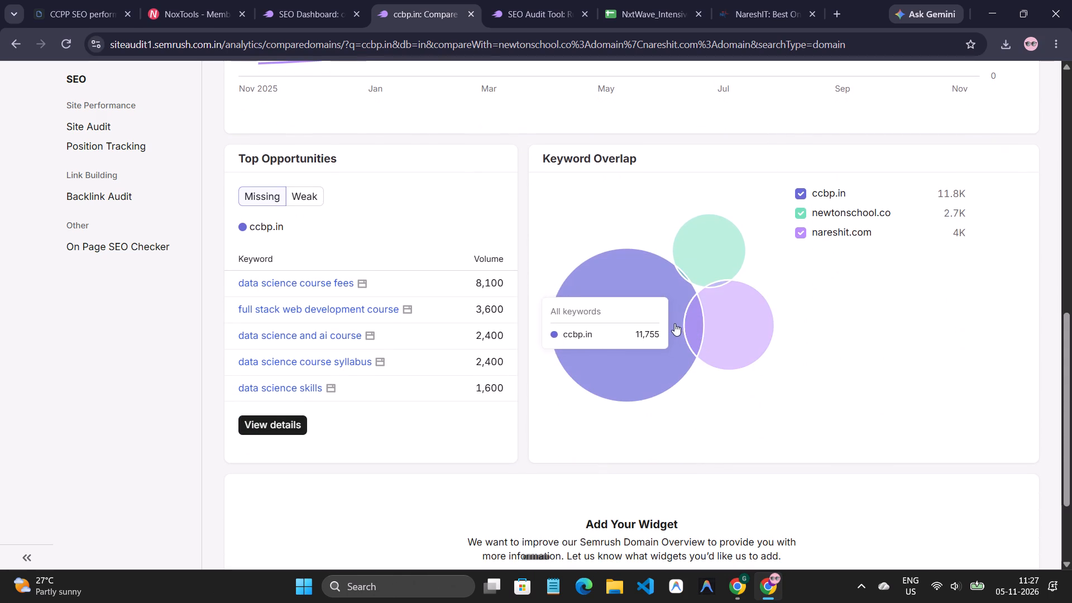
pyautogui.scroll(-4, 730, 348)
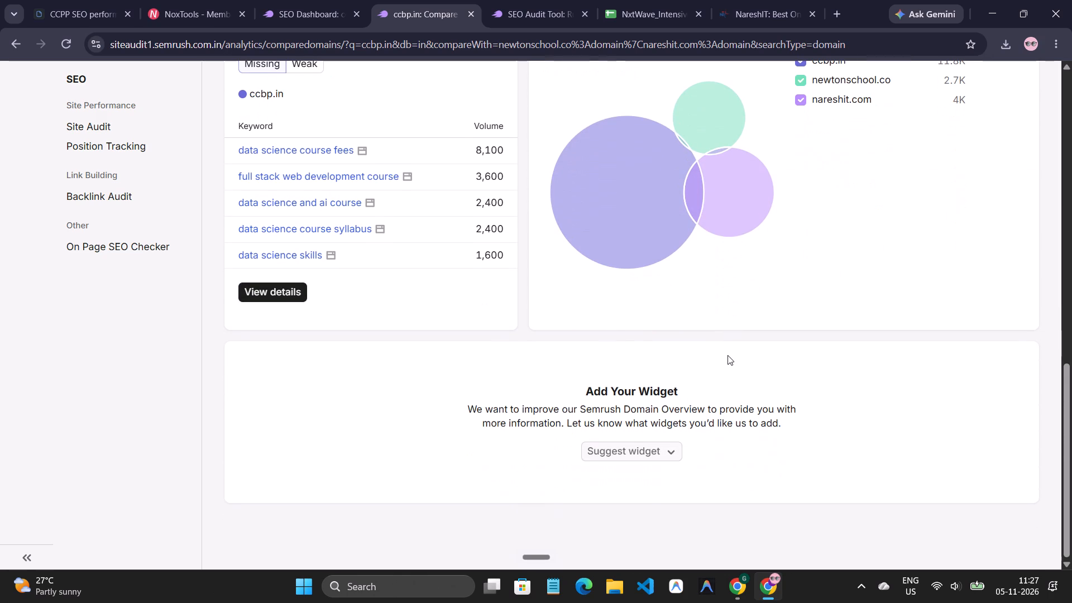
# Add codegnan.com as the fourth domain in the Compare Domains report and run the comparison.
pyautogui.scroll(8, 728, 355)
pyautogui.scroll(2, 408, 234)
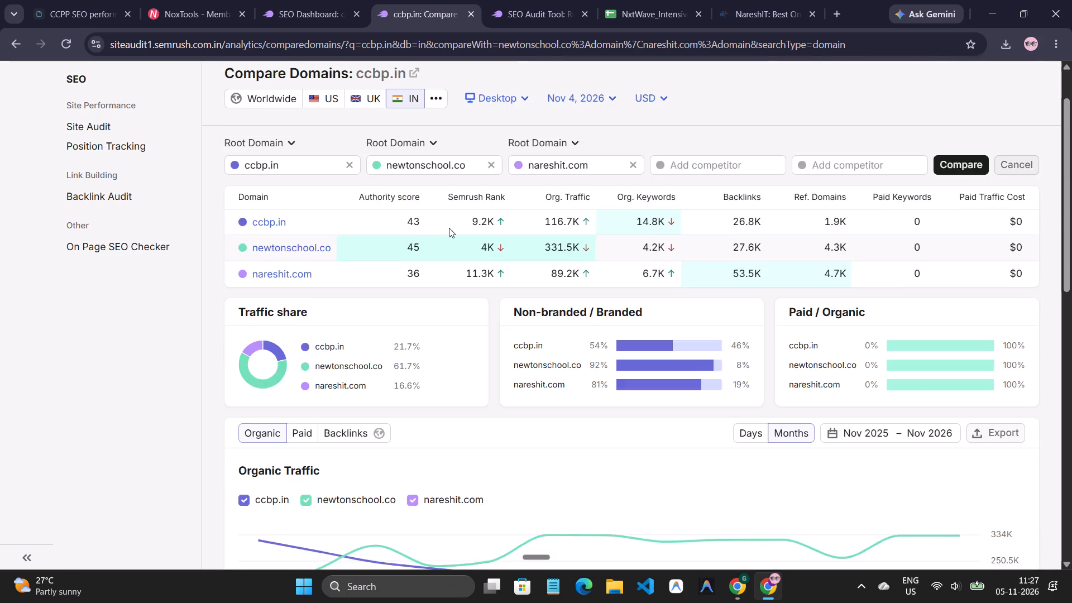
pyautogui.scroll(4, 451, 228)
pyautogui.click(715, 228)
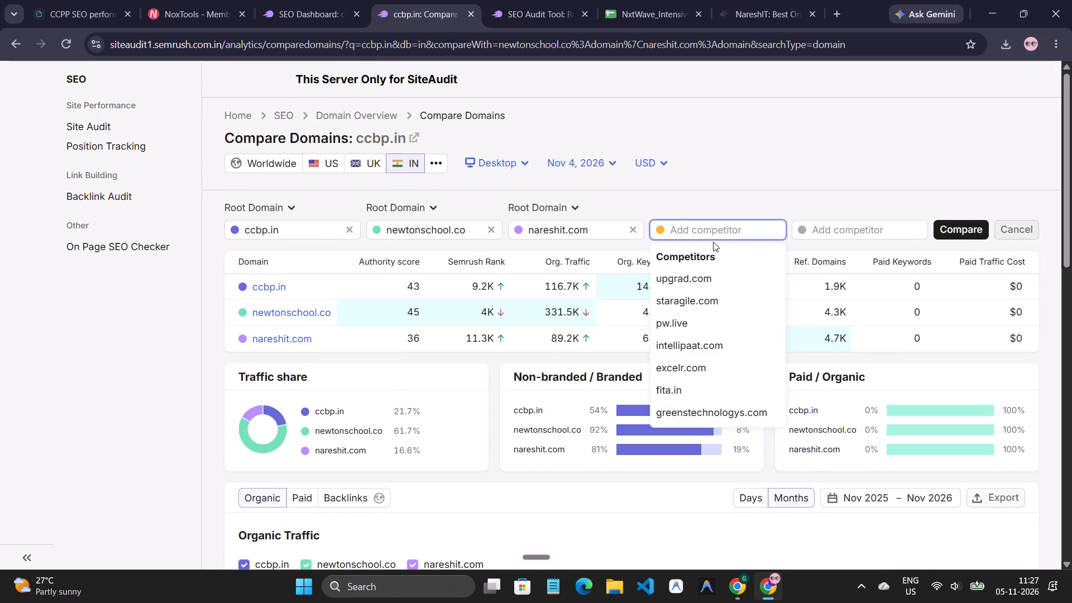
pyautogui.write('co')
pyautogui.write('deg')
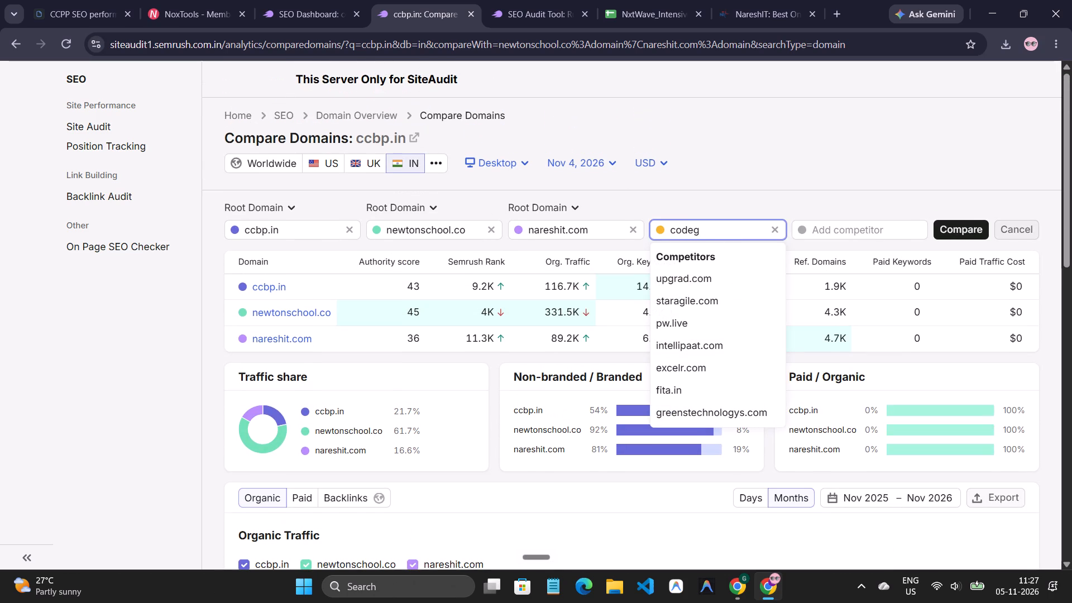
pyautogui.write('nan')
pyautogui.write('.com')
pyautogui.press('Return')
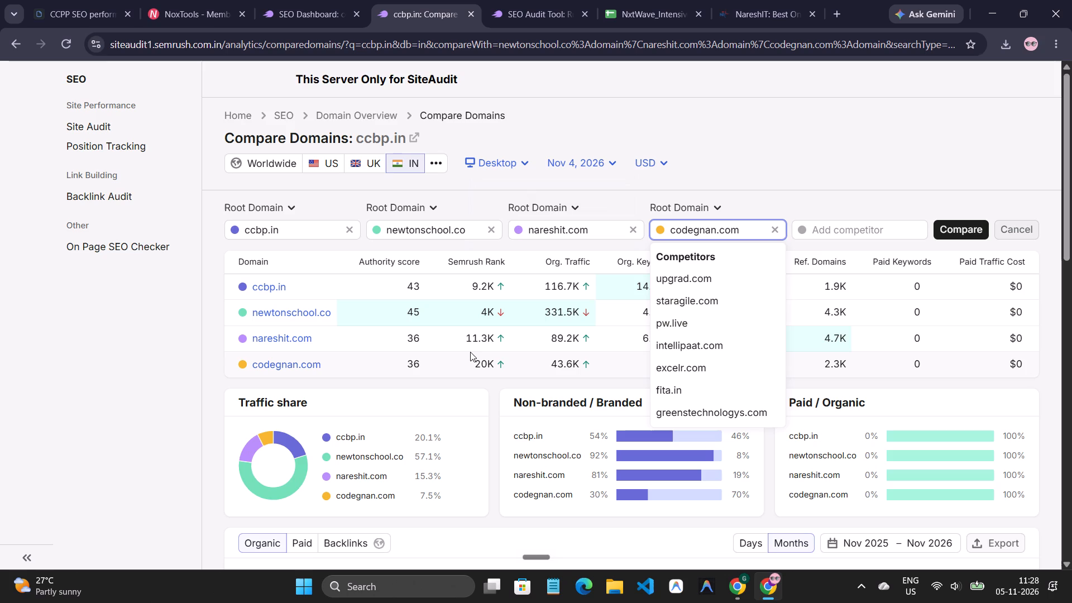
pyautogui.scroll(-2, 470, 352)
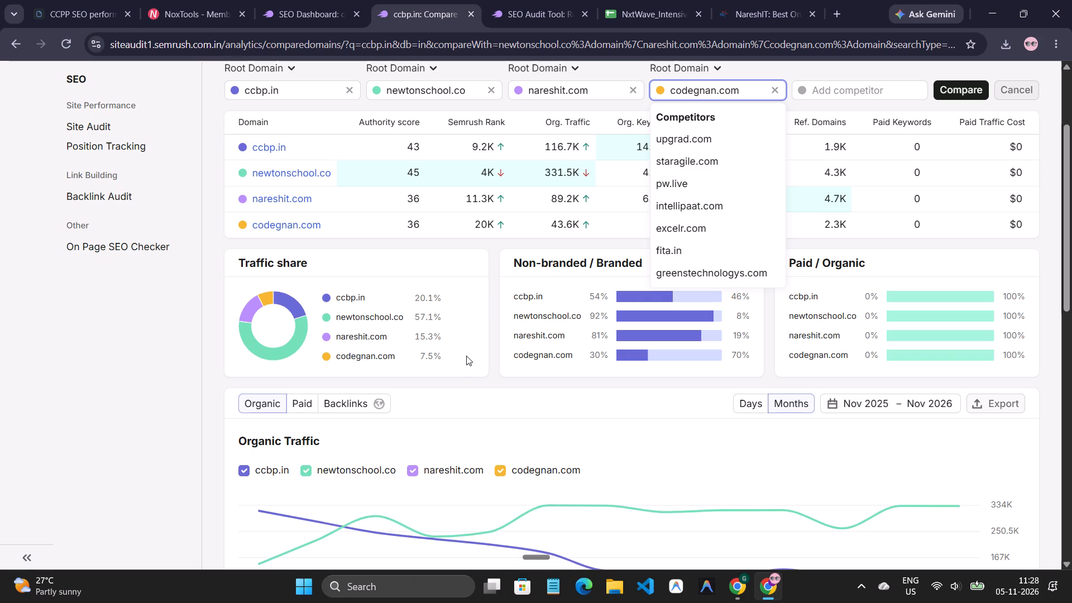
pyautogui.click(514, 393)
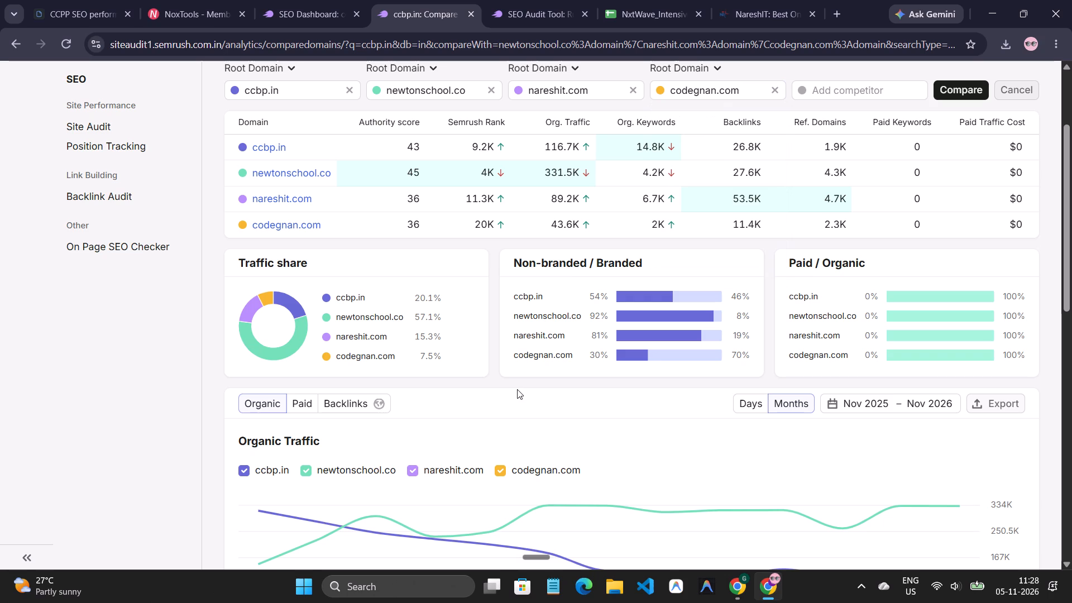
# Remove newtonschool.co from the comparison and rerun it with ccbp.in, nareshit.com and codegnan.com.
pyautogui.scroll(2, 517, 389)
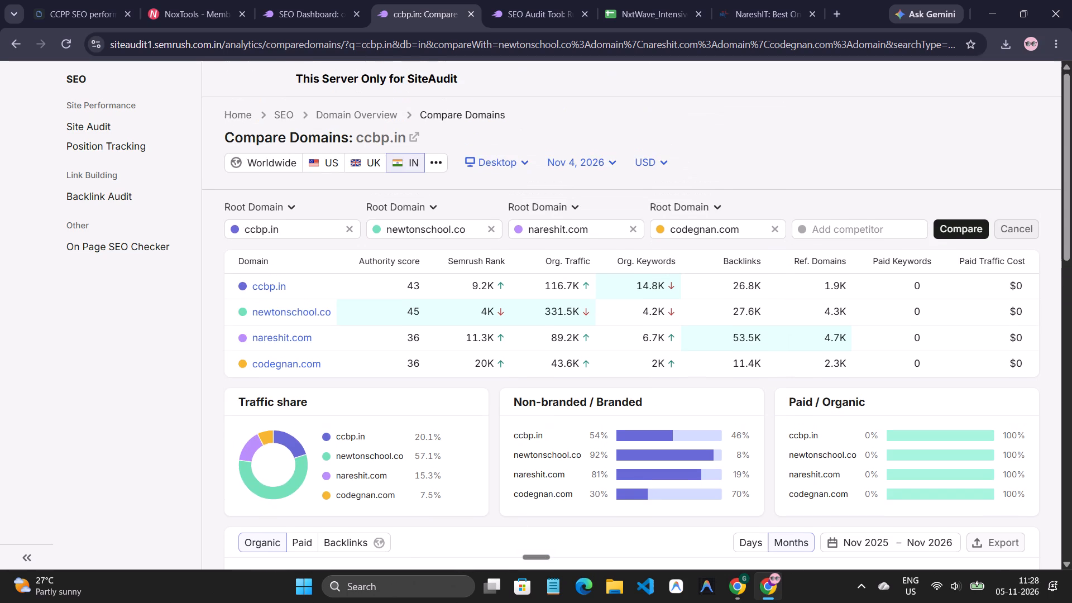
pyautogui.click(492, 232)
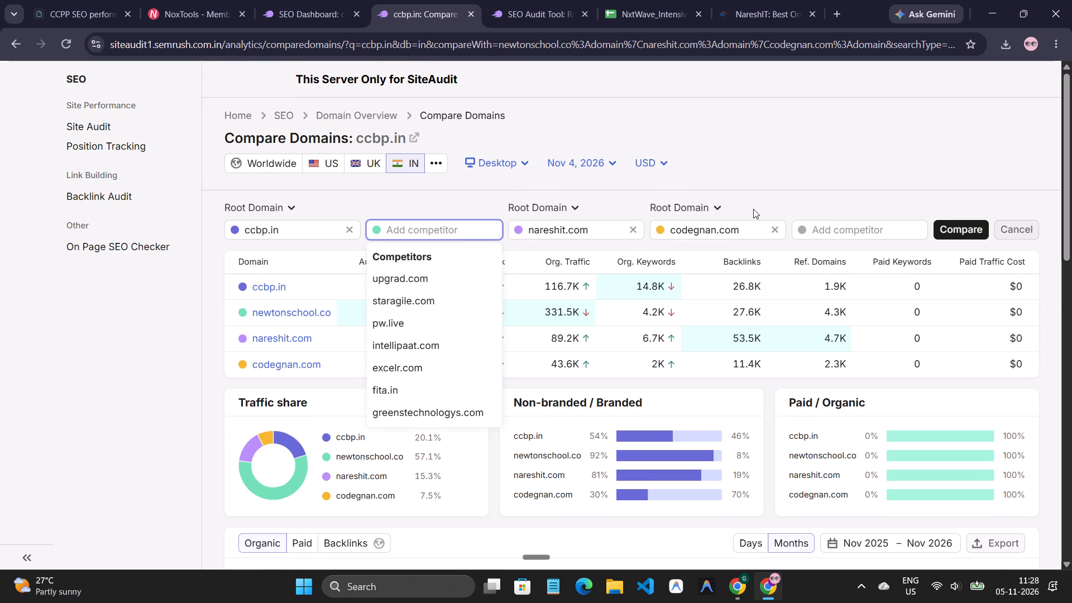
pyautogui.press('Return')
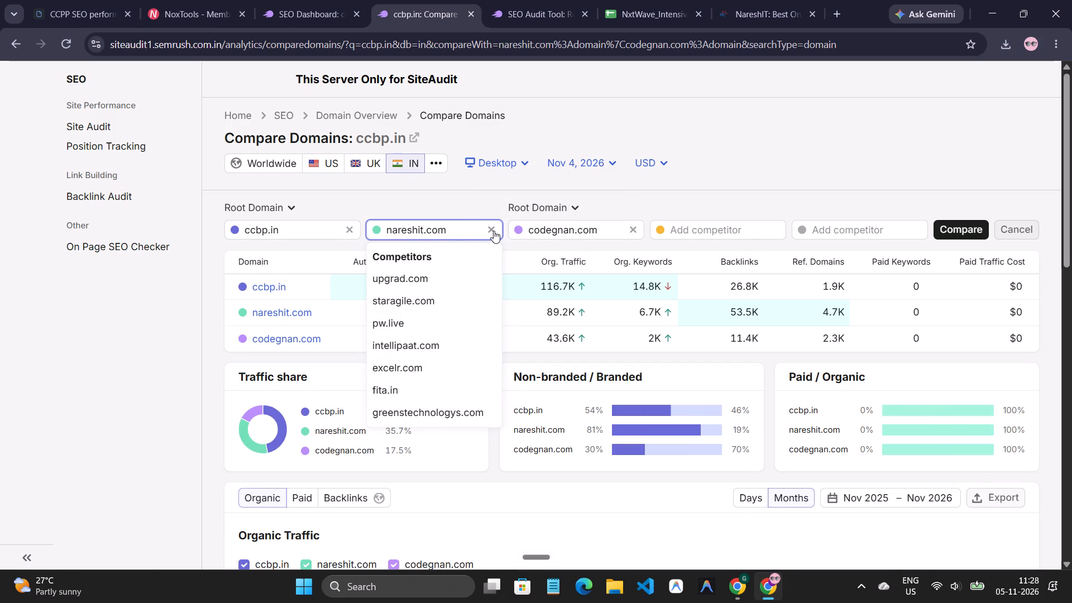
pyautogui.click(331, 382)
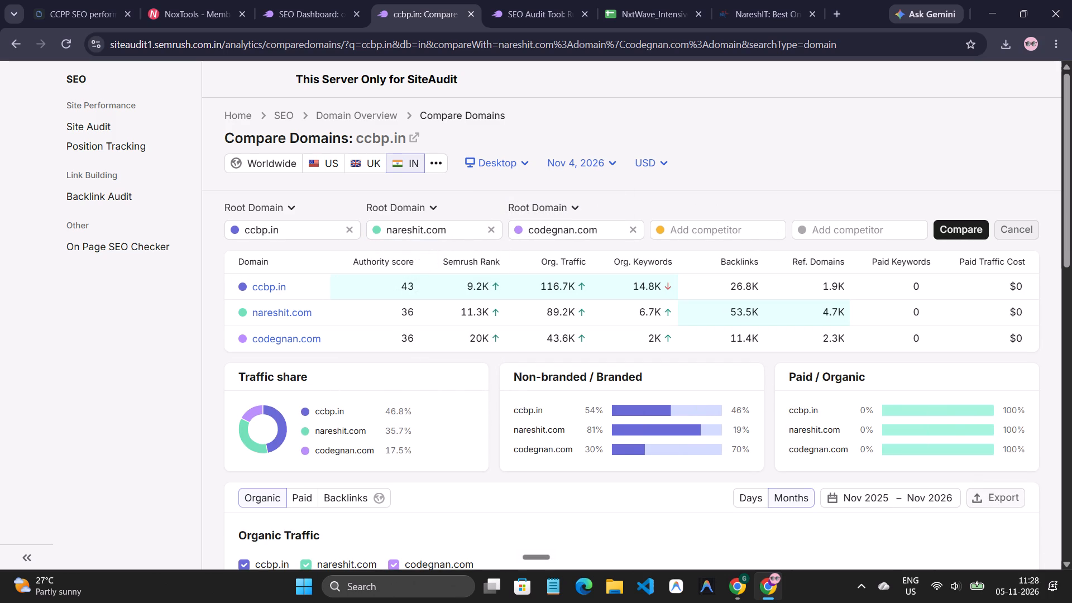
# Review the suggested competitors for the first empty comparison slot.
pyautogui.click(698, 222)
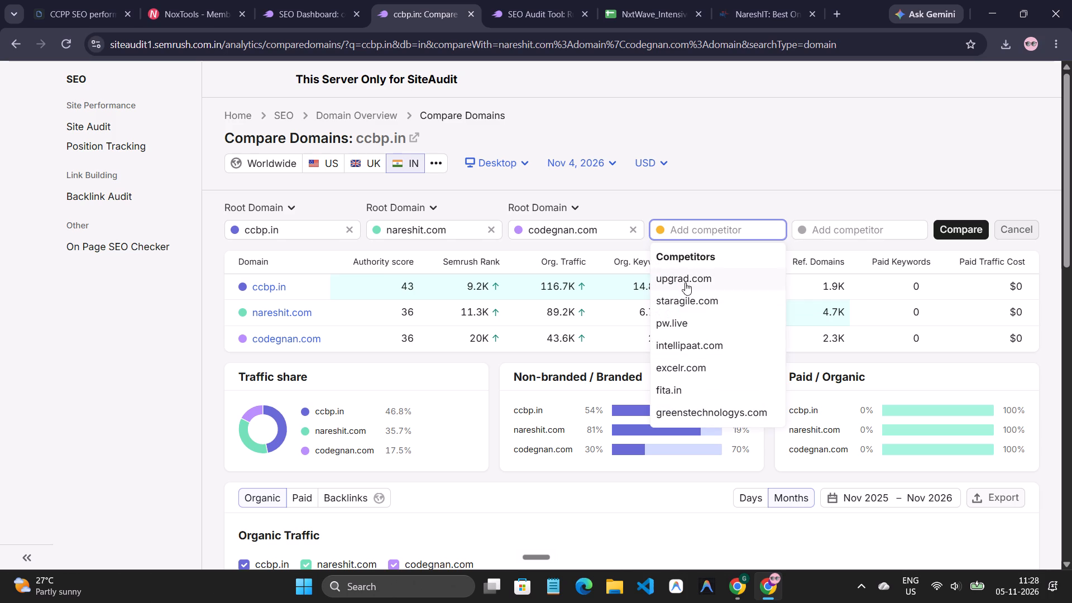
pyautogui.scroll(-2, 681, 326)
pyautogui.scroll(1, 681, 328)
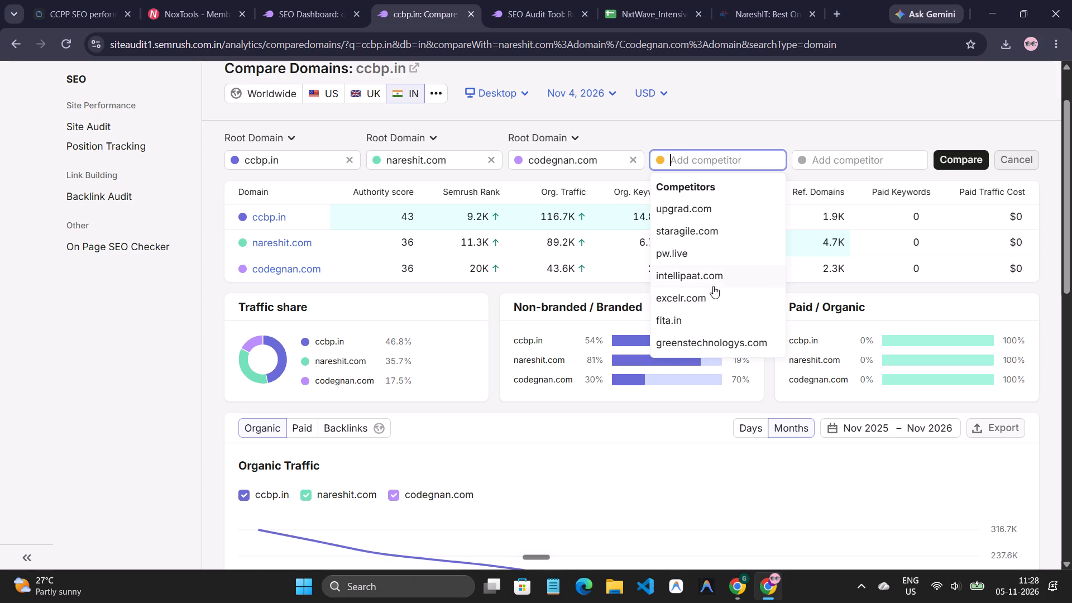
pyautogui.click(666, 412)
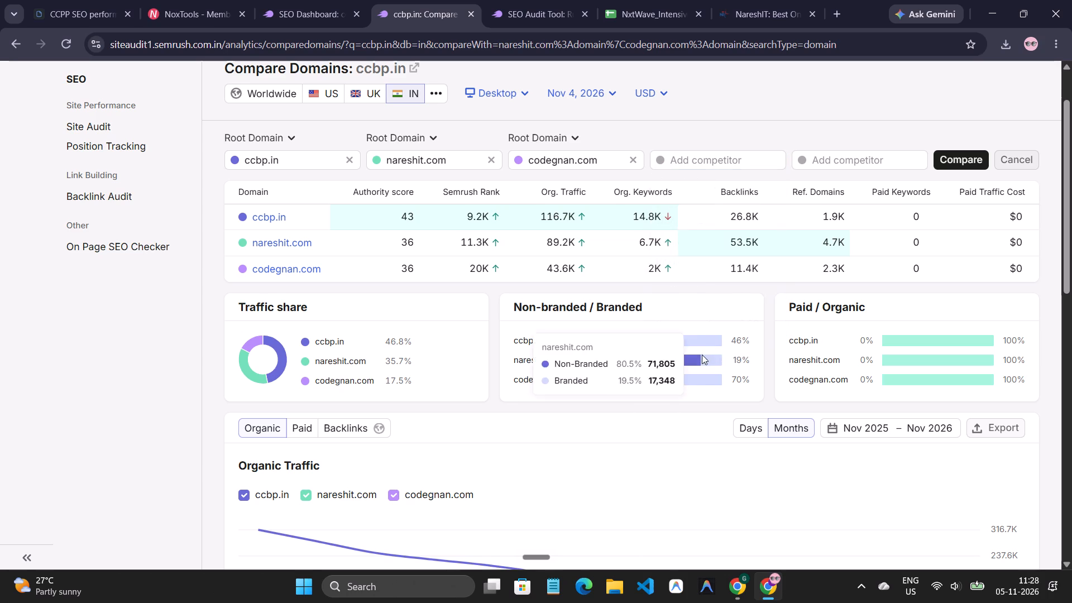
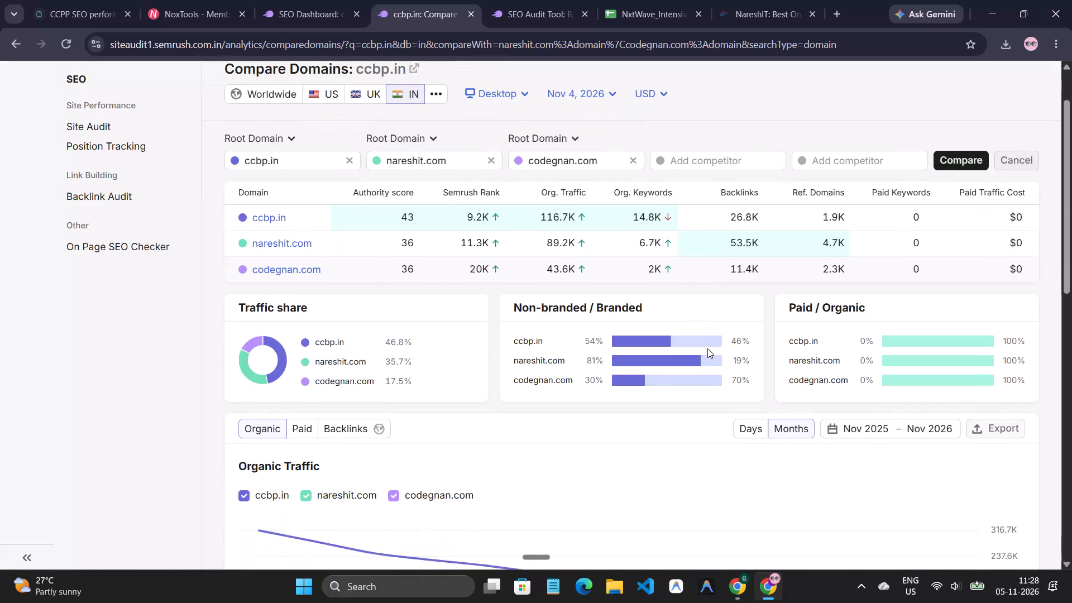
# Examine the three-domain comparison's metrics, traffic split, organic traffic trend, missing keyword opportunities and keyword overlap.
pyautogui.scroll(1, 707, 348)
pyautogui.scroll(-4, 709, 348)
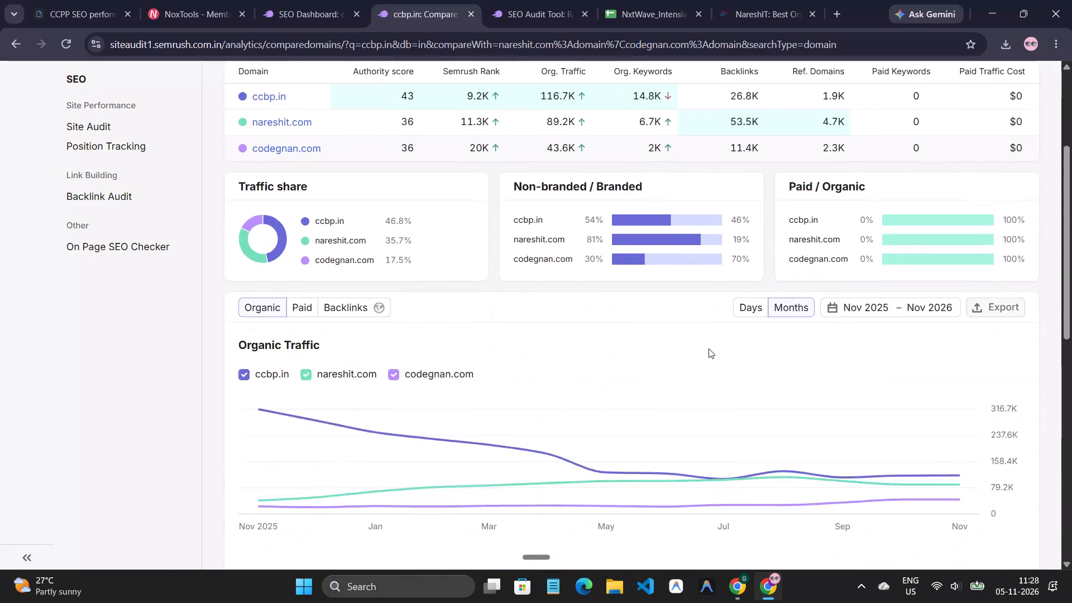
pyautogui.scroll(-9, 709, 348)
pyautogui.scroll(4, 705, 356)
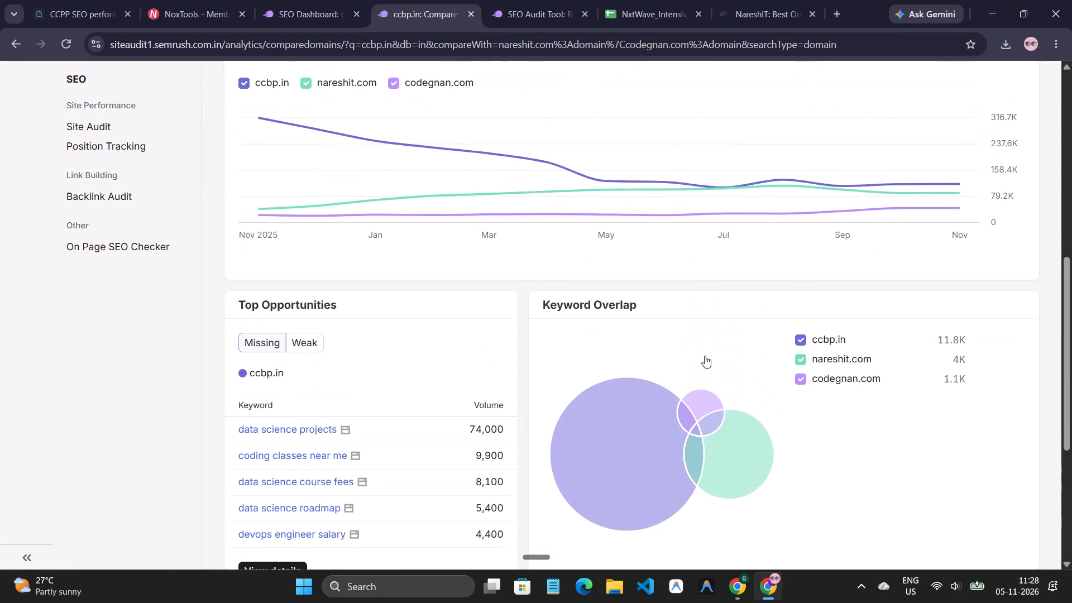
pyautogui.scroll(-1, 705, 356)
pyautogui.scroll(-1, 404, 382)
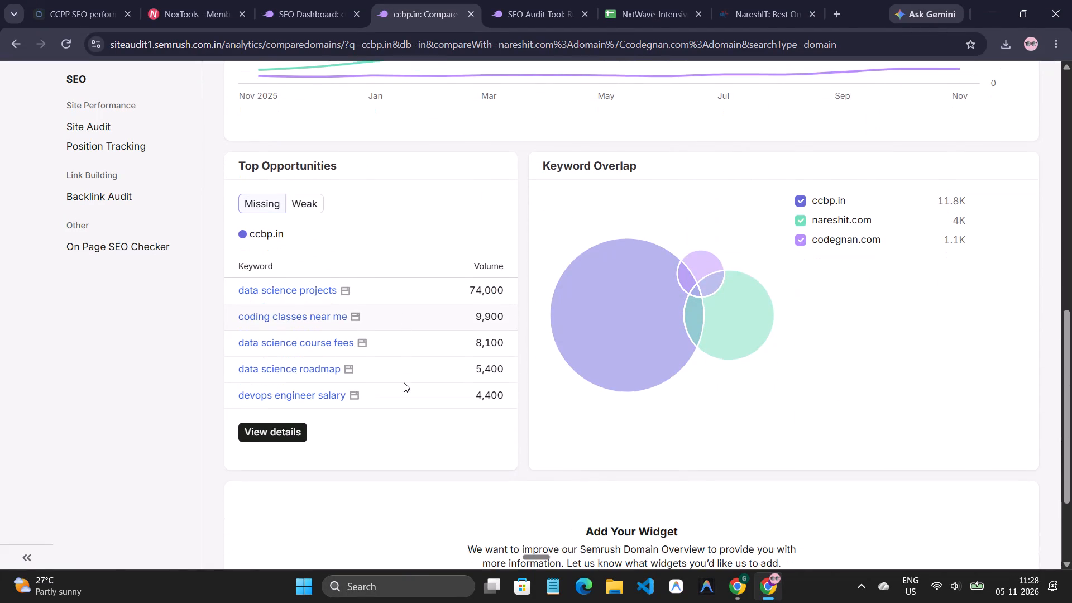
pyautogui.scroll(4, 404, 382)
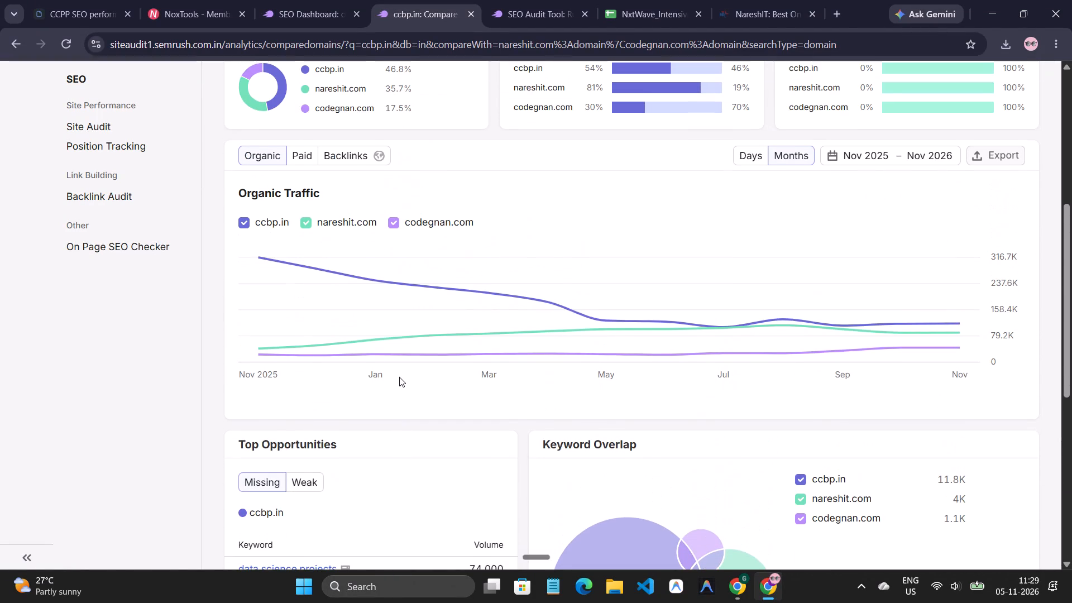
pyautogui.scroll(-1, 399, 377)
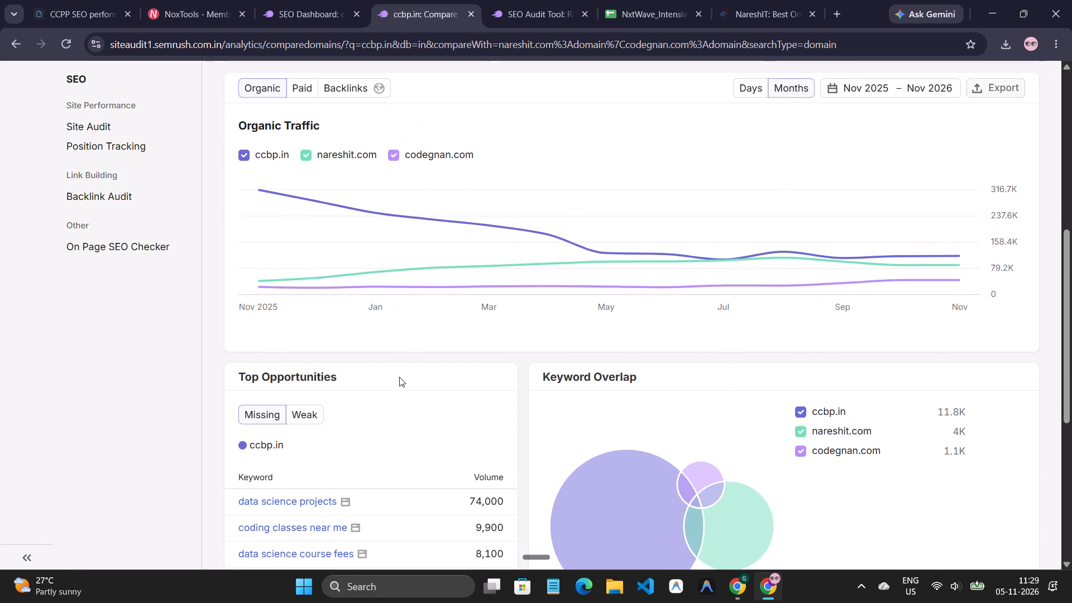
pyautogui.scroll(4, 399, 377)
# Review the ccbp.in SEO Dashboard, from traffic trend and site performance to competitor analysis, On Page SEO Checker ideas and backlink audit.
pyautogui.click(272, 0)
pyautogui.scroll(-3, 544, 246)
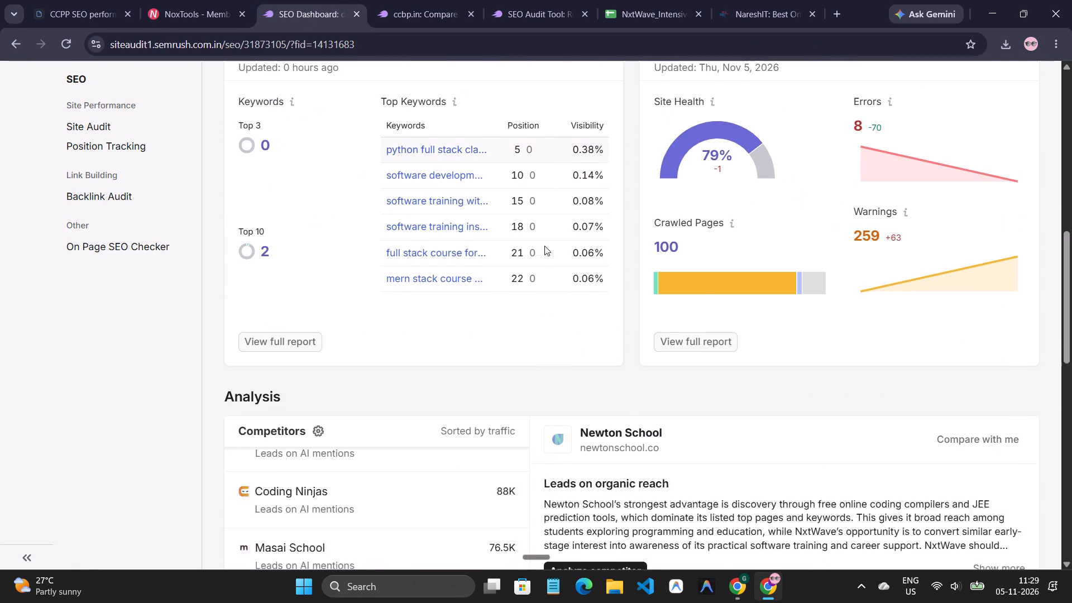
pyautogui.scroll(-9, 545, 247)
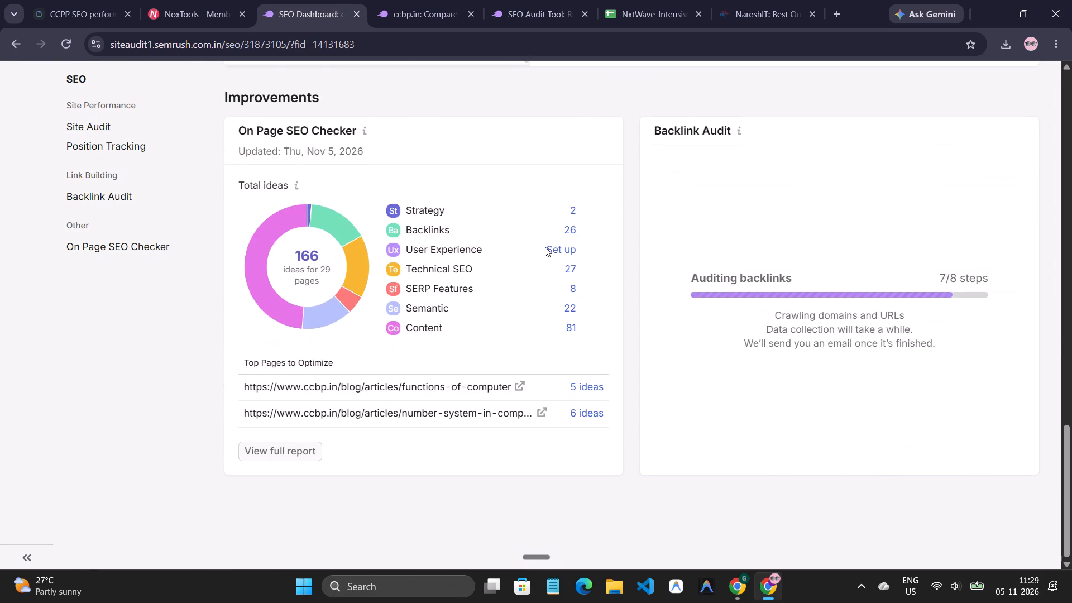
pyautogui.scroll(-1, 545, 247)
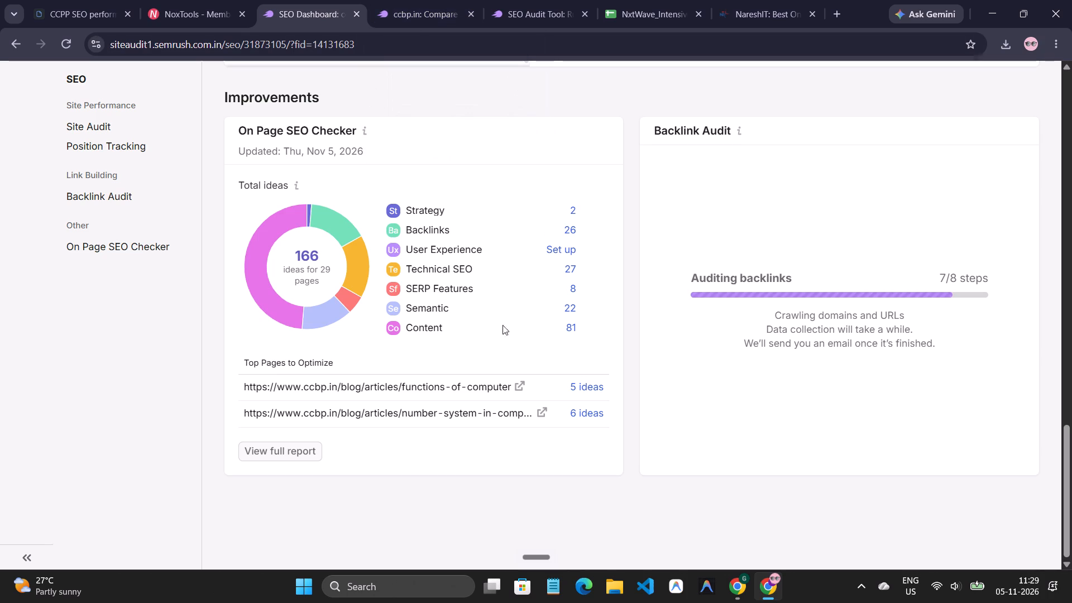
pyautogui.scroll(9, 398, 362)
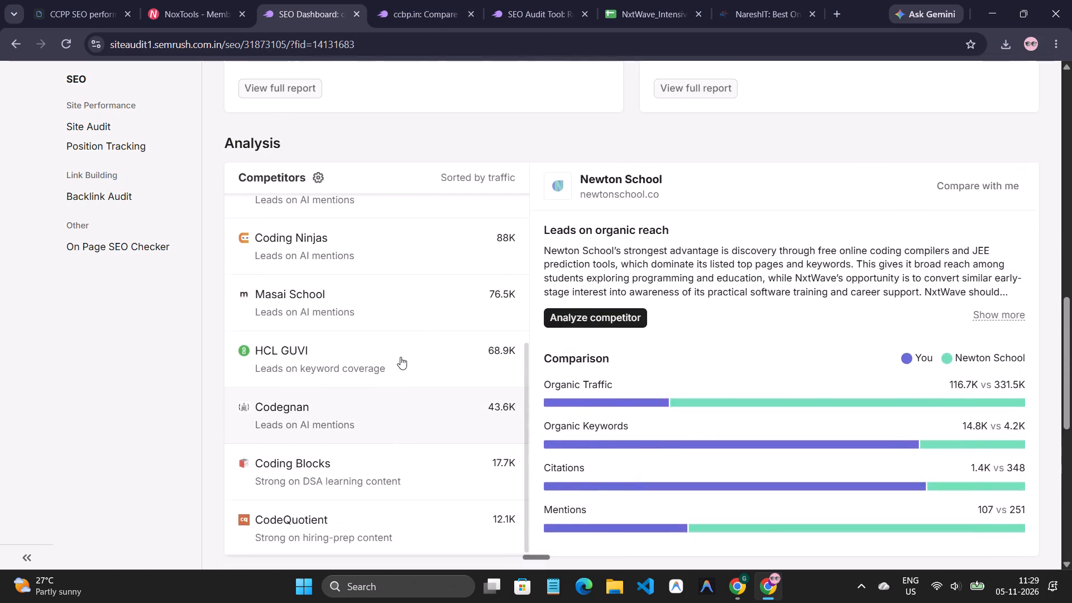
pyautogui.scroll(7, 400, 357)
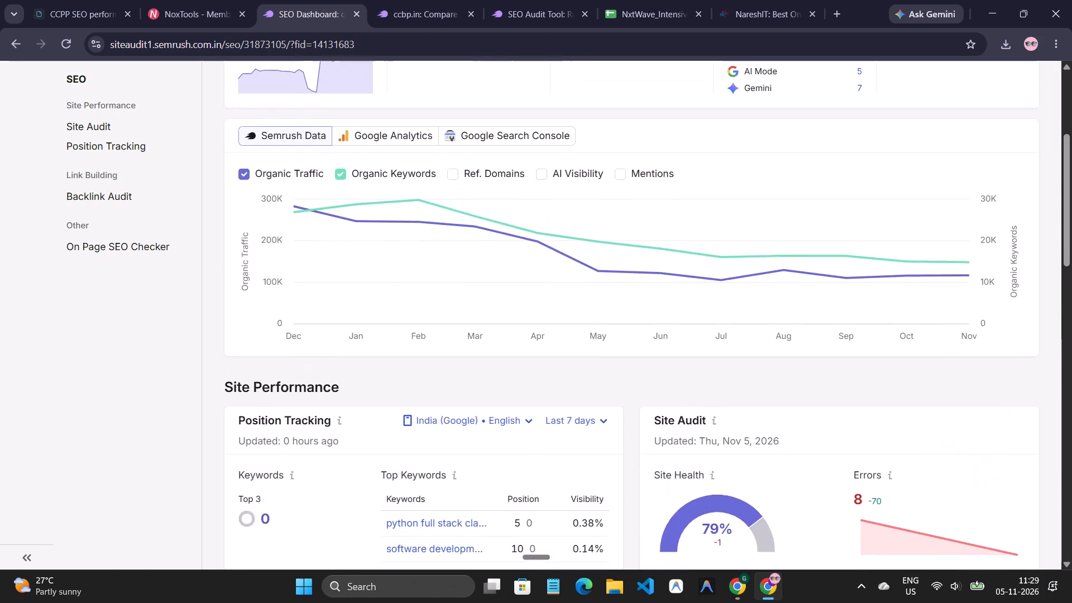
pyautogui.scroll(5, 401, 357)
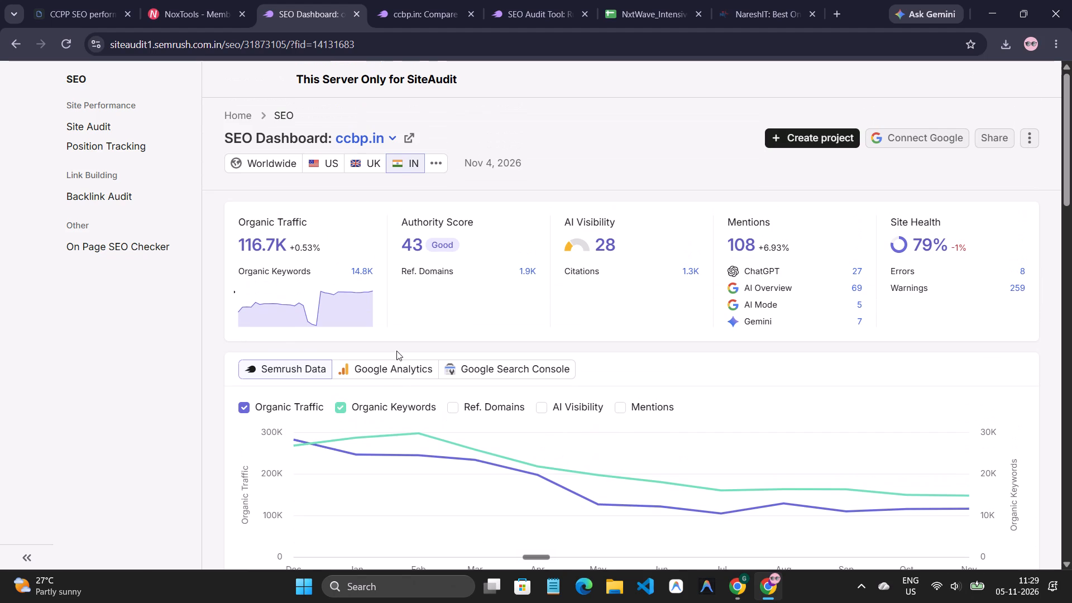
pyautogui.scroll(-3, 385, 319)
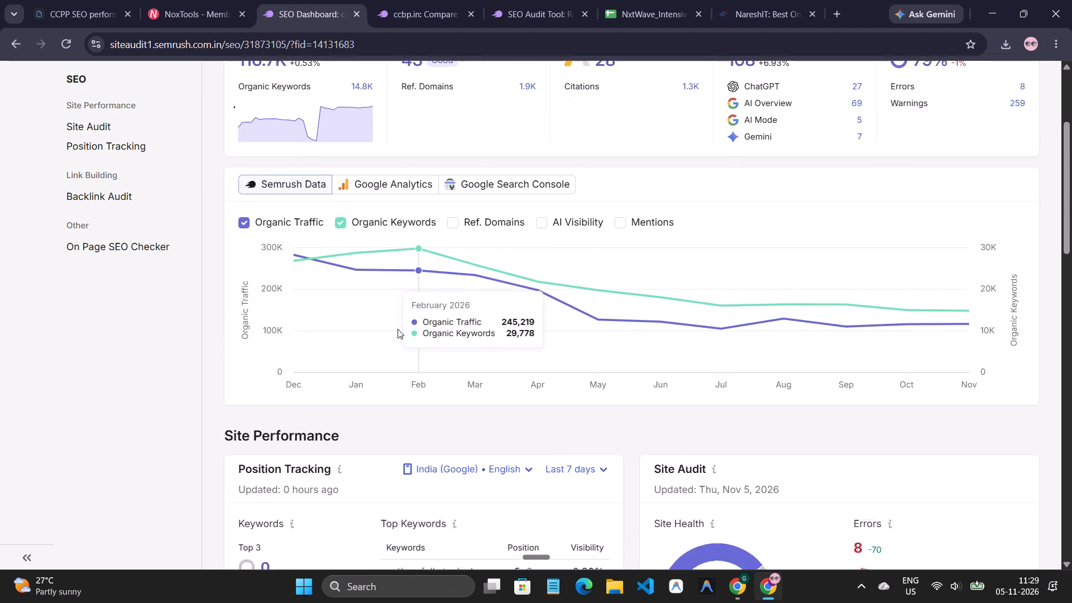
pyautogui.scroll(-3, 399, 330)
pyautogui.scroll(9, 404, 333)
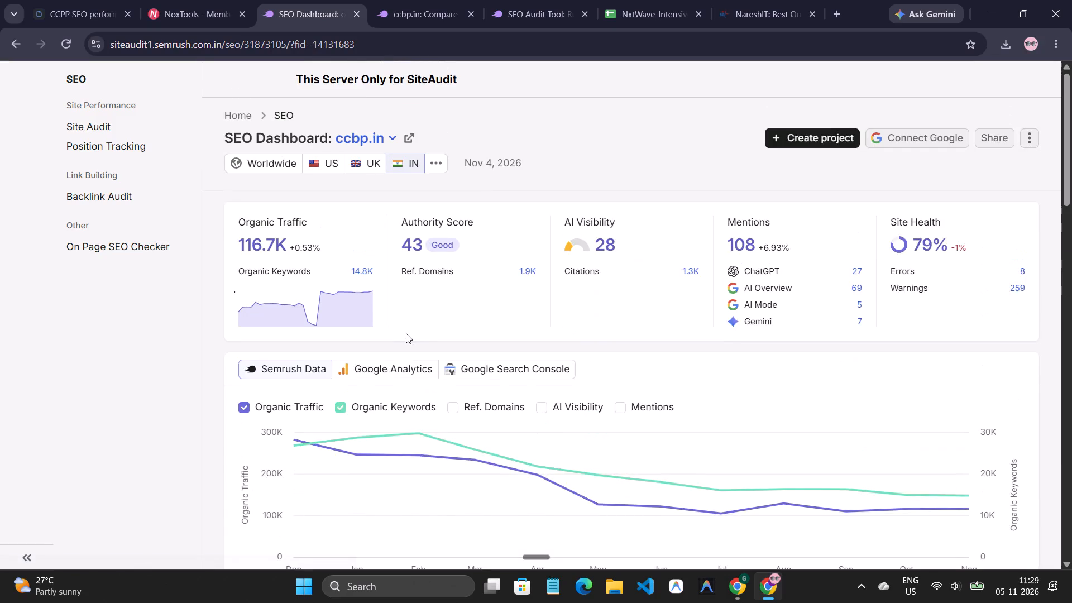
# Open the sharing settings of the ccbp.in project and set the permission for new invitees to Viewer.
pyautogui.click(1002, 140)
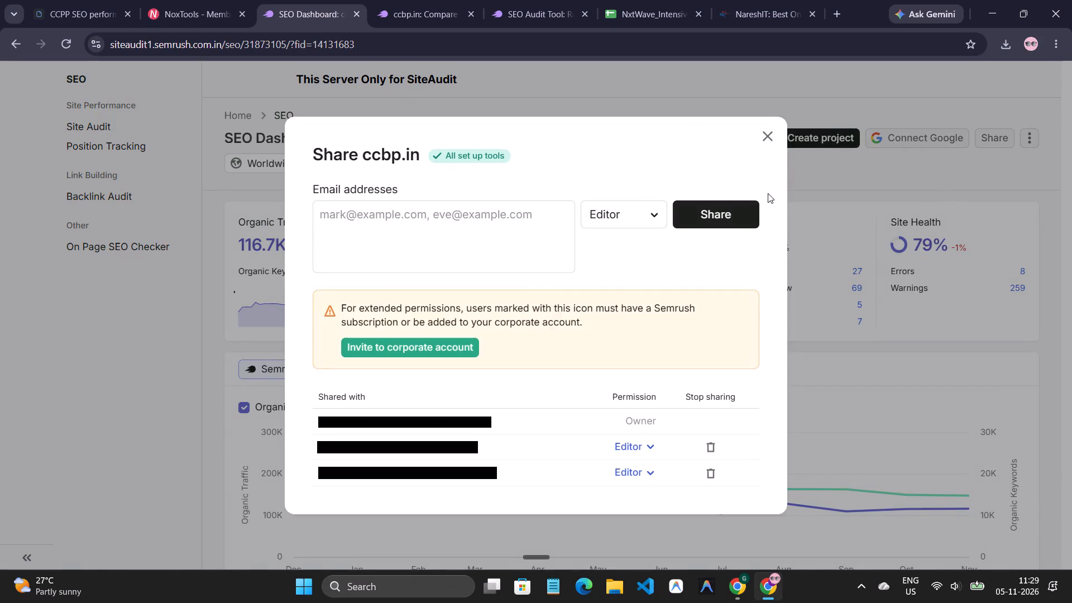
pyautogui.scroll(-1, 622, 285)
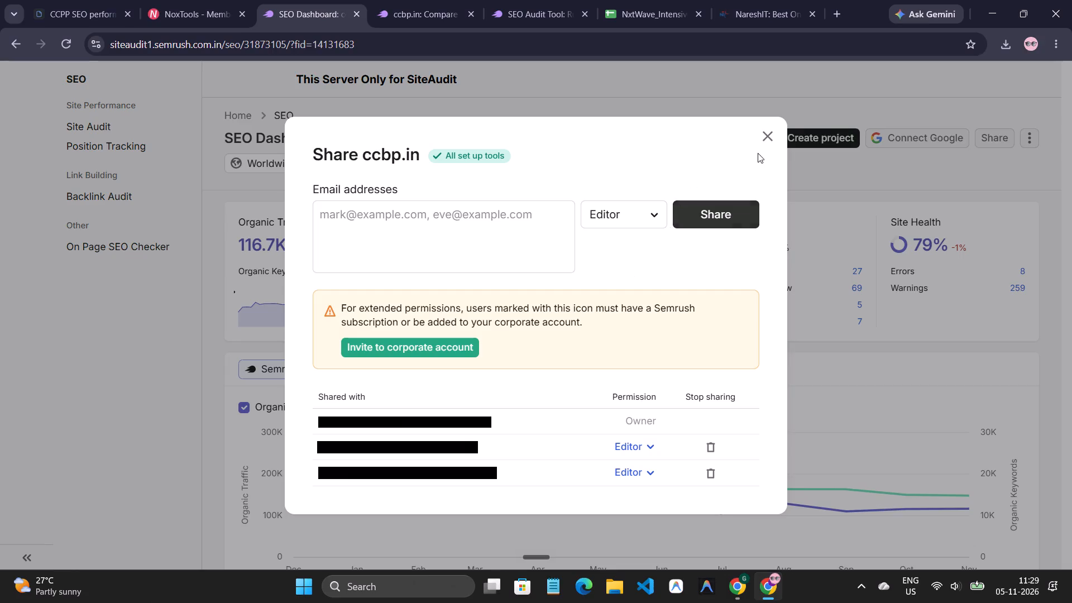
pyautogui.click(653, 222)
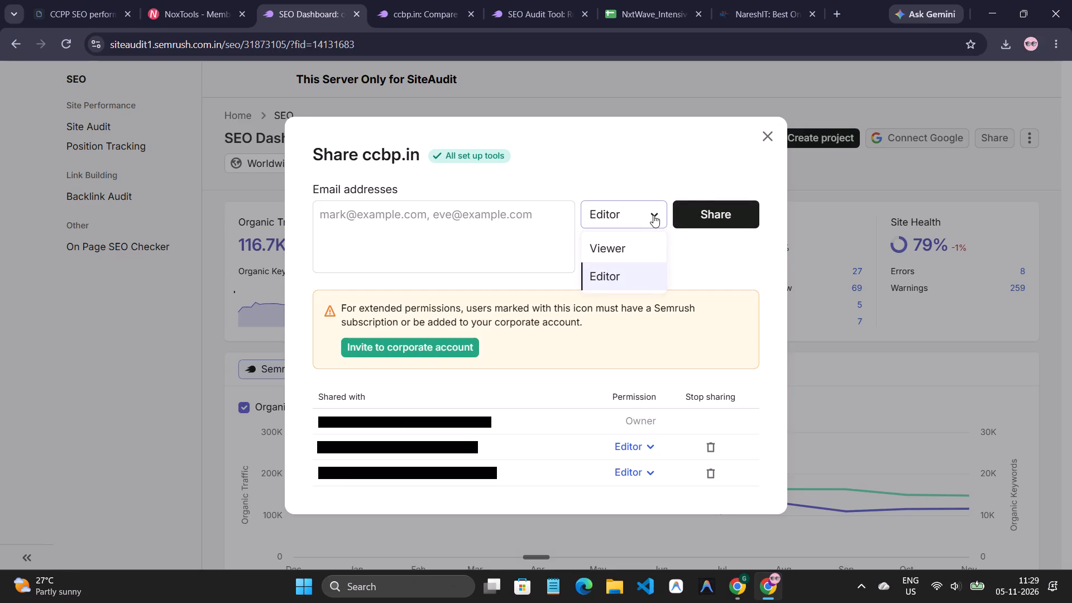
pyautogui.click(653, 215)
pyautogui.click(648, 220)
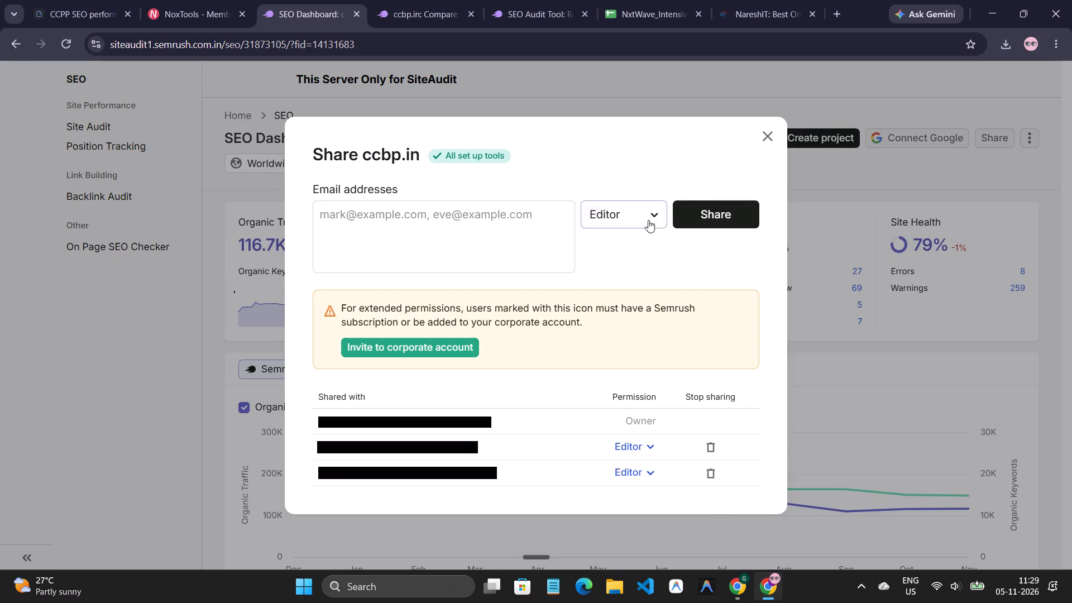
pyautogui.click(636, 243)
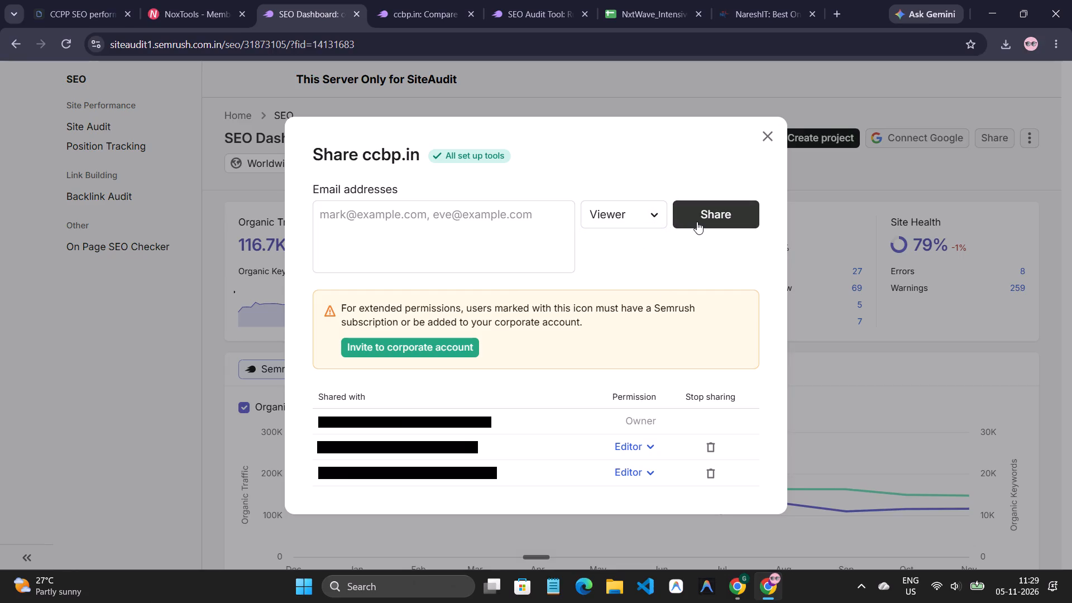
# Change the permission of both people the ccbp.in project is shared with to Viewer, and close the sharing settings.
pyautogui.click(640, 455)
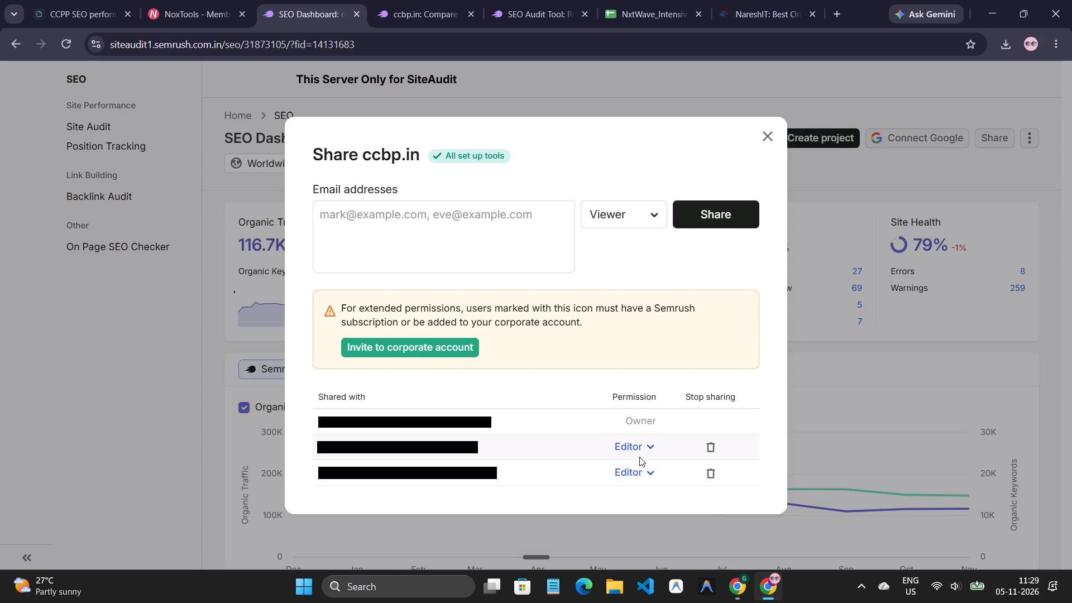
pyautogui.click(647, 449)
pyautogui.click(620, 482)
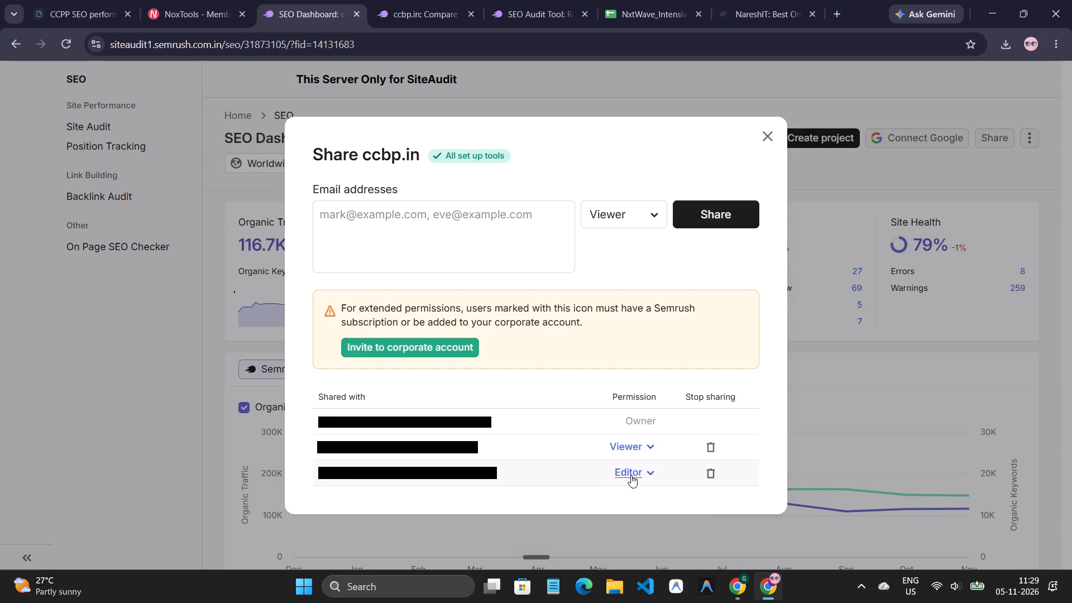
pyautogui.click(631, 476)
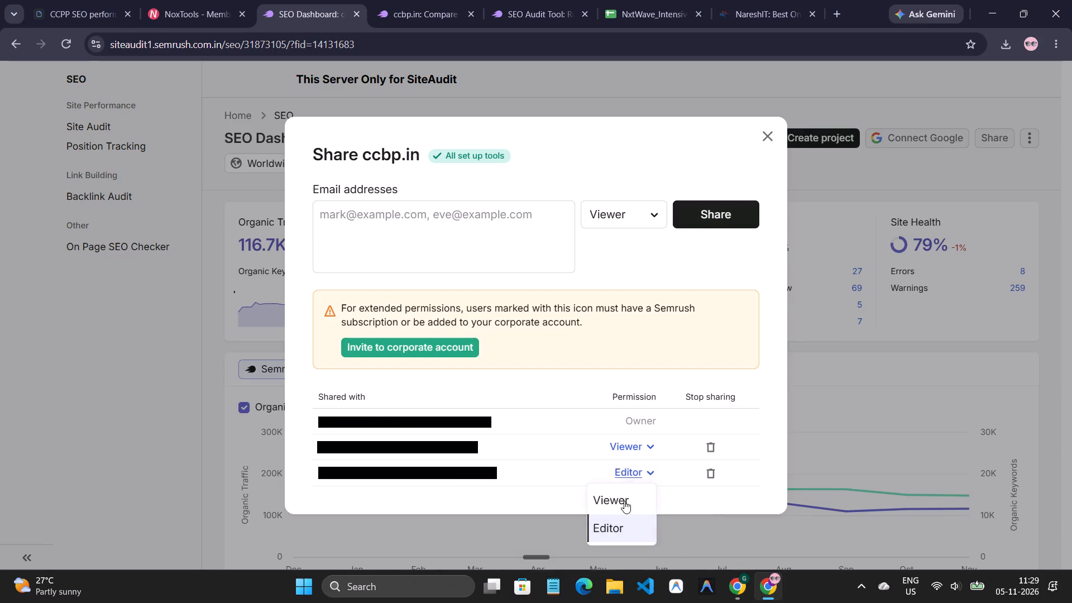
pyautogui.click(624, 501)
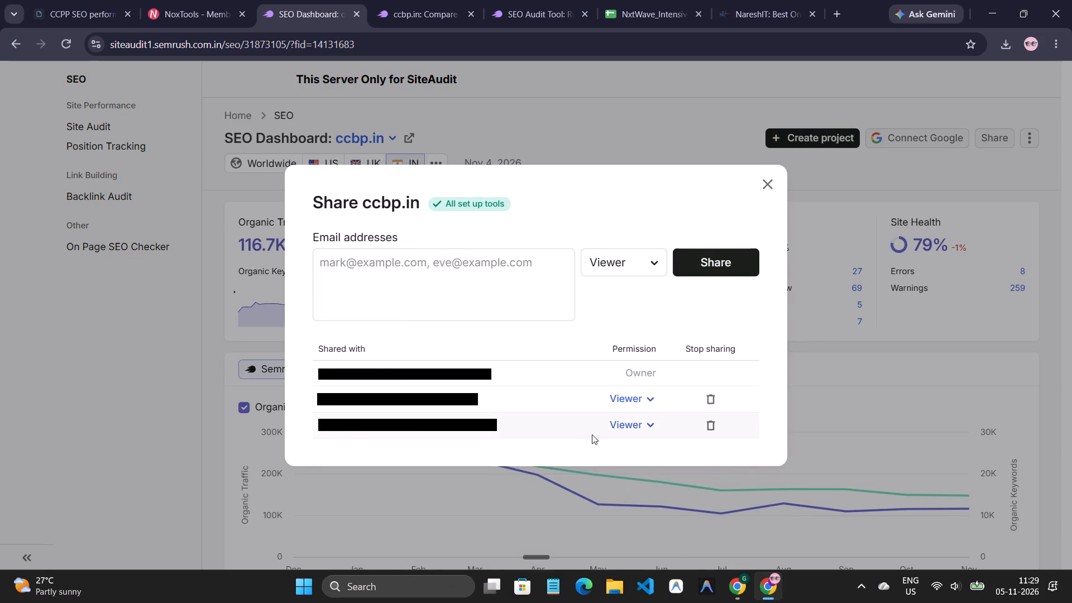
pyautogui.click(571, 454)
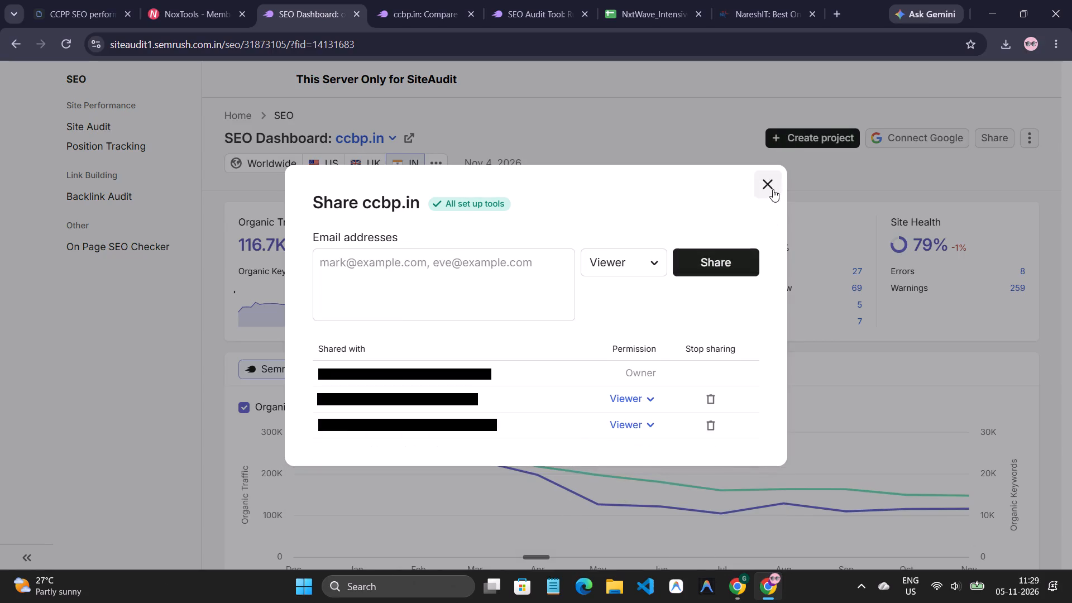
pyautogui.click(773, 188)
pyautogui.click(691, 154)
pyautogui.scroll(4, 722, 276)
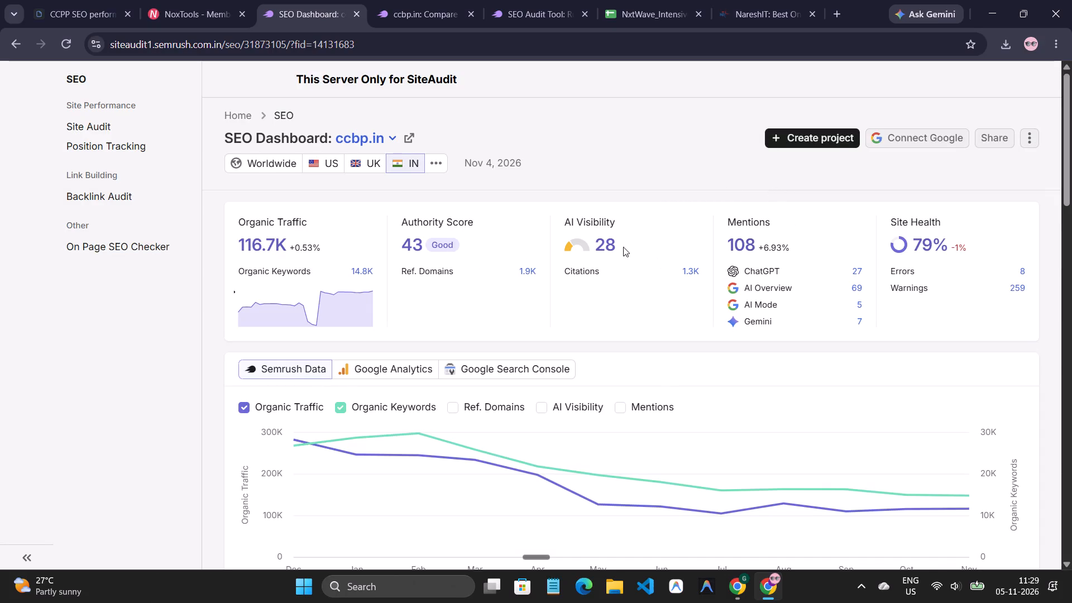
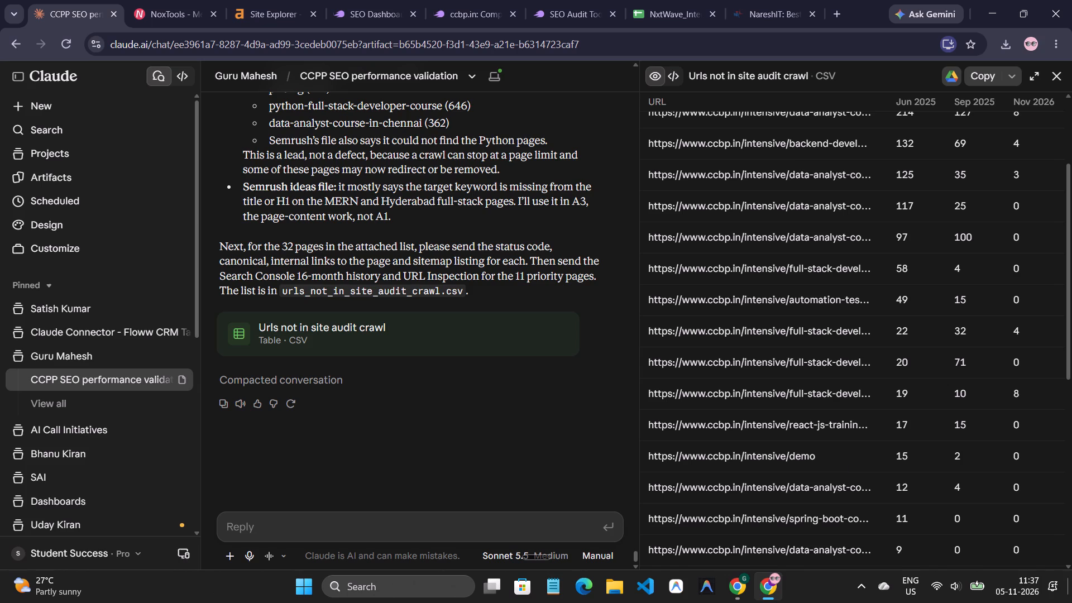
# Check the Semrush Site Audit project list and the ccbp.in domain comparison with nareshit.com and codegnan.com.
pyautogui.click(559, 12)
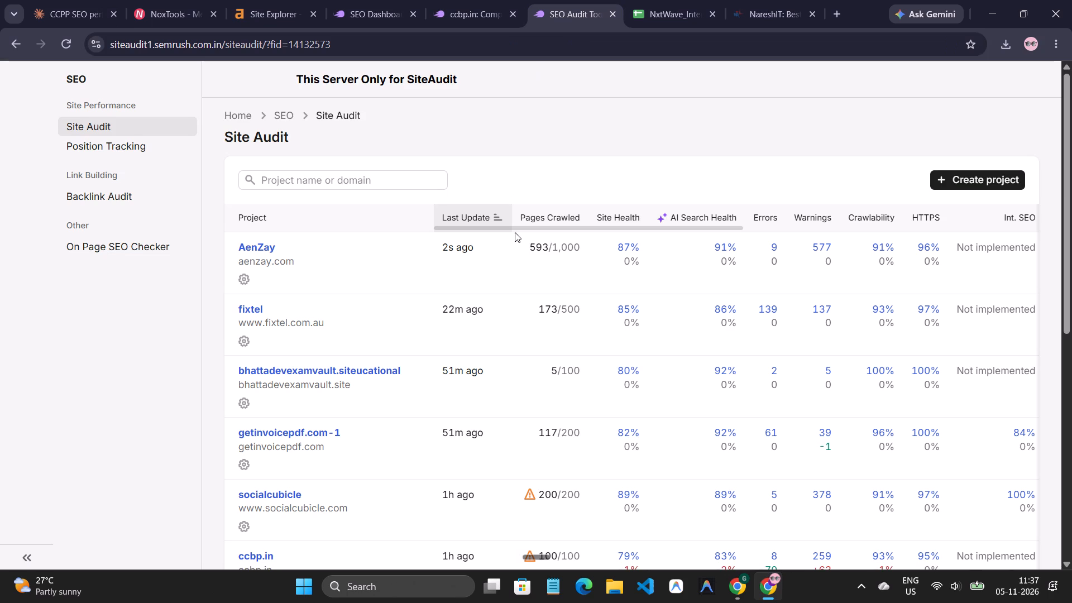
pyautogui.scroll(-1, 517, 255)
pyautogui.scroll(2, 508, 259)
pyautogui.click(477, 0)
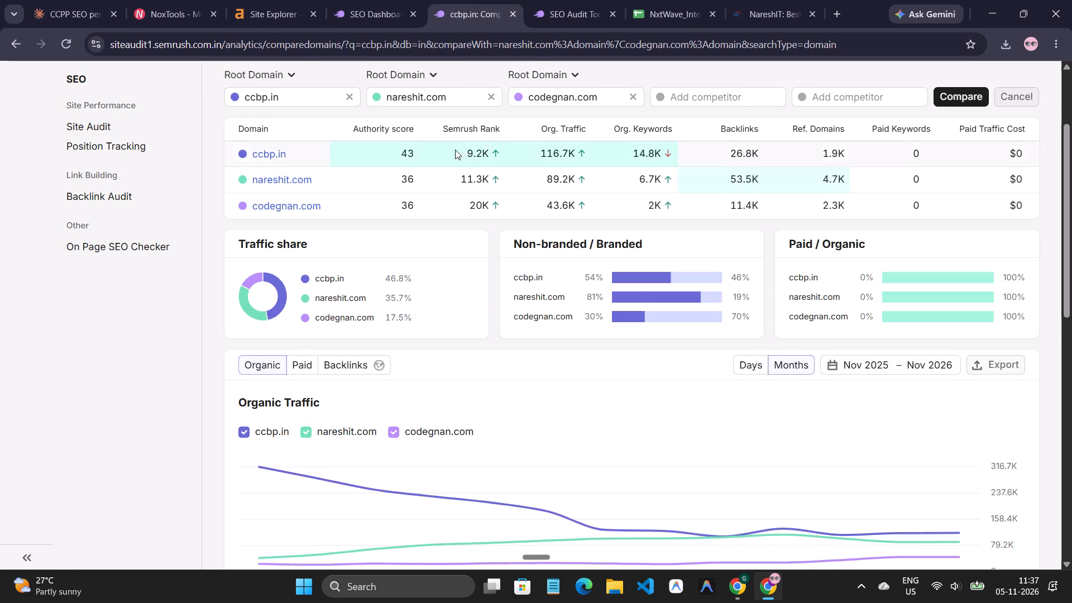
pyautogui.scroll(7, 455, 163)
pyautogui.scroll(-1, 618, 302)
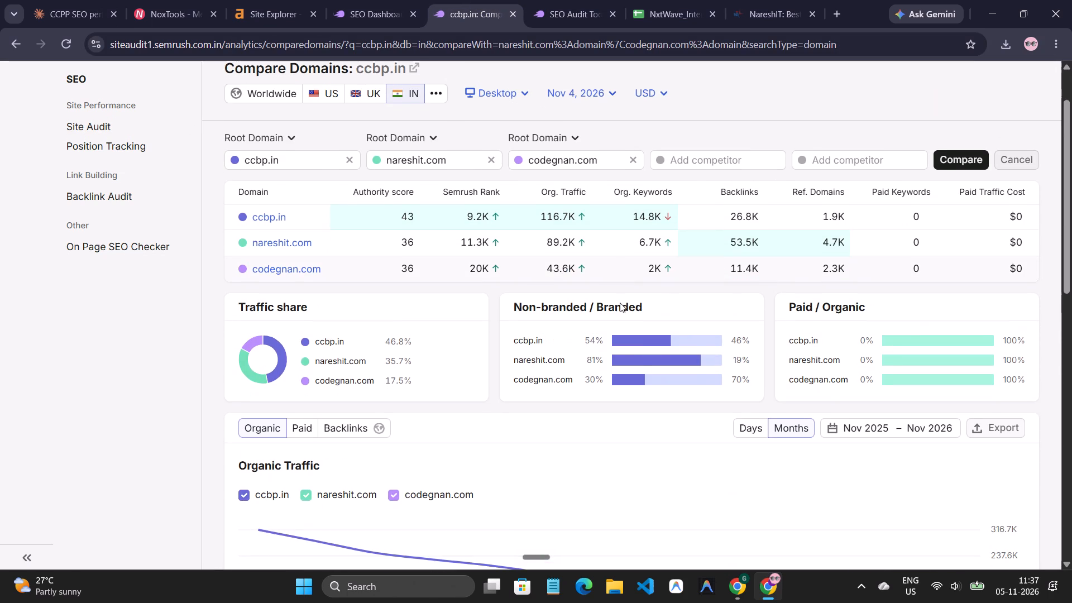
pyautogui.scroll(3, 745, 261)
# Look through the ccbp.in SEO Dashboard from the traffic overview down to the Improvements section.
pyautogui.click(353, 0)
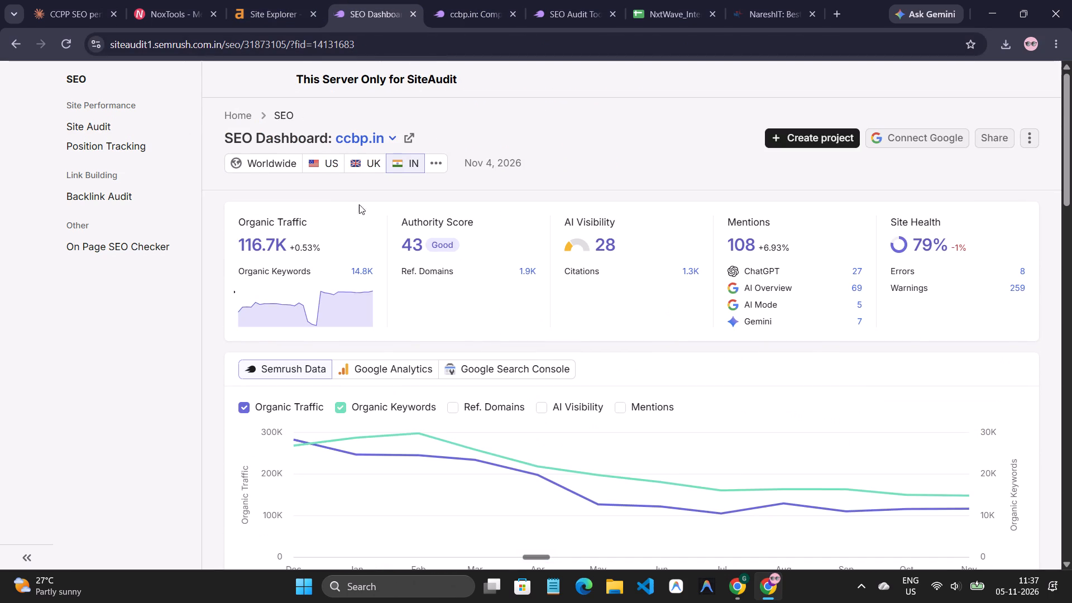
pyautogui.scroll(1, 359, 230)
pyautogui.scroll(-12, 360, 232)
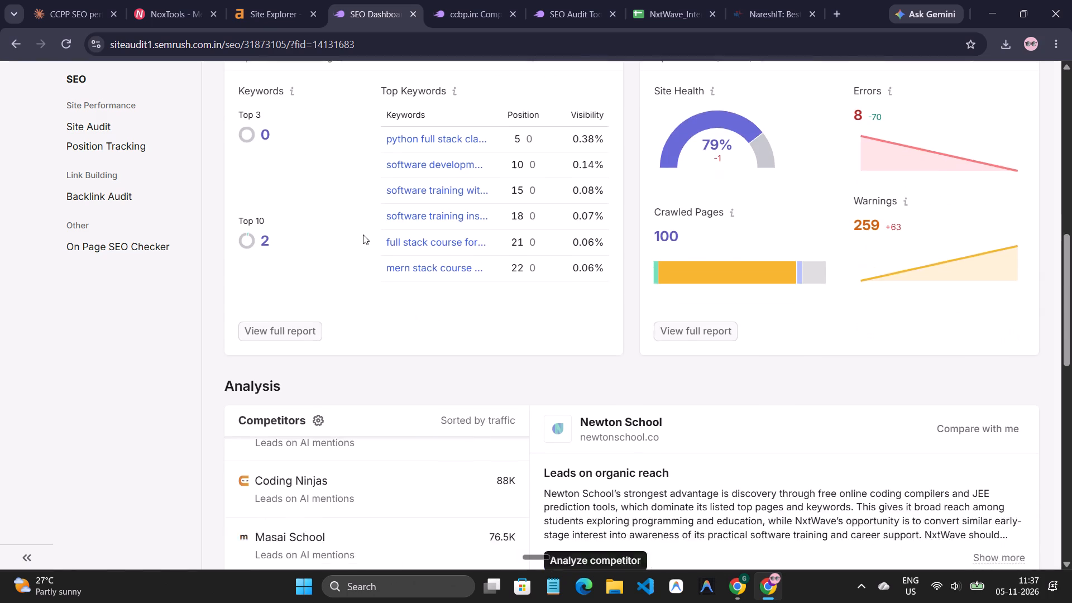
pyautogui.scroll(-9, 363, 234)
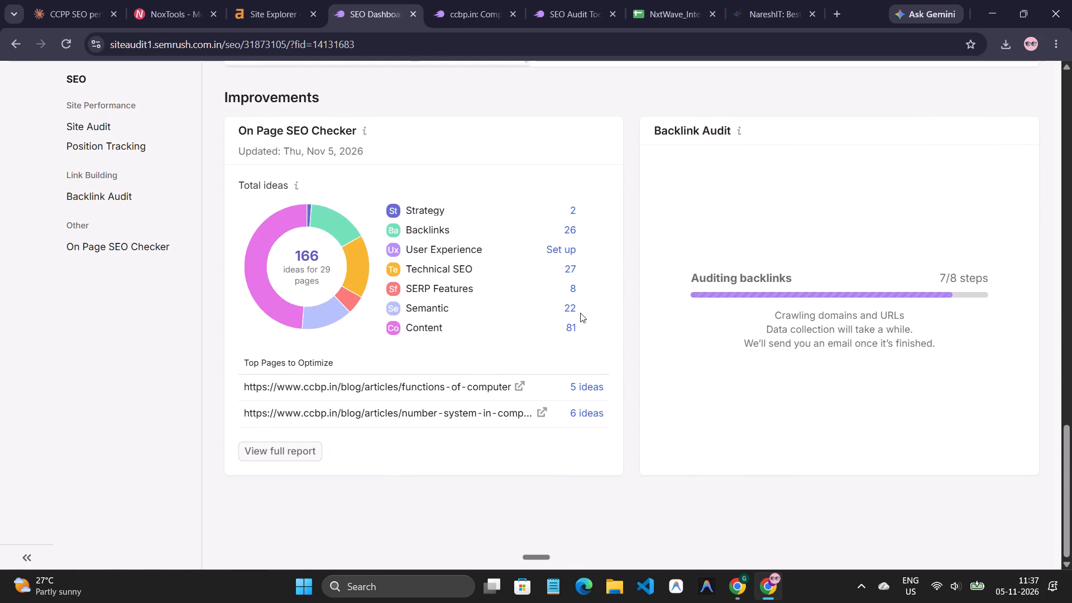
# Retry loading the Backlink Audit widget in the ccbp.in dashboard's Improvements section.
pyautogui.click(745, 312)
pyautogui.click(788, 242)
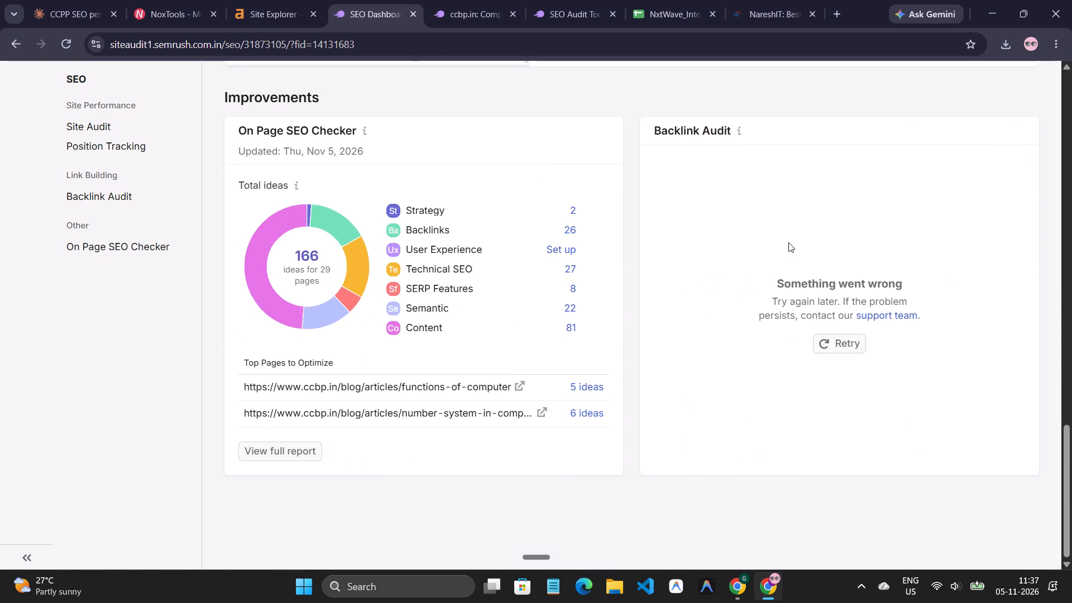
pyautogui.click(831, 366)
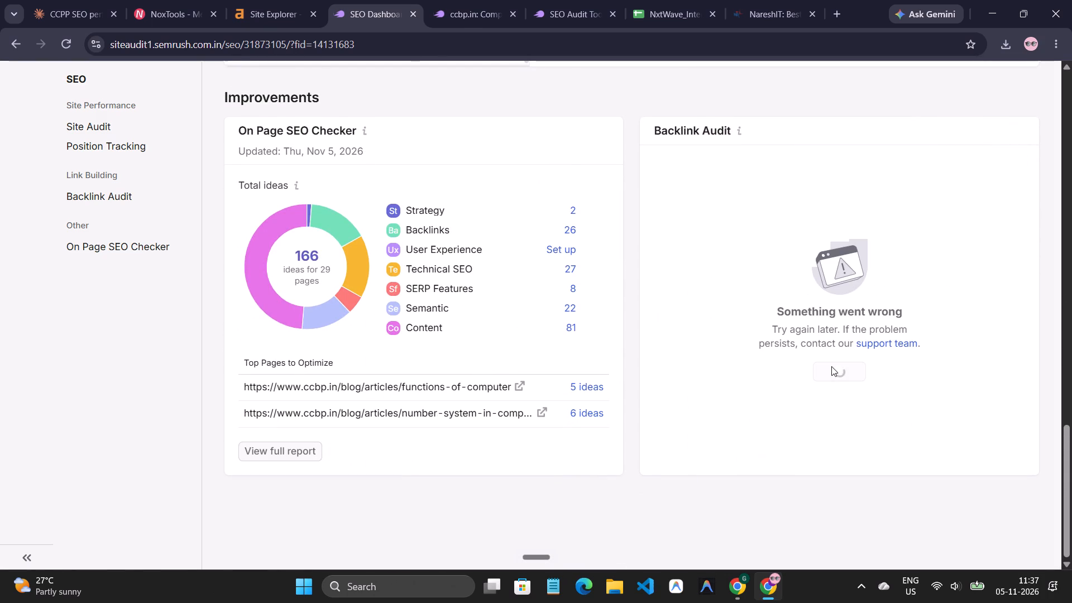
# Review the ccbp.in dashboard back up through the competitor comparison and traffic trend to the overview metrics.
pyautogui.scroll(1, 788, 292)
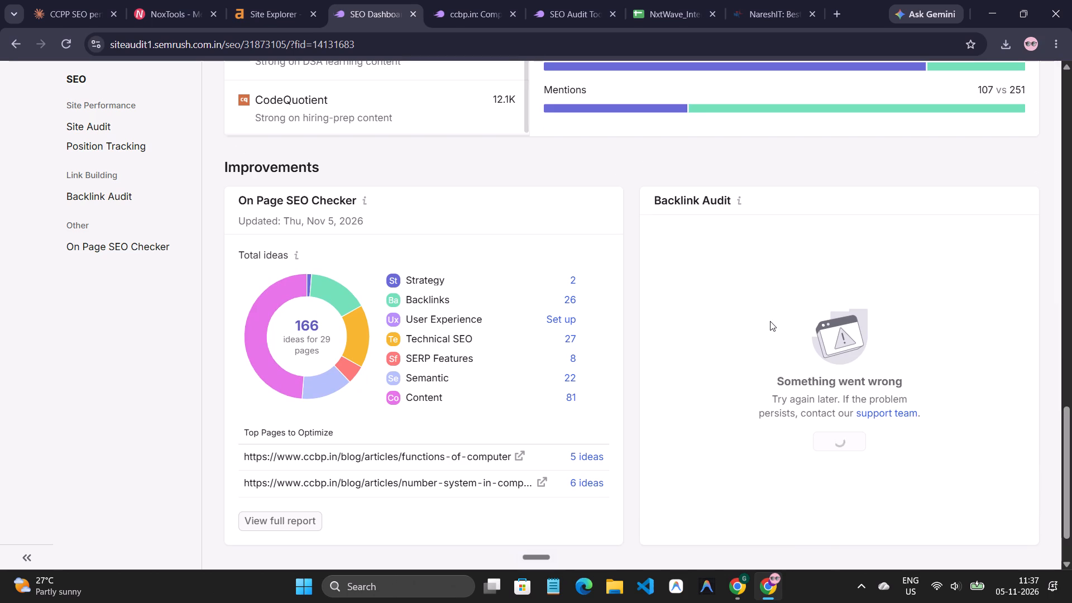
pyautogui.scroll(3, 458, 341)
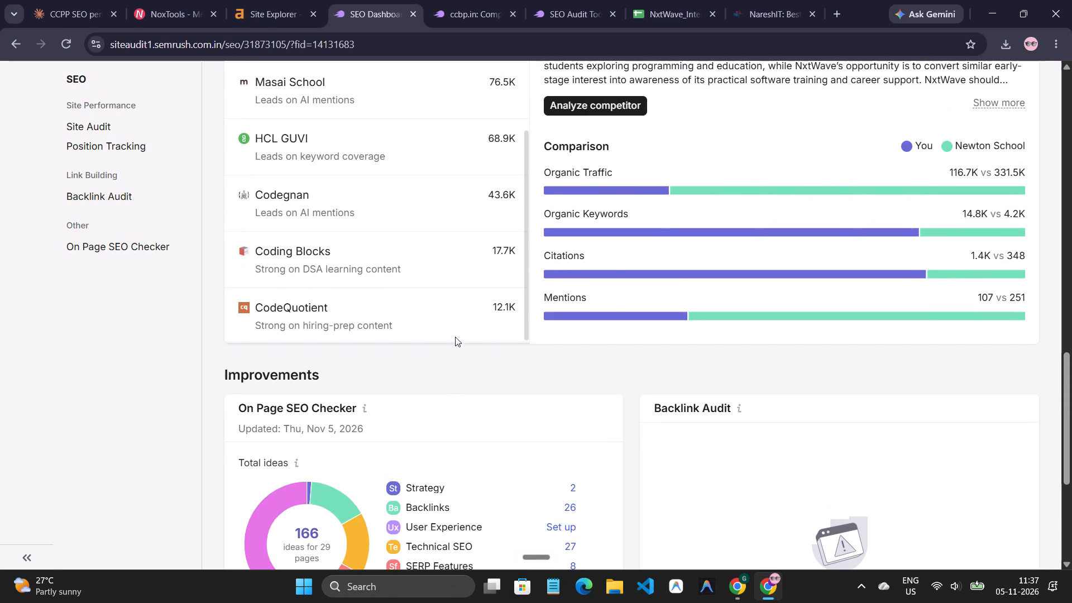
pyautogui.scroll(4, 455, 337)
pyautogui.scroll(-1, 455, 337)
pyautogui.scroll(12, 455, 337)
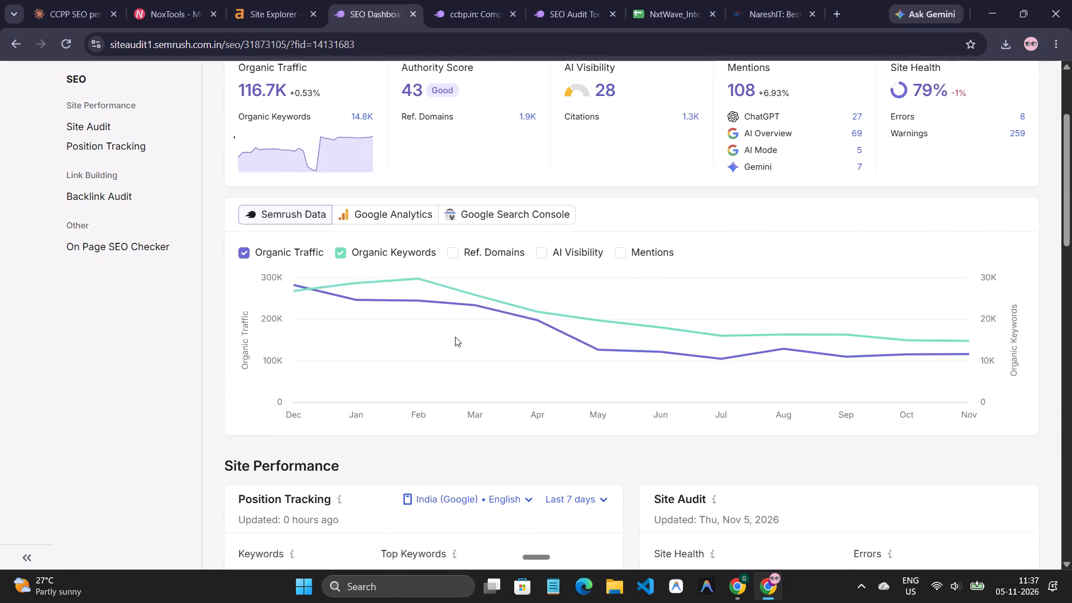
pyautogui.scroll(3, 455, 337)
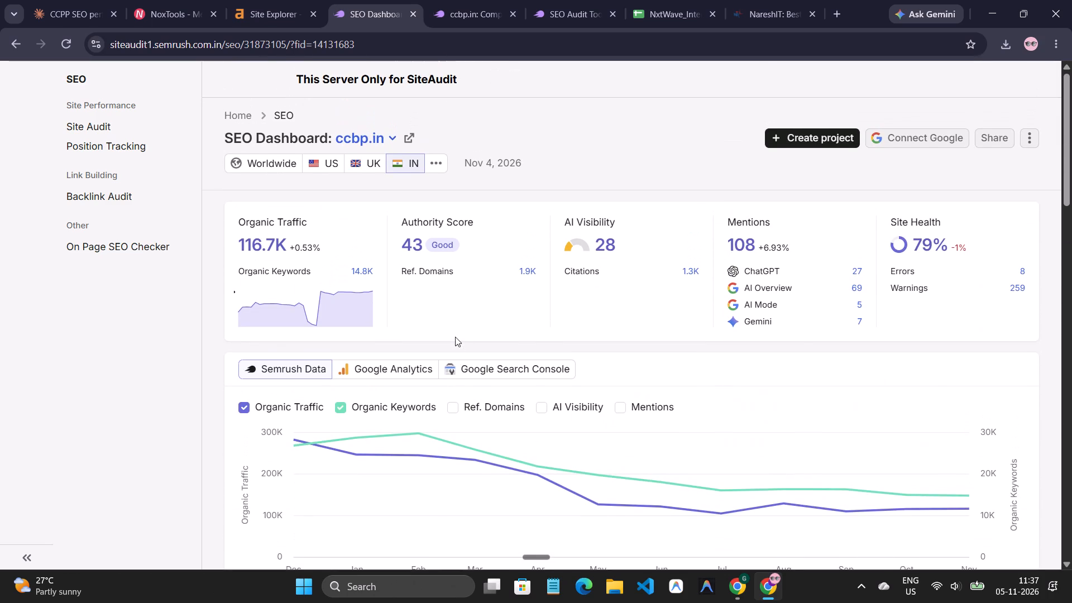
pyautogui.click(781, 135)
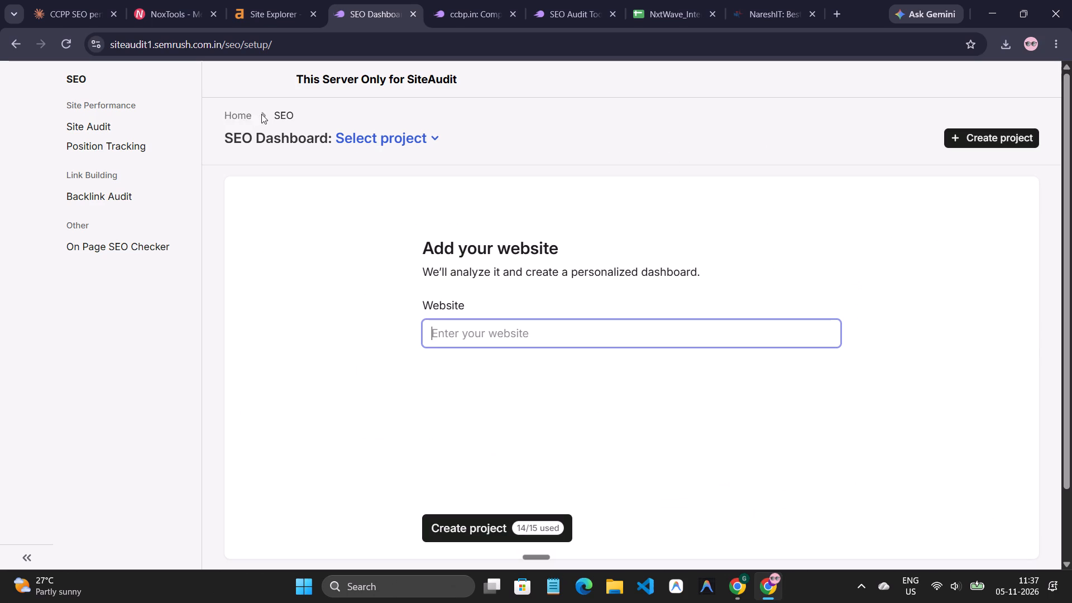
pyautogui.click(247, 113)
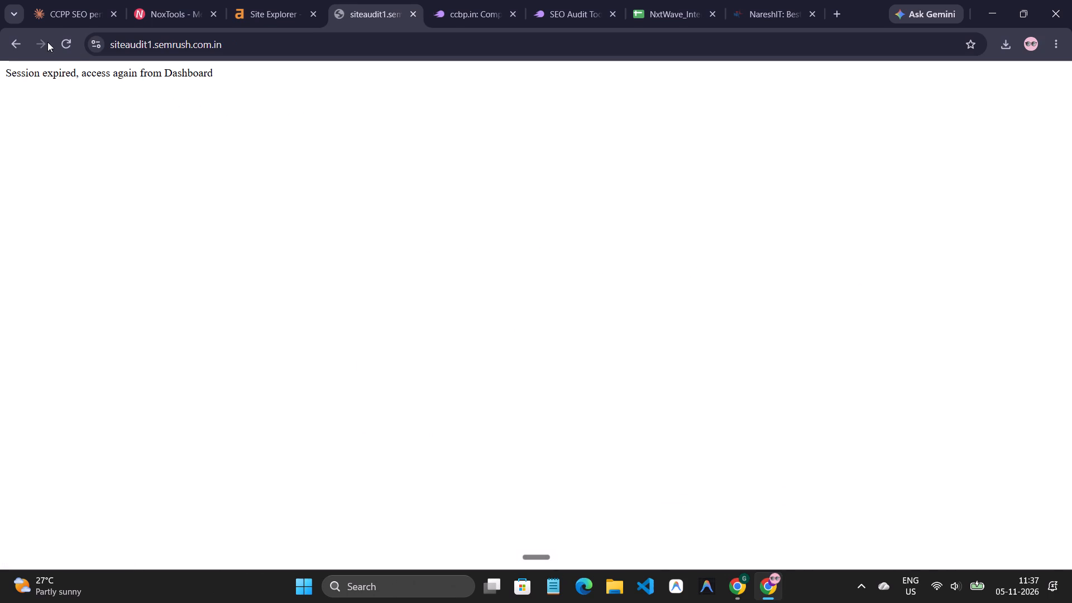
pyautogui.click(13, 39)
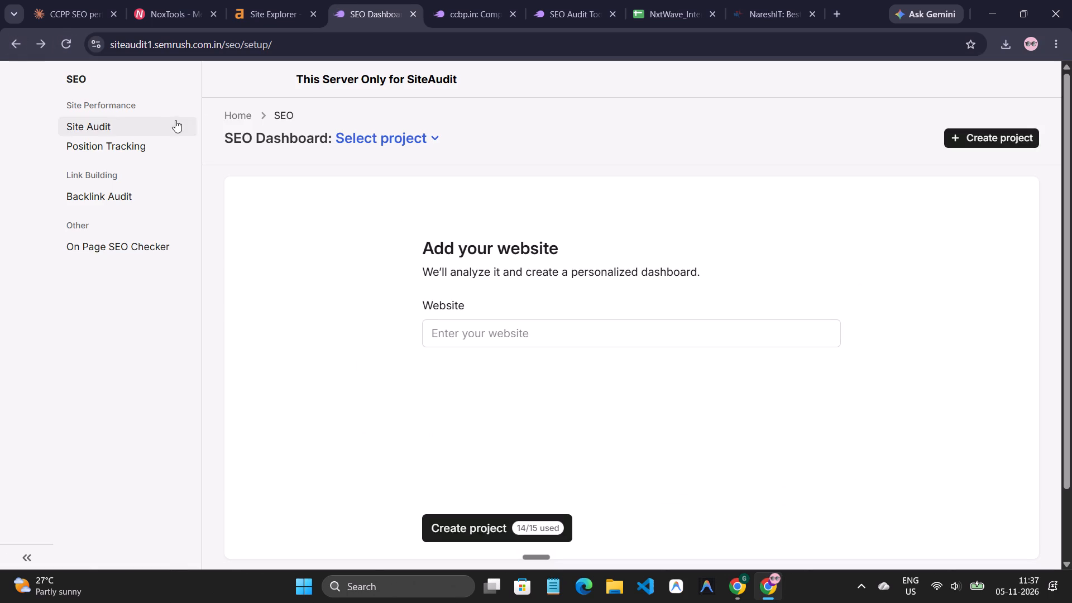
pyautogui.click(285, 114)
# Reopen the ccbp.in project in the SEO Dashboard.
pyautogui.click(394, 136)
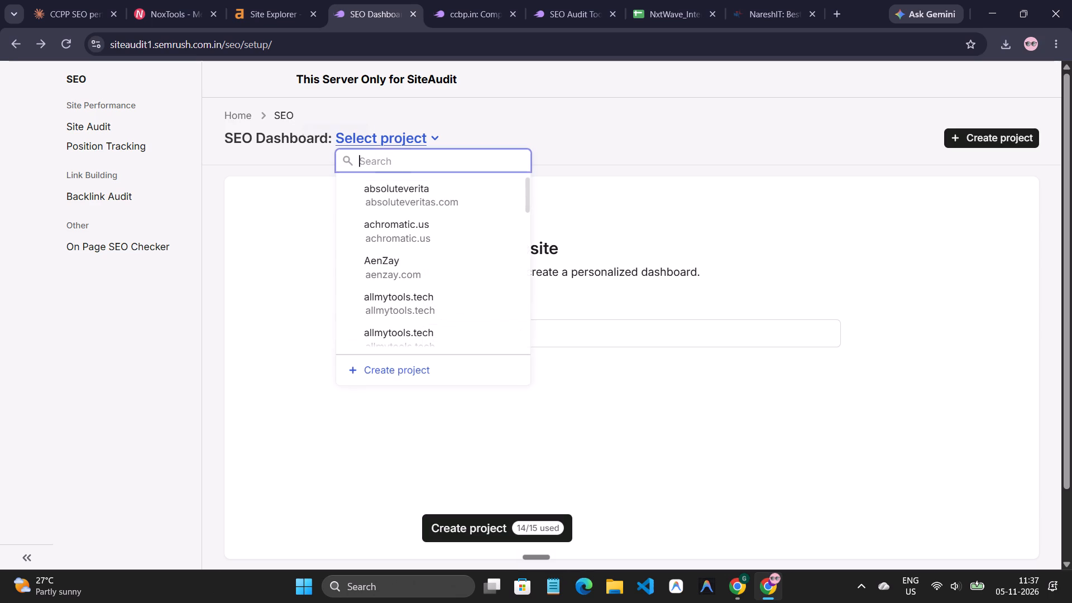
pyautogui.scroll(-3, 382, 234)
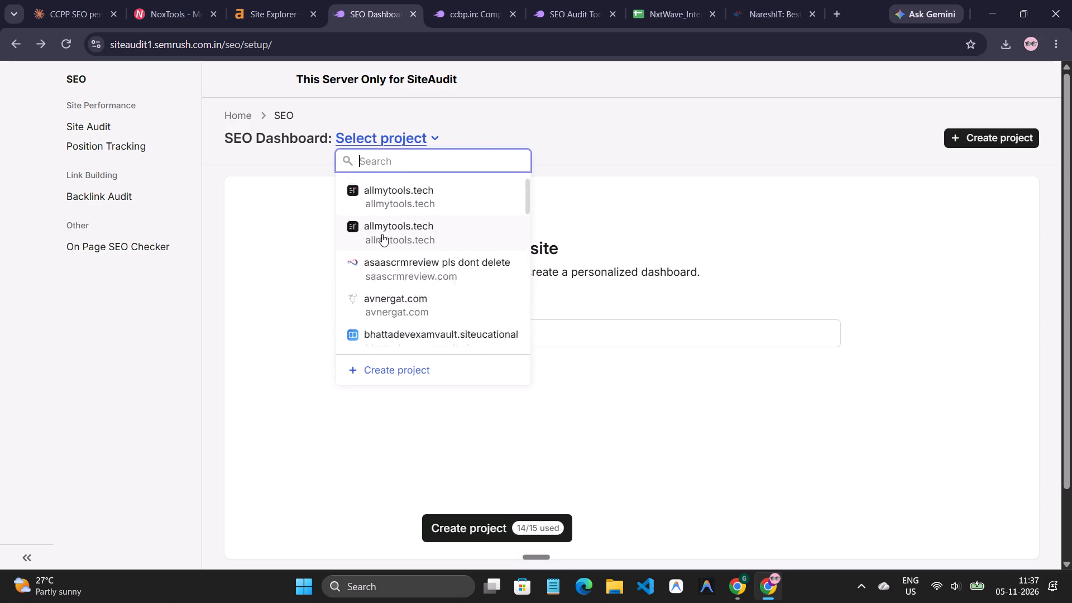
pyautogui.click(387, 299)
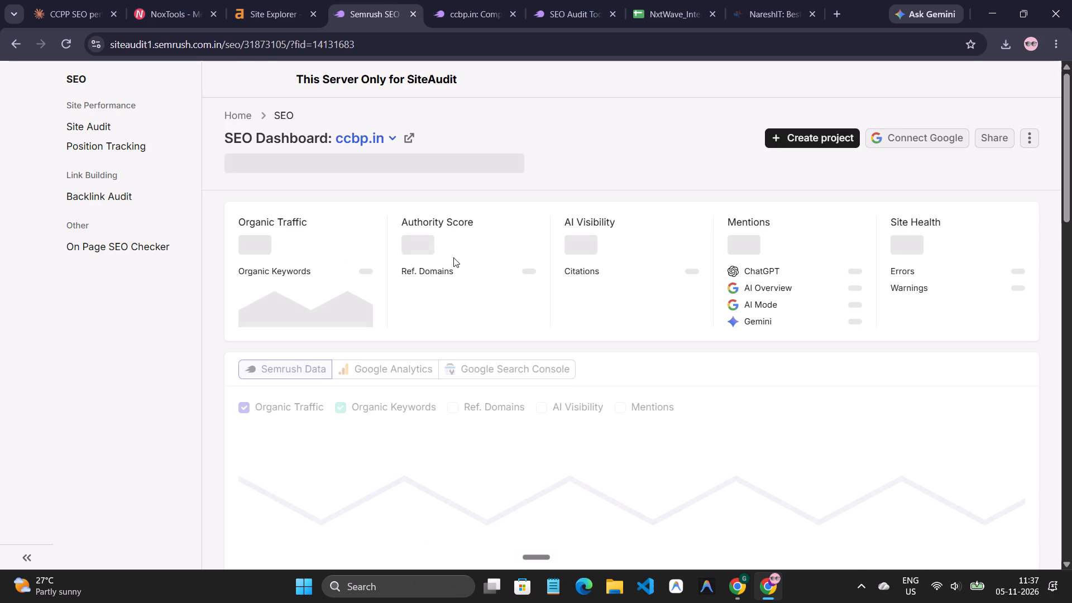
# Look through the reopened ccbp.in dashboard's sections and retry loading the page.
pyautogui.scroll(-2, 453, 258)
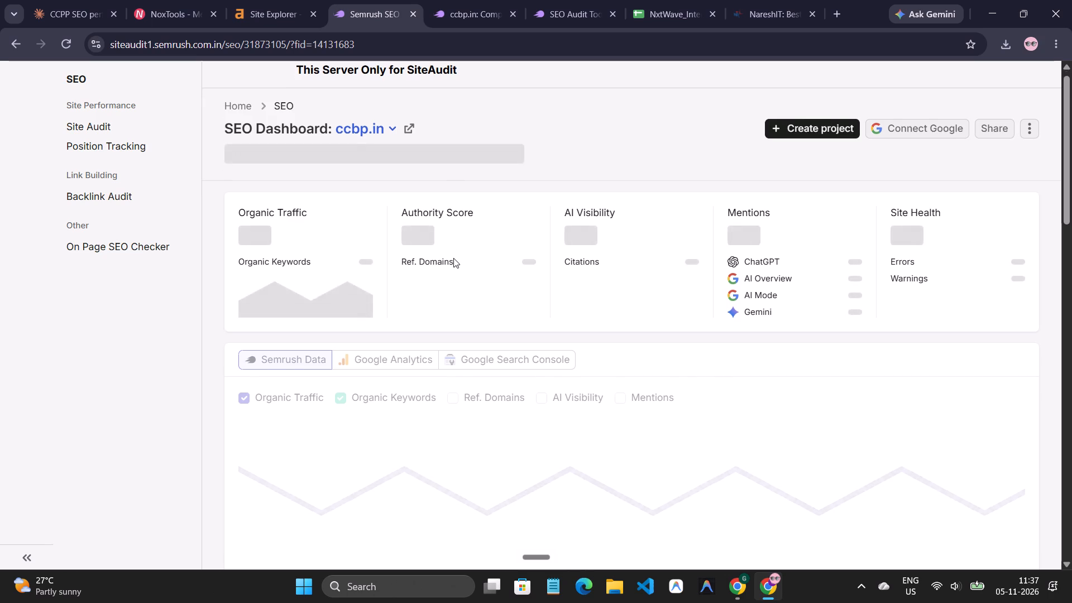
pyautogui.scroll(-8, 453, 258)
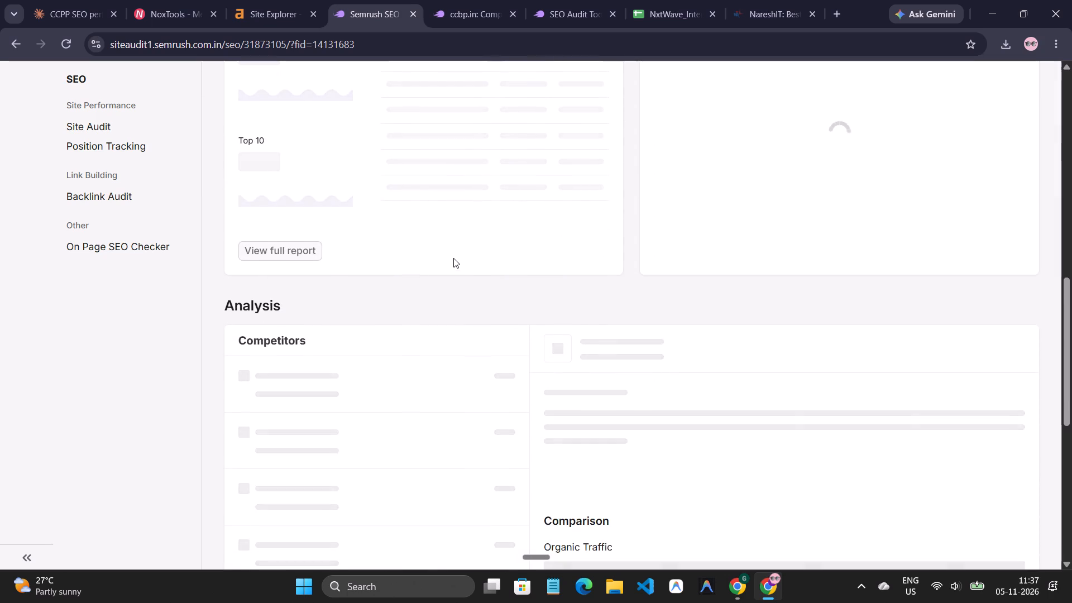
pyautogui.scroll(-6, 453, 258)
pyautogui.scroll(2, 453, 258)
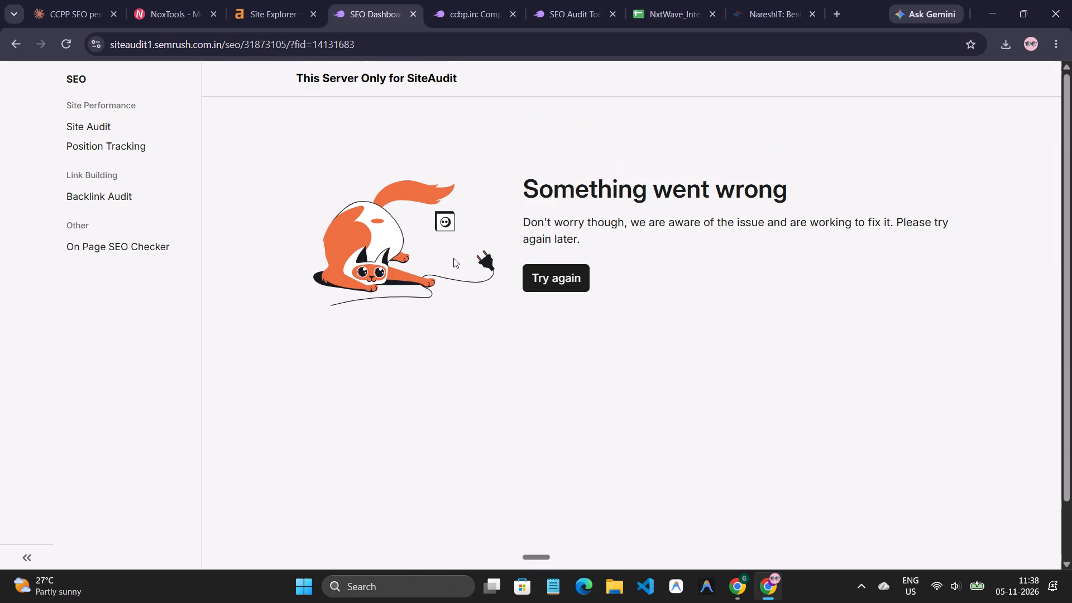
pyautogui.click(550, 270)
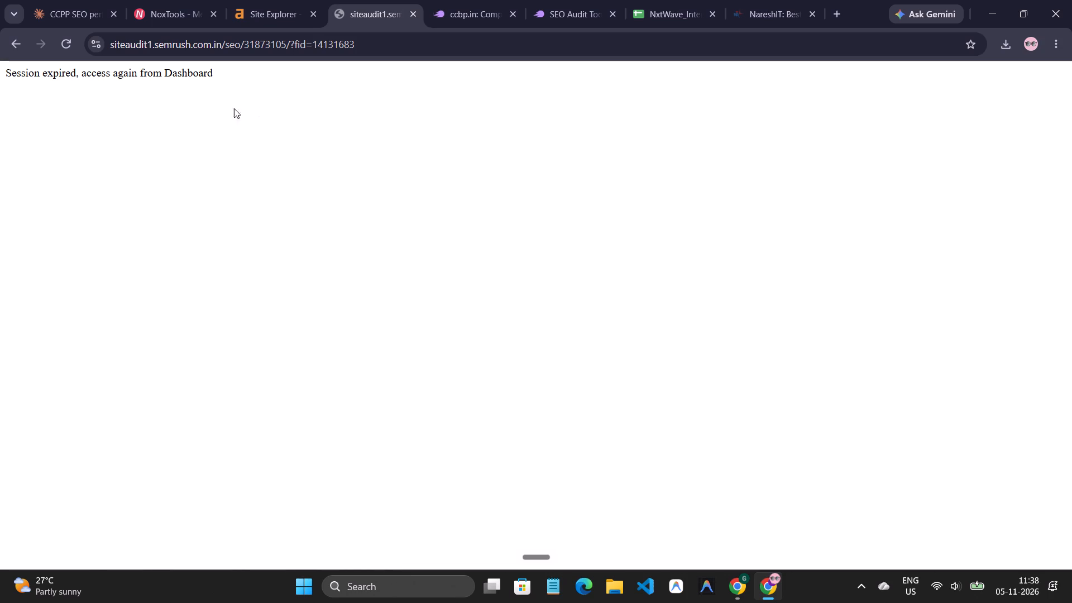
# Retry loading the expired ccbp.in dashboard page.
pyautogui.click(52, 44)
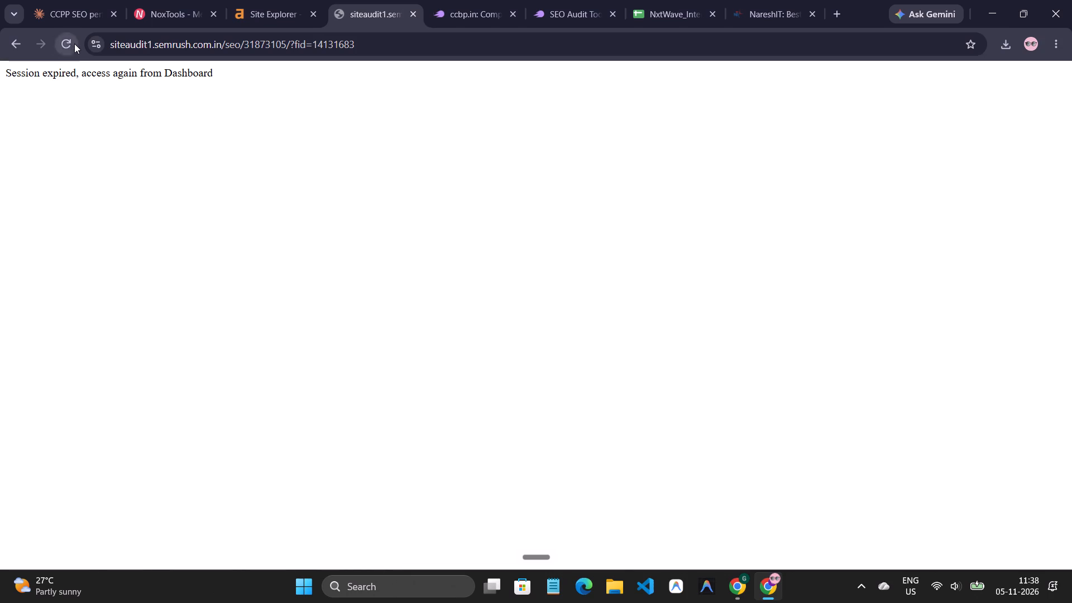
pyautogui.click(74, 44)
# Check the Ask Ahrefs reply about the ccbp.in Site Audit crawl tables and close the Ahrefs Site Explorer tab.
pyautogui.click(265, 0)
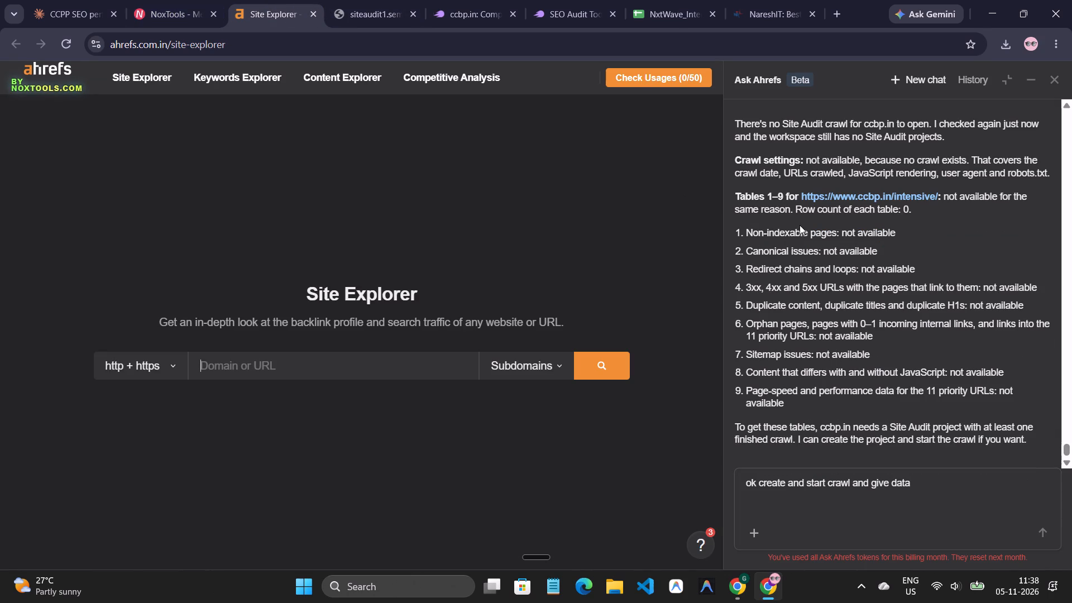
pyautogui.scroll(-2, 800, 226)
pyautogui.scroll(-1, 796, 281)
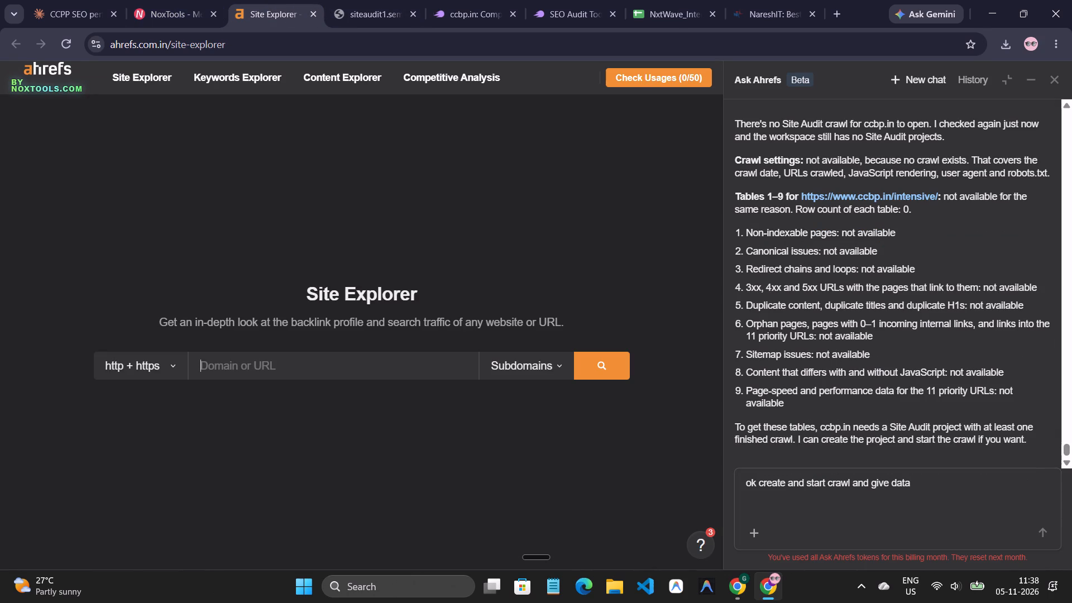
pyautogui.scroll(-1, 791, 312)
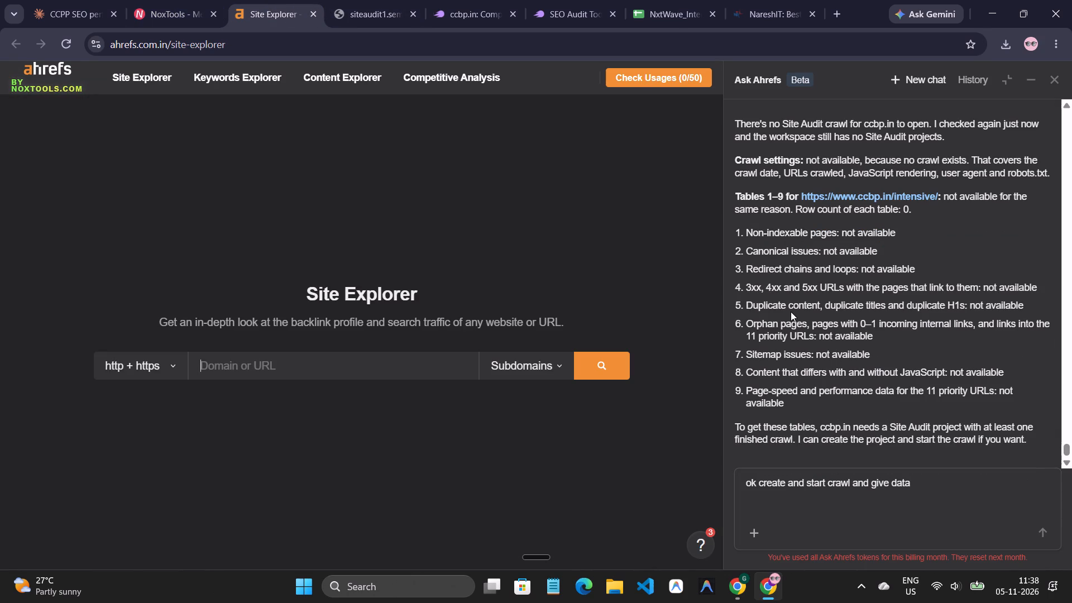
pyautogui.scroll(-1, 791, 312)
pyautogui.click(162, 0)
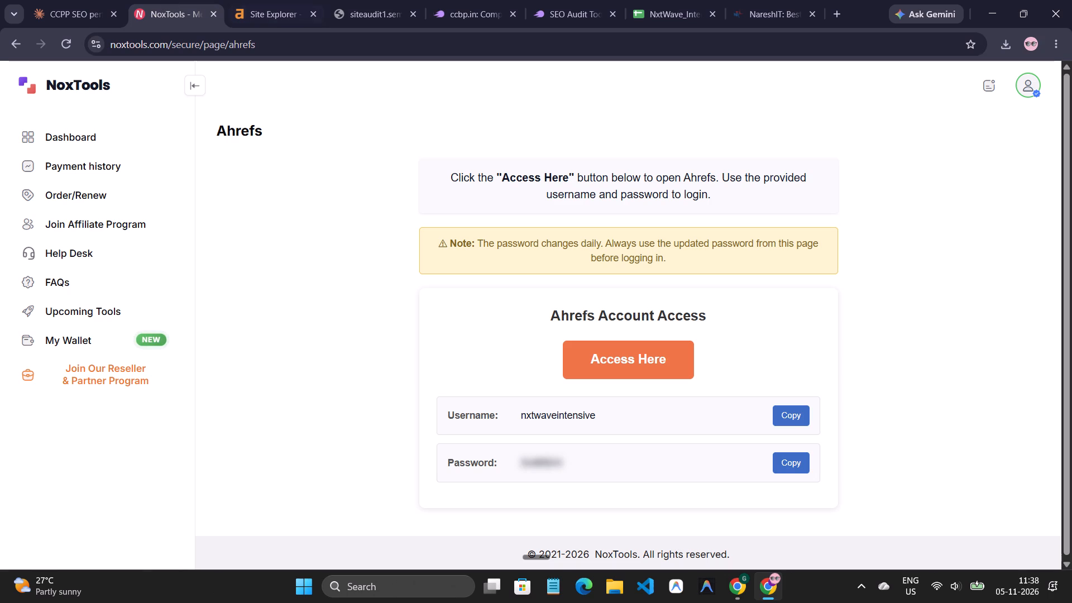
pyautogui.click(313, 15)
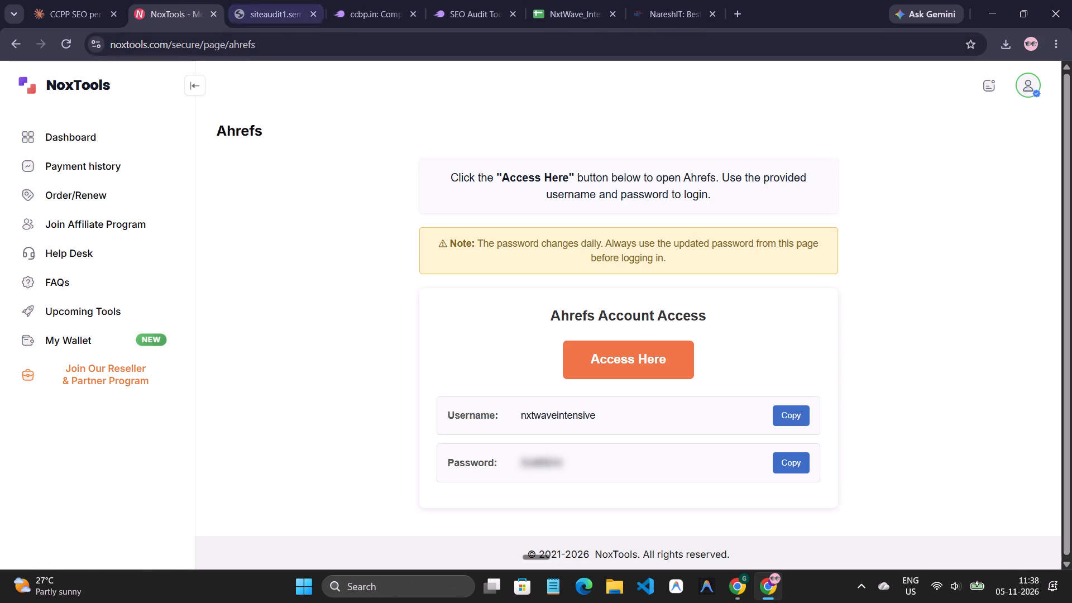
# Relaunch Semrush through Site Audit Server 1 from the NoxTools dashboard and close the expired session's tab.
pyautogui.click(132, 133)
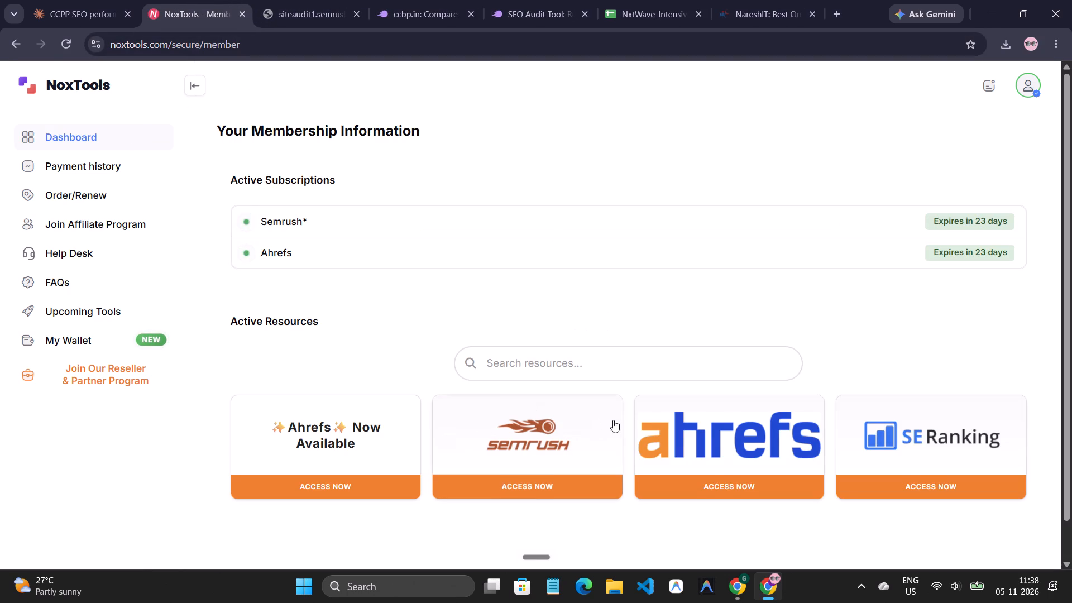
pyautogui.click(496, 479)
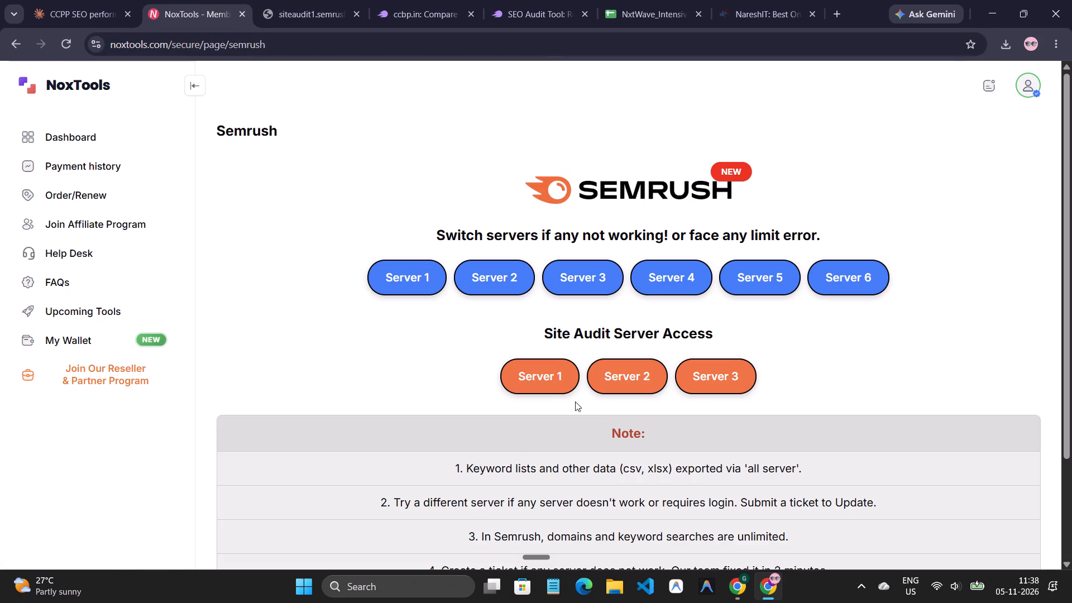
pyautogui.scroll(-1, 591, 368)
pyautogui.click(554, 307)
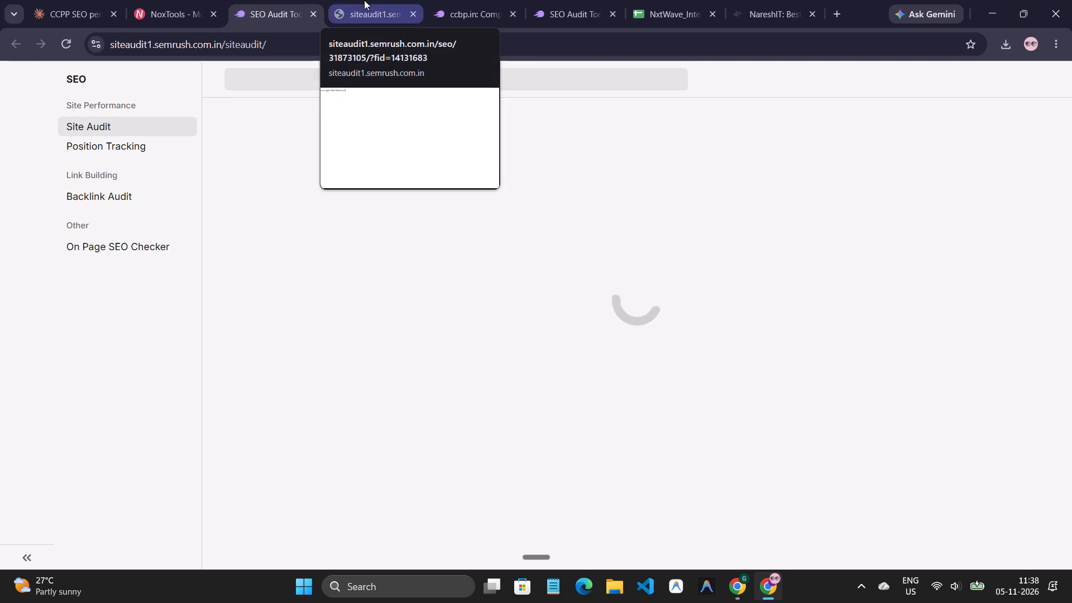
pyautogui.click(366, 9)
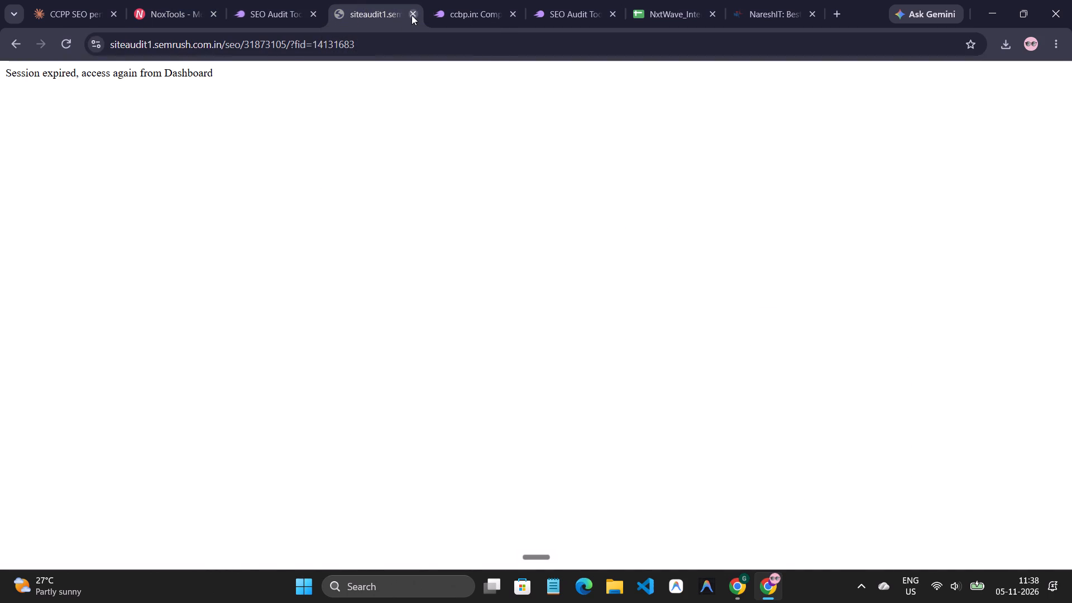
pyautogui.click(411, 15)
pyautogui.click(255, 12)
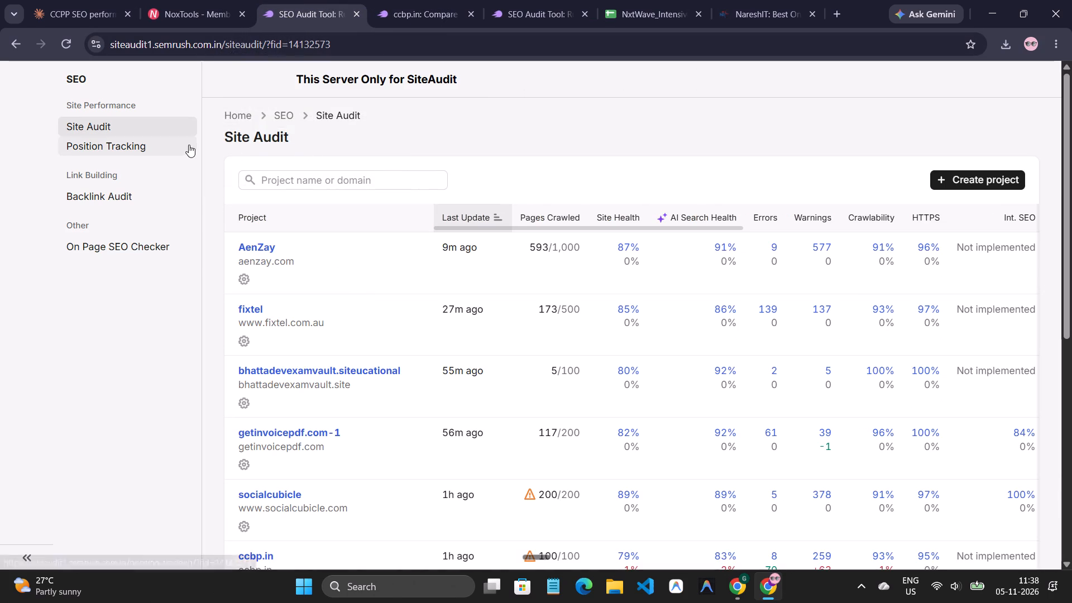
# Open the SEO Dashboard from Site Audit and switch its project to ccbp.in.
pyautogui.click(288, 109)
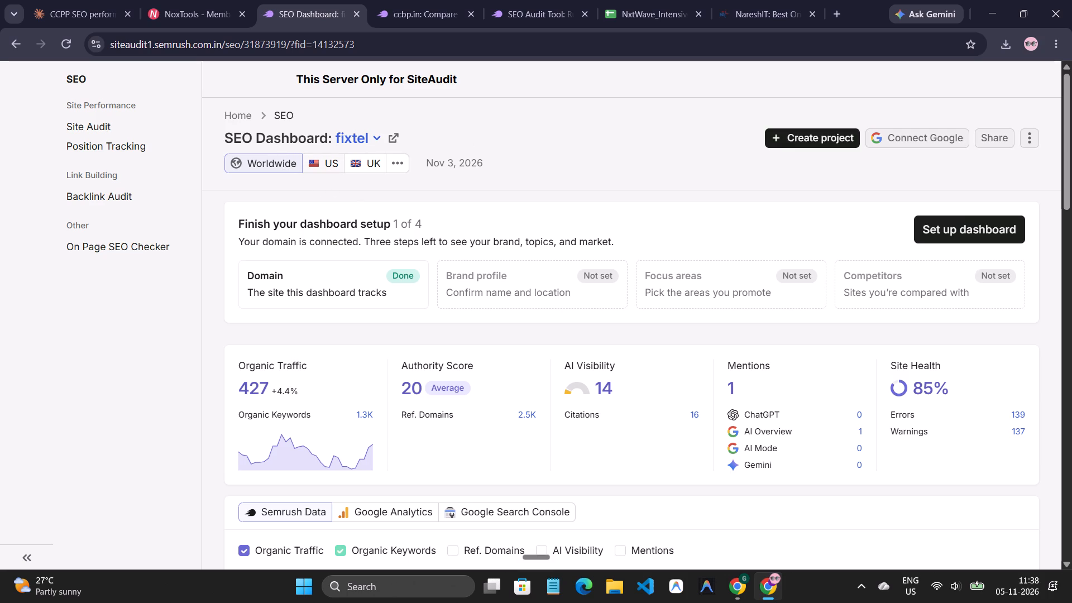
pyautogui.click(359, 136)
pyautogui.scroll(-3, 394, 236)
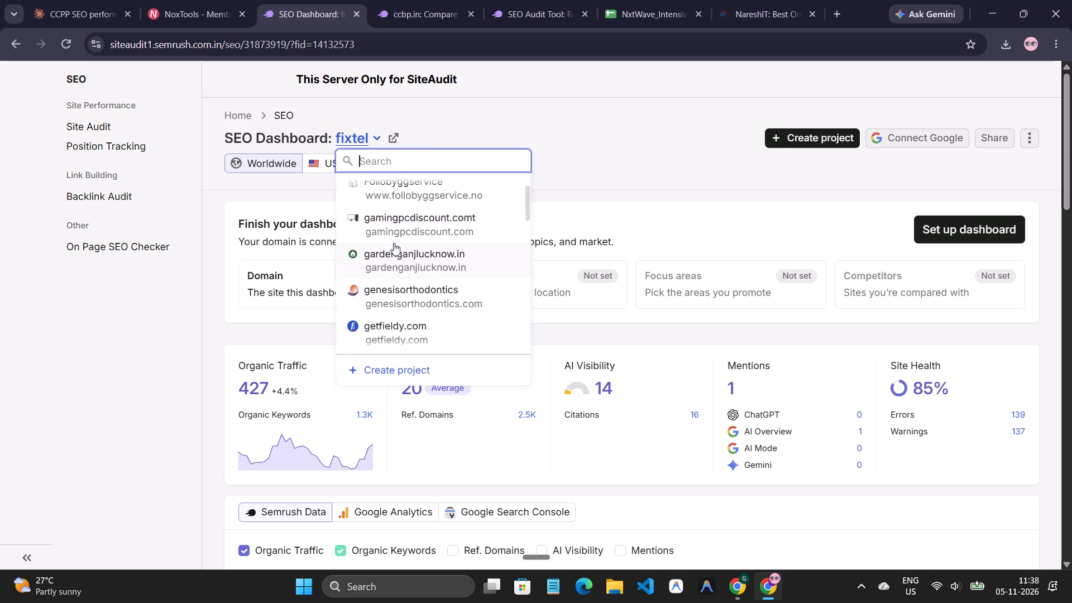
pyautogui.scroll(-8, 394, 243)
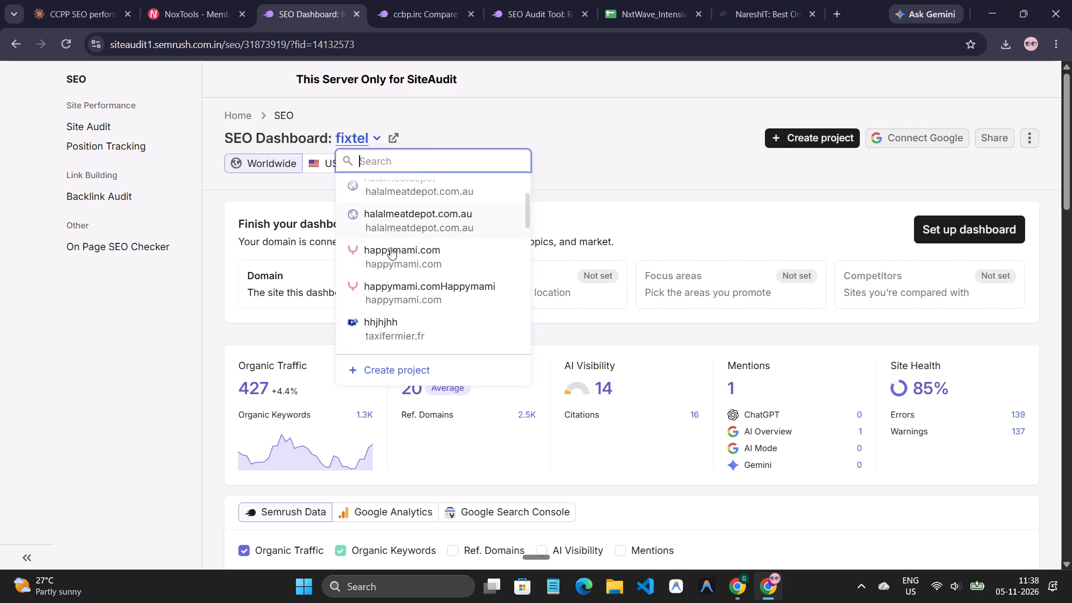
pyautogui.scroll(-7, 390, 247)
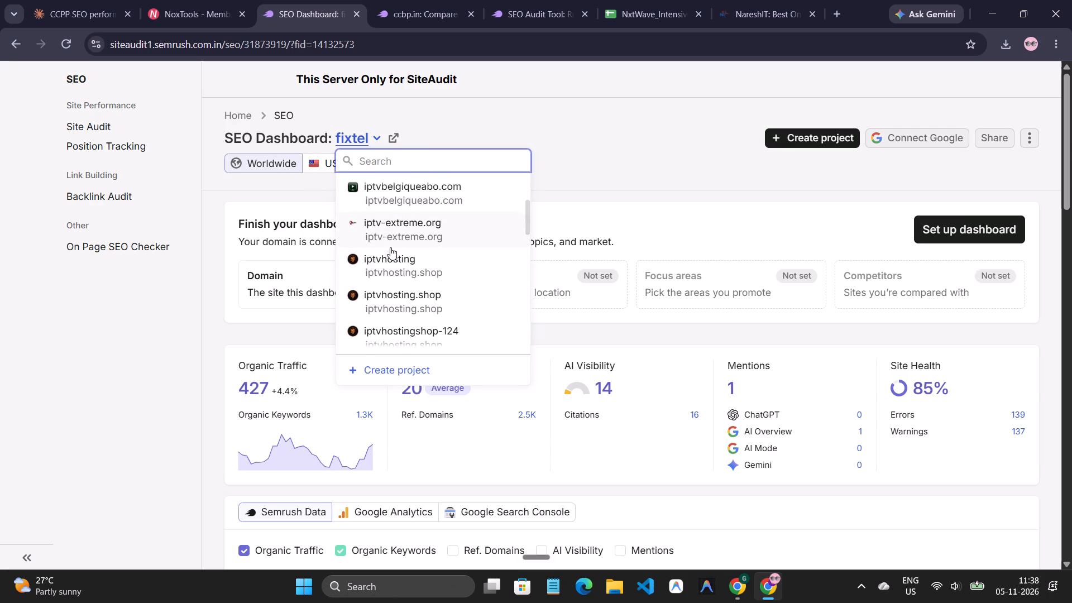
pyautogui.scroll(-5, 390, 247)
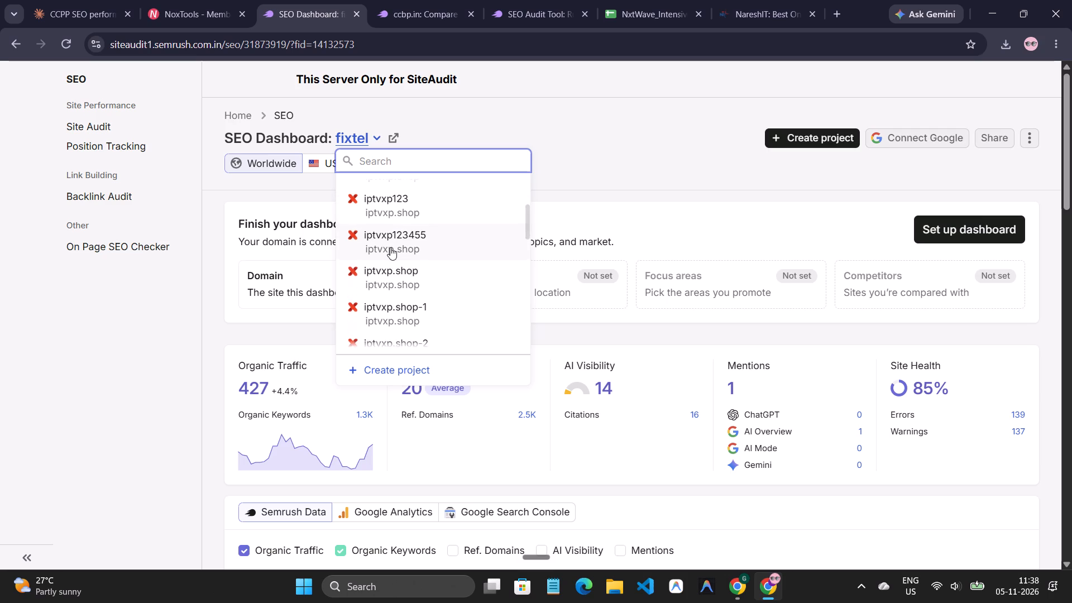
pyautogui.scroll(17, 390, 247)
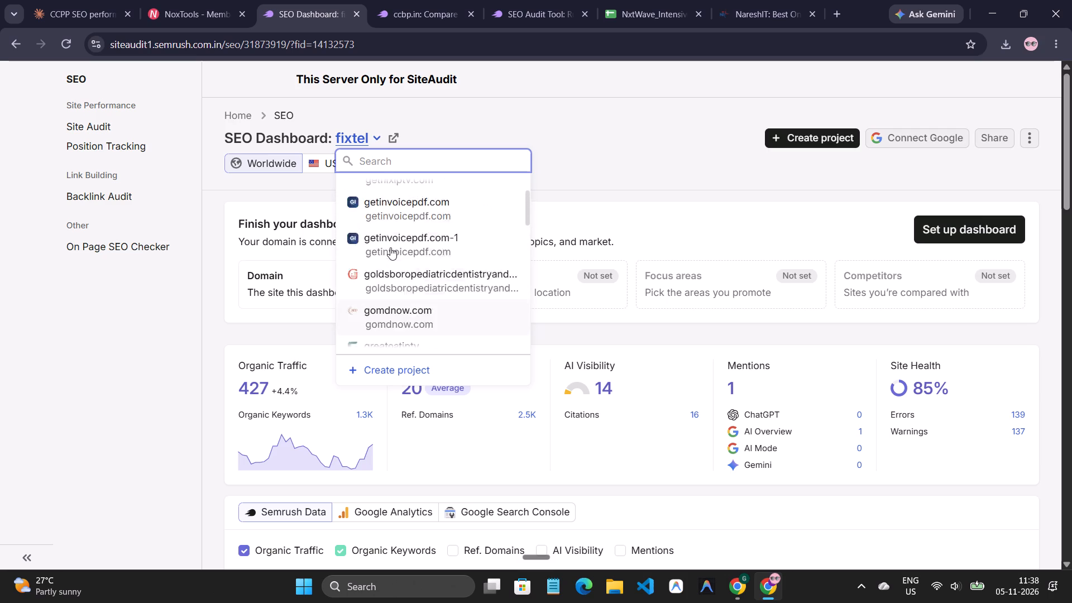
pyautogui.scroll(9, 390, 247)
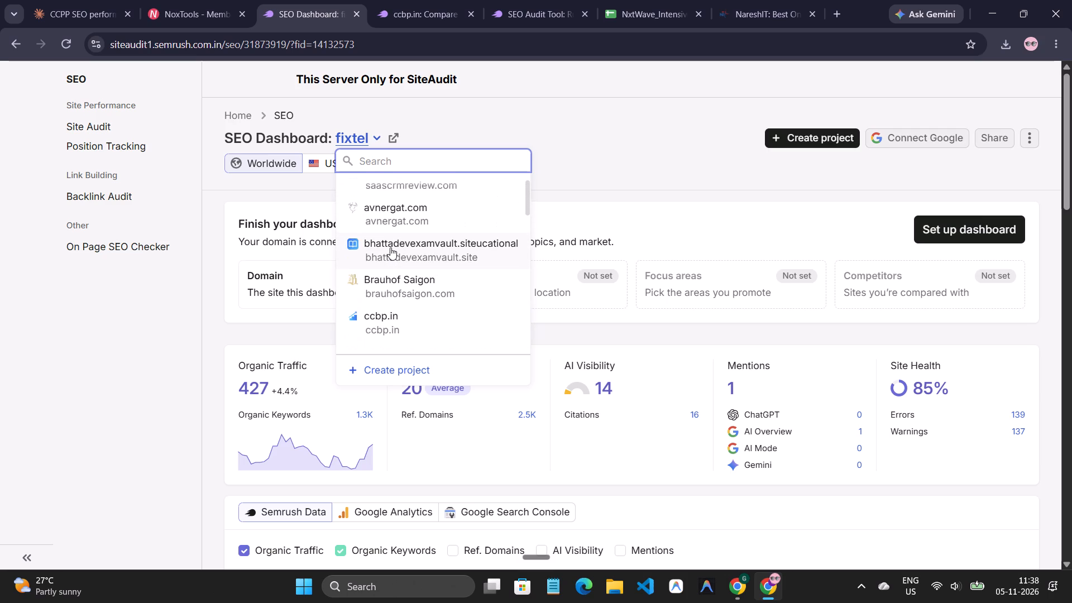
pyautogui.click(395, 312)
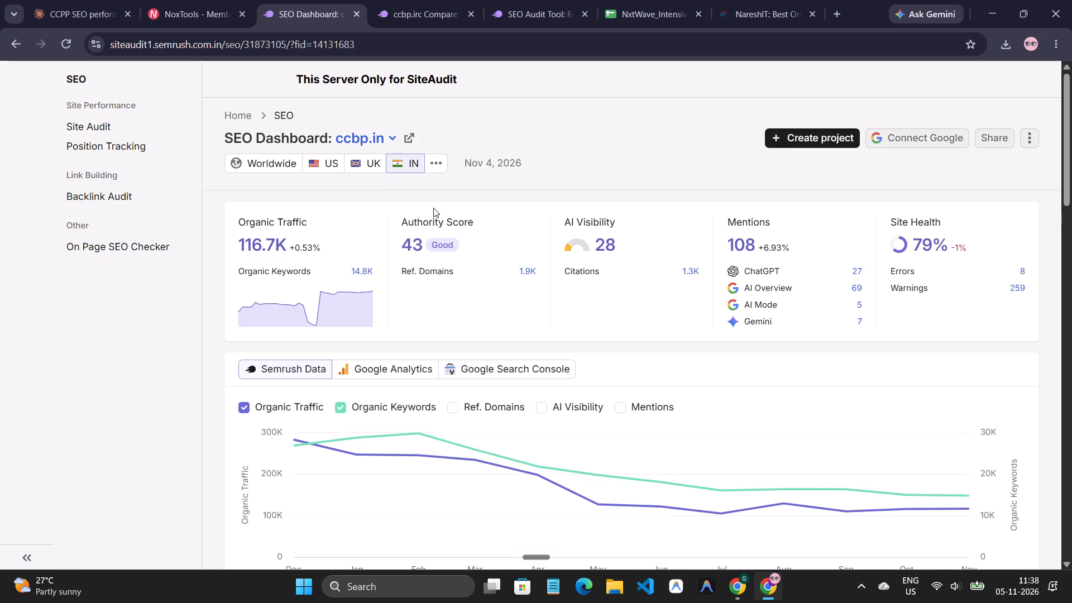
# Examine the ccbp.in dashboard down to the competitor comparison and the On Page SEO Checker and Backlink Audit widgets under Improvements.
pyautogui.scroll(-15, 419, 271)
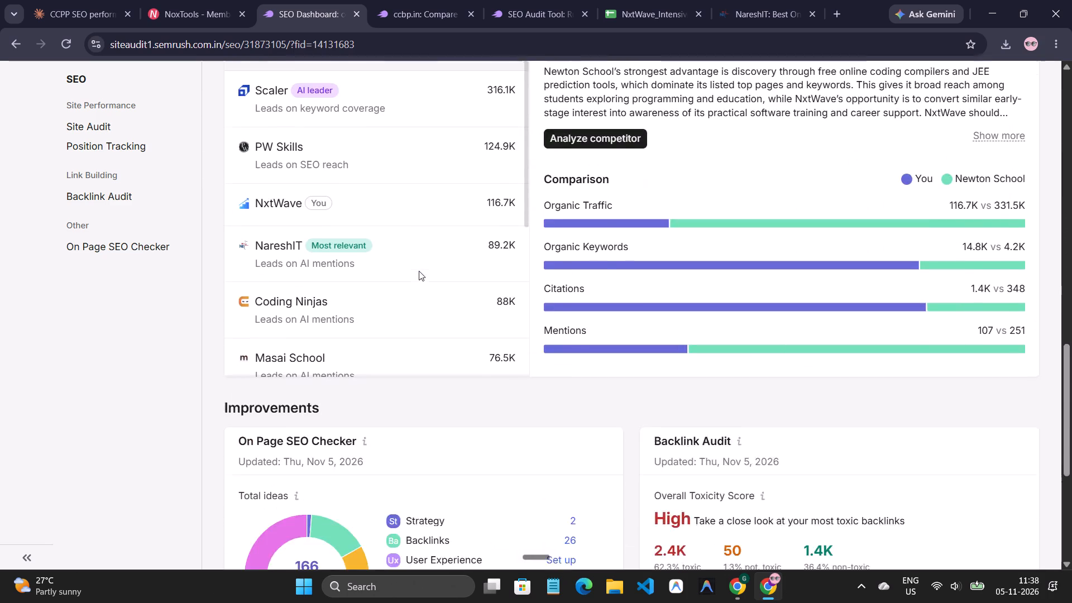
pyautogui.scroll(-4, 419, 271)
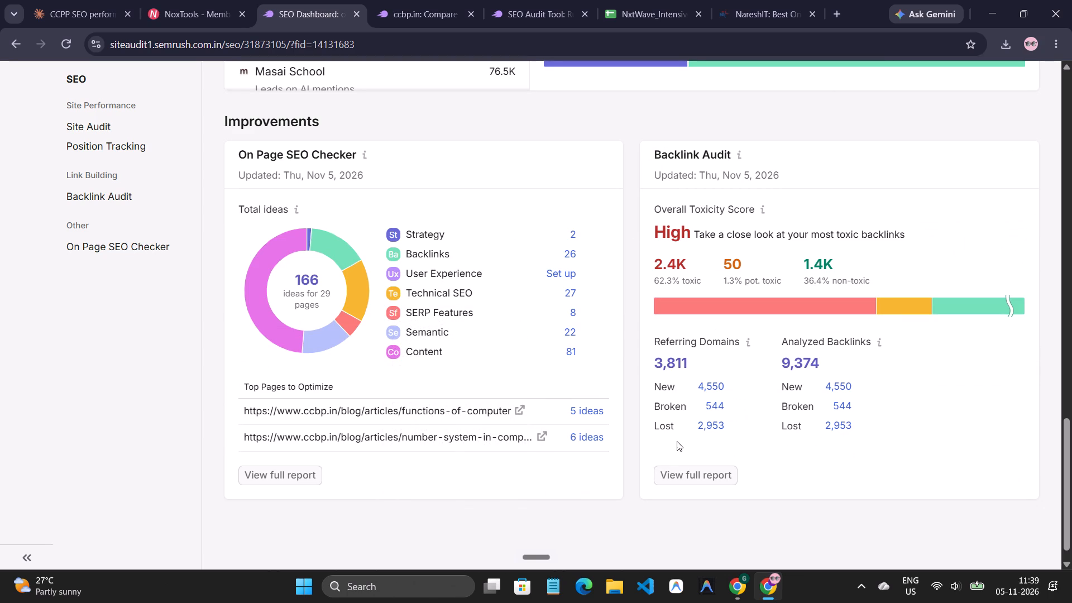
pyautogui.scroll(4, 566, 420)
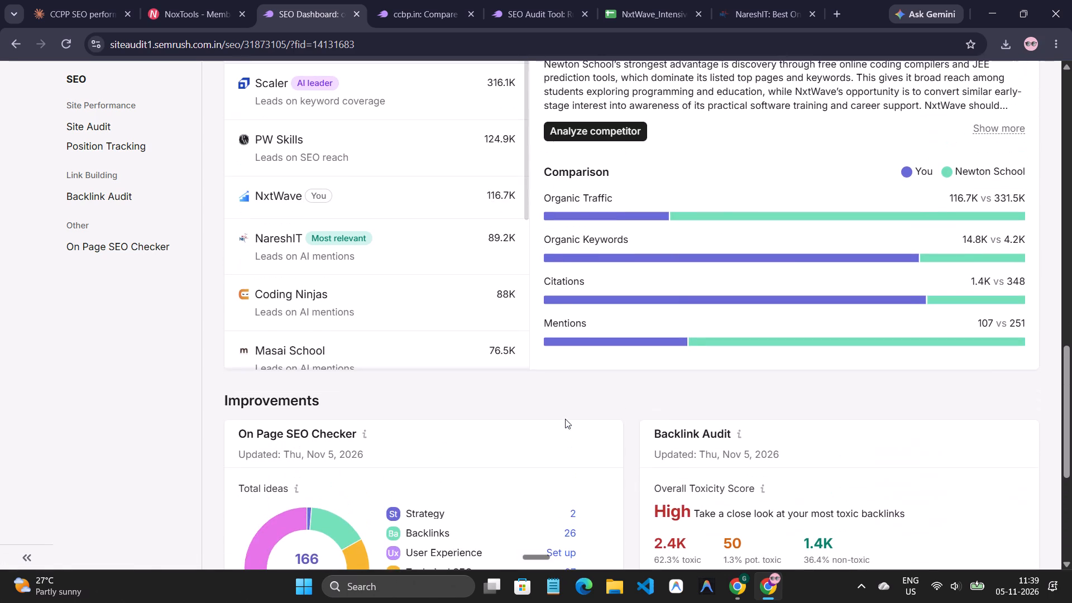
pyautogui.scroll(-4, 565, 419)
# Review the ccbp.in dashboard's Position Tracking and Site Audit widgets and return to the overview metrics.
pyautogui.scroll(5, 565, 419)
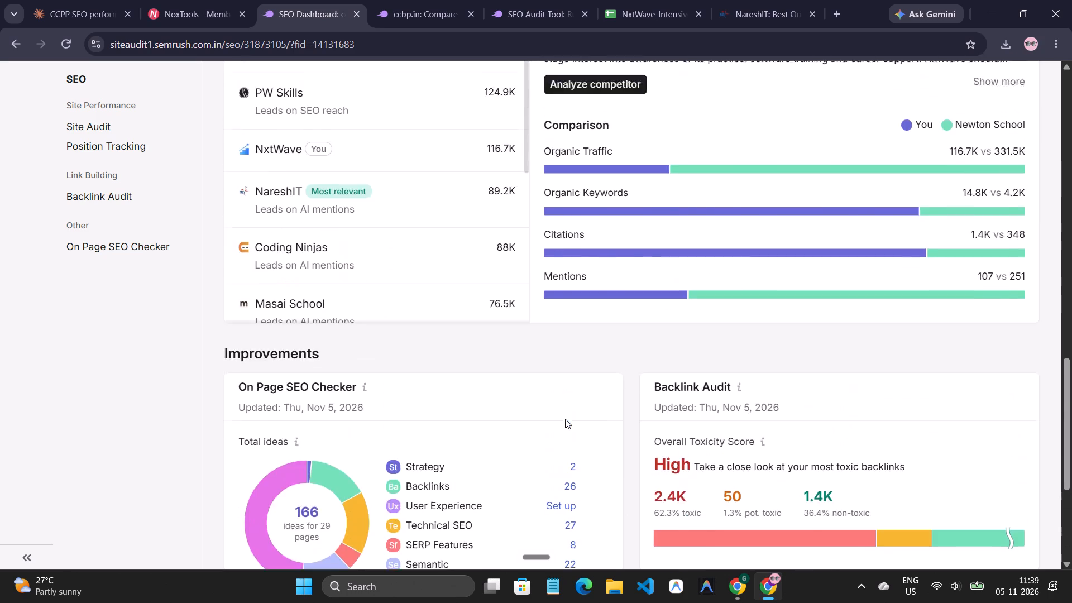
pyautogui.scroll(9, 565, 419)
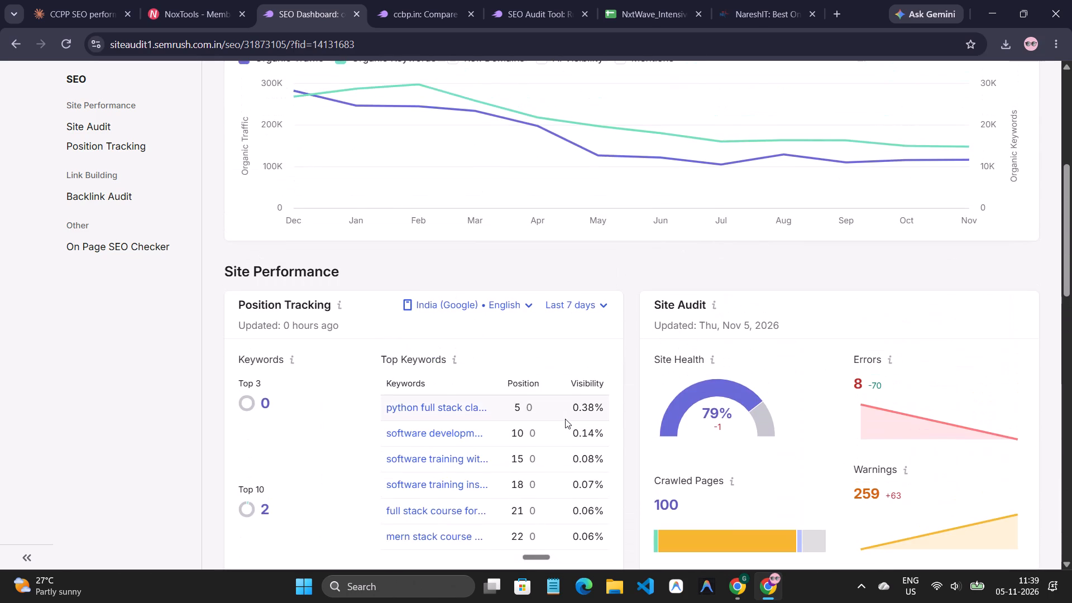
pyautogui.scroll(-1, 565, 419)
pyautogui.scroll(-1, 739, 457)
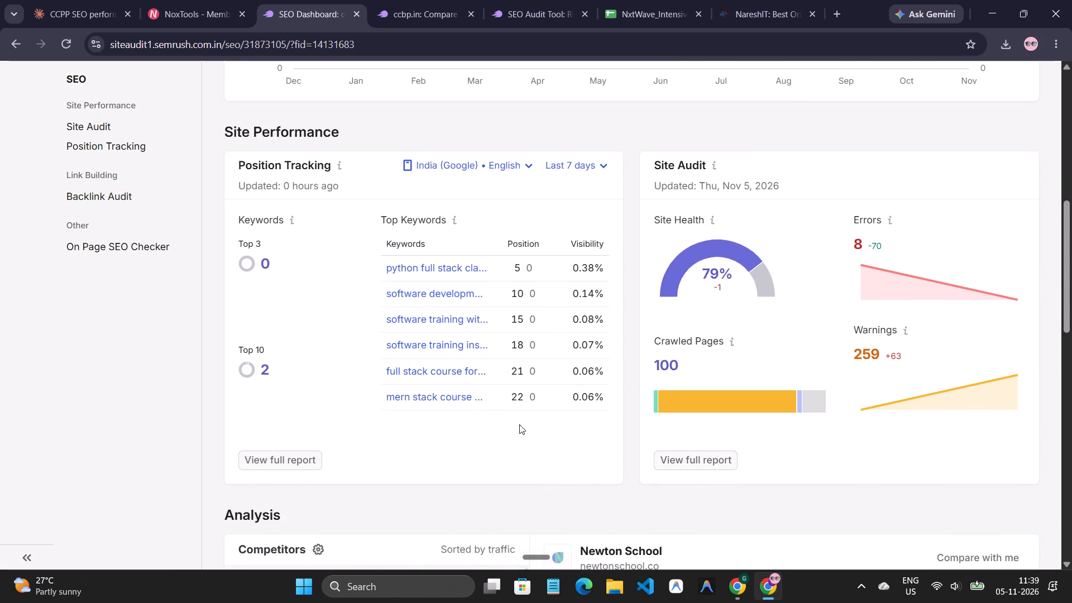
pyautogui.scroll(7, 281, 449)
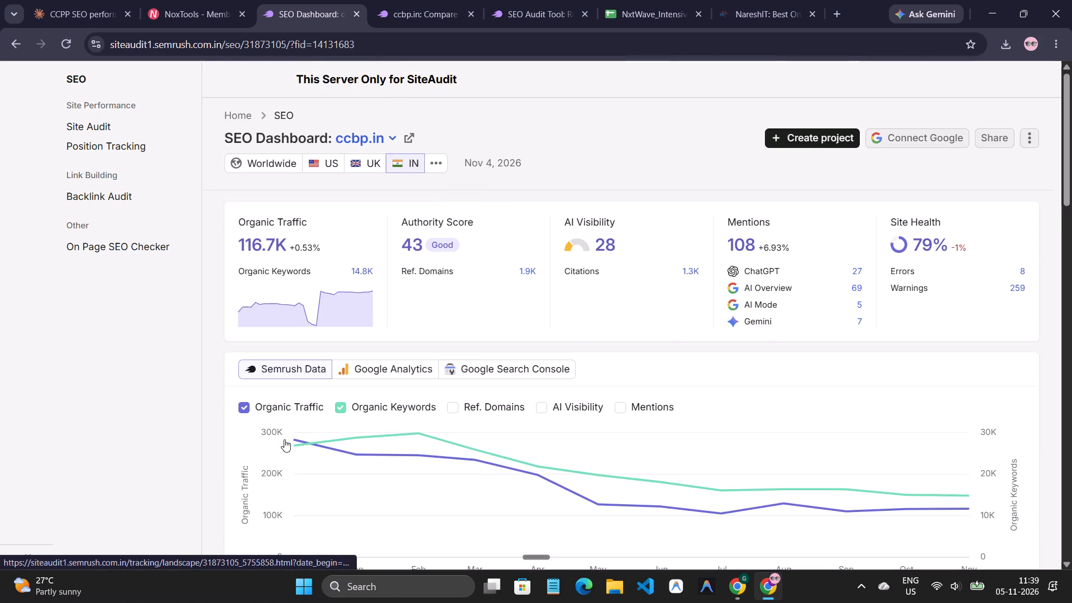
pyautogui.scroll(2, 284, 439)
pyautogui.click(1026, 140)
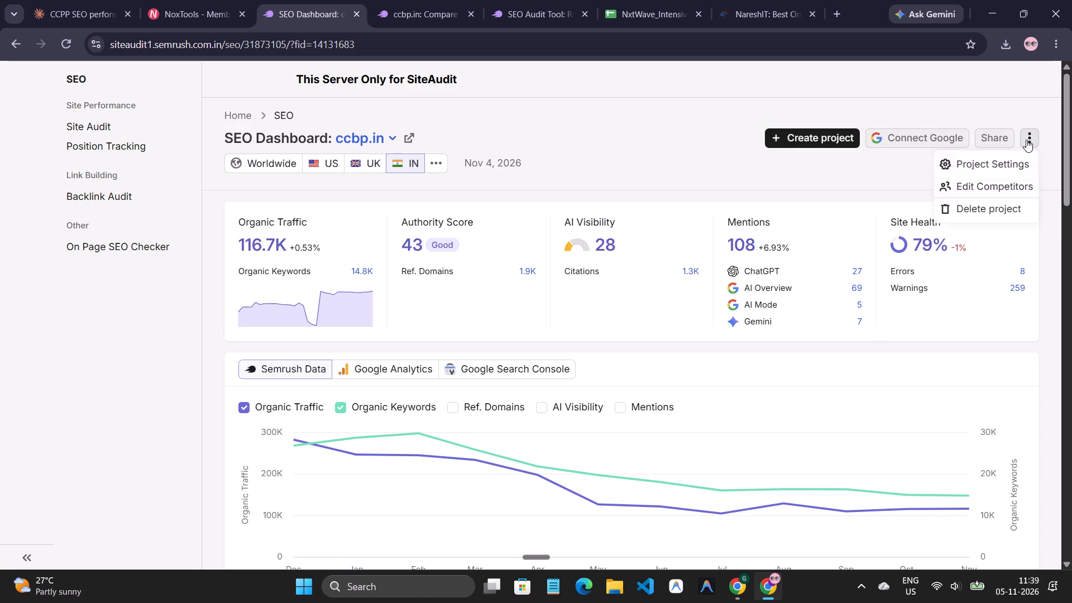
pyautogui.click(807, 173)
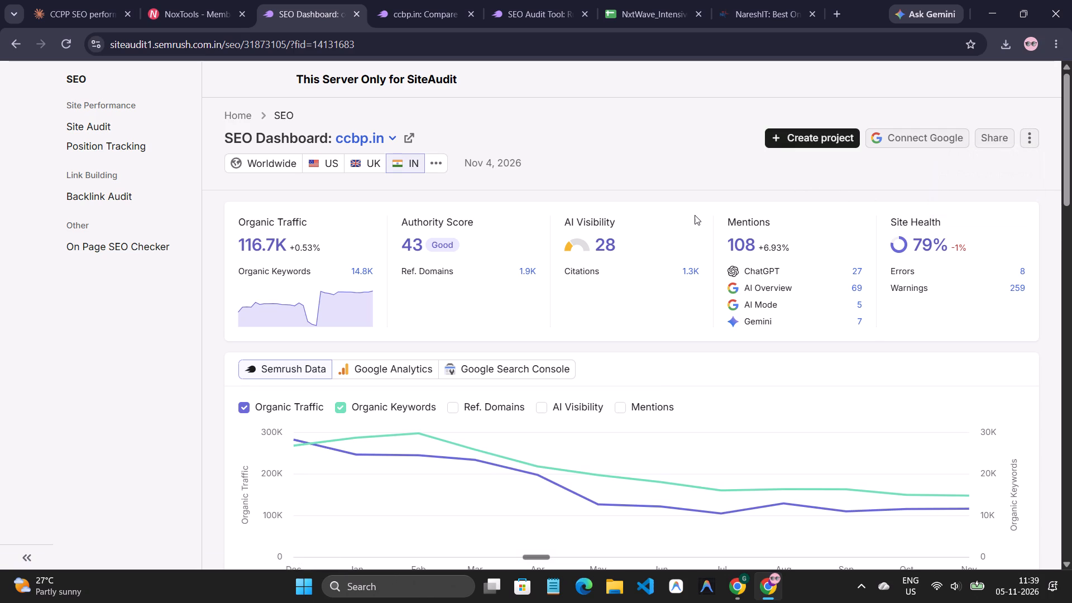
# Open the full Position Tracking report for ccbp.in from the dashboard's Site Performance section.
pyautogui.scroll(-5, 634, 254)
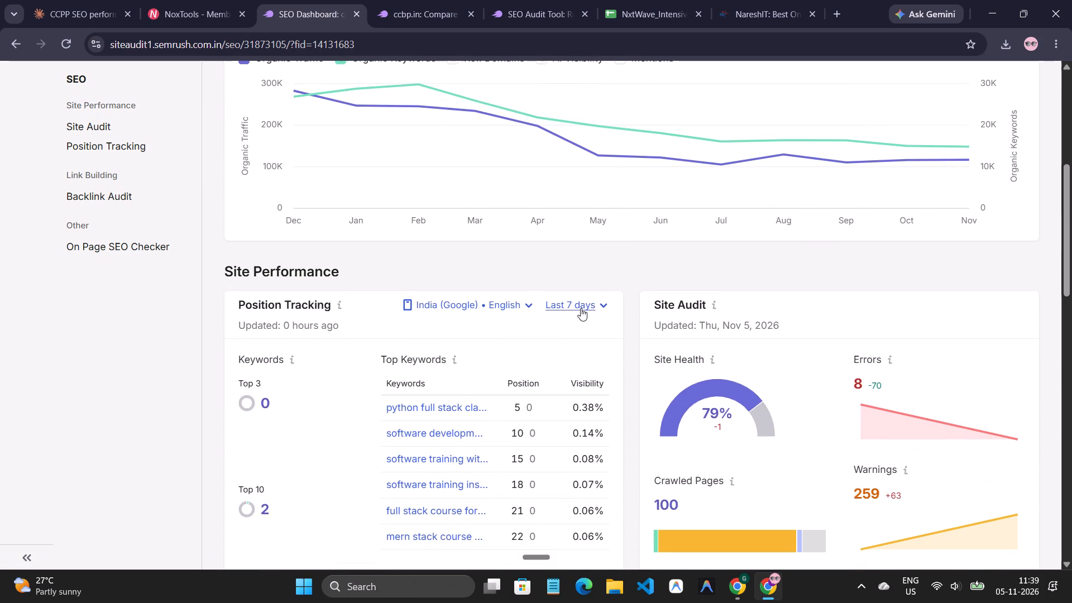
pyautogui.scroll(2, 452, 363)
pyautogui.scroll(-3, 449, 361)
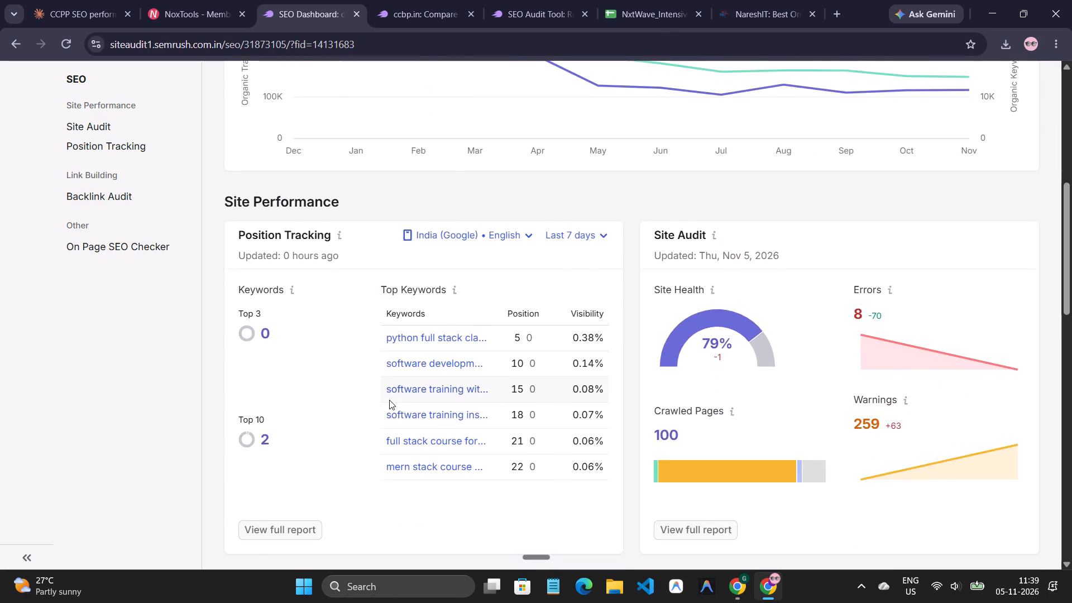
pyautogui.scroll(-2, 384, 405)
pyautogui.click(281, 382)
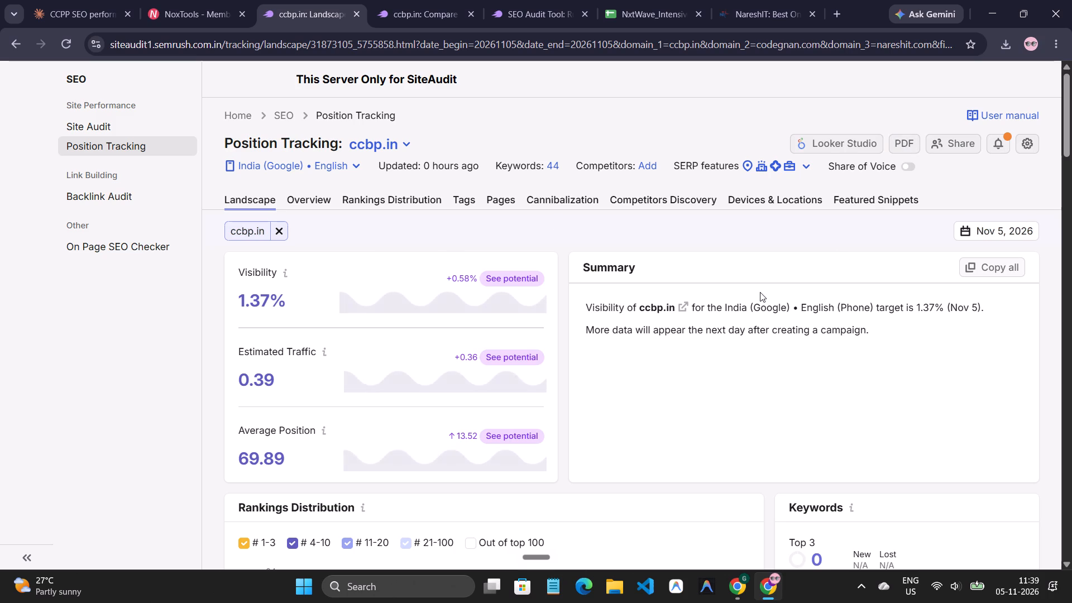
# Examine the Position Tracking Landscape report for ccbp.in, from rankings distribution through keywords and tags to market traffic trends.
pyautogui.scroll(-4, 756, 293)
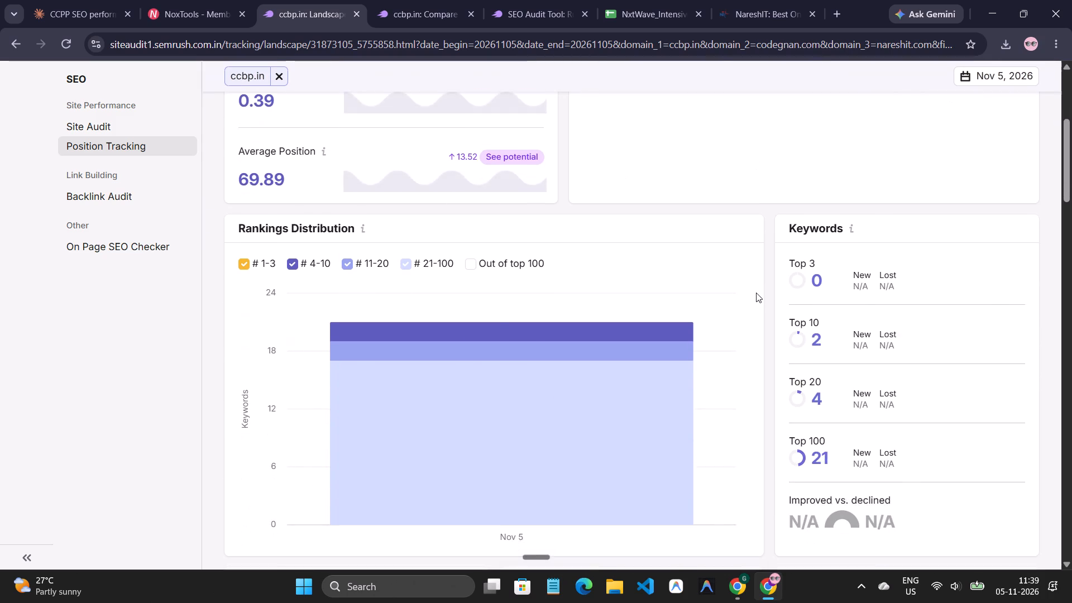
pyautogui.scroll(-11, 756, 293)
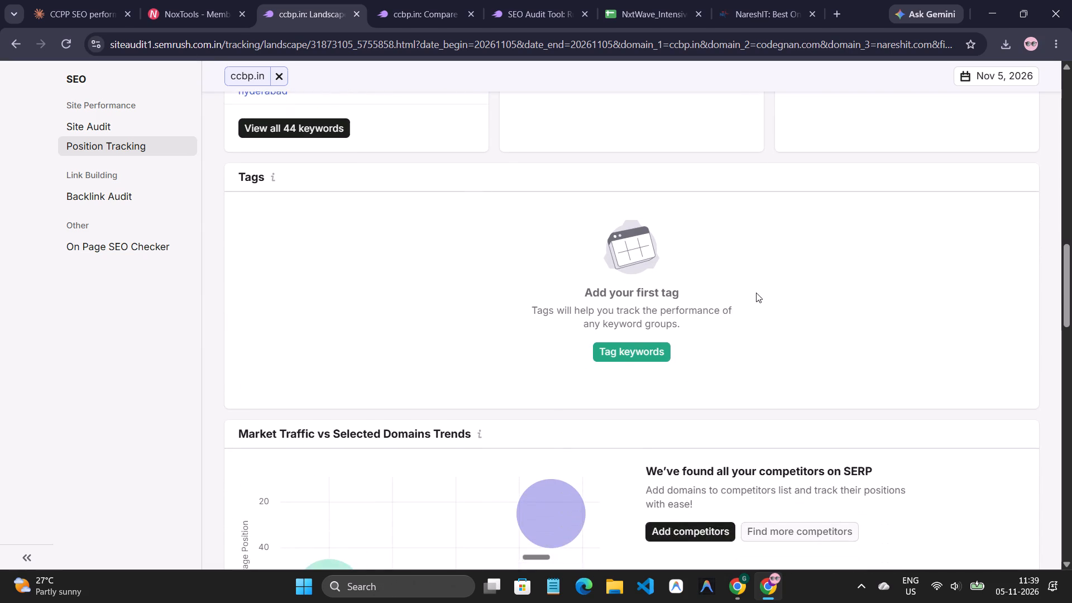
pyautogui.scroll(-2, 756, 293)
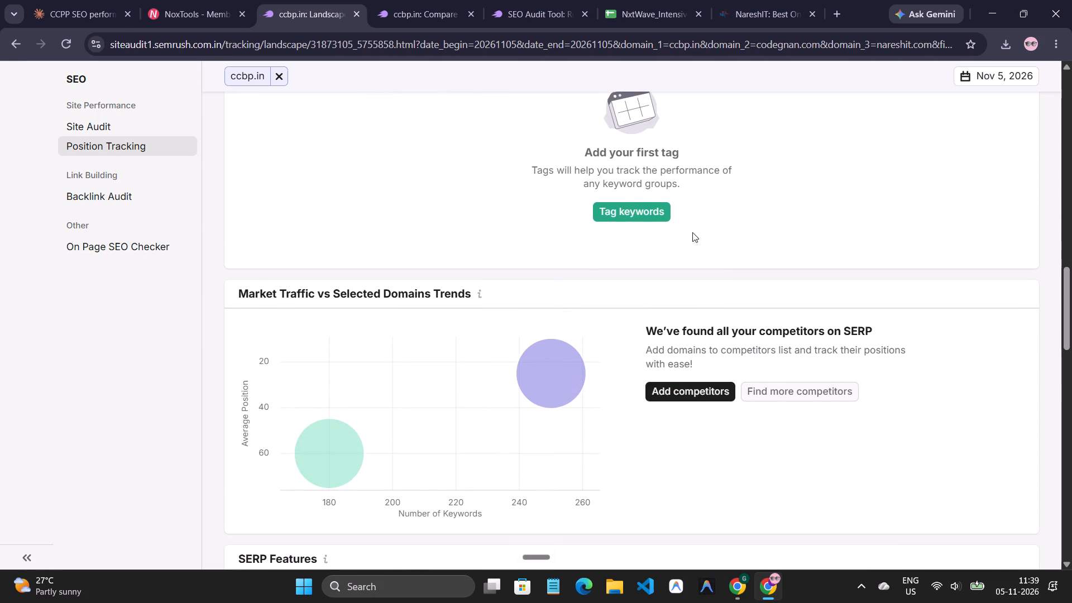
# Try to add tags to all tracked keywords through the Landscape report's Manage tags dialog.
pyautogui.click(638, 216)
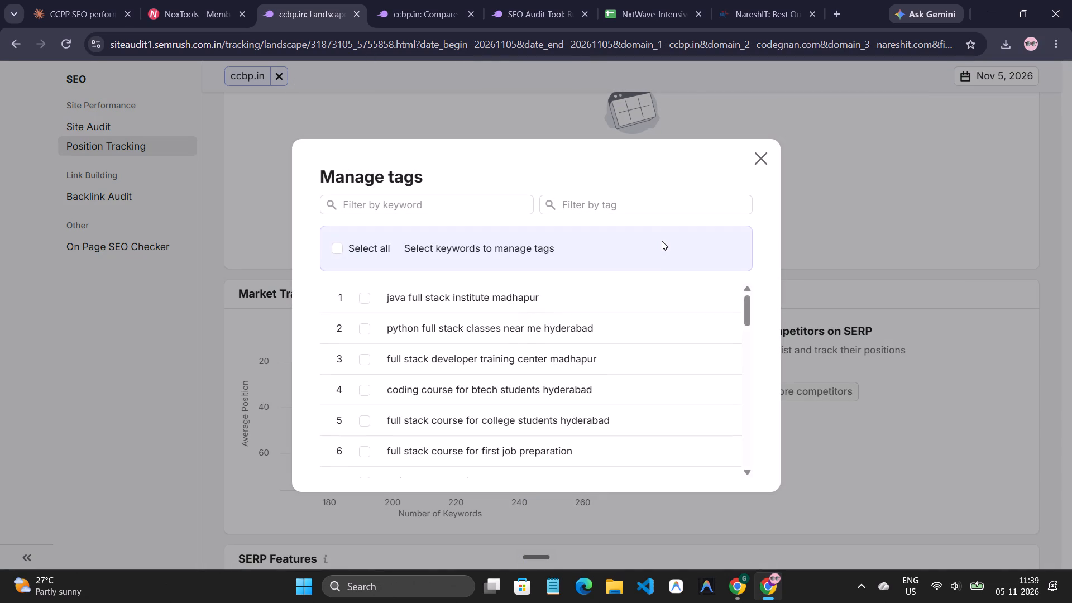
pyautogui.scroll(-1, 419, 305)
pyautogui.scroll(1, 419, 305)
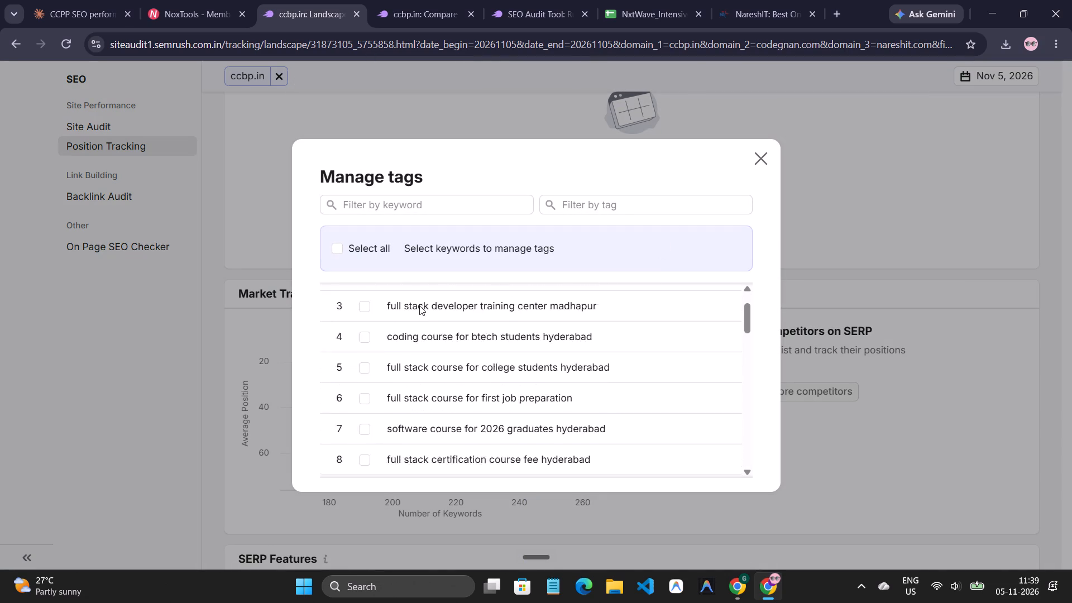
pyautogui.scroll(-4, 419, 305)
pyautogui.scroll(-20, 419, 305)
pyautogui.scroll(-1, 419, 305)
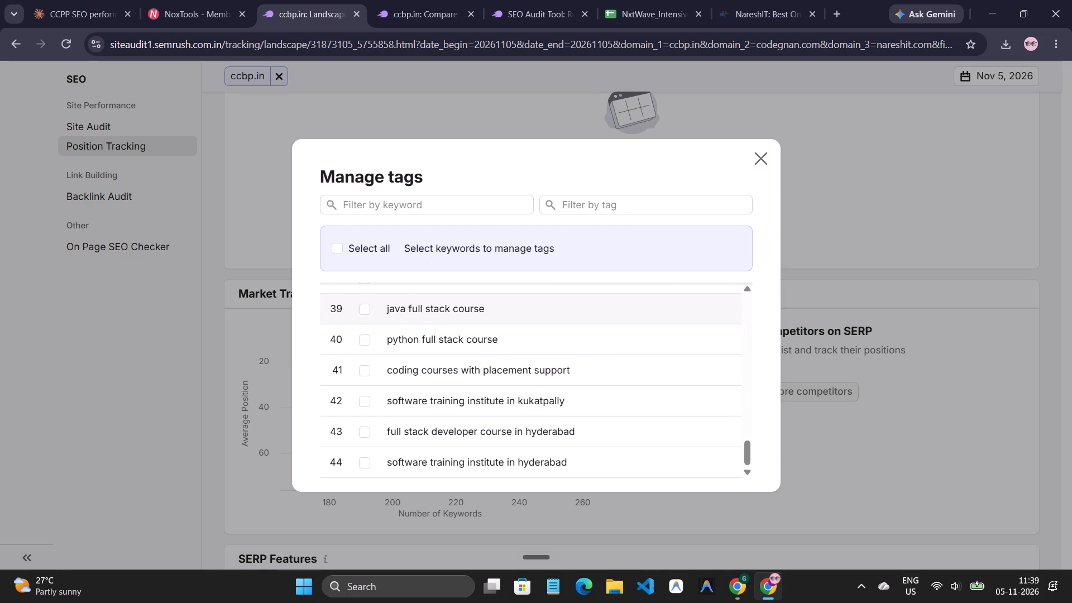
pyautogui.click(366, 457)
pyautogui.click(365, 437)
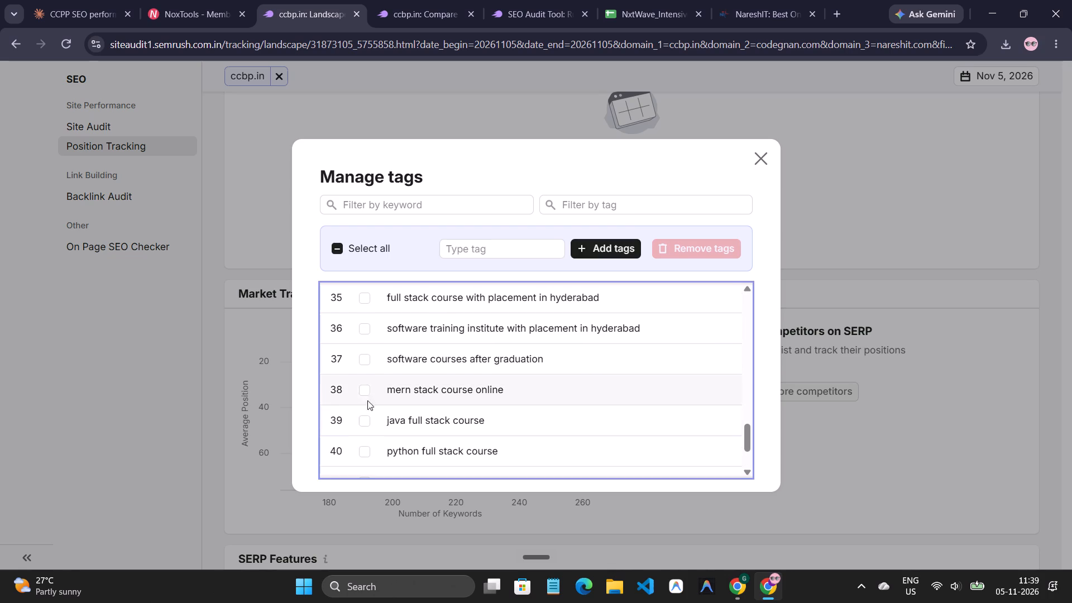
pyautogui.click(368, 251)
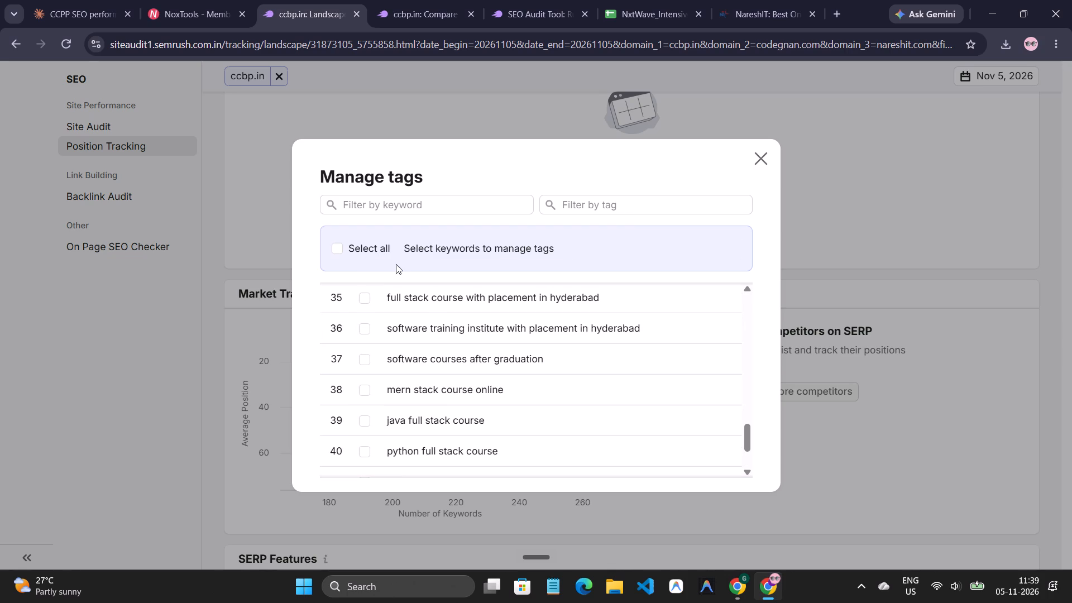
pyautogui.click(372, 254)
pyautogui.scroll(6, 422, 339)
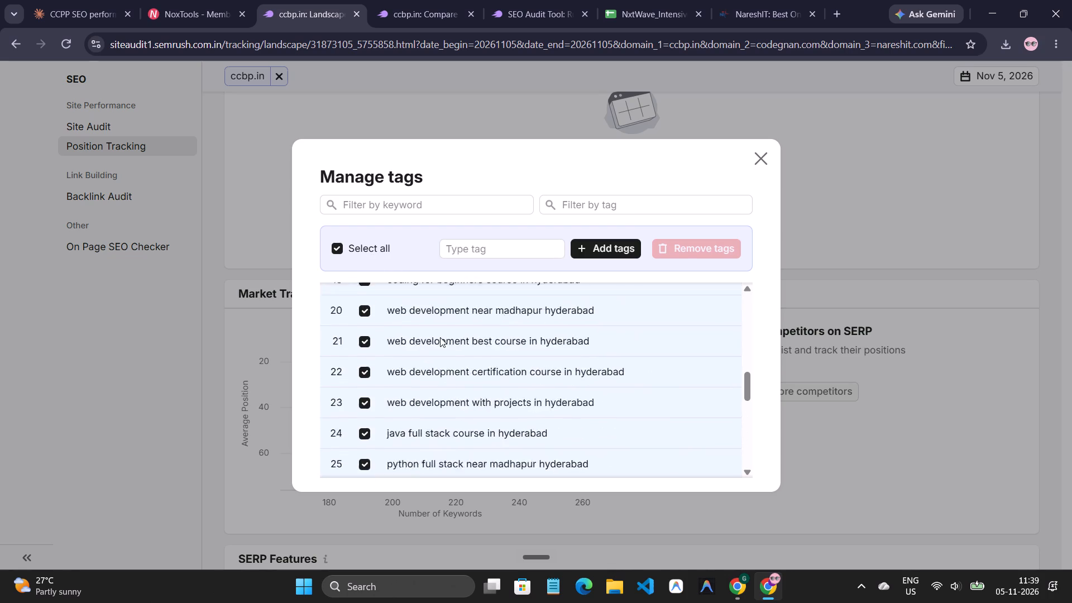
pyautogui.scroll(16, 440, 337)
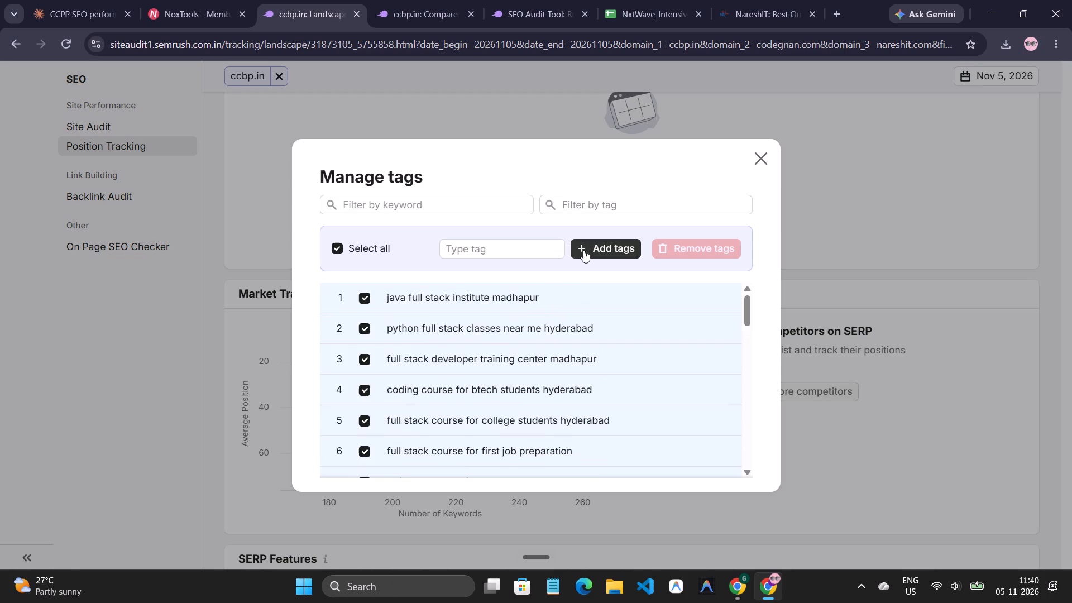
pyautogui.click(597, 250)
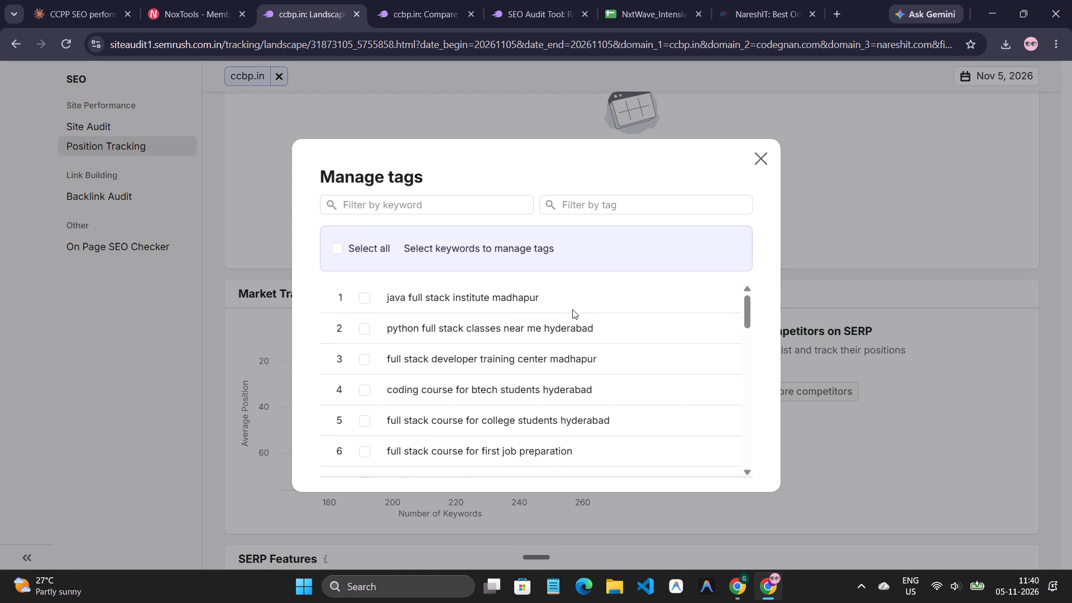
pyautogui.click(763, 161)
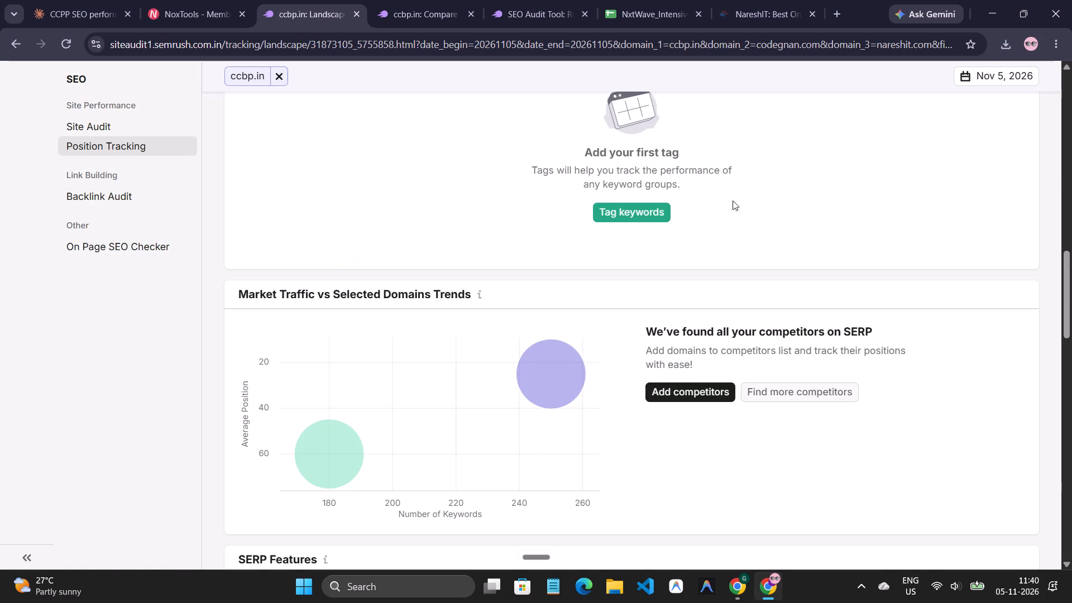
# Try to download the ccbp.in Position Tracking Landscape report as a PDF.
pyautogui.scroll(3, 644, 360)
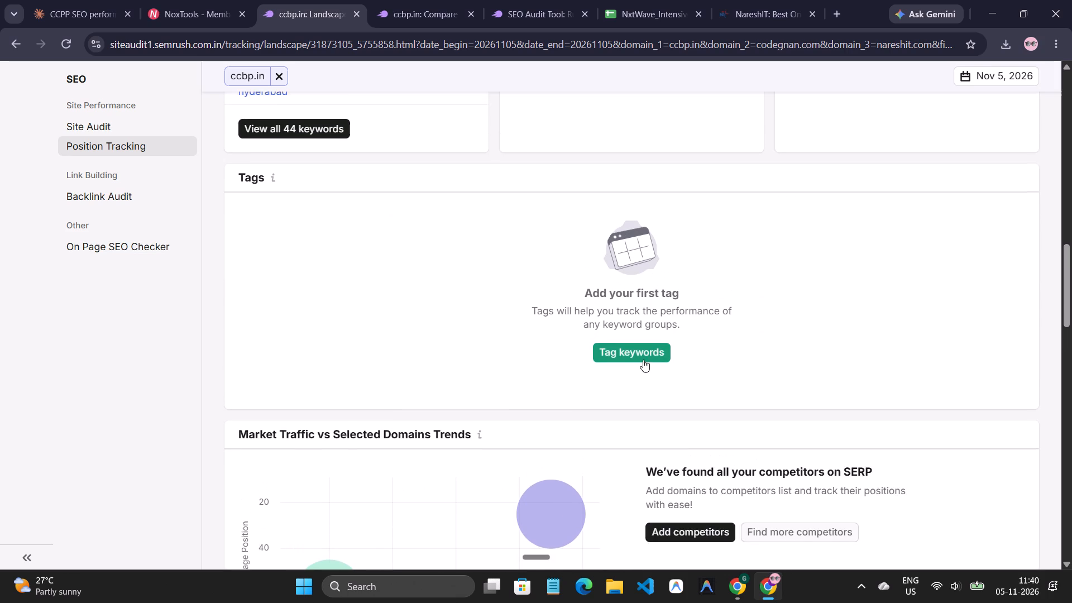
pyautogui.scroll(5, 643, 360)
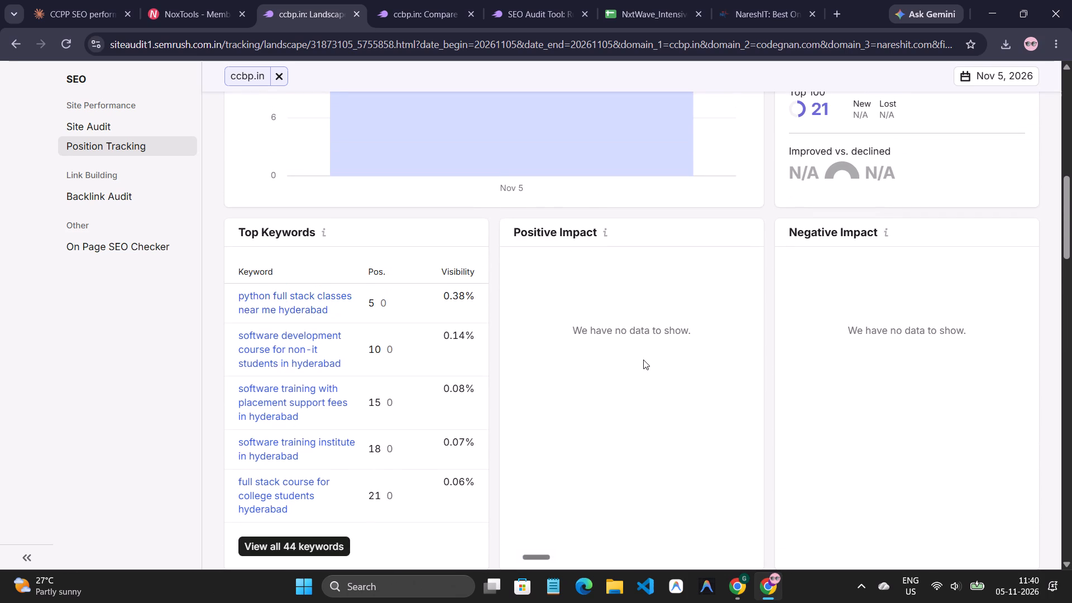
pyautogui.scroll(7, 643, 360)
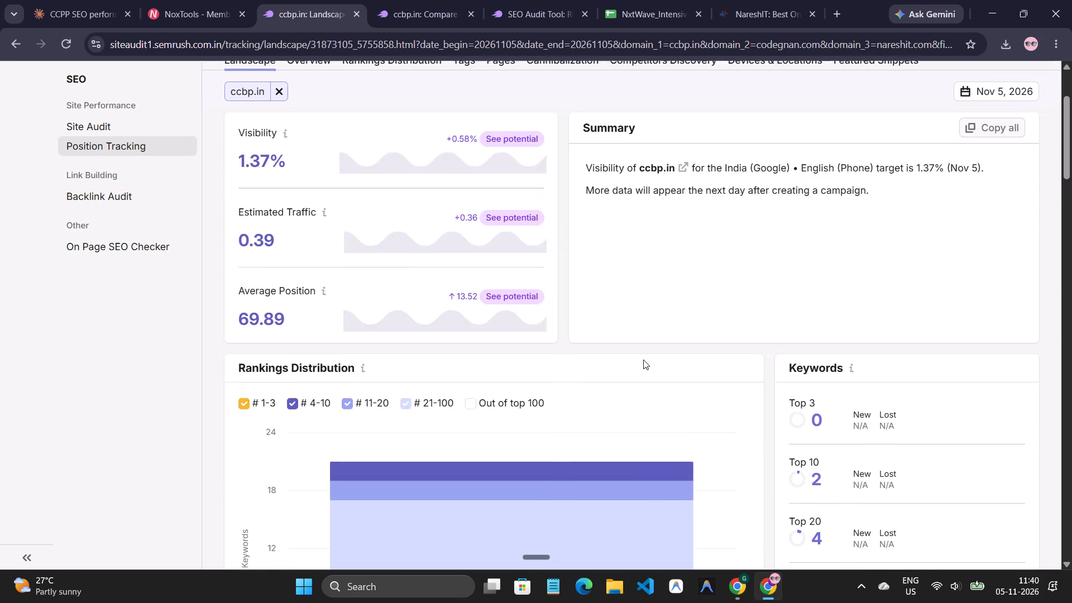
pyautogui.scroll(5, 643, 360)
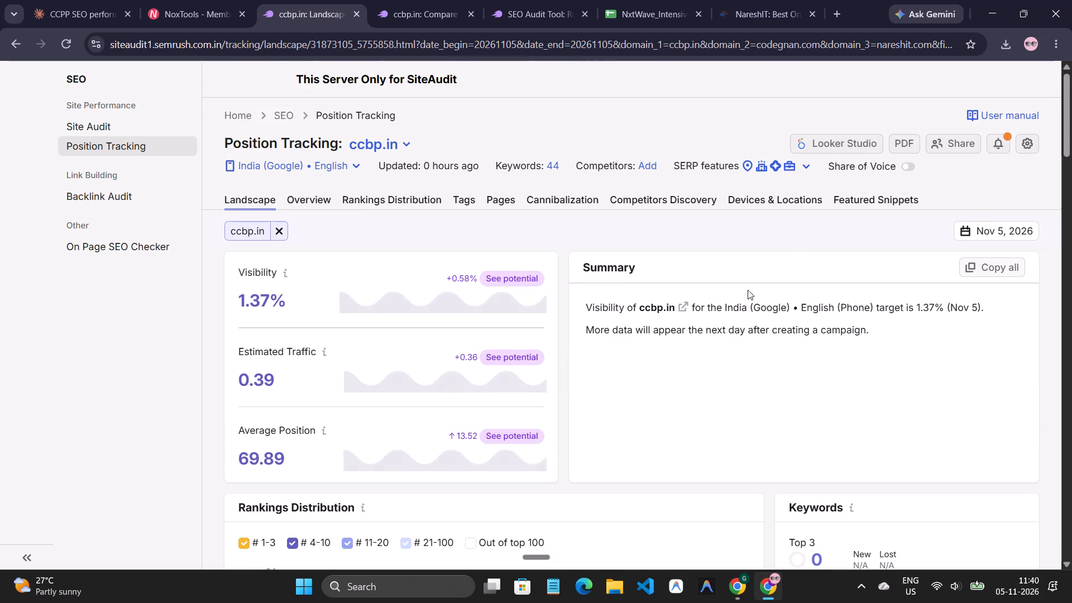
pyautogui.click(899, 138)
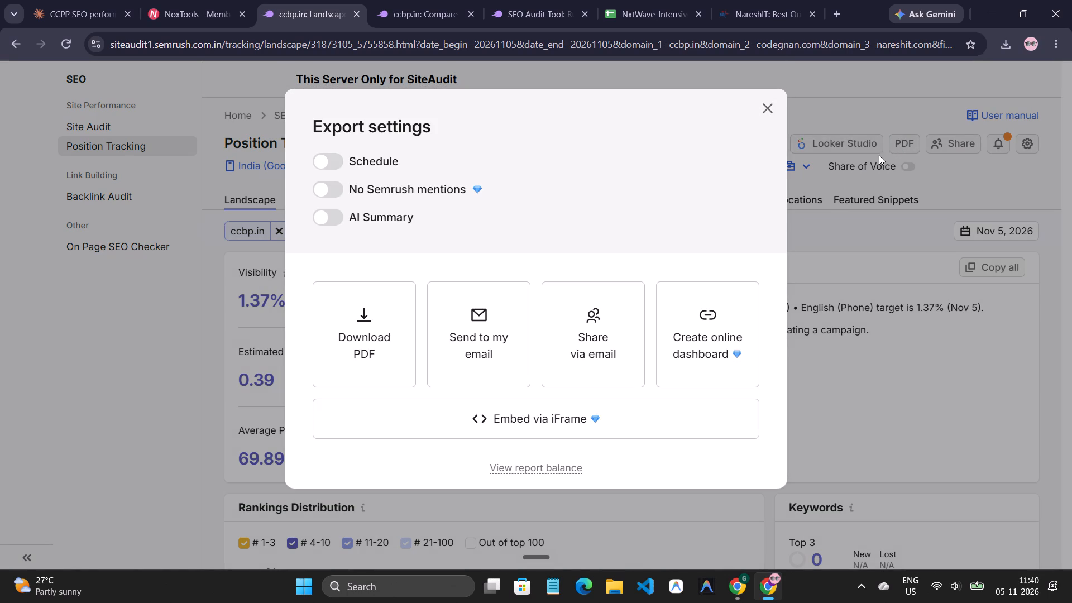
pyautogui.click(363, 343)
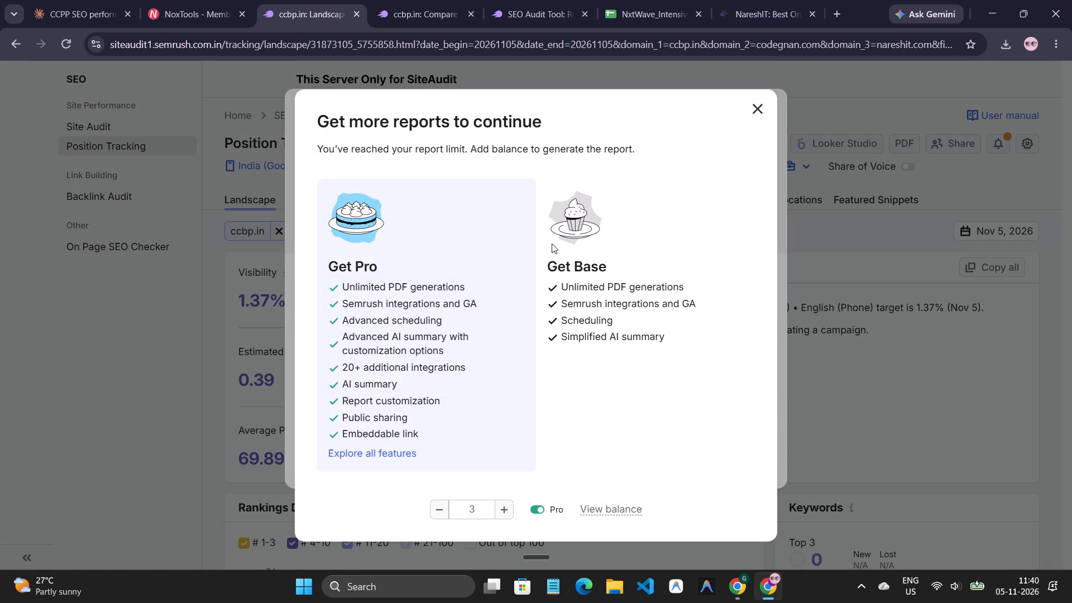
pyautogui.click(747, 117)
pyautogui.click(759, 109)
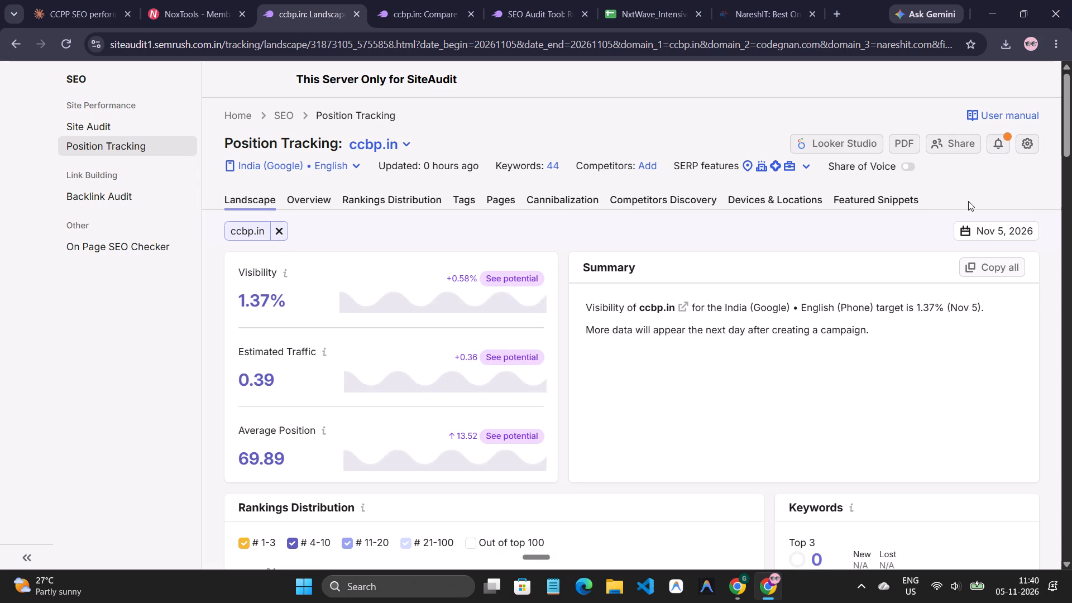
# Check the Position Tracking campaign settings for ccbp.in.
pyautogui.scroll(1, 968, 201)
pyautogui.scroll(2, 358, 250)
pyautogui.click(1021, 139)
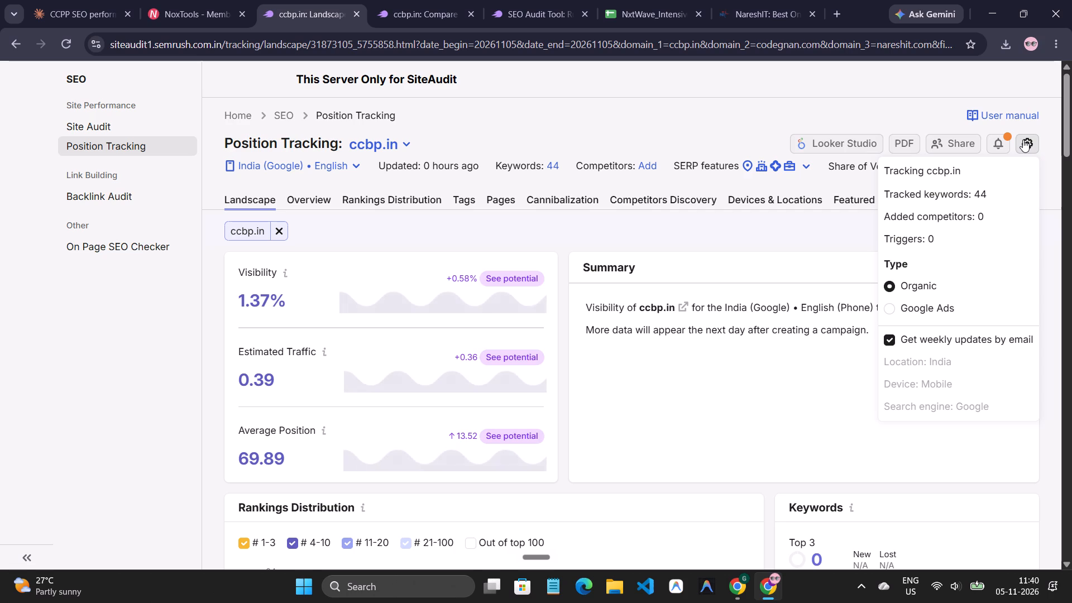
pyautogui.click(1023, 140)
# Examine the rest of the Landscape report, including SERP Features, top Pages and Visibility by Locations.
pyautogui.scroll(-13, 852, 246)
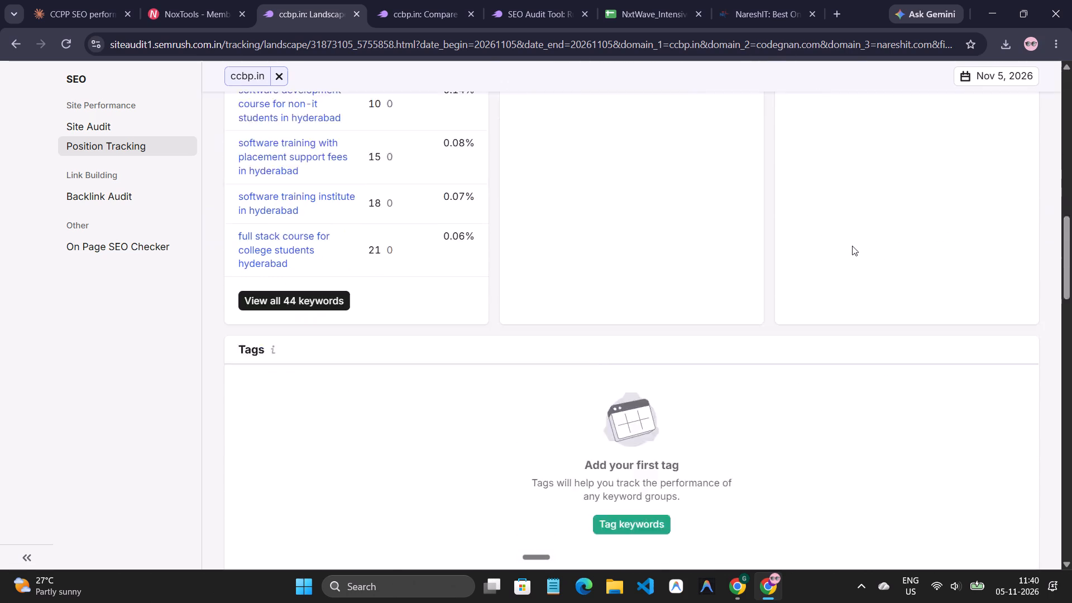
pyautogui.scroll(-13, 852, 246)
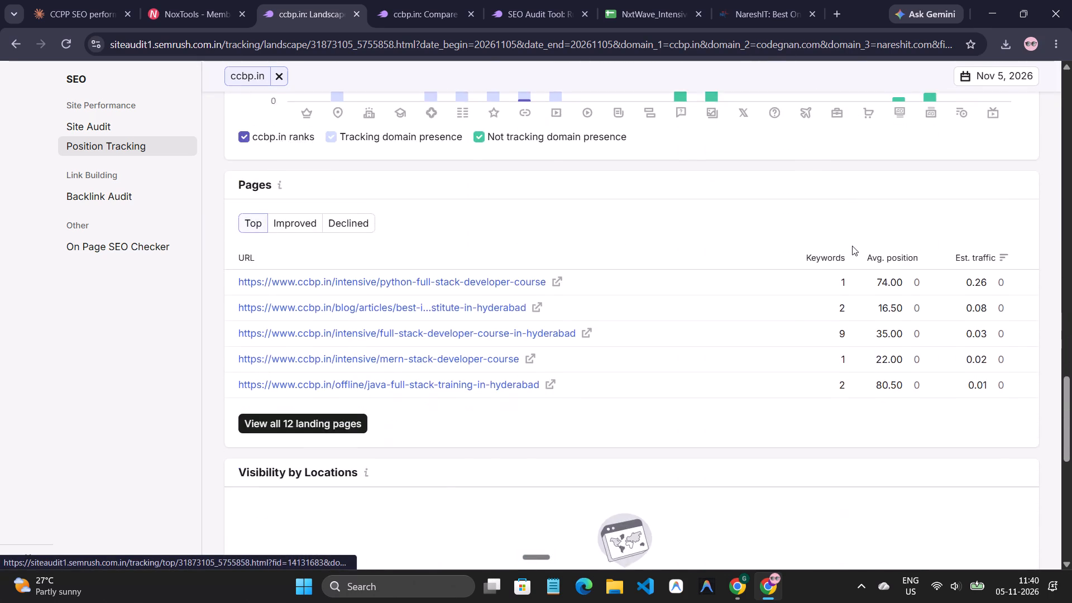
pyautogui.scroll(-4, 852, 246)
pyautogui.scroll(5, 852, 246)
pyautogui.scroll(5, 789, 262)
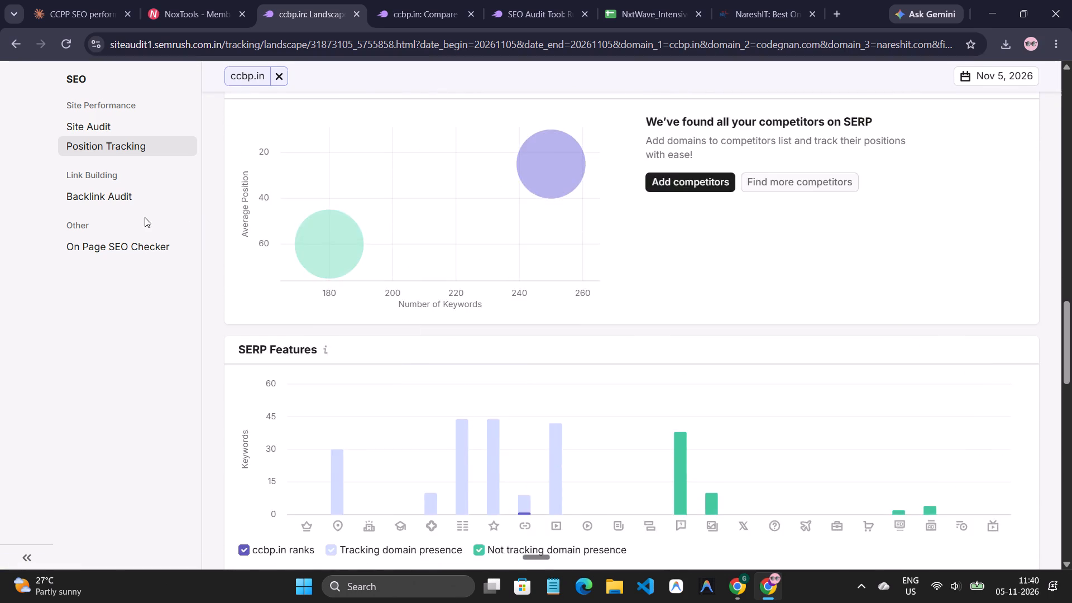
pyautogui.scroll(2, 116, 213)
pyautogui.scroll(20, 380, 241)
pyautogui.scroll(5, 380, 241)
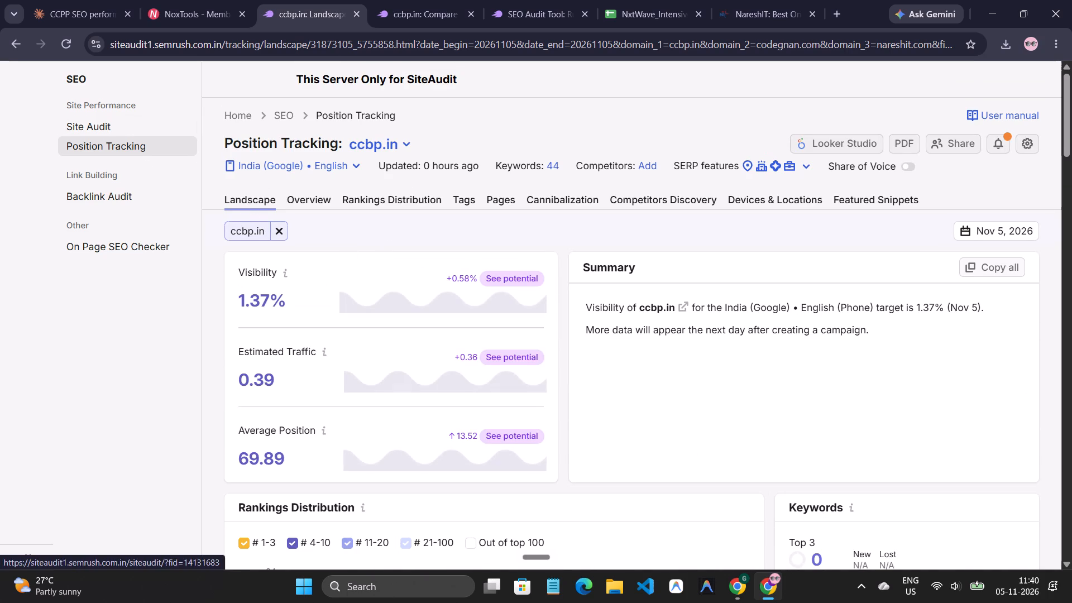
# Return to the ccbp.in SEO Dashboard and review its overview metrics, traffic trend and Site Performance widgets.
pyautogui.click(82, 76)
pyautogui.click(76, 84)
pyautogui.click(290, 108)
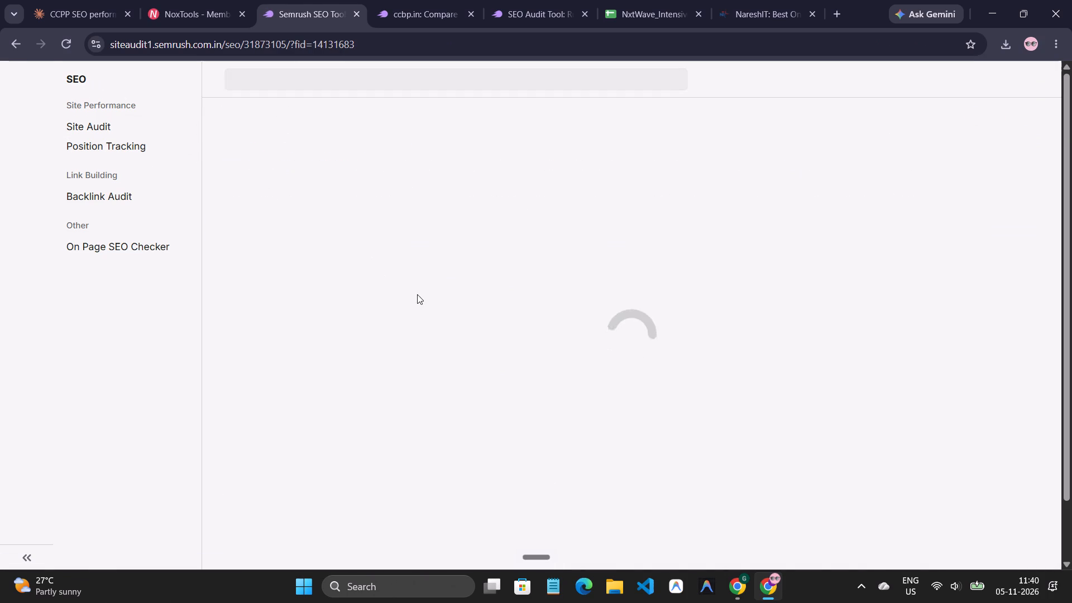
pyautogui.scroll(-3, 418, 295)
pyautogui.scroll(2, 418, 298)
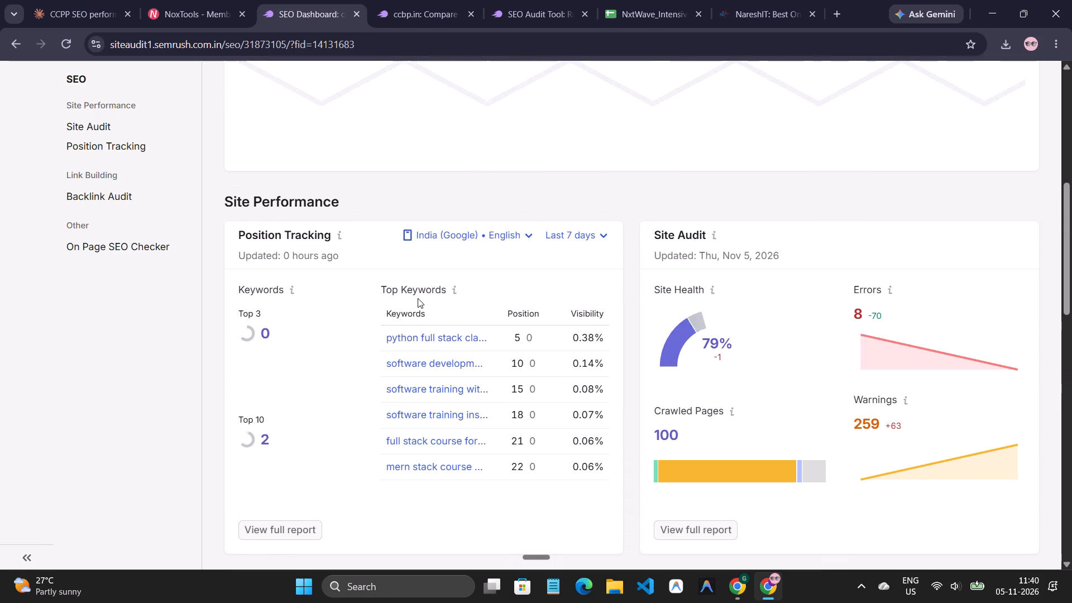
pyautogui.scroll(5, 418, 298)
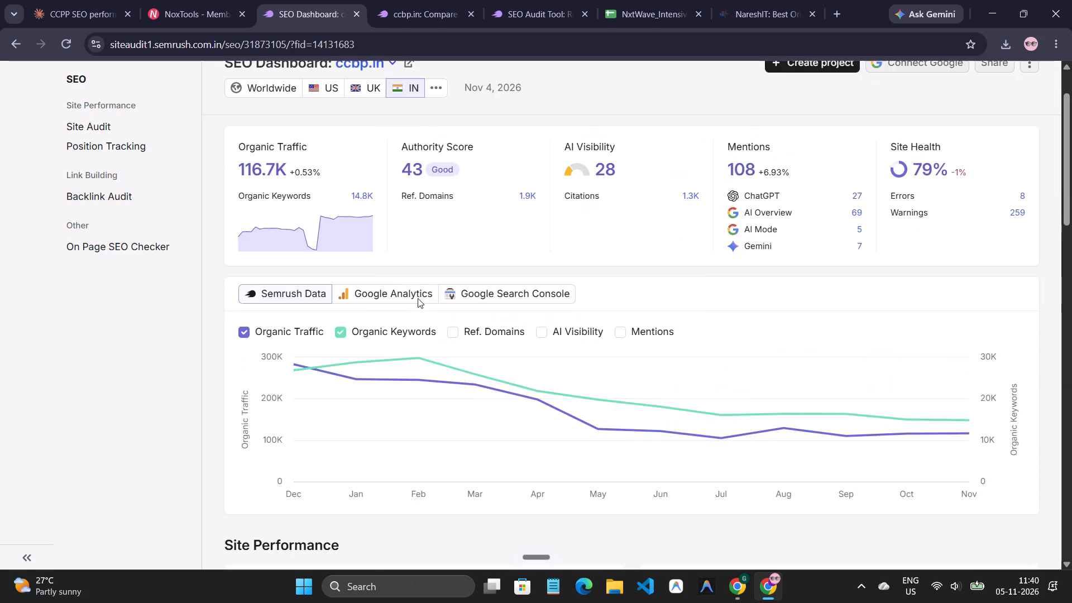
pyautogui.scroll(4, 418, 298)
# Open the full Site Audit report for ccbp.in from the dashboard's Site Performance section.
pyautogui.scroll(-5, 418, 298)
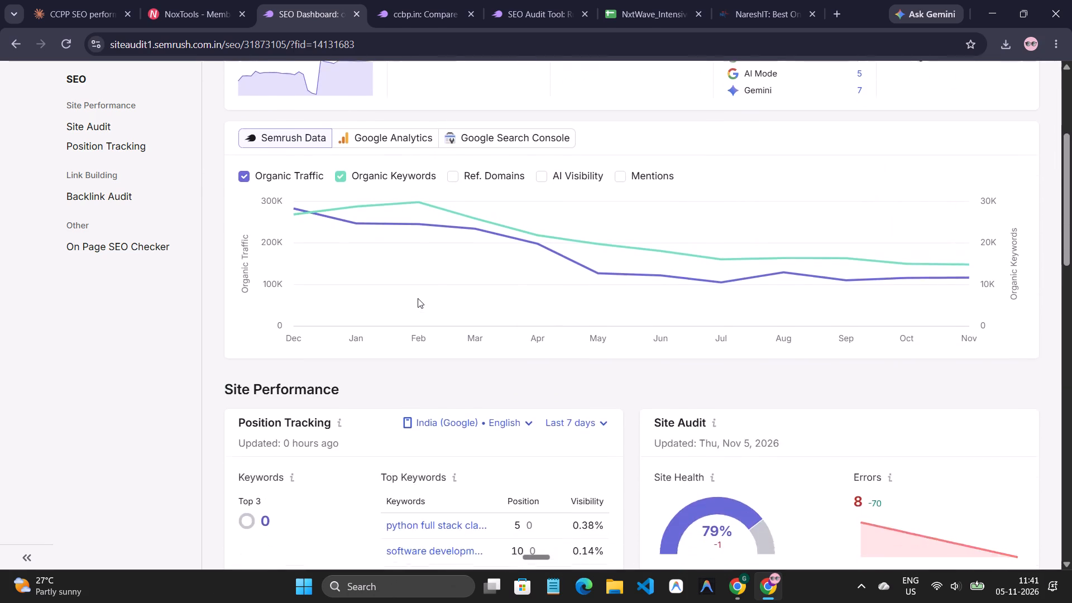
pyautogui.scroll(-2, 418, 300)
pyautogui.scroll(-1, 583, 403)
pyautogui.click(670, 391)
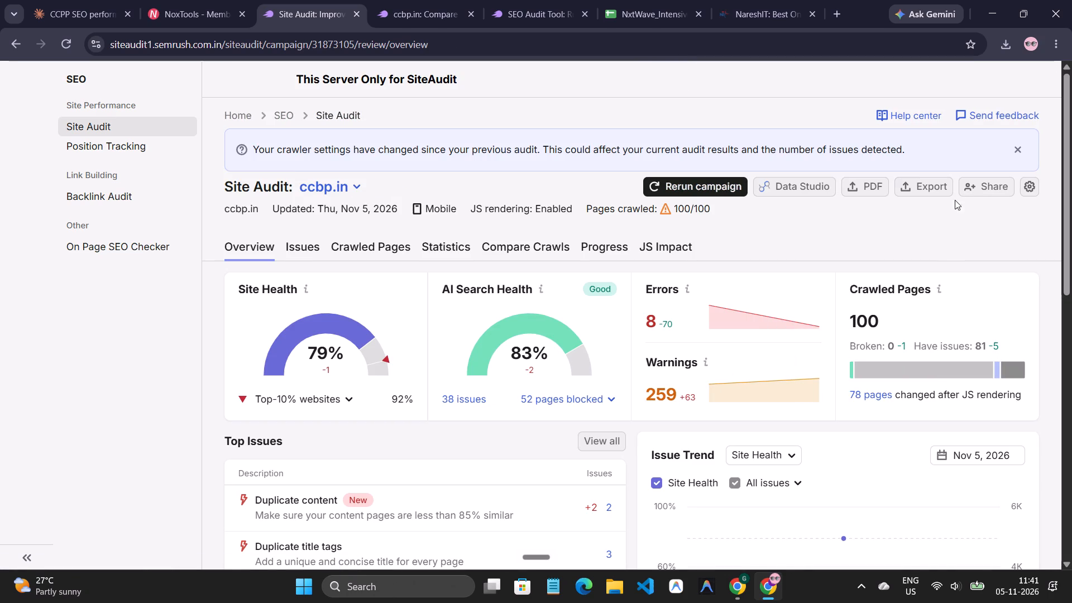
# Export the Site Audit's Crawled Pages with all Issues report as an XLSX file.
pyautogui.click(915, 180)
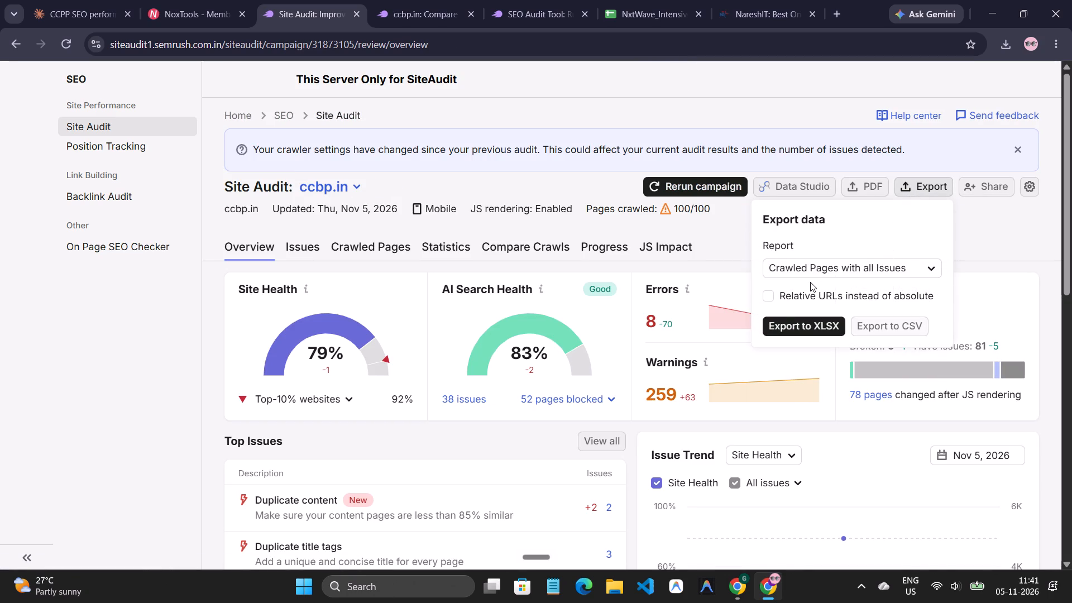
pyautogui.click(784, 320)
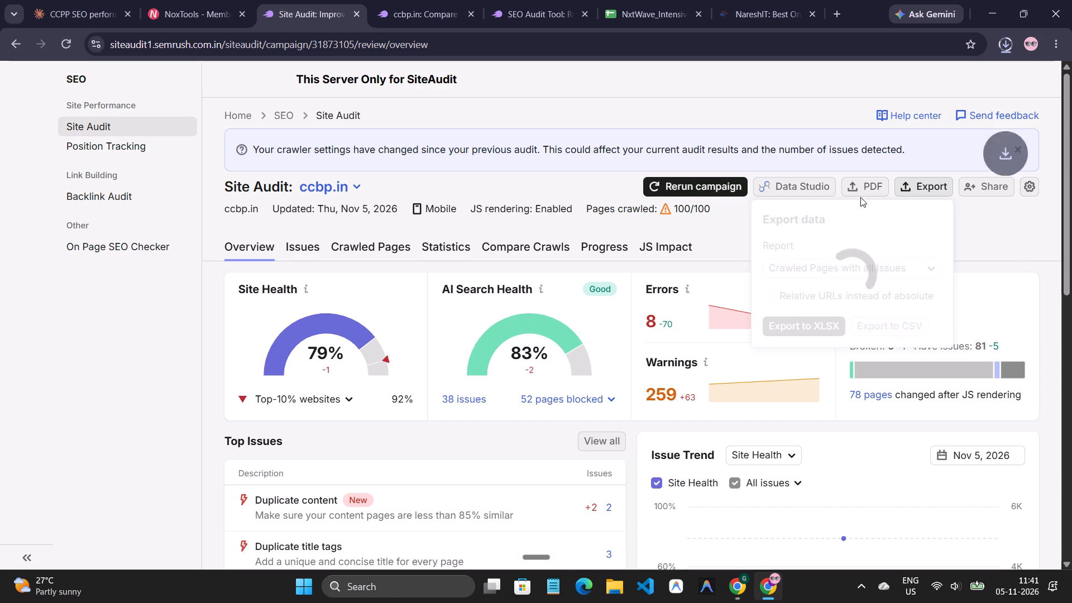
# Open the exported ccbp.in_mega_export_20261105 (1).xlsx in Excel, look through its rows of page issues, and close it.
pyautogui.doubleClick(917, 79)
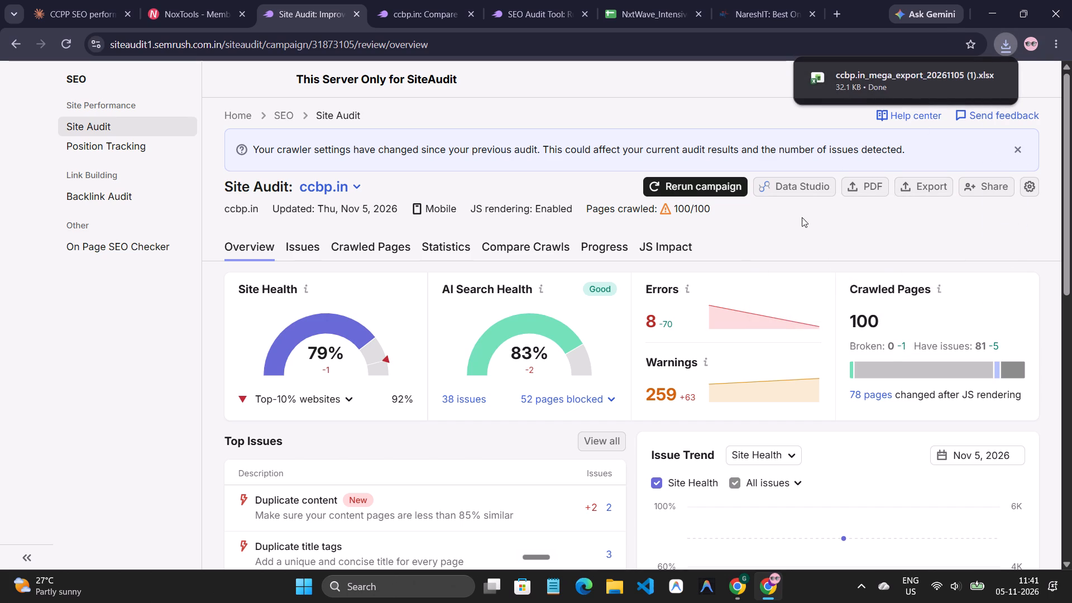
pyautogui.scroll(-5, 731, 271)
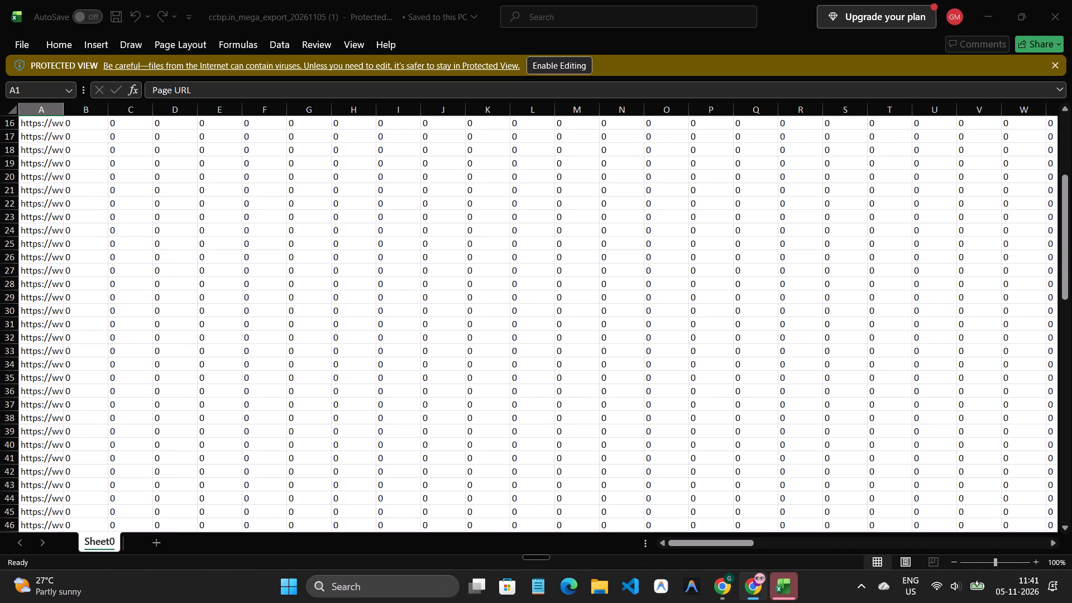
pyautogui.scroll(-3, 731, 271)
pyautogui.scroll(5, 731, 271)
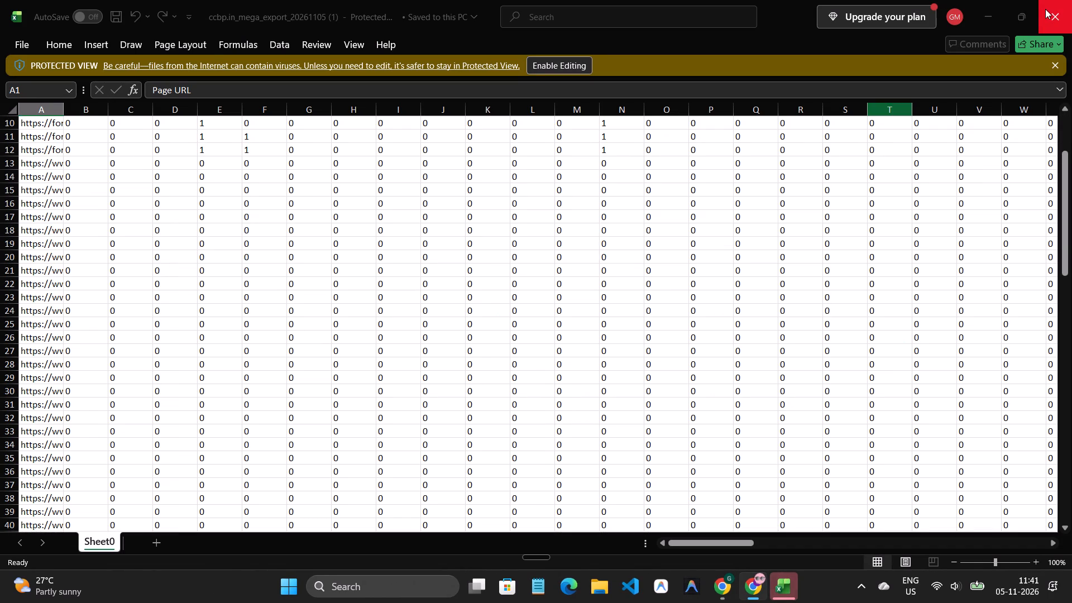
pyautogui.click(1045, 9)
# Review the ccbp.in Site Audit overview, including its Top Issues, Issue Trend, Pages to Improve and Thematic Reports sections.
pyautogui.scroll(-1, 597, 315)
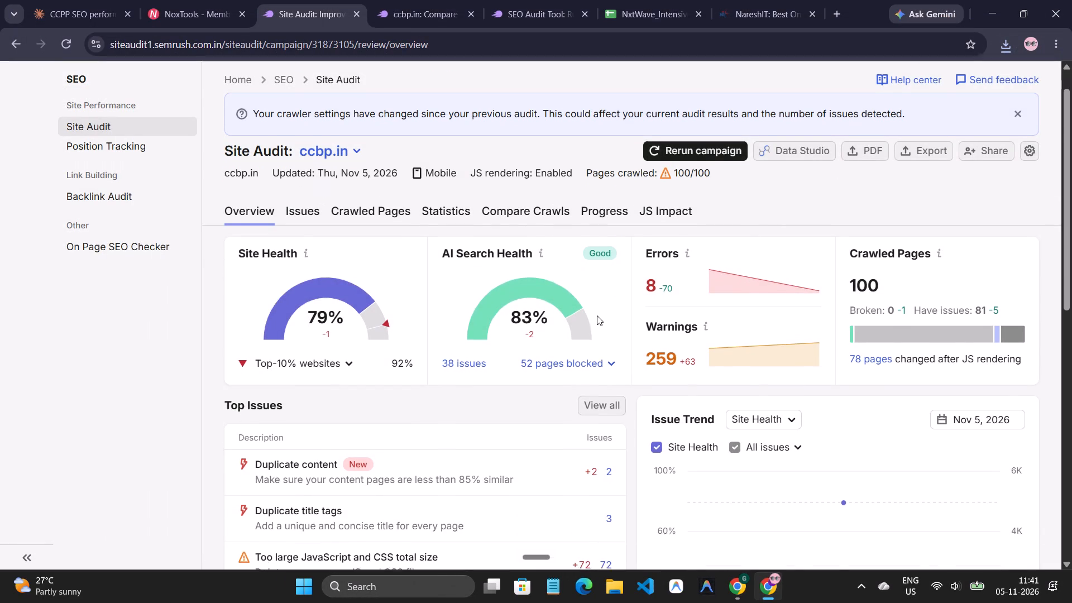
pyautogui.scroll(-8, 597, 315)
pyautogui.scroll(5, 597, 315)
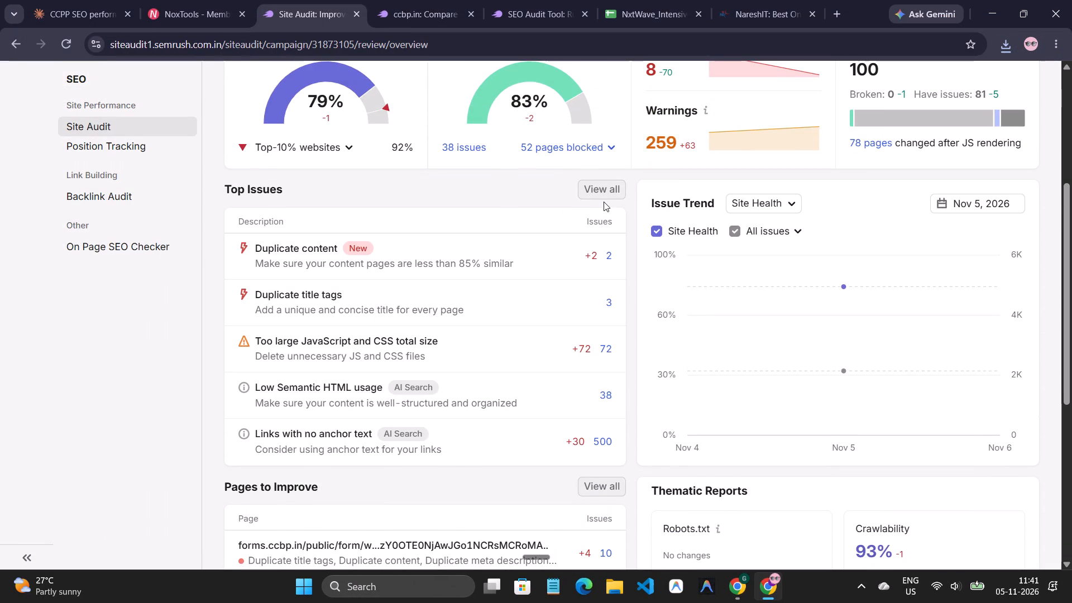
# Open the full issues list from Top Issues and examine the audit's errors, warnings and notices.
pyautogui.click(602, 200)
pyautogui.click(601, 194)
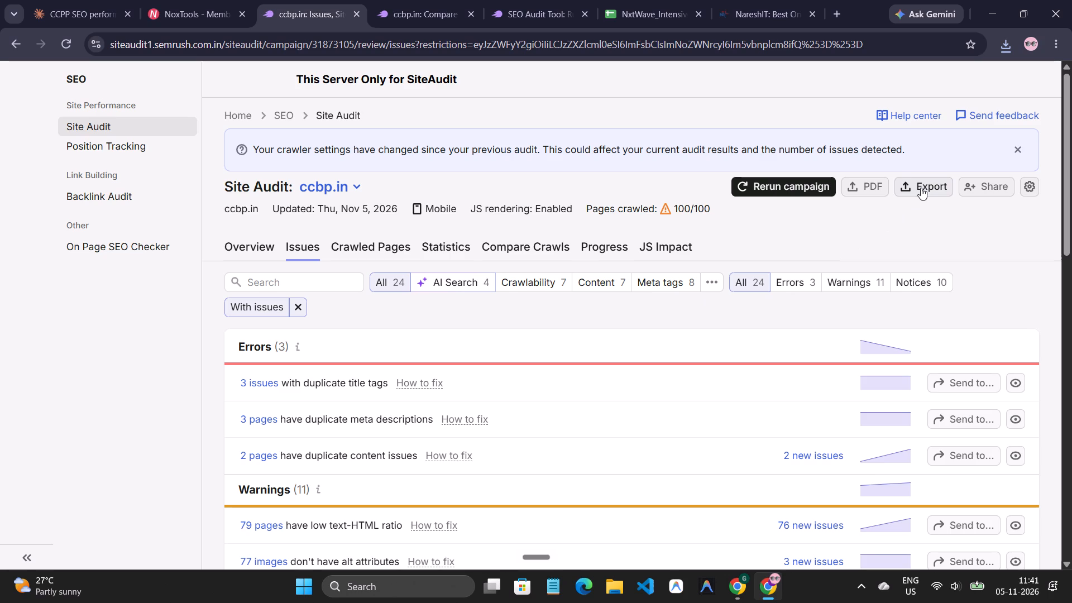
pyautogui.scroll(-2, 740, 386)
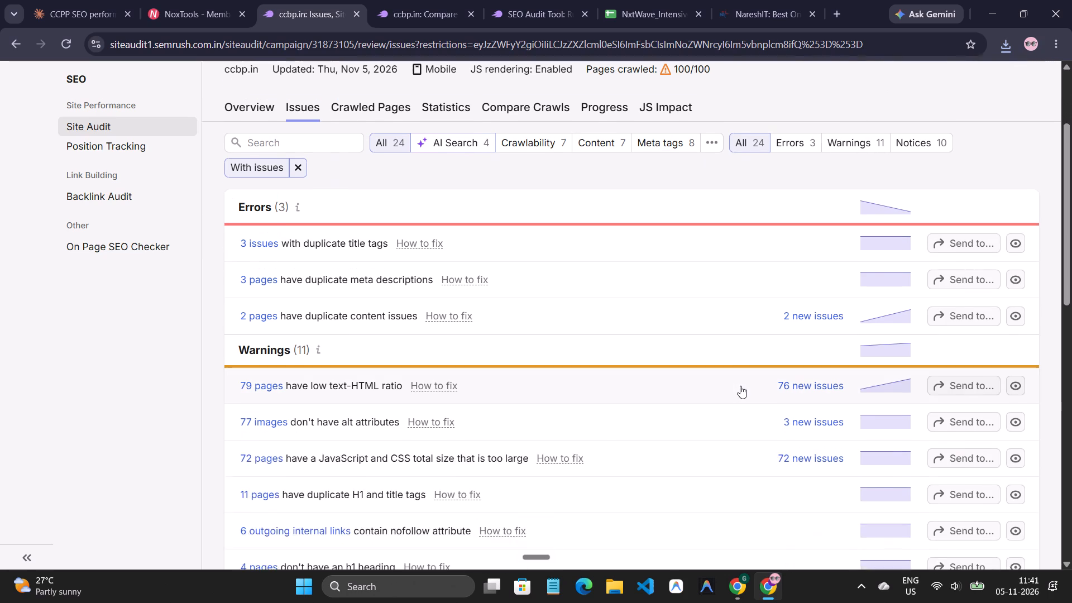
pyautogui.scroll(-13, 740, 386)
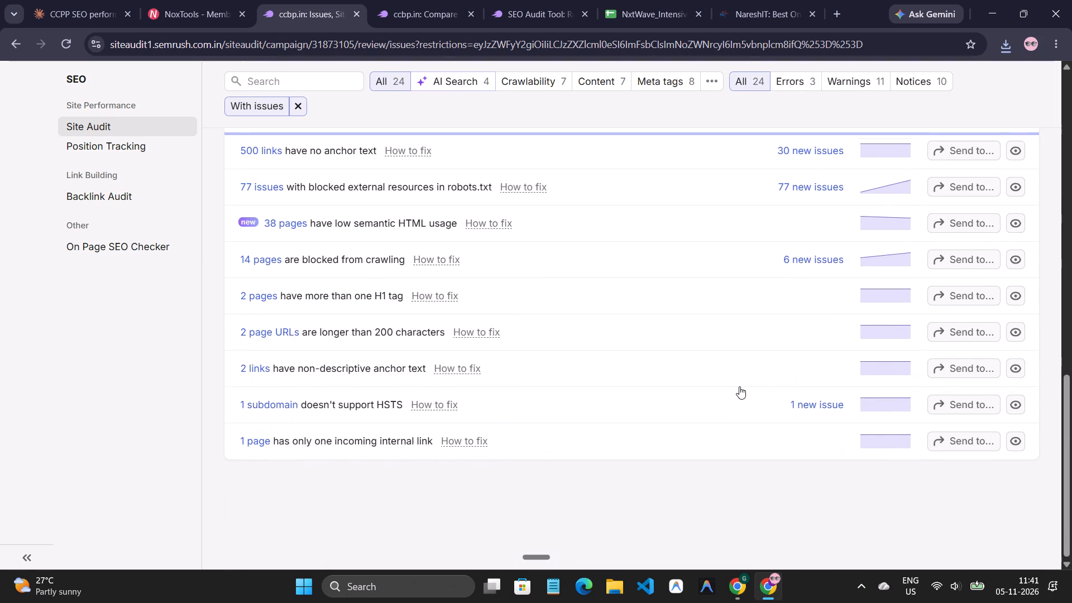
pyautogui.scroll(-3, 739, 386)
pyautogui.scroll(17, 739, 386)
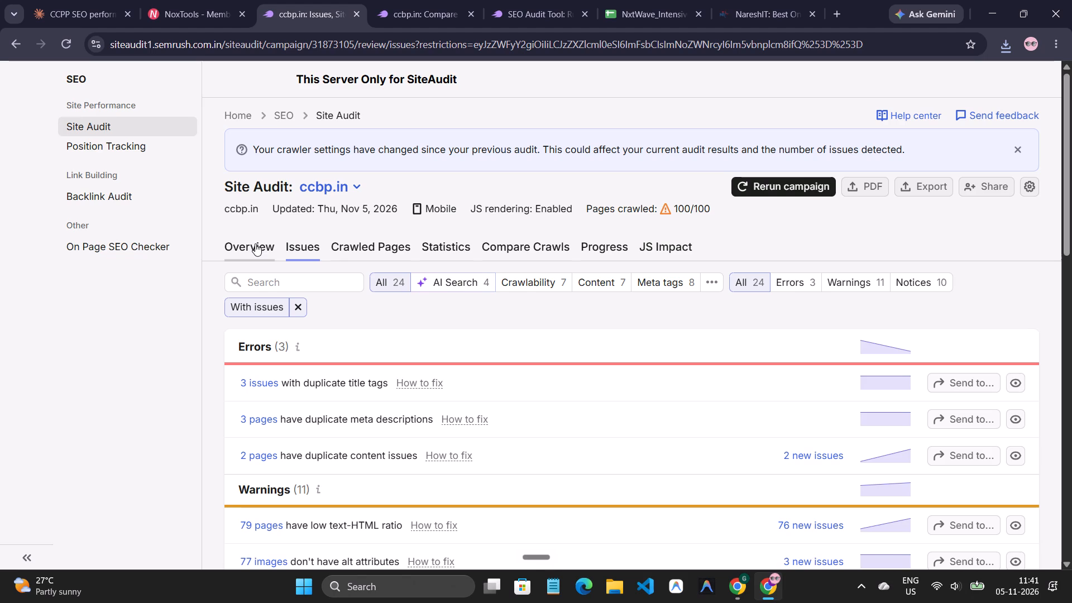
# Open the audit's Crawled Pages report and look over its first rows.
pyautogui.click(380, 244)
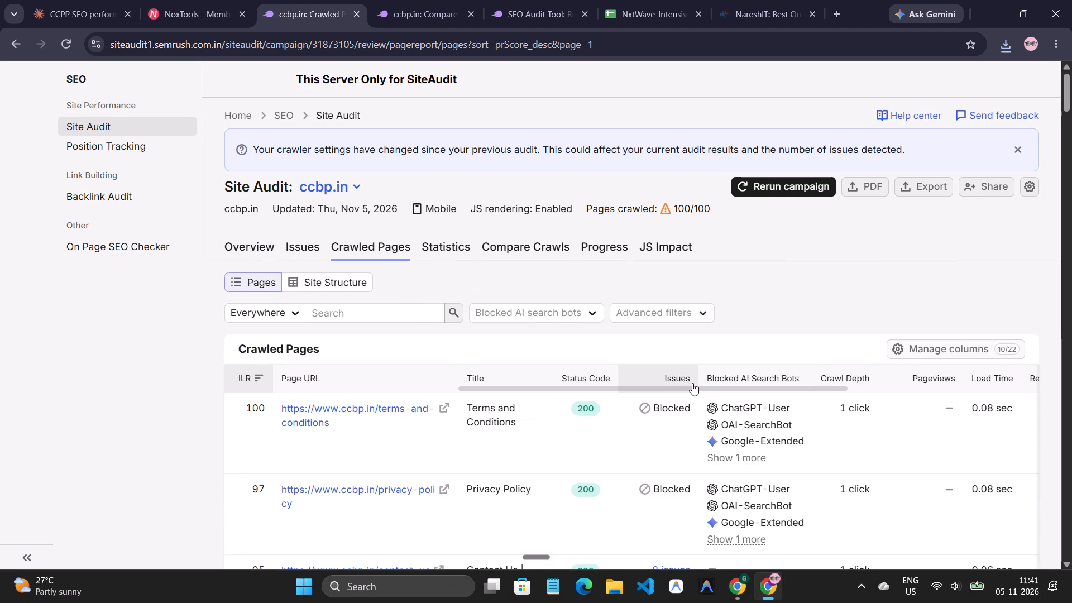
pyautogui.scroll(-3, 728, 421)
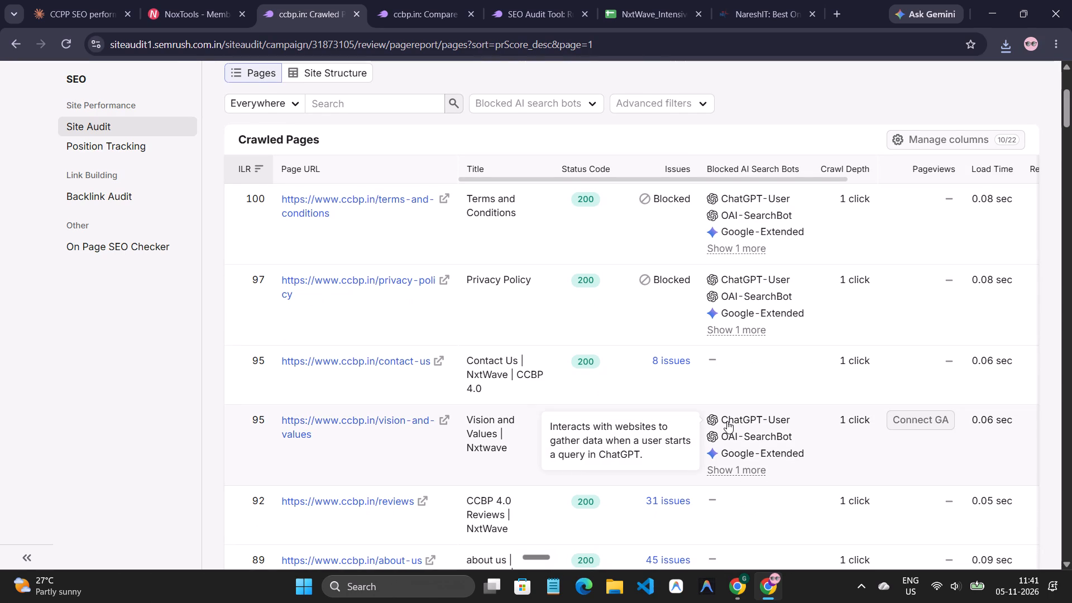
pyautogui.scroll(-3, 727, 421)
pyautogui.scroll(5, 639, 392)
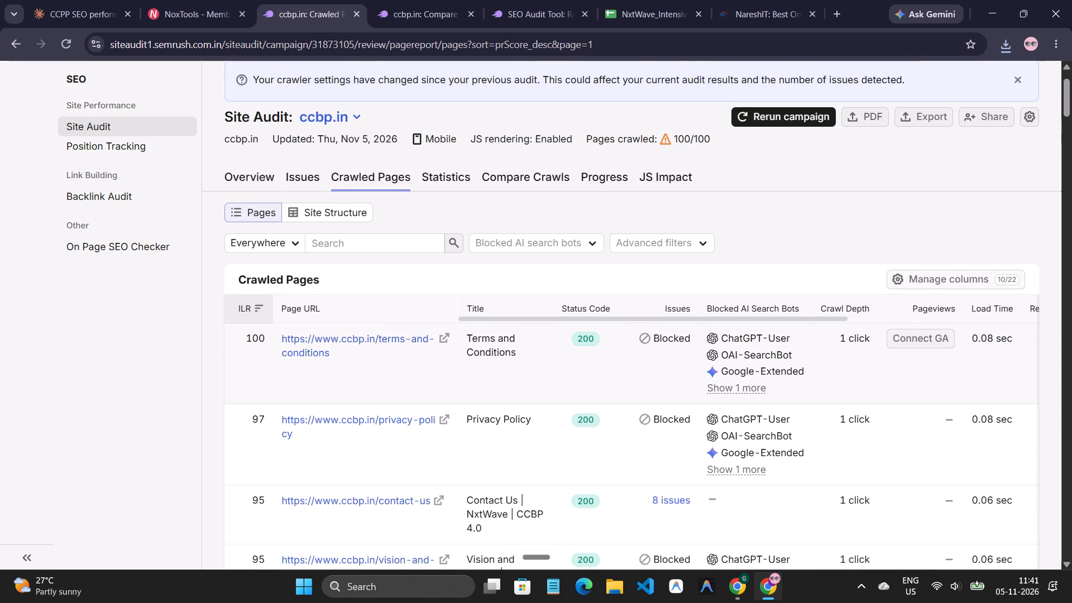
# Sort the crawled pages by Page URL and browse their titles, status codes and issue counts.
pyautogui.click(357, 317)
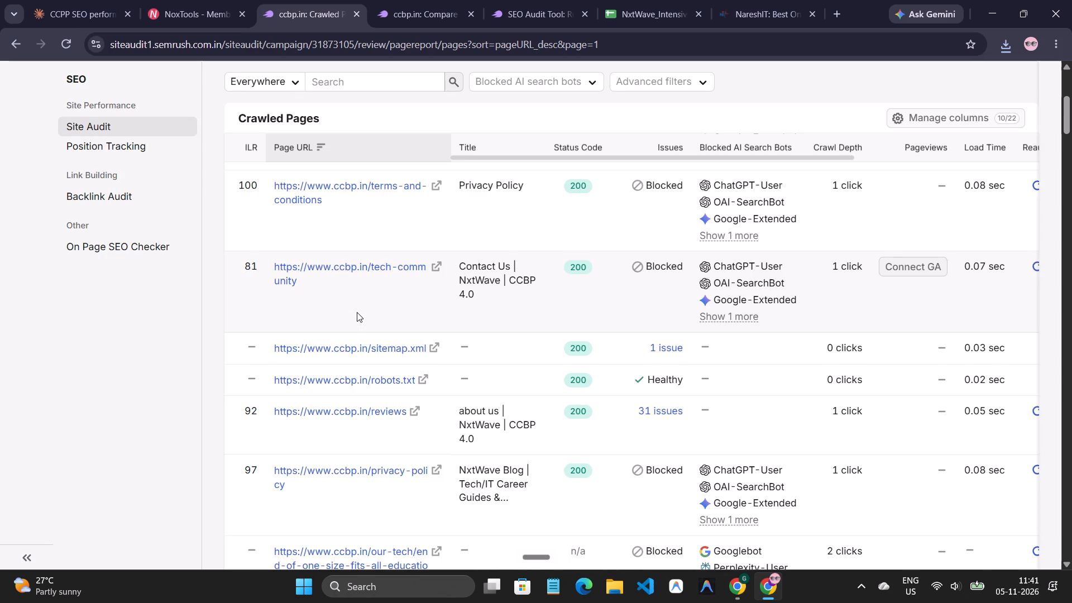
pyautogui.scroll(-4, 357, 312)
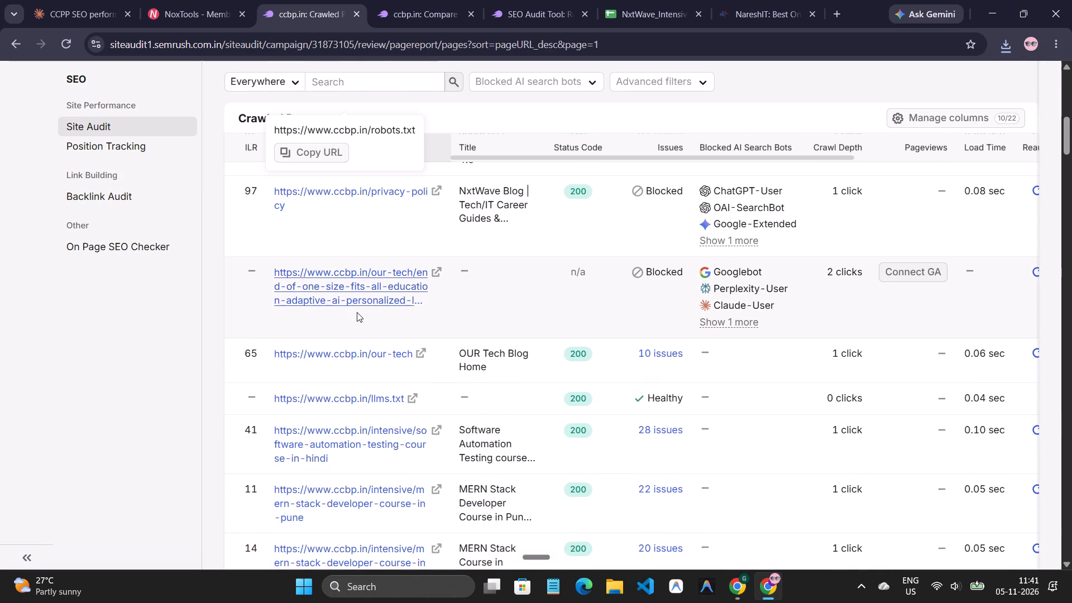
pyautogui.scroll(-10, 357, 312)
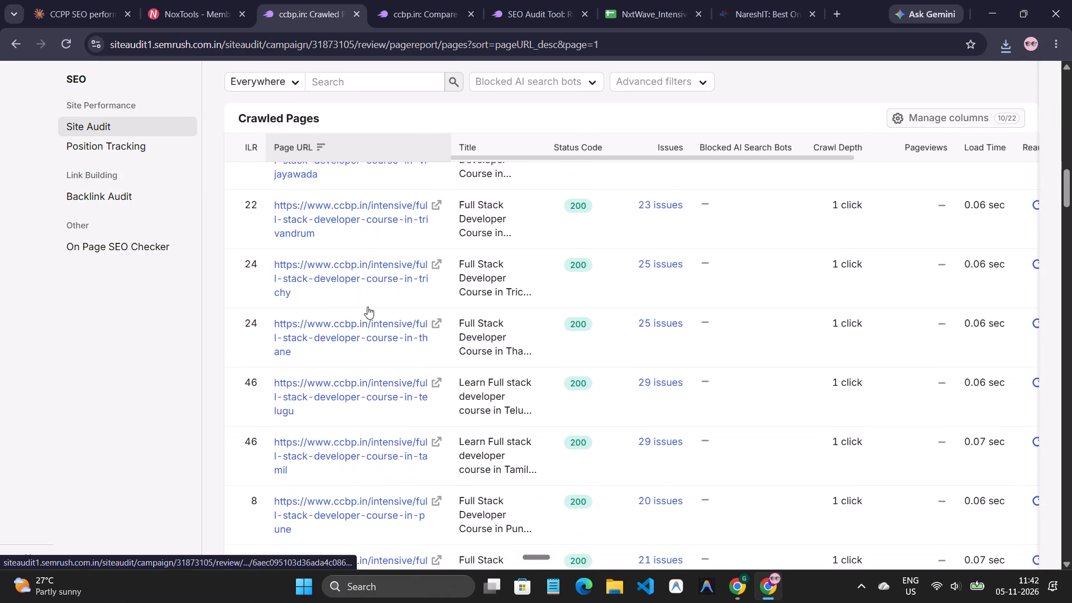
pyautogui.scroll(3, 367, 307)
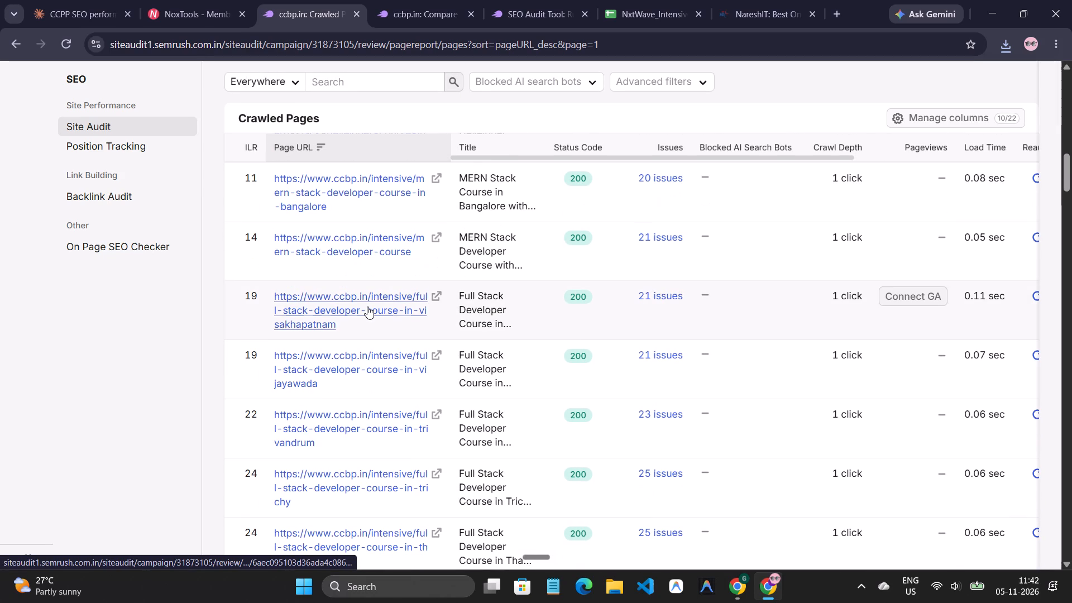
pyautogui.scroll(-1, 367, 307)
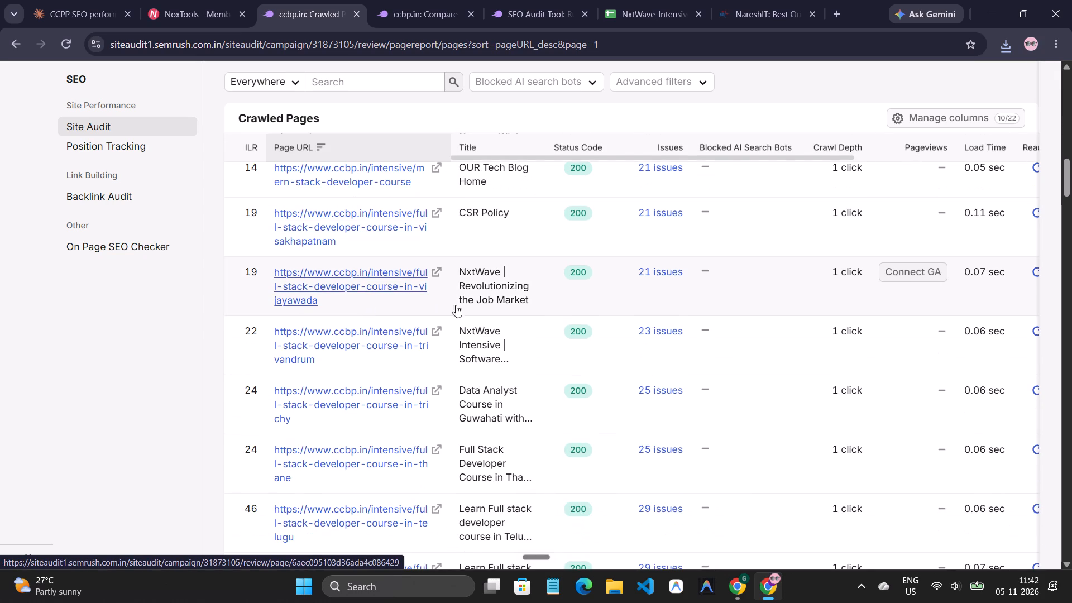
# Open the issues of the full-stack-developer-course-in-vijayawada page and review its summary and Issues Found list.
pyautogui.click(657, 270)
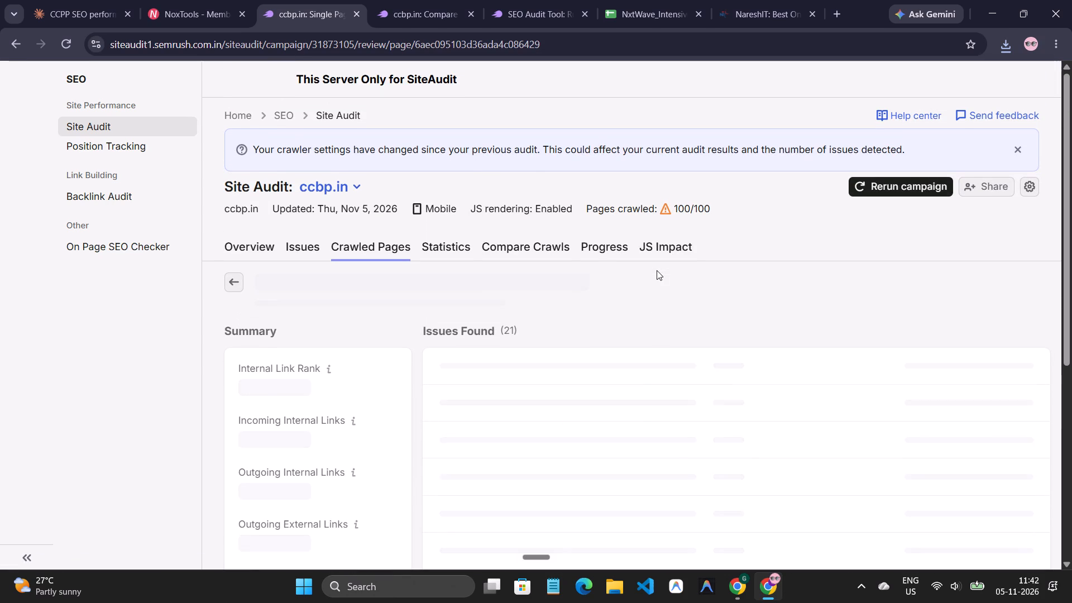
pyautogui.scroll(-3, 657, 270)
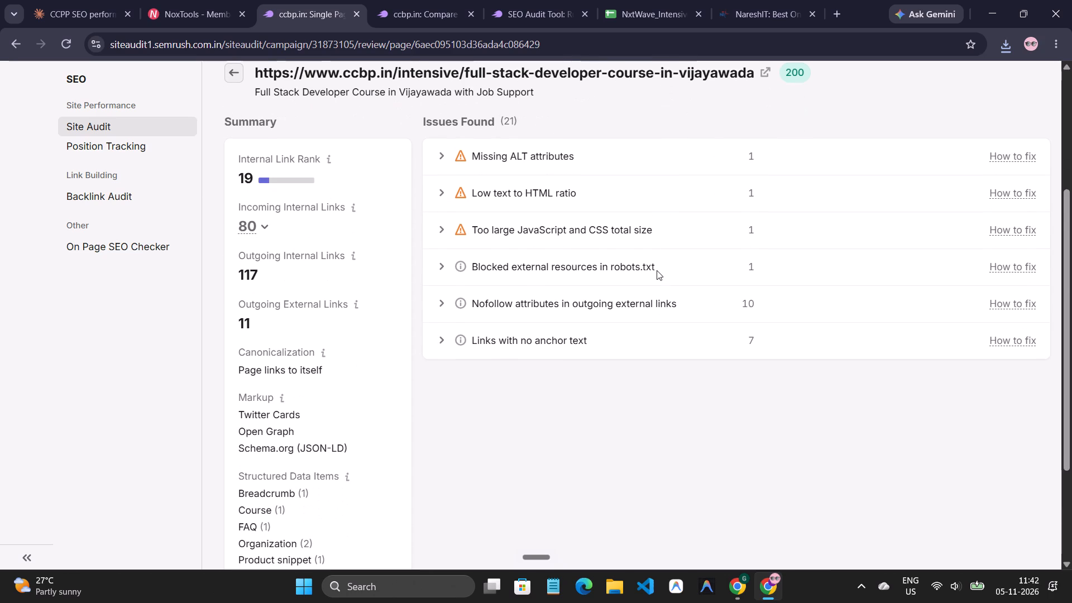
pyautogui.scroll(-1, 656, 271)
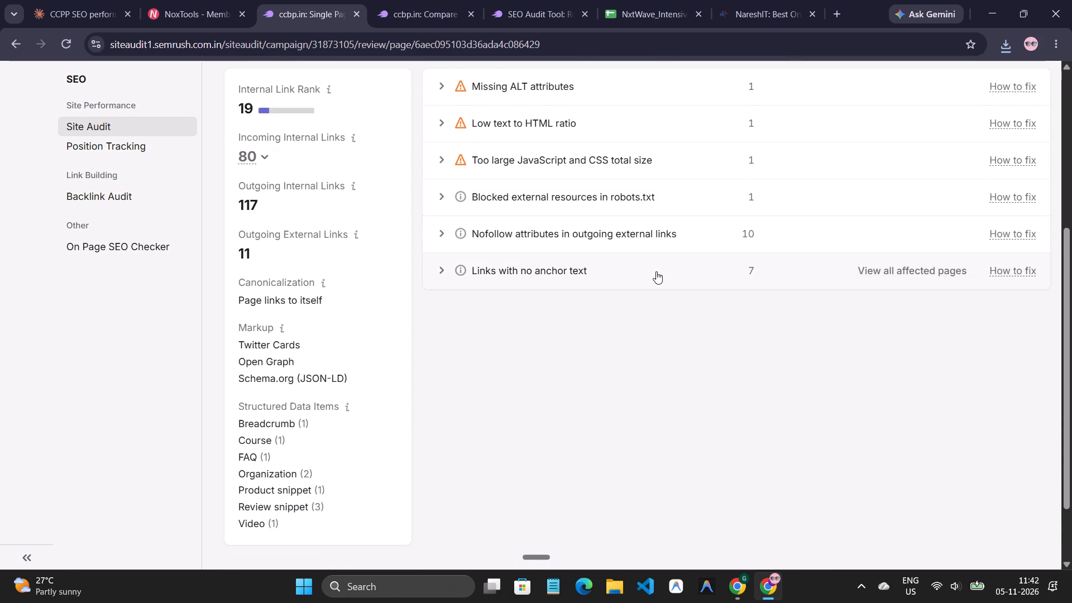
pyautogui.scroll(4, 656, 271)
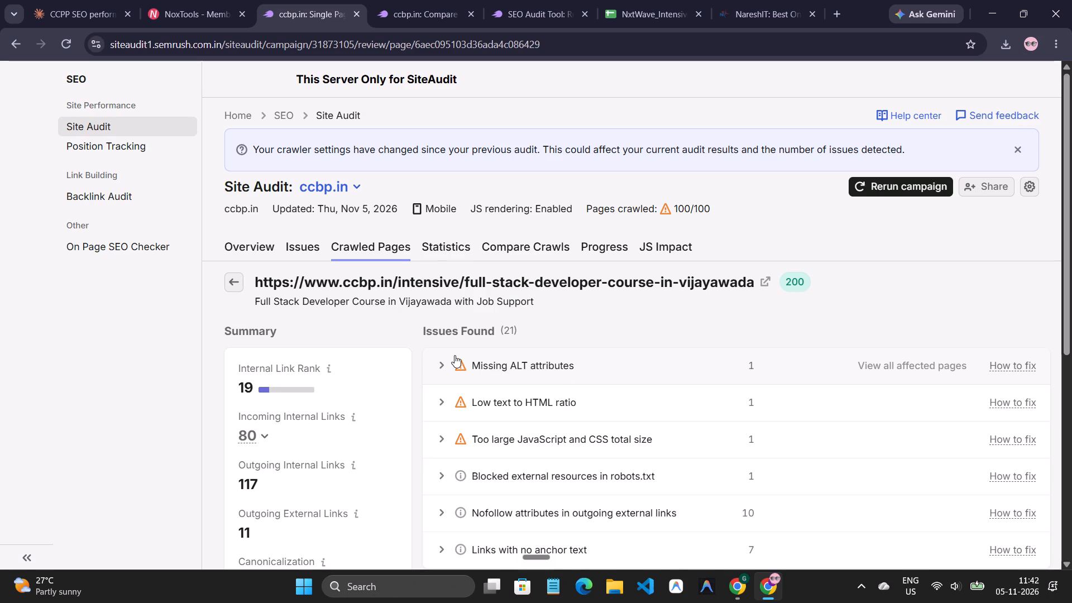
# Inspect the Vijayawada page's issue details for missing ALT attributes, low text to HTML ratio, blocked external resources and links with no anchor text.
pyautogui.scroll(-1, 454, 356)
pyautogui.click(447, 302)
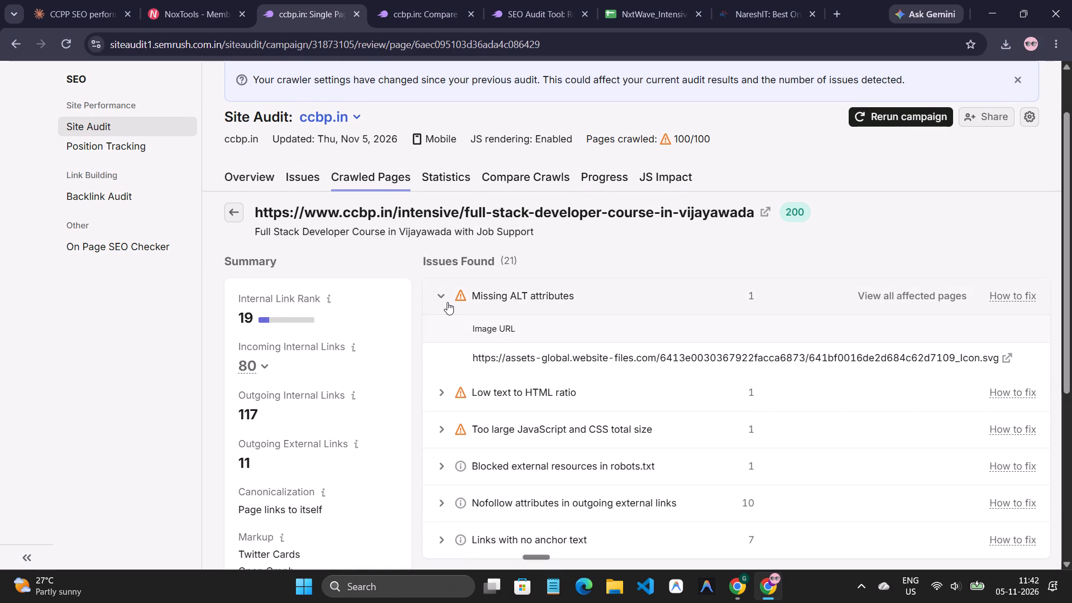
pyautogui.click(447, 302)
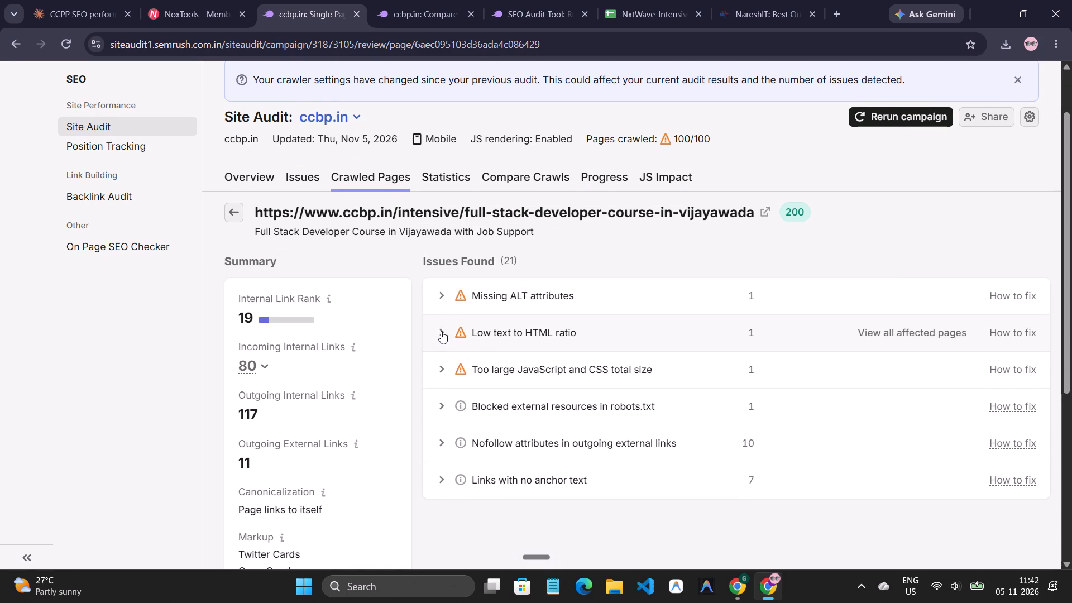
pyautogui.click(441, 331)
pyautogui.click(441, 331)
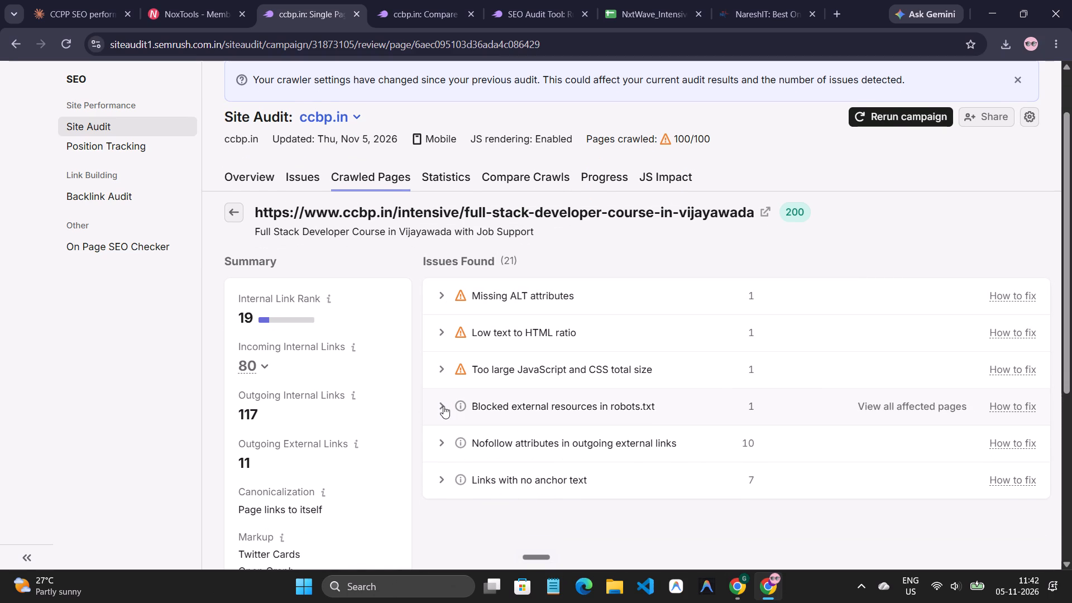
pyautogui.click(443, 406)
pyautogui.click(444, 406)
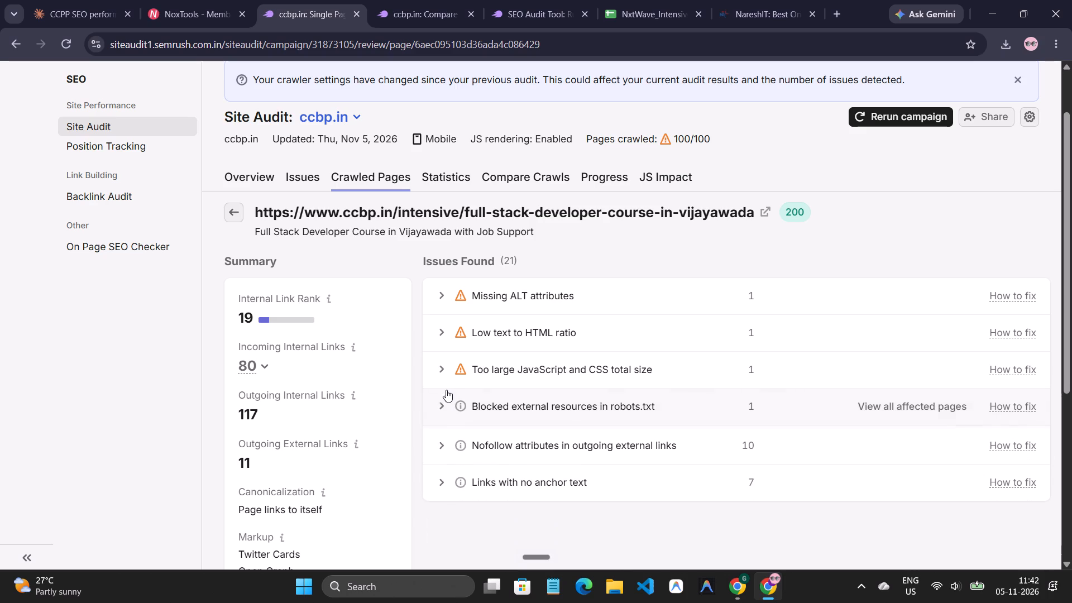
pyautogui.scroll(-2, 483, 293)
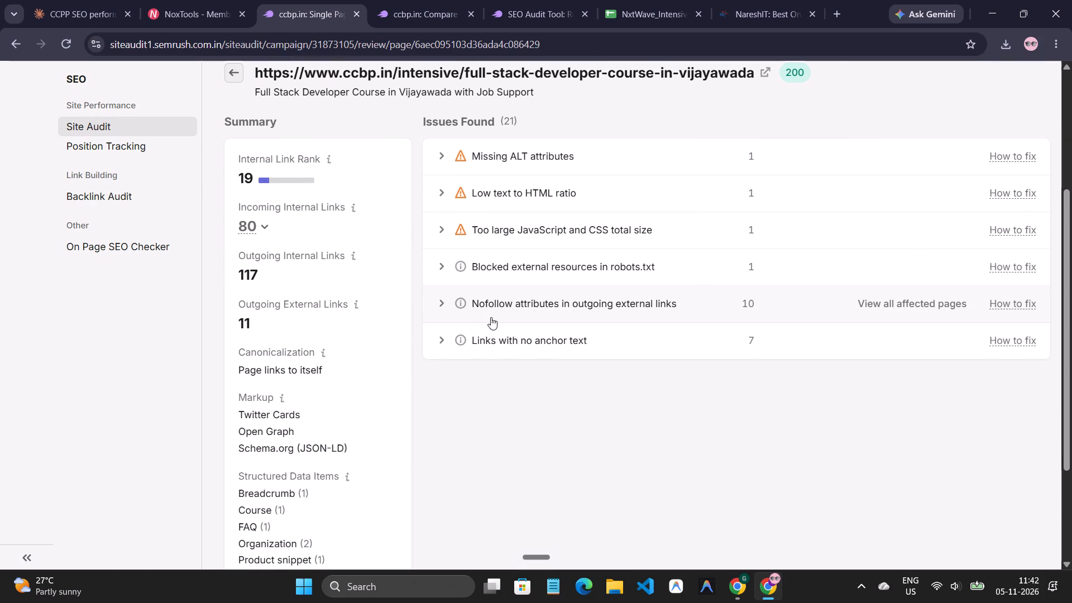
pyautogui.click(441, 350)
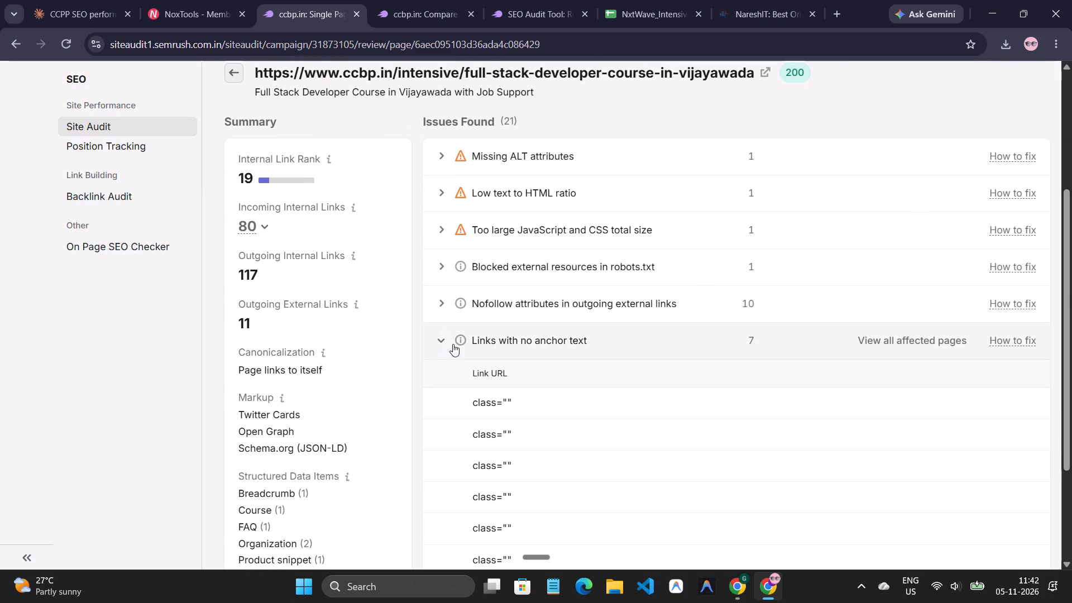
pyautogui.scroll(-5, 501, 358)
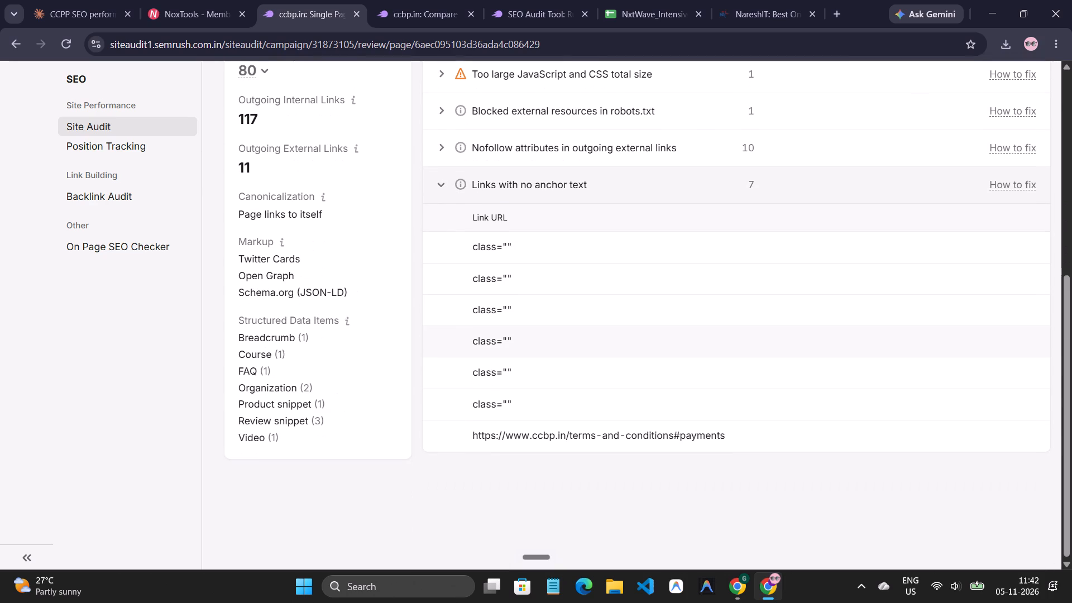
pyautogui.scroll(4, 502, 358)
pyautogui.scroll(-3, 502, 358)
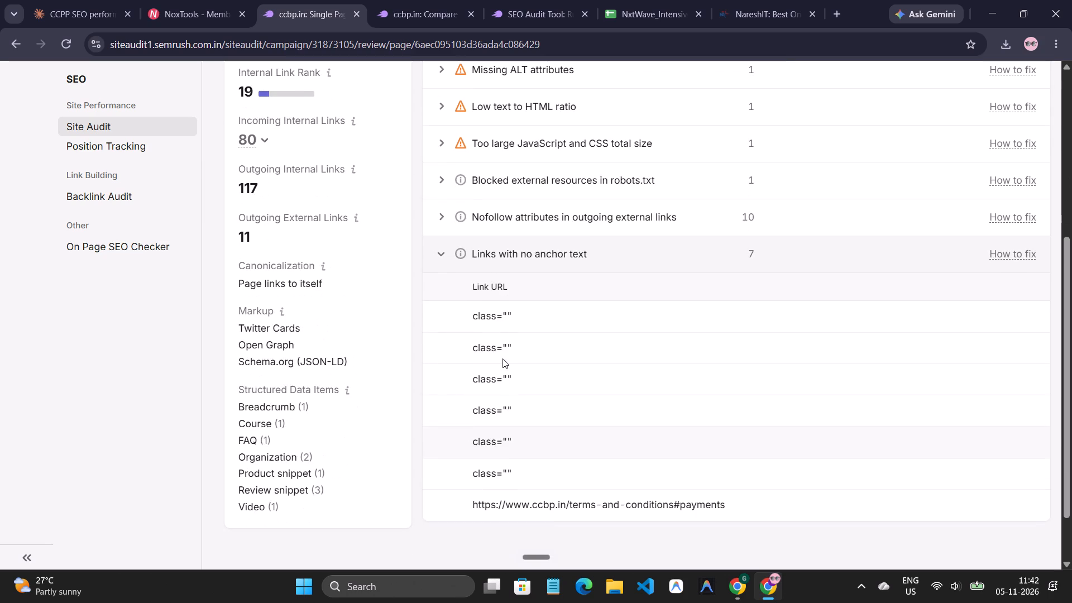
pyautogui.scroll(2, 503, 359)
pyautogui.click(440, 391)
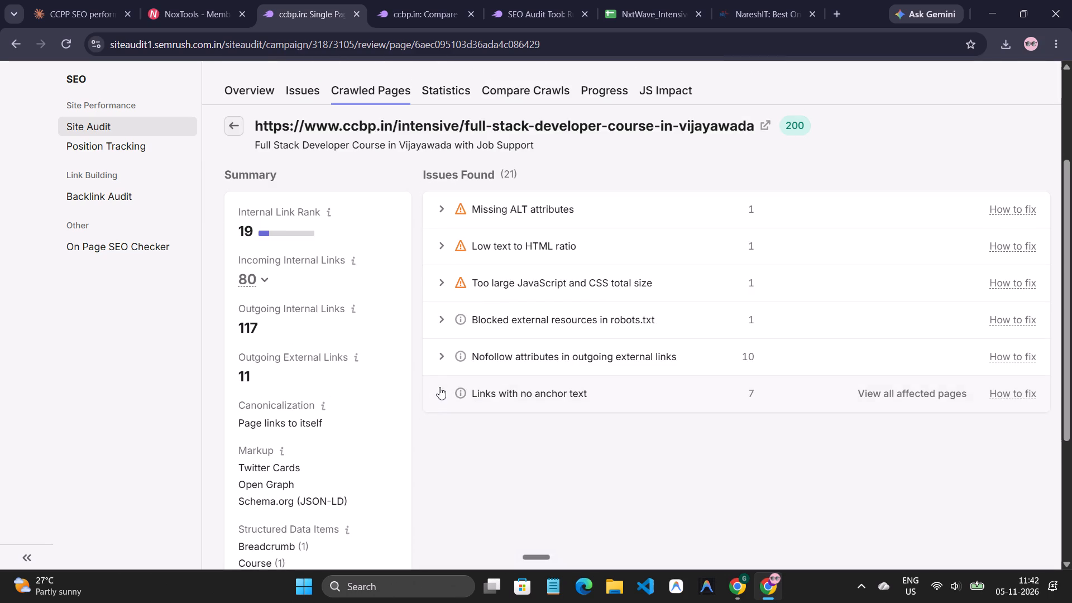
pyautogui.scroll(2, 520, 357)
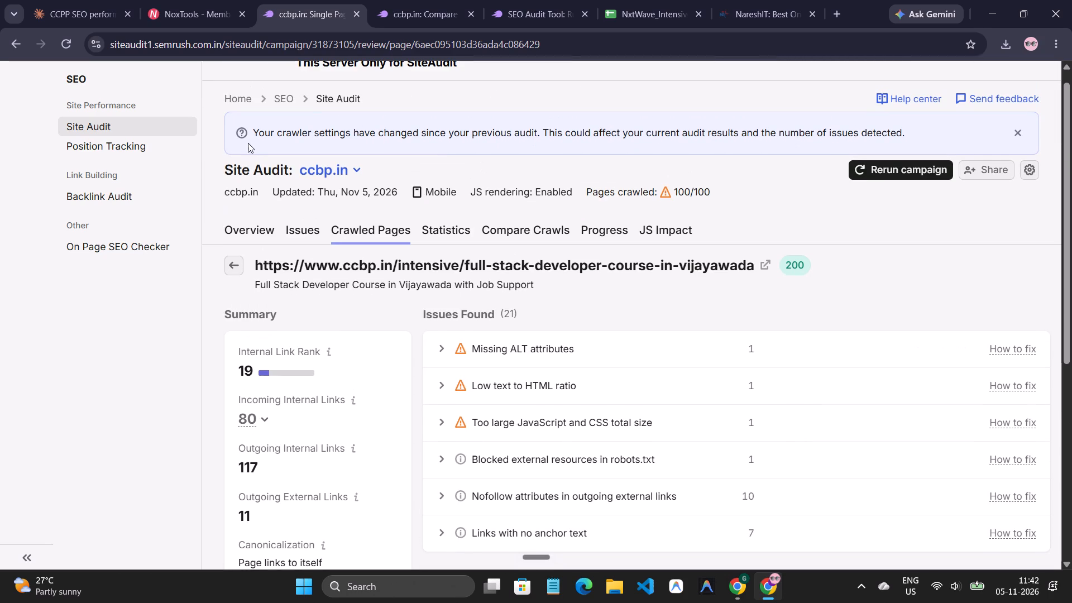
# Return to the Crawled Pages list and examine its rows and columns, from page URL and issues across to load time and Reaudit.
pyautogui.click(232, 260)
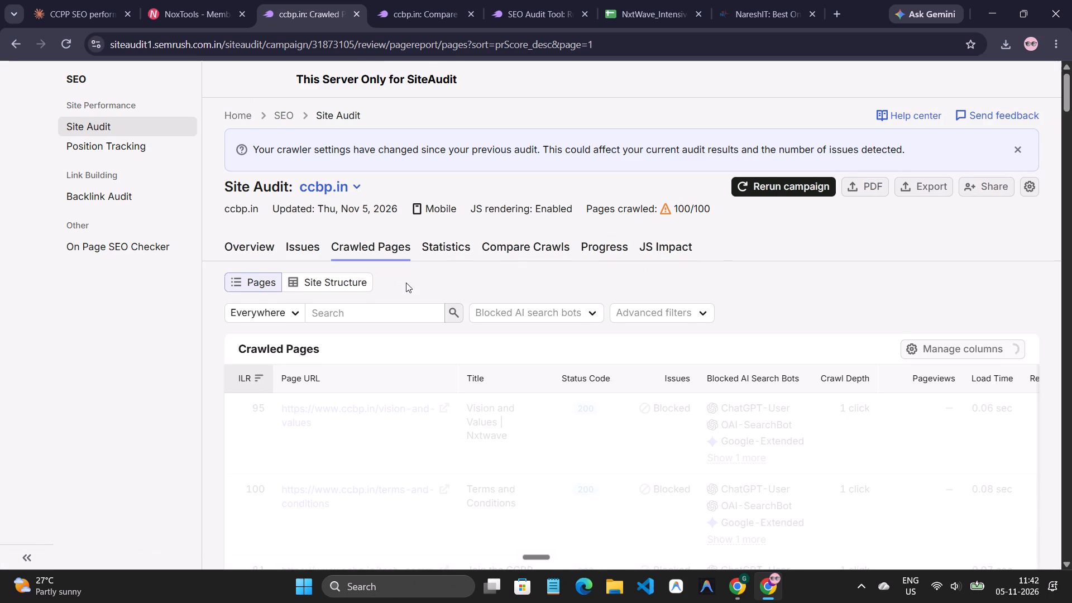
pyautogui.scroll(-5, 406, 283)
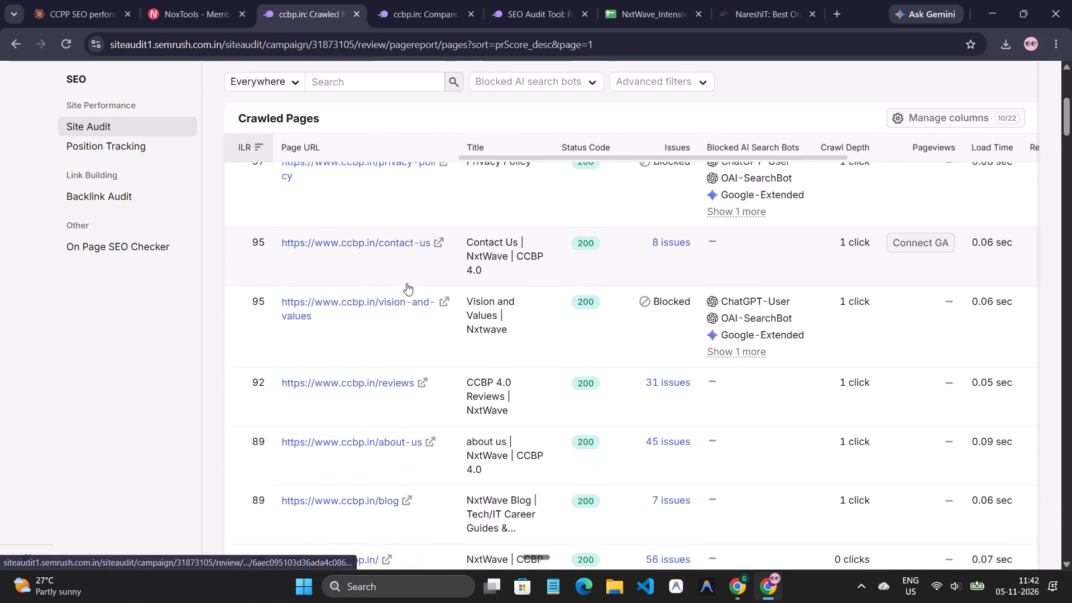
pyautogui.scroll(-16, 407, 284)
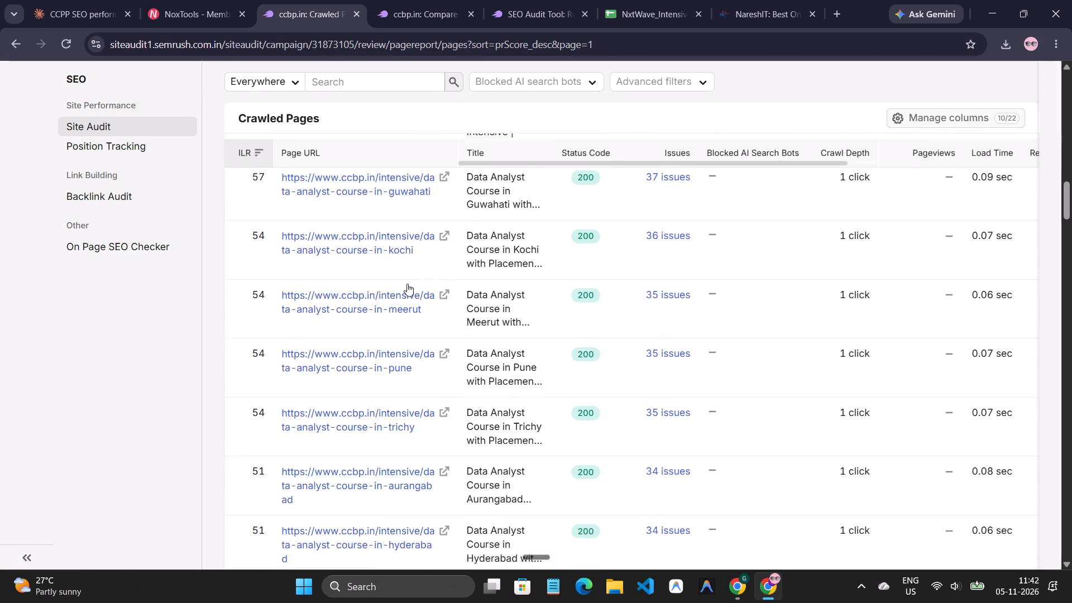
pyautogui.scroll(-3, 407, 284)
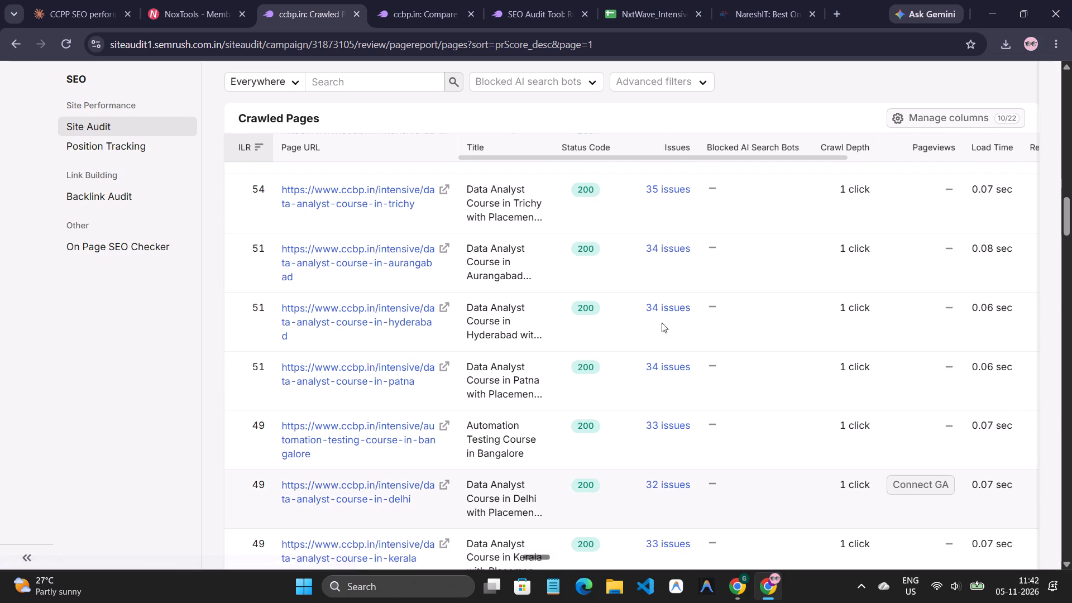
pyautogui.moveTo(744, 158); pyautogui.dragTo(828, 147)
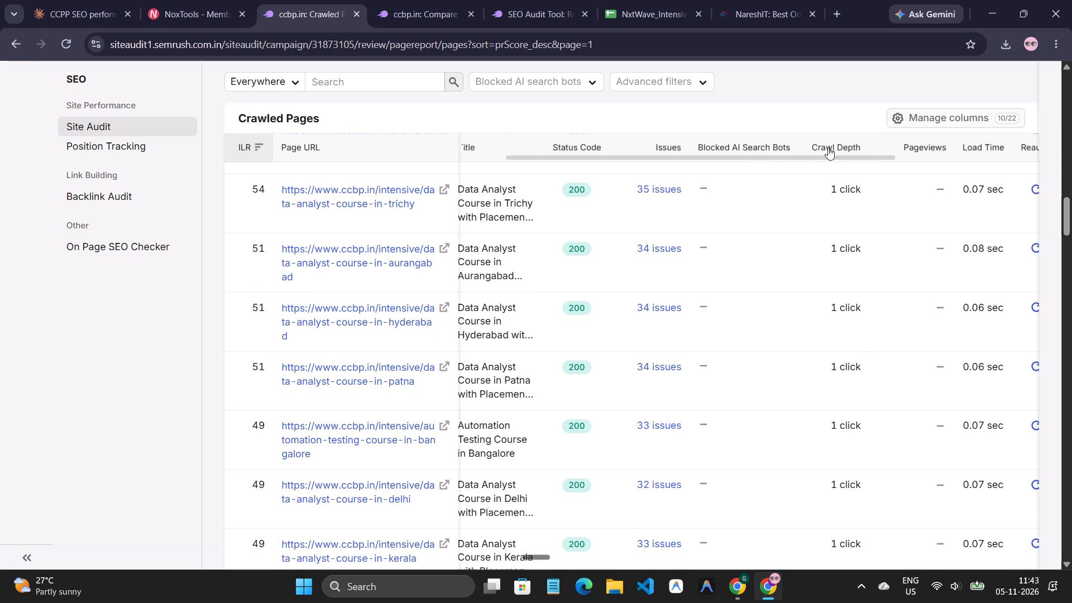
pyautogui.moveTo(828, 147); pyautogui.dragTo(843, 182)
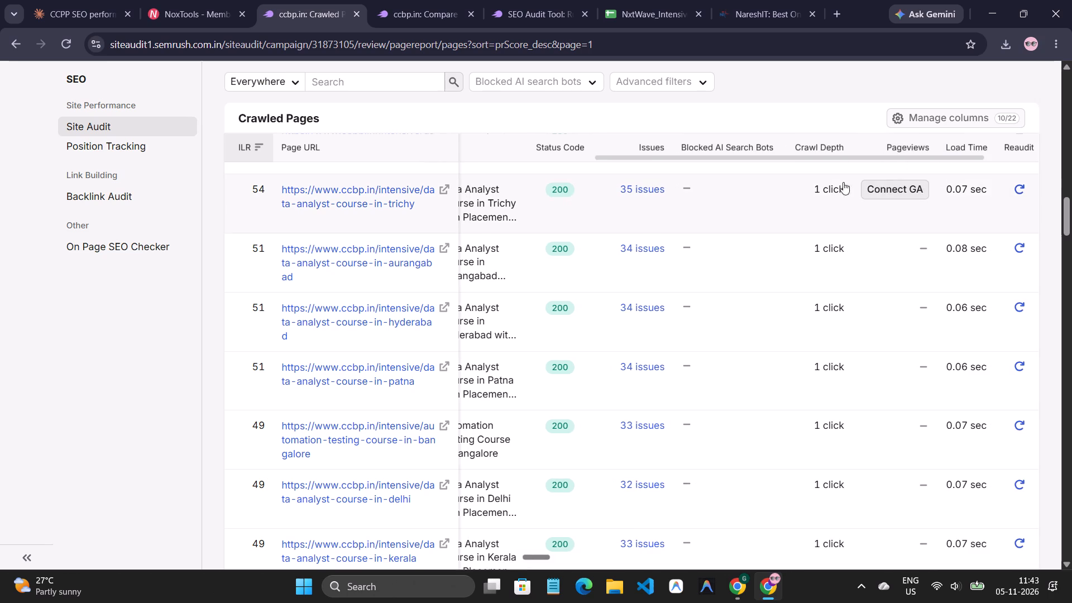
pyautogui.moveTo(843, 182); pyautogui.dragTo(768, 193)
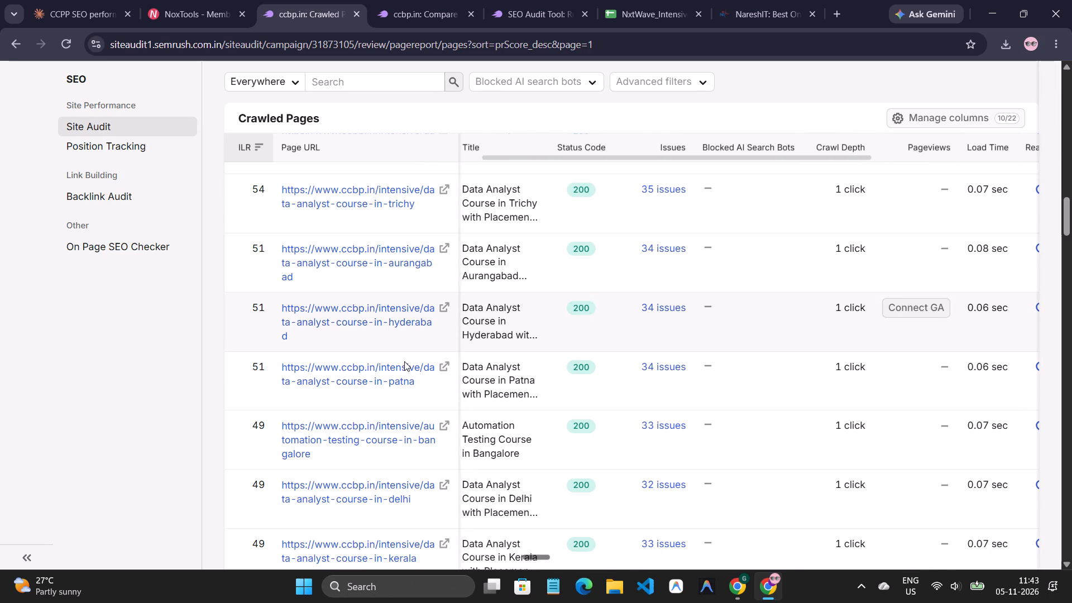
# Open the data-analyst-course-in-patna page's issues and inspect its nofollow external links and too large JavaScript and CSS size details.
pyautogui.click(663, 367)
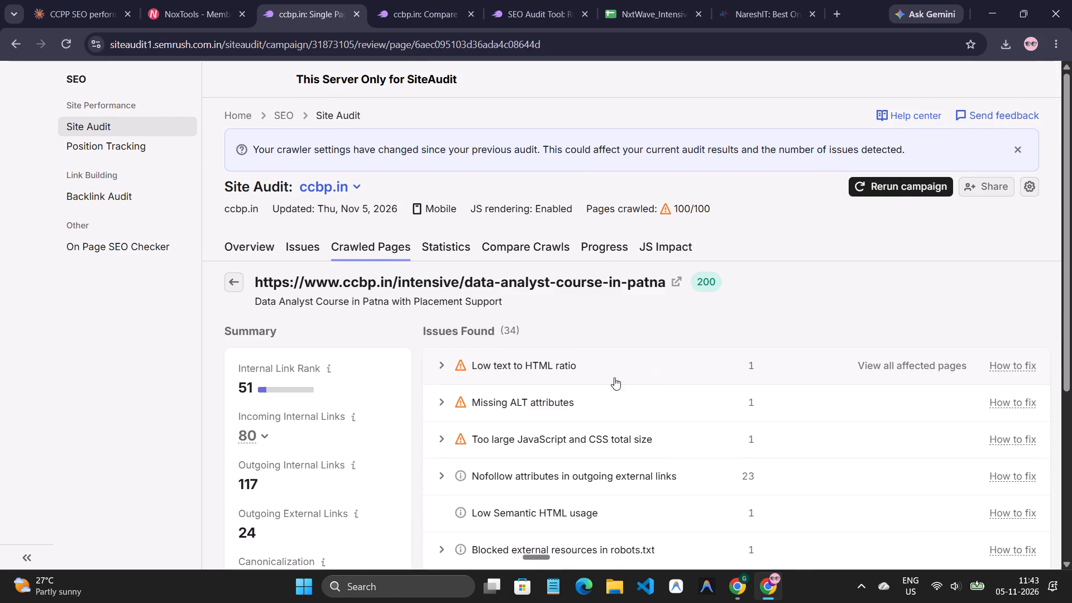
pyautogui.scroll(-3, 413, 377)
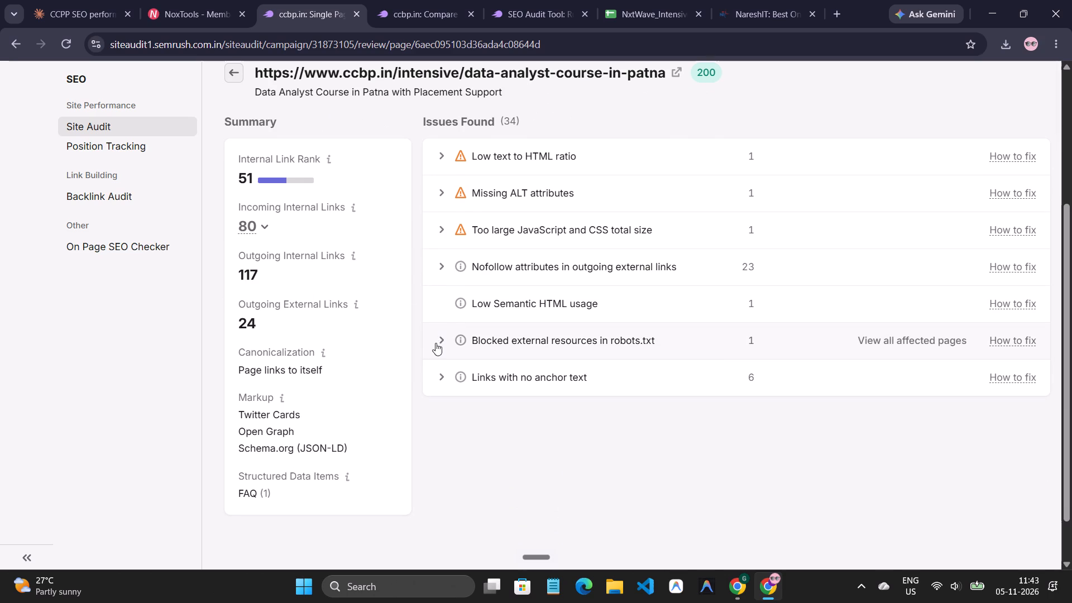
pyautogui.click(445, 274)
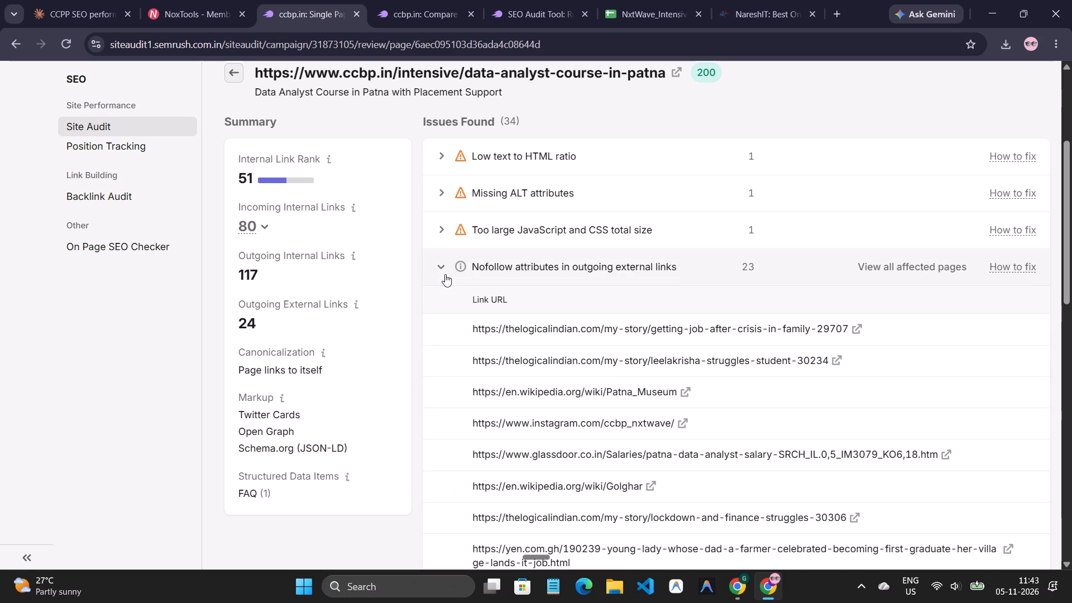
pyautogui.click(441, 277)
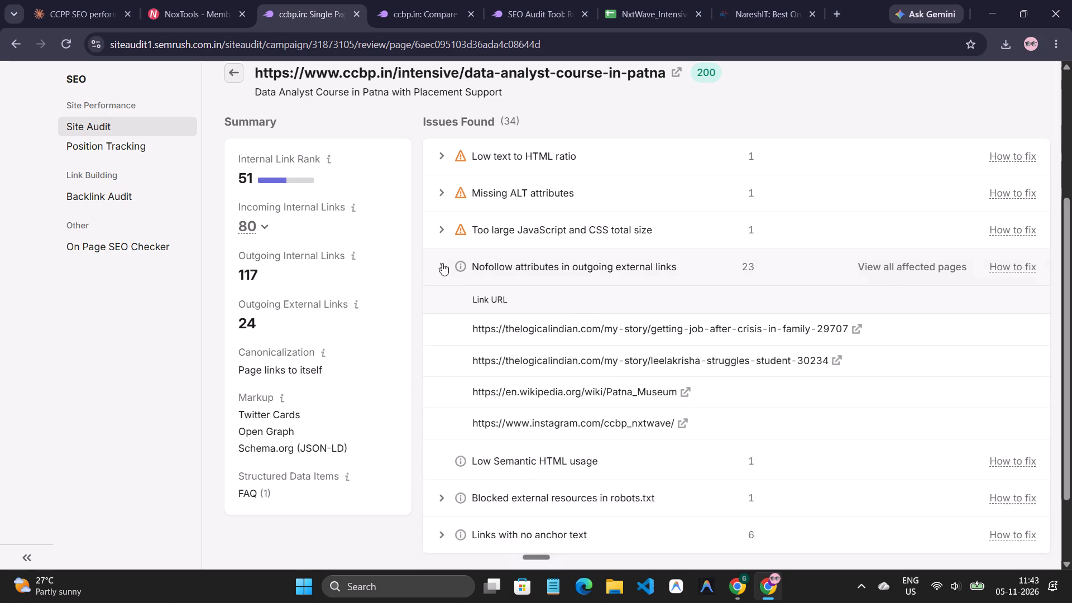
pyautogui.click(442, 230)
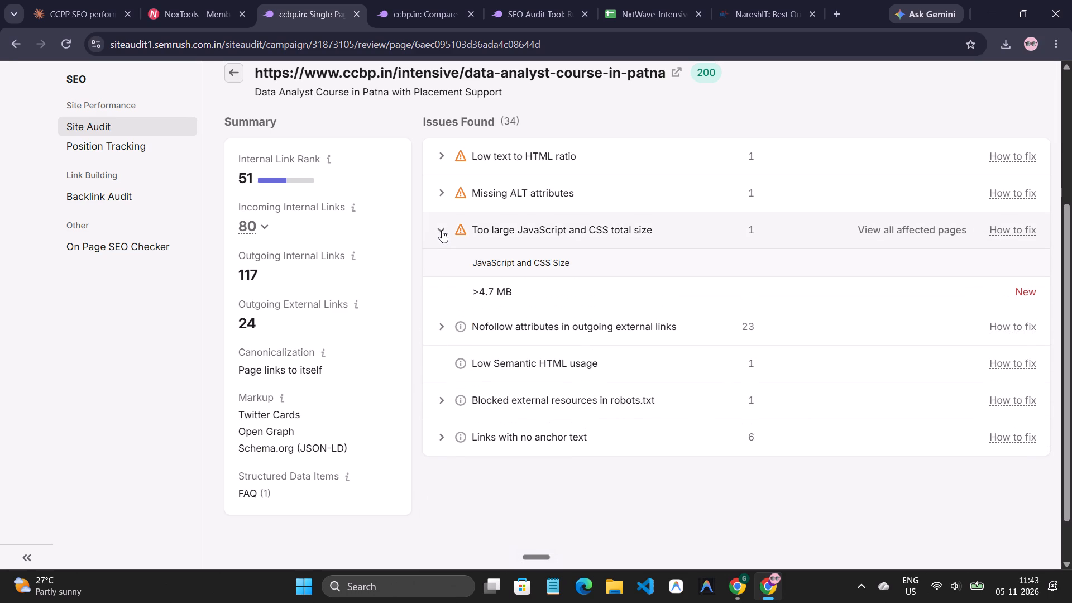
pyautogui.click(442, 230)
pyautogui.click(441, 202)
pyautogui.click(441, 202)
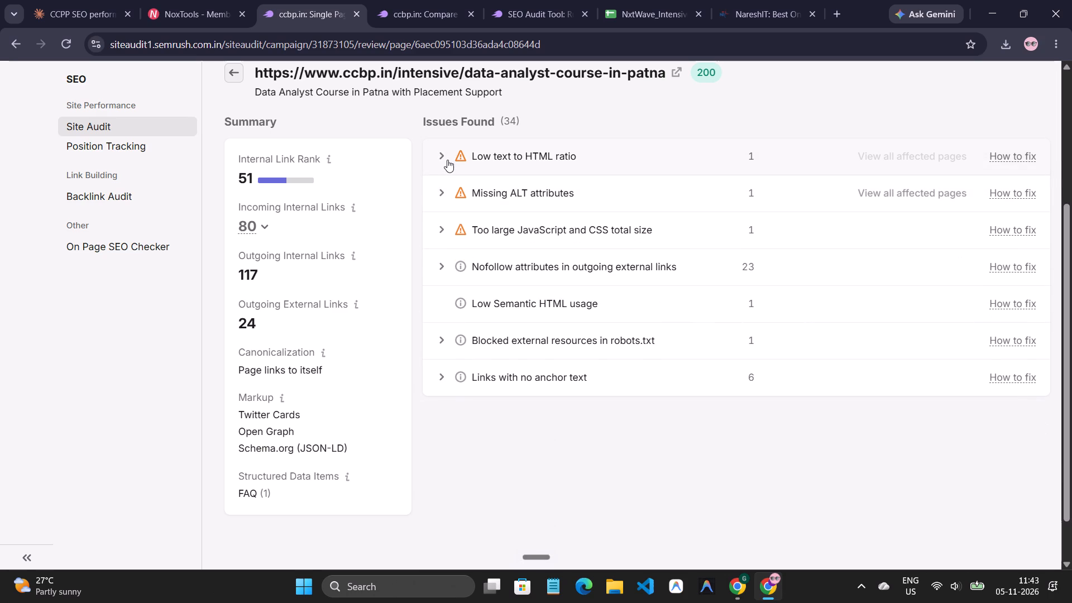
pyautogui.doubleClick(447, 160)
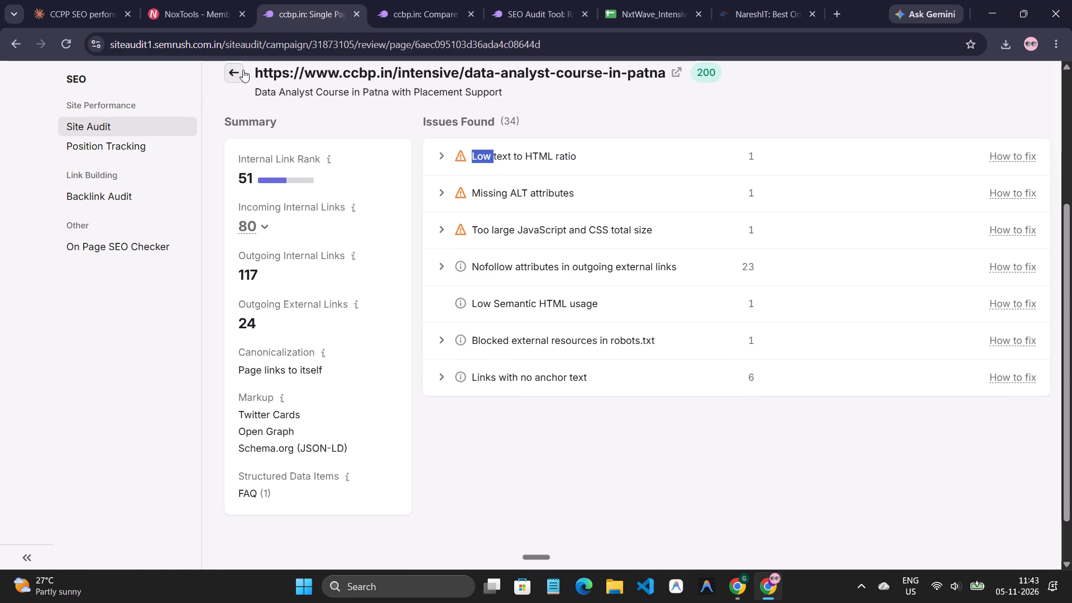
pyautogui.click(243, 70)
# View the crawled pages' Site Structure and expand the /intensive directory to examine its URL and issue distribution.
pyautogui.scroll(1, 377, 287)
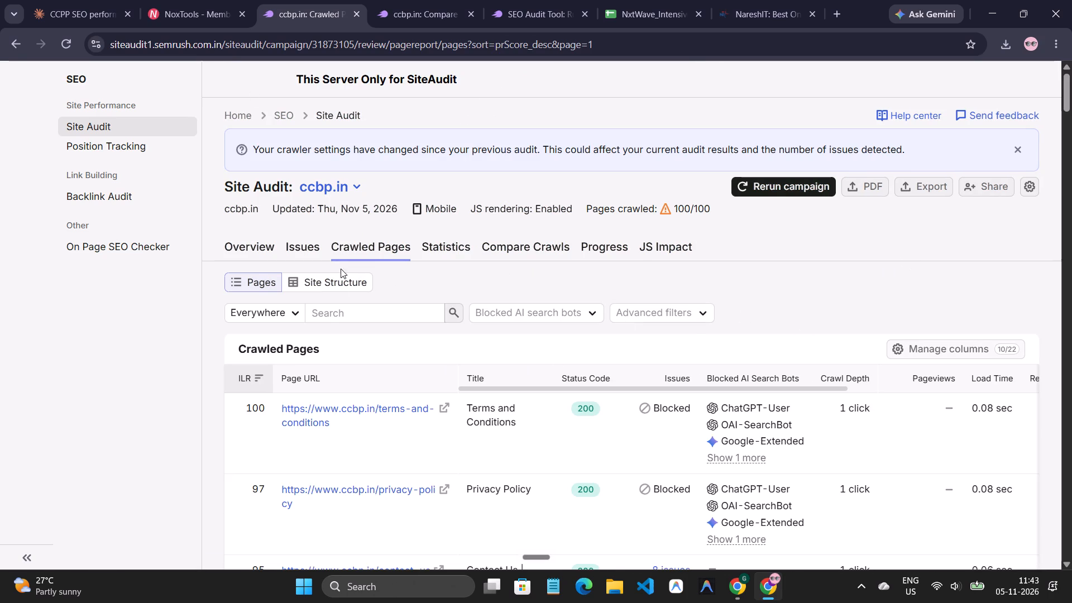
pyautogui.click(251, 249)
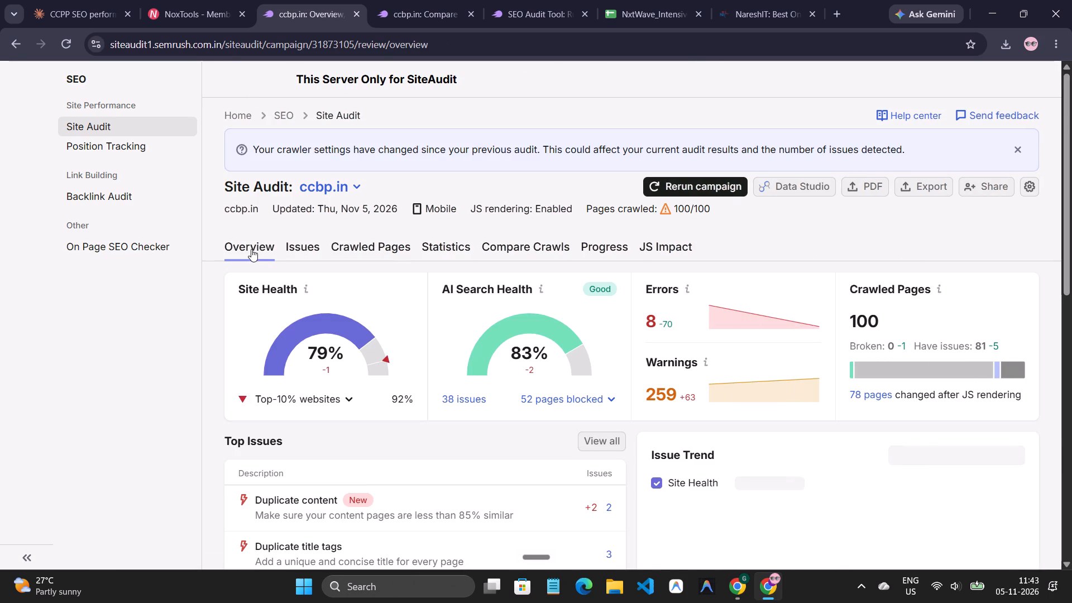
pyautogui.click(311, 247)
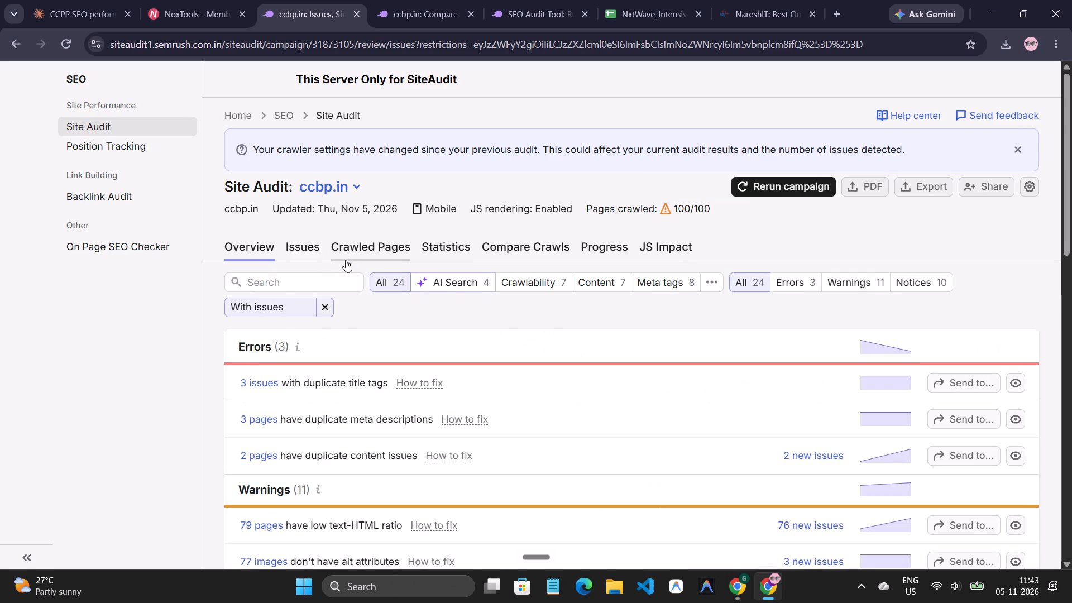
pyautogui.click(367, 250)
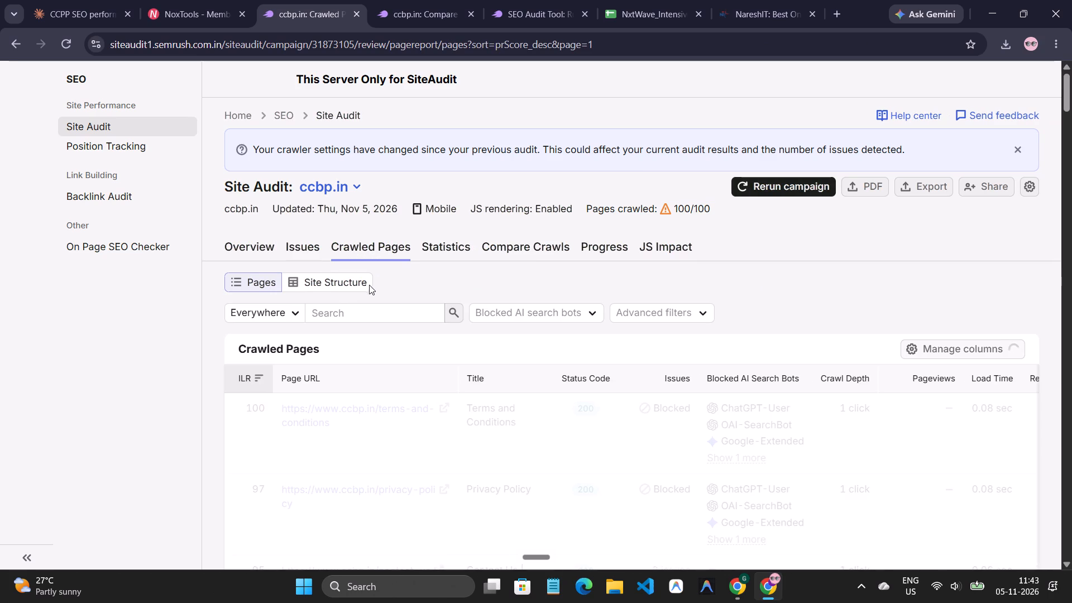
pyautogui.click(341, 285)
pyautogui.scroll(-1, 351, 296)
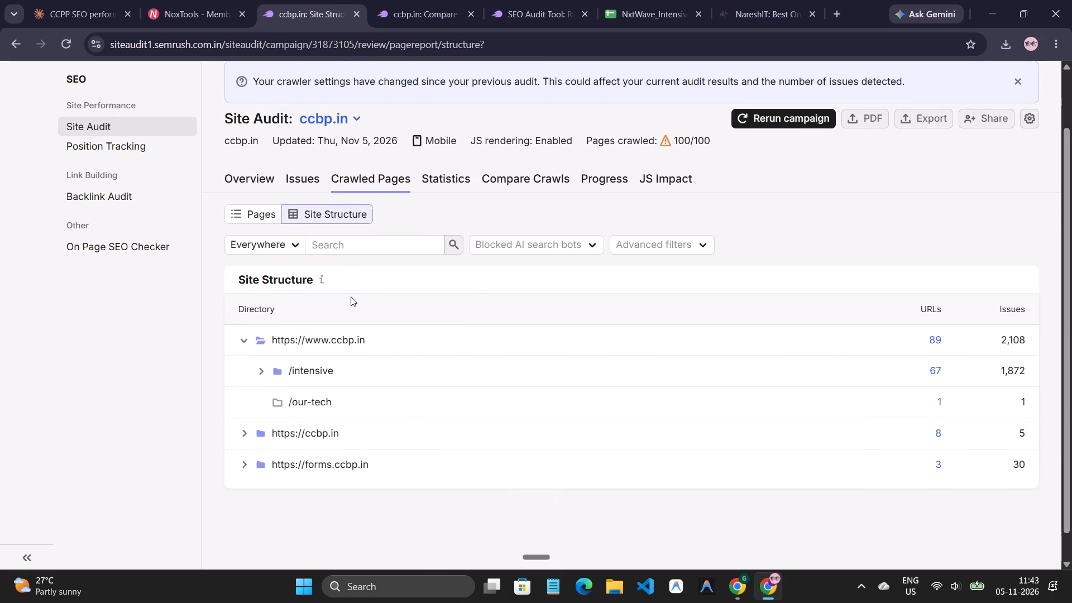
pyautogui.scroll(-1, 351, 296)
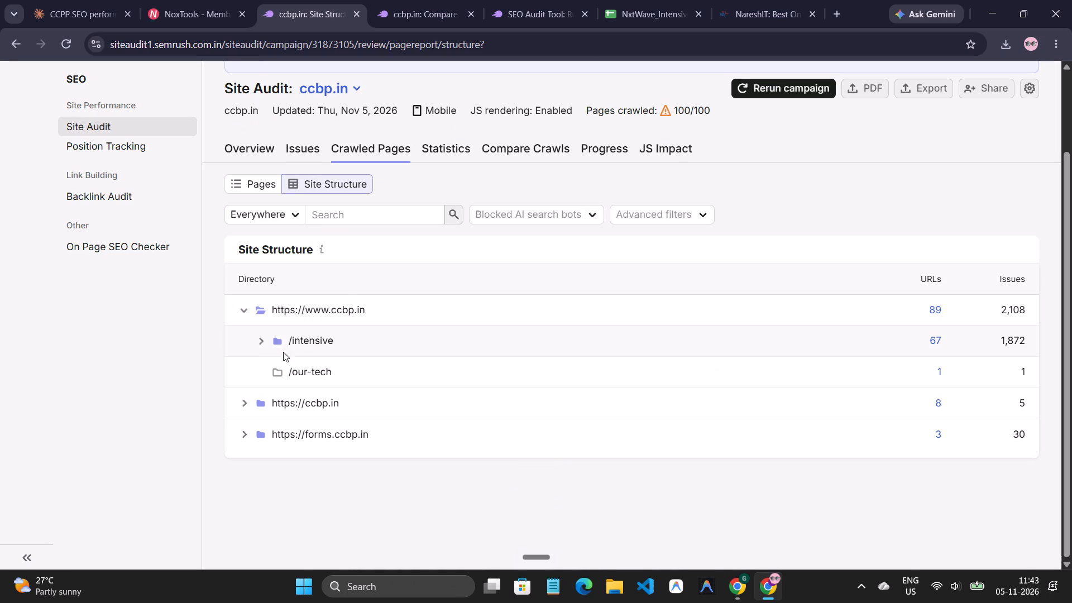
pyautogui.click(262, 340)
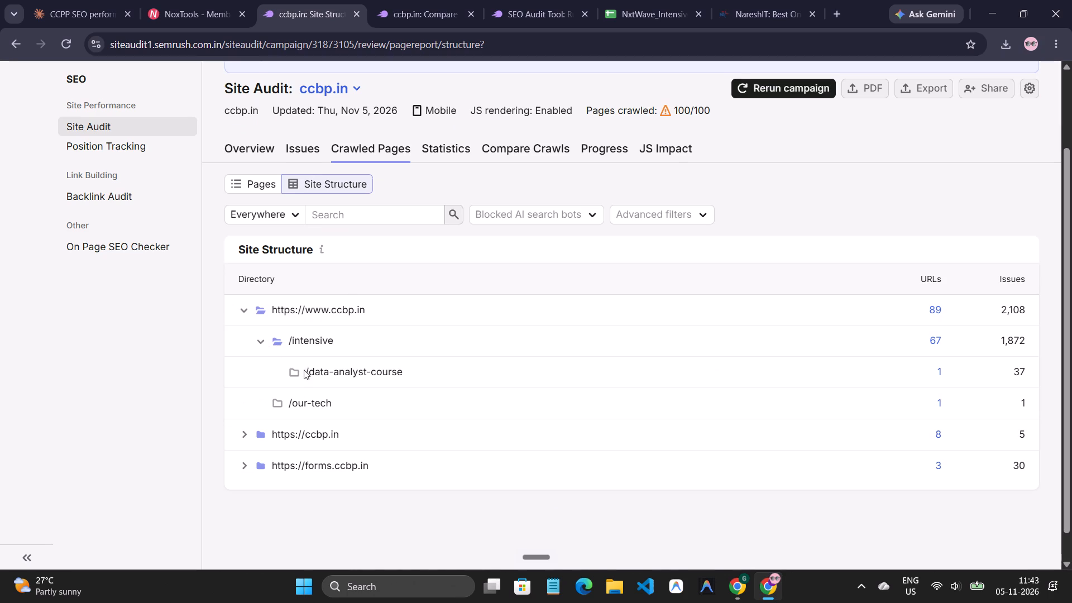
pyautogui.click(405, 351)
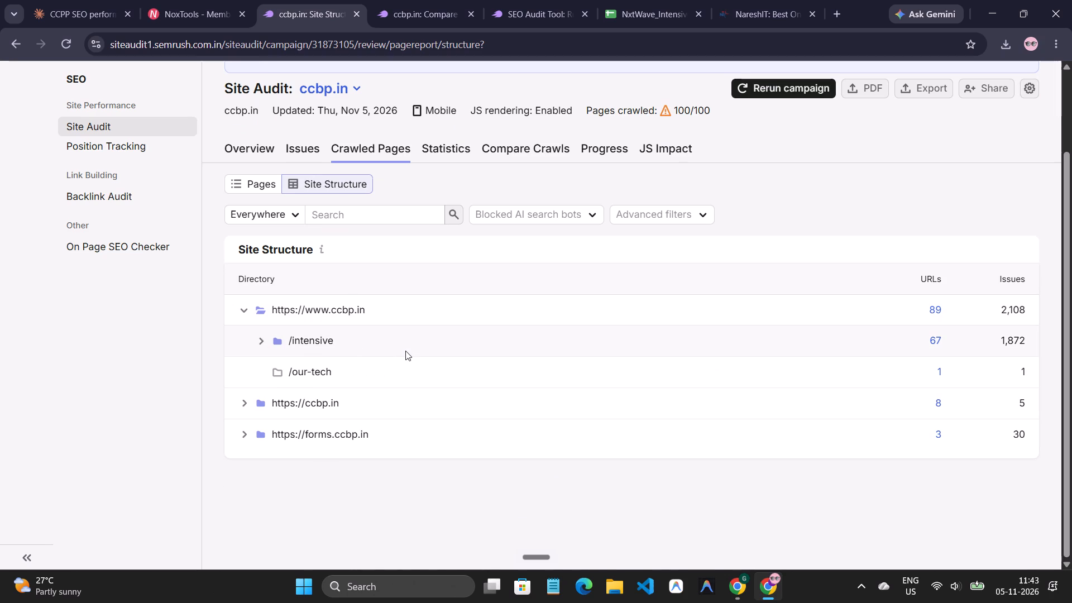
pyautogui.click(405, 351)
pyautogui.click(404, 376)
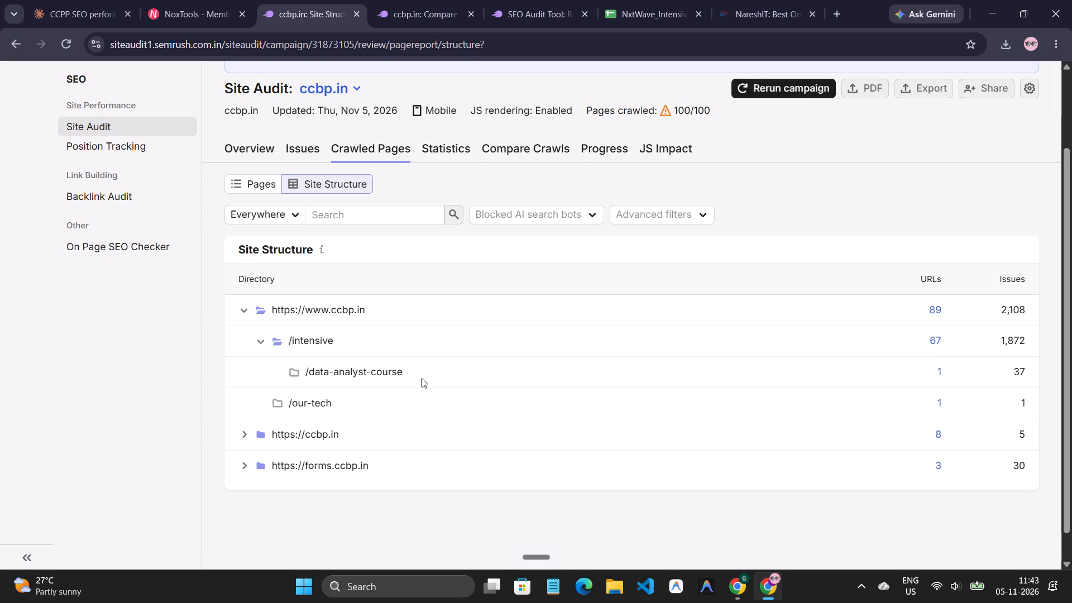
# Review the Site Audit Statistics tiles, including HTTP status codes, sitemap versus crawled pages and crawl depth.
pyautogui.scroll(1, 423, 367)
pyautogui.click(437, 227)
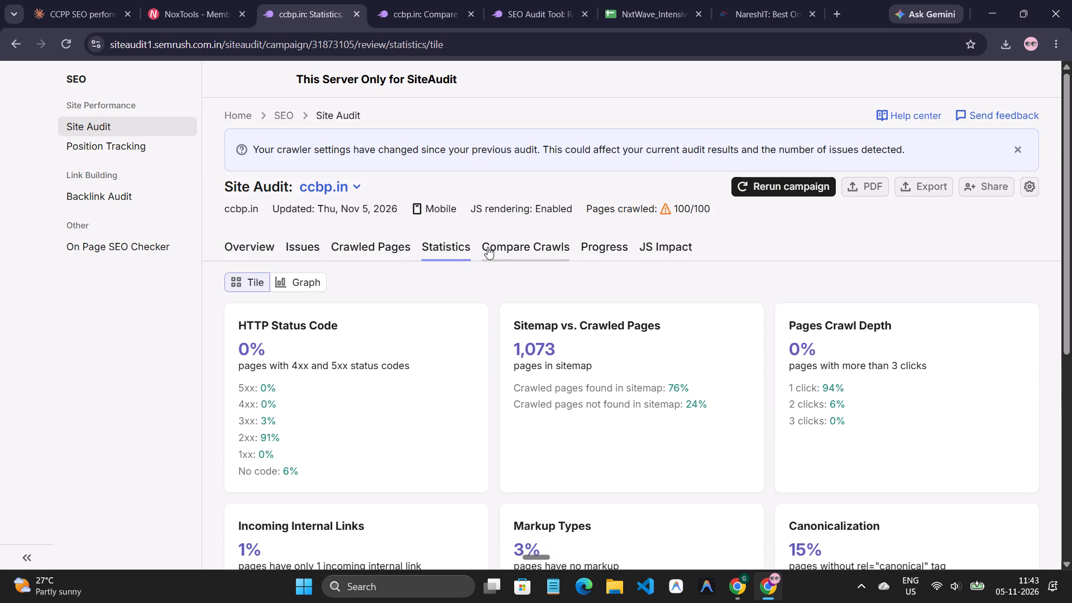
pyautogui.scroll(-4, 489, 326)
pyautogui.scroll(4, 490, 339)
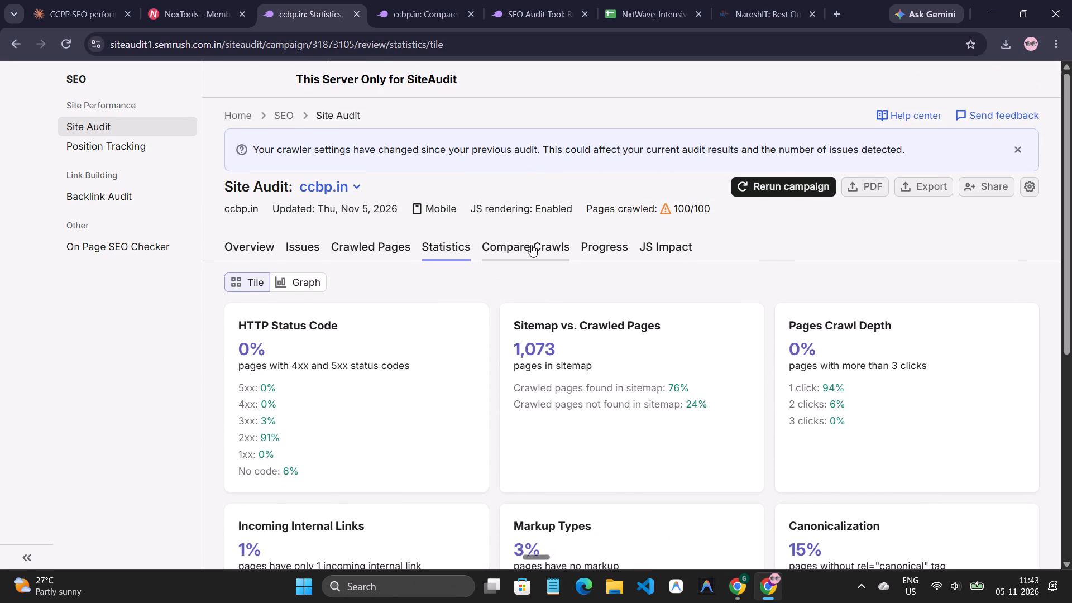
# Compare the Nov 5, 2026 (09:40) and (10:12) crawls, reviewing general totals and fixed and new errors.
pyautogui.click(531, 245)
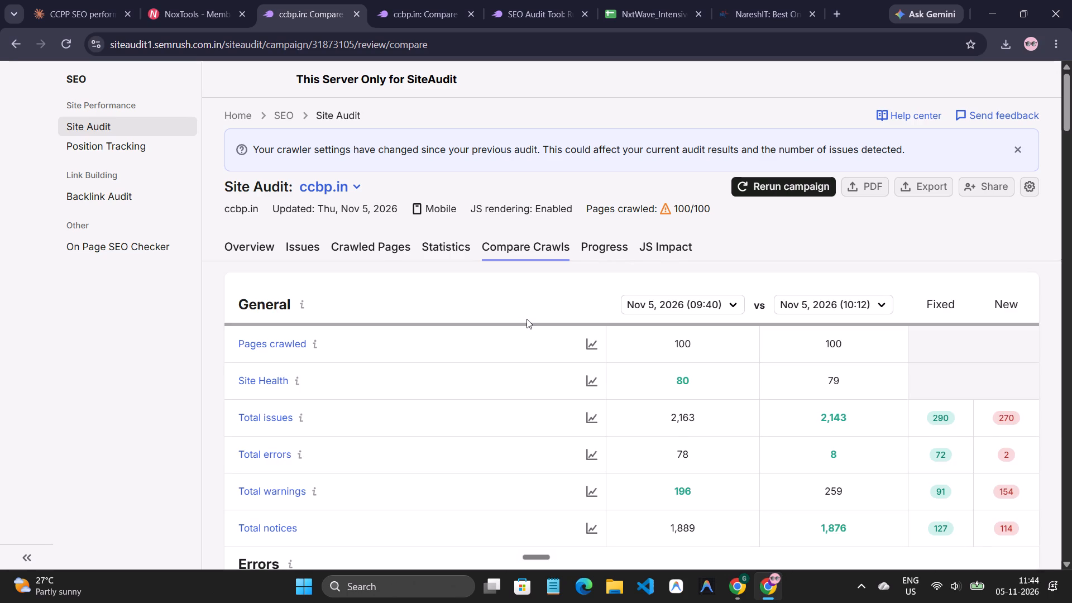
pyautogui.scroll(-1, 527, 321)
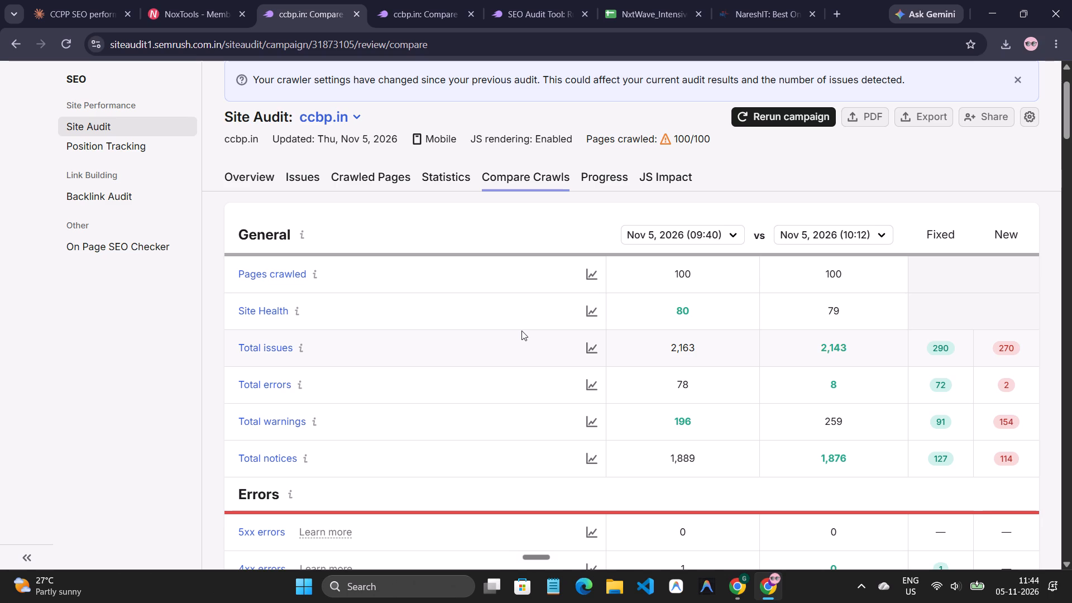
pyautogui.scroll(-4, 521, 331)
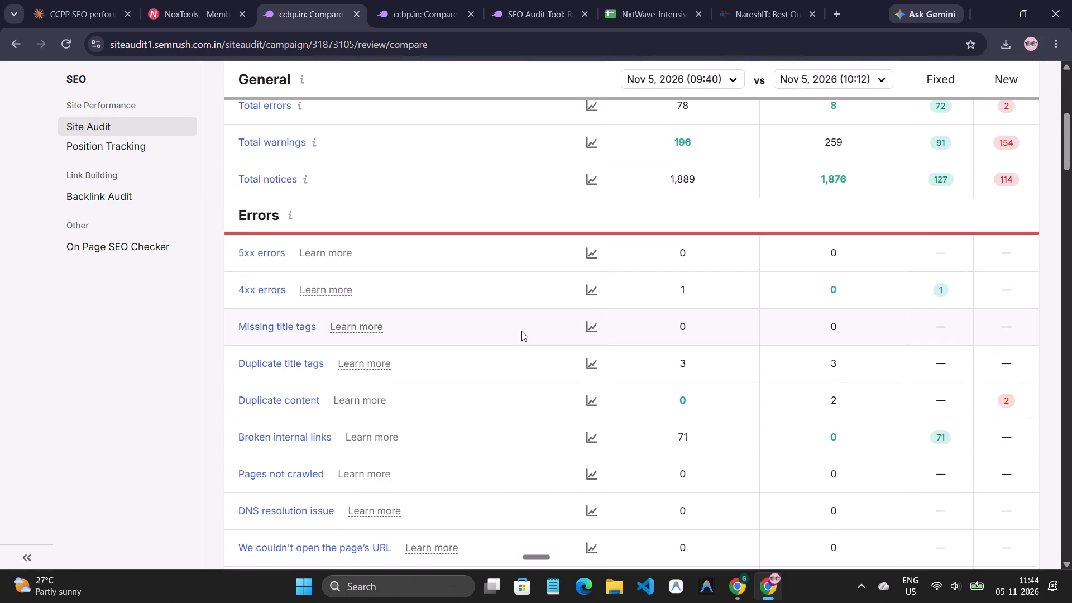
# Review the audit Progress report, including the historical total issues chart and its selectable error, warning and notice metrics.
pyautogui.scroll(7, 521, 331)
pyautogui.click(592, 243)
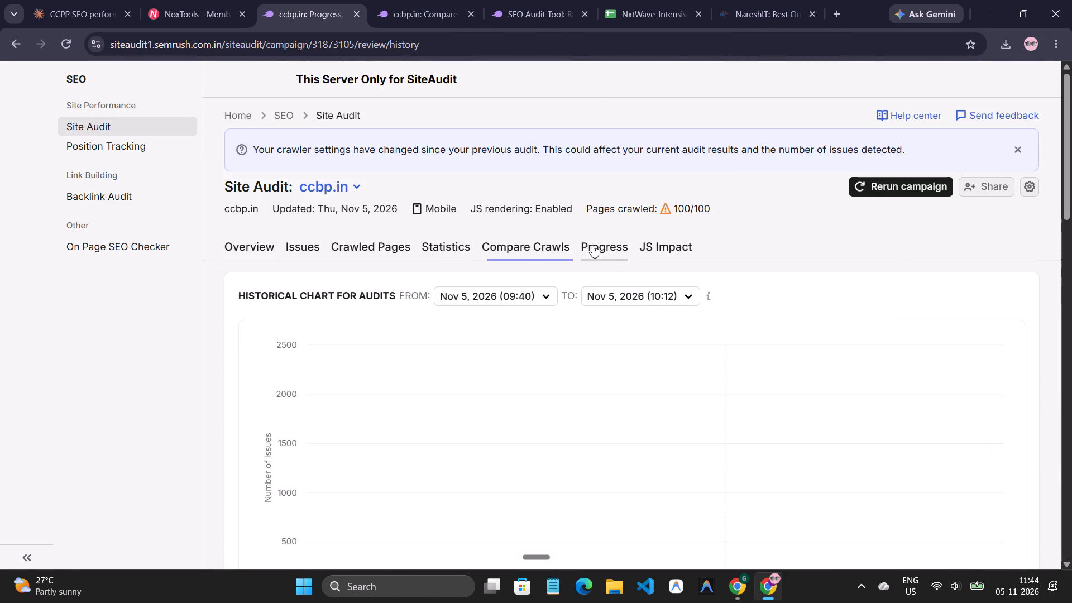
pyautogui.scroll(-4, 577, 315)
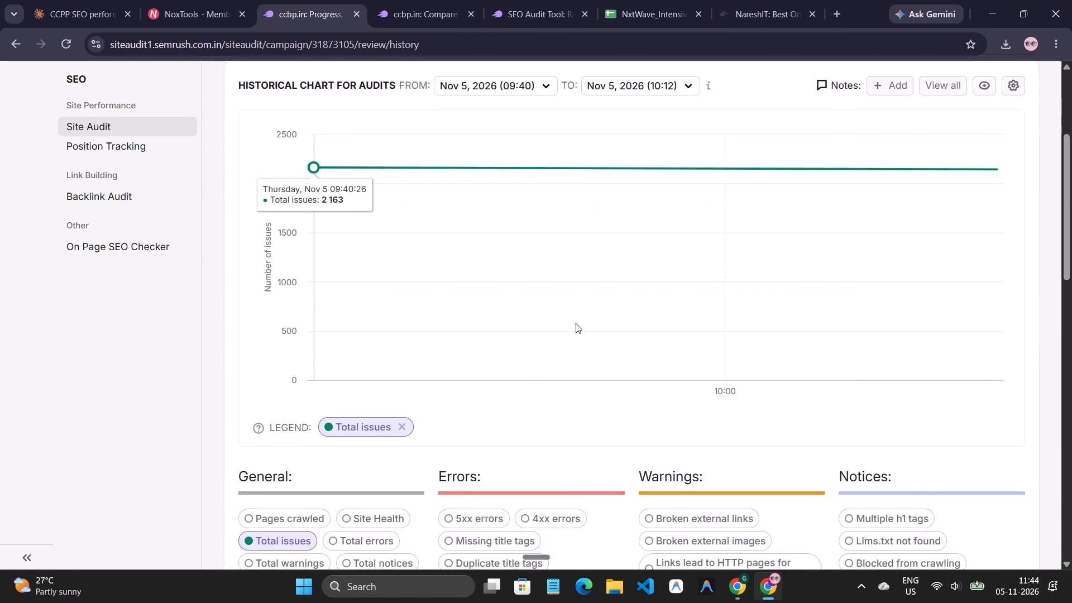
pyautogui.scroll(-2, 576, 323)
# Review the JS Impact report's rendering impact chart and the pages with changed parameters.
pyautogui.scroll(5, 576, 323)
pyautogui.click(671, 175)
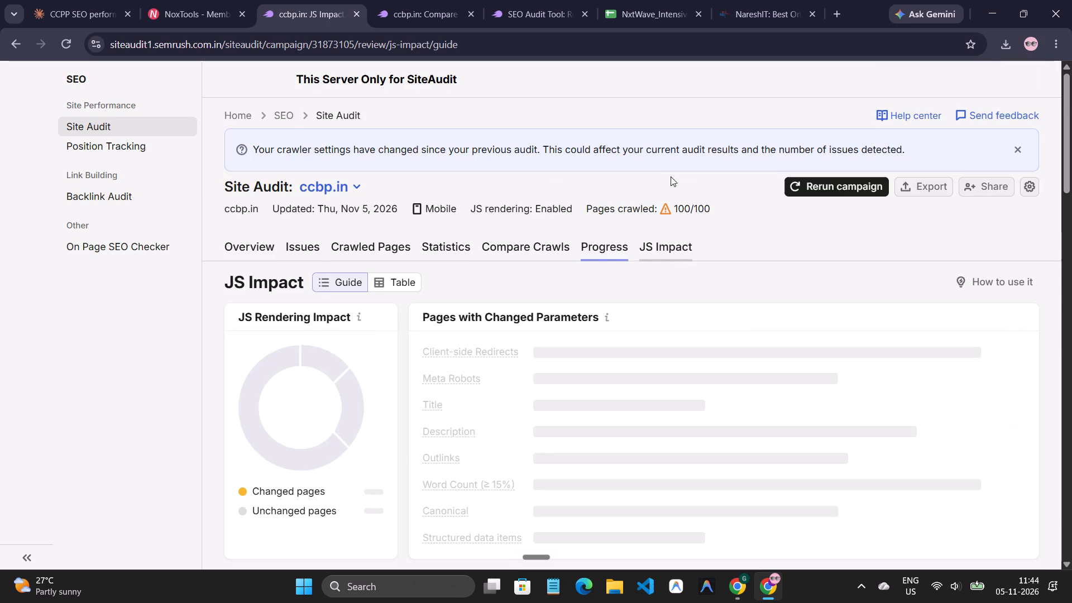
pyautogui.scroll(-1, 588, 312)
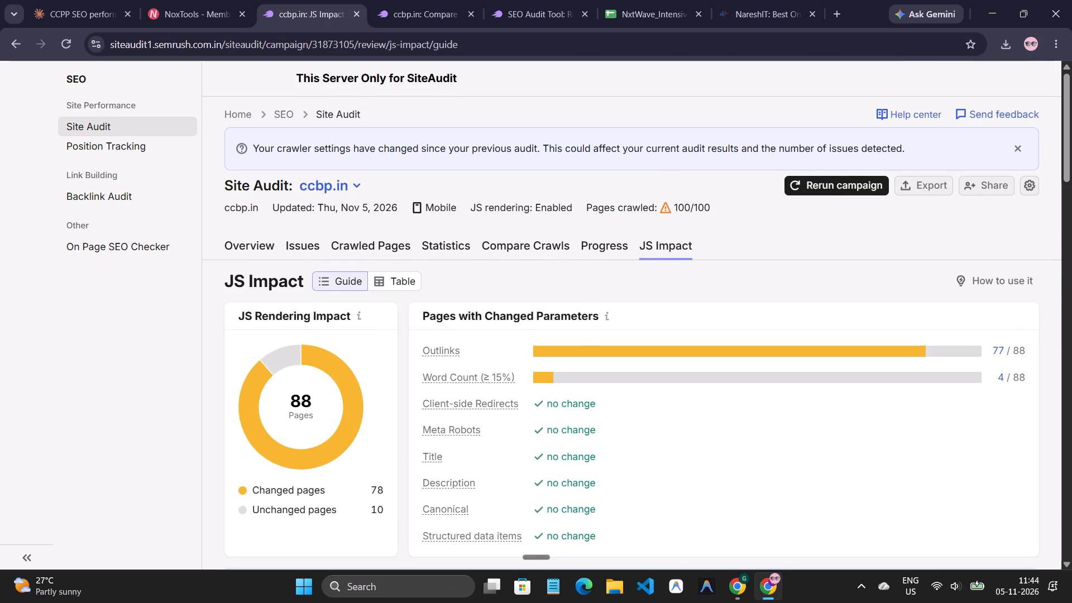
pyautogui.scroll(2, 588, 313)
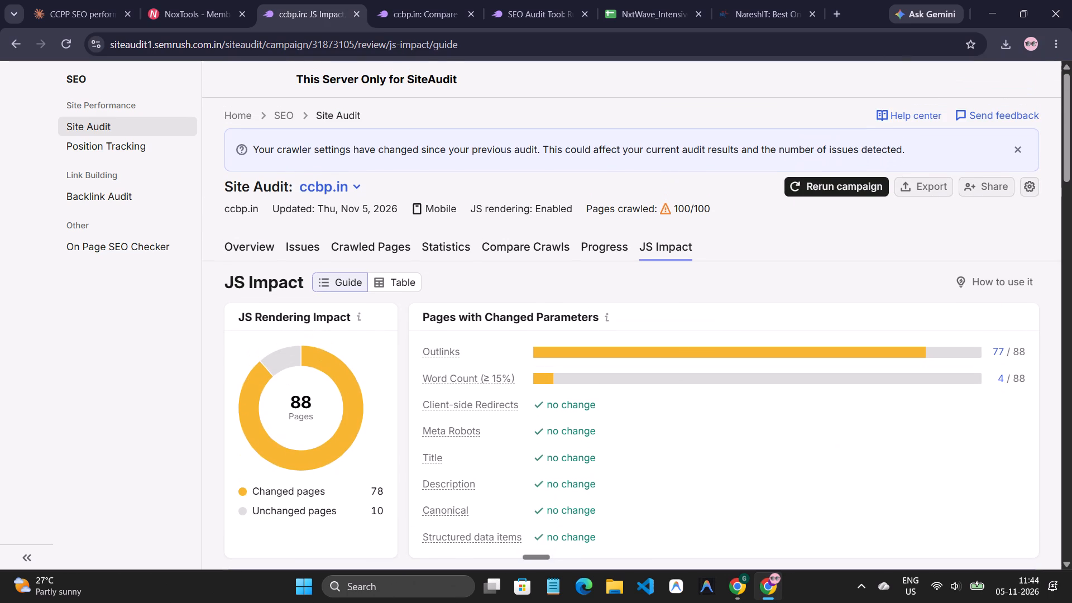
pyautogui.scroll(2, 588, 313)
# Open File Explorer.
pyautogui.click(621, 591)
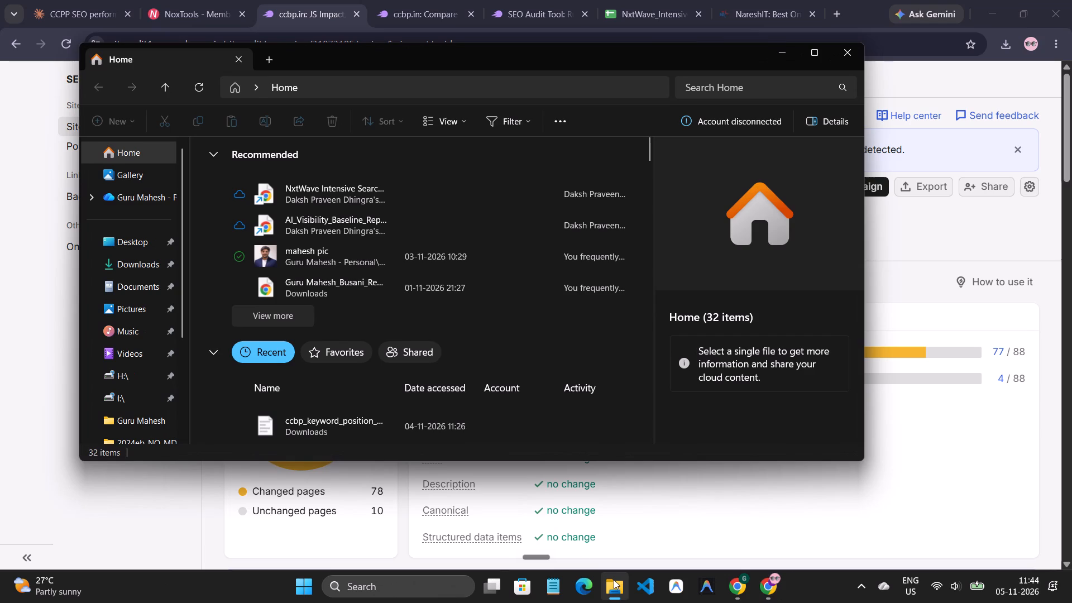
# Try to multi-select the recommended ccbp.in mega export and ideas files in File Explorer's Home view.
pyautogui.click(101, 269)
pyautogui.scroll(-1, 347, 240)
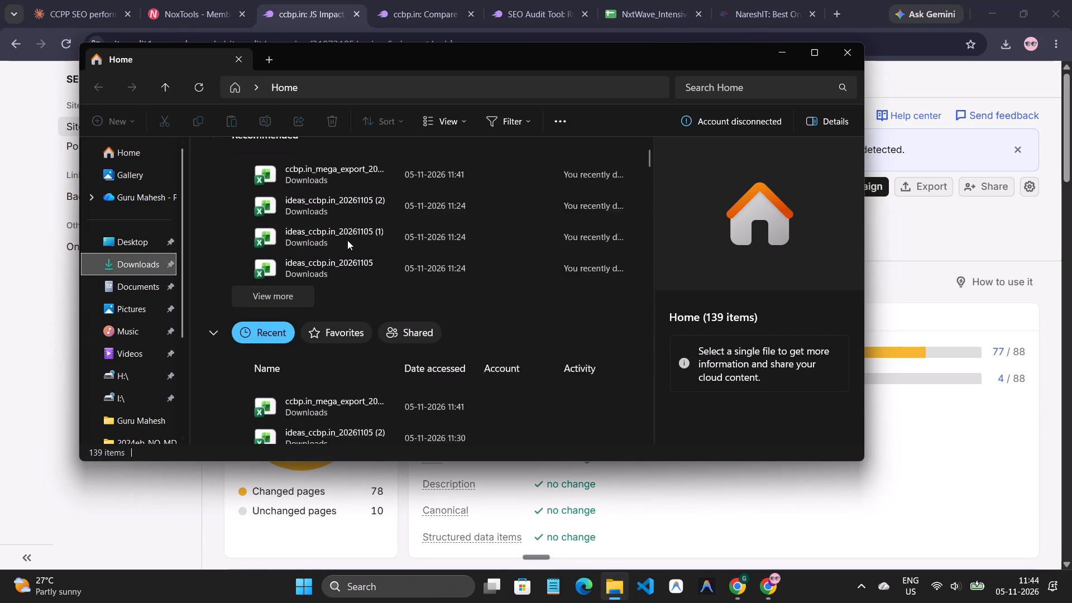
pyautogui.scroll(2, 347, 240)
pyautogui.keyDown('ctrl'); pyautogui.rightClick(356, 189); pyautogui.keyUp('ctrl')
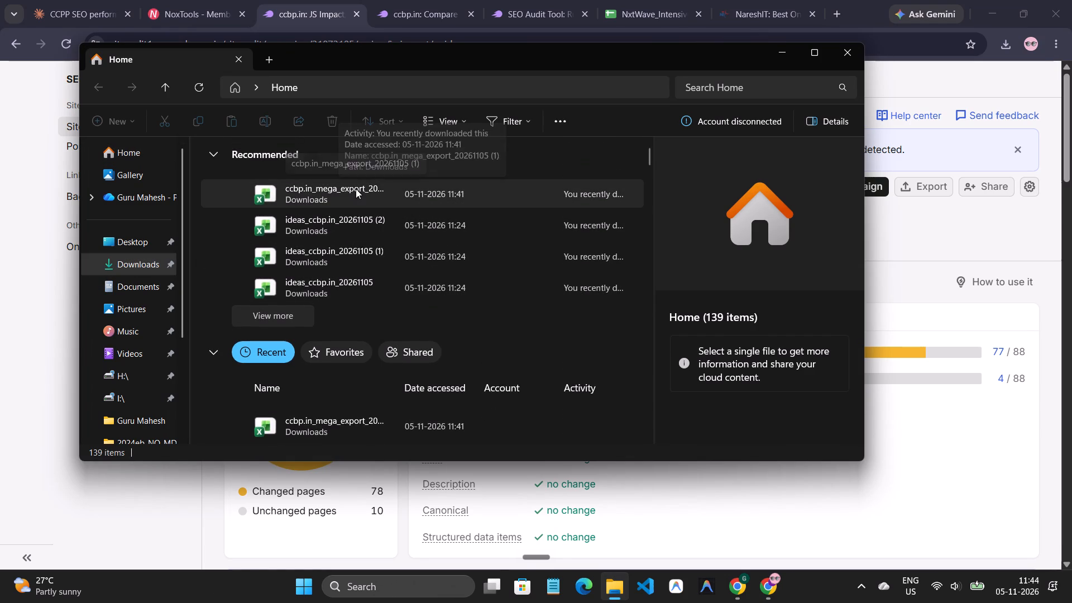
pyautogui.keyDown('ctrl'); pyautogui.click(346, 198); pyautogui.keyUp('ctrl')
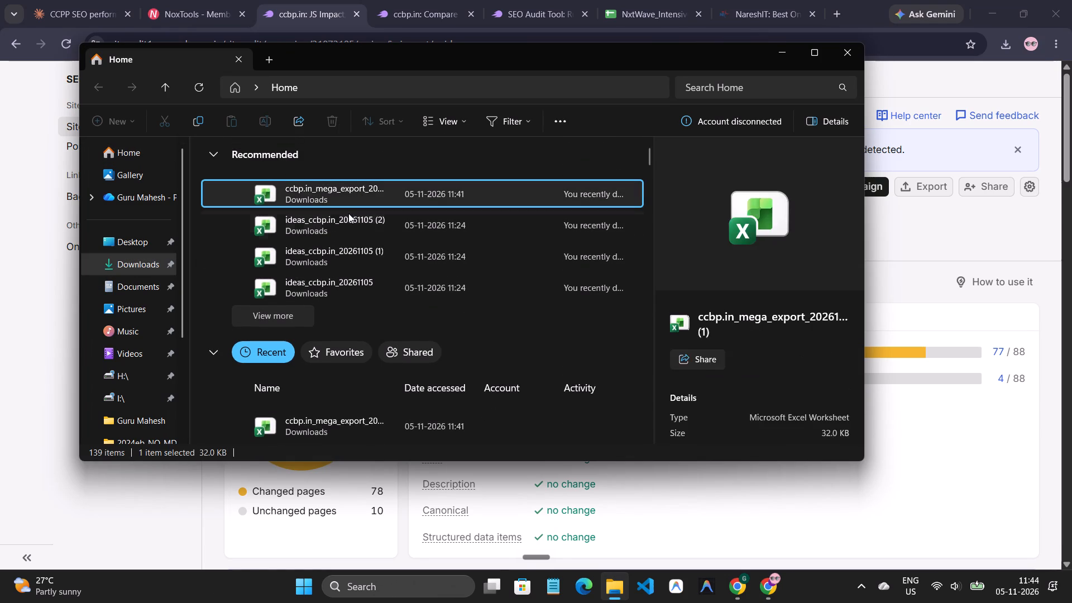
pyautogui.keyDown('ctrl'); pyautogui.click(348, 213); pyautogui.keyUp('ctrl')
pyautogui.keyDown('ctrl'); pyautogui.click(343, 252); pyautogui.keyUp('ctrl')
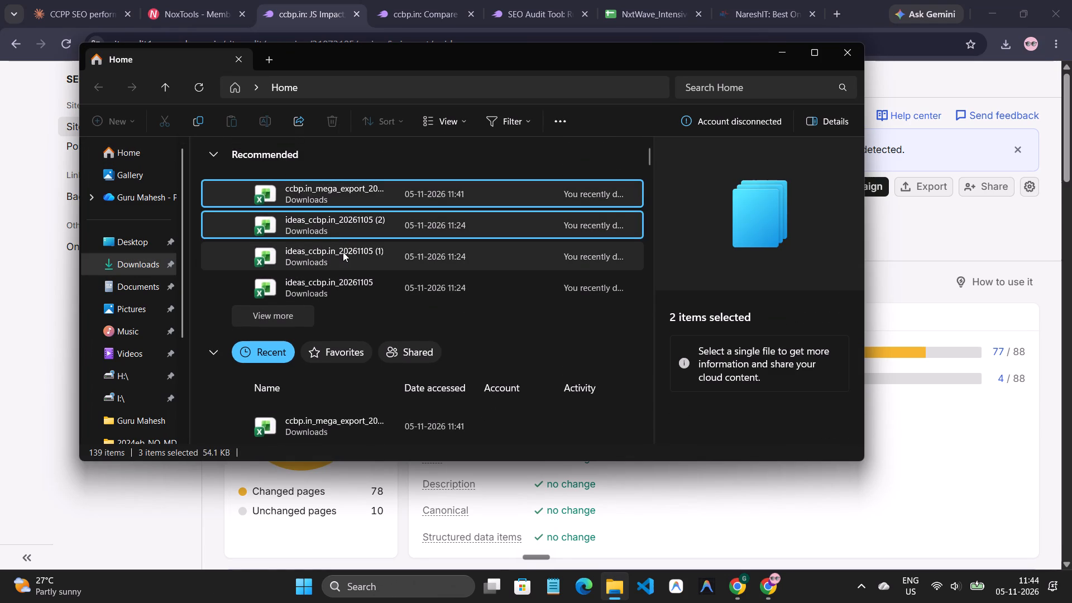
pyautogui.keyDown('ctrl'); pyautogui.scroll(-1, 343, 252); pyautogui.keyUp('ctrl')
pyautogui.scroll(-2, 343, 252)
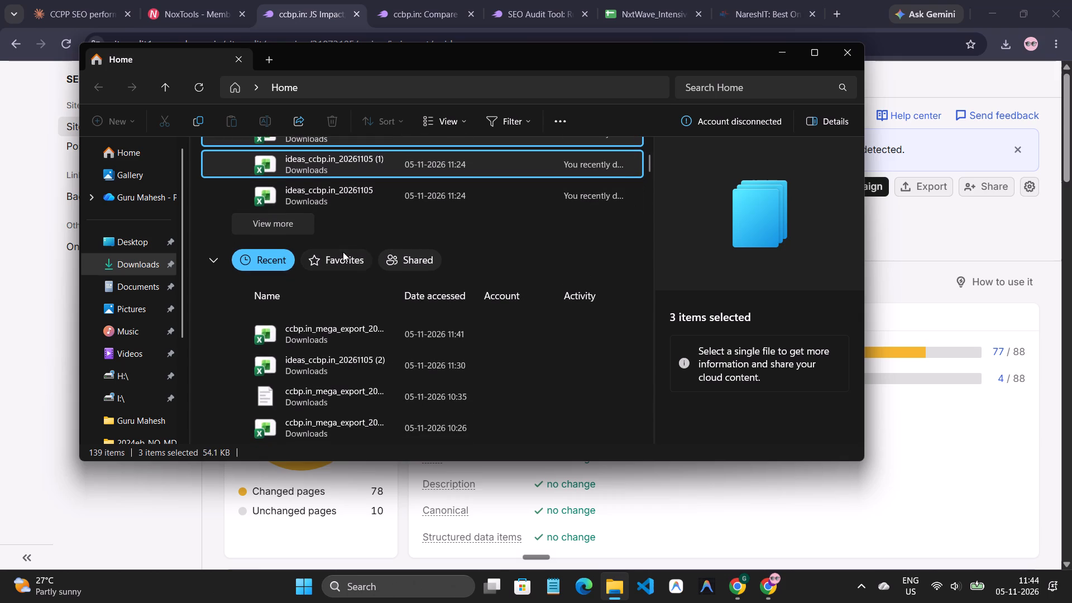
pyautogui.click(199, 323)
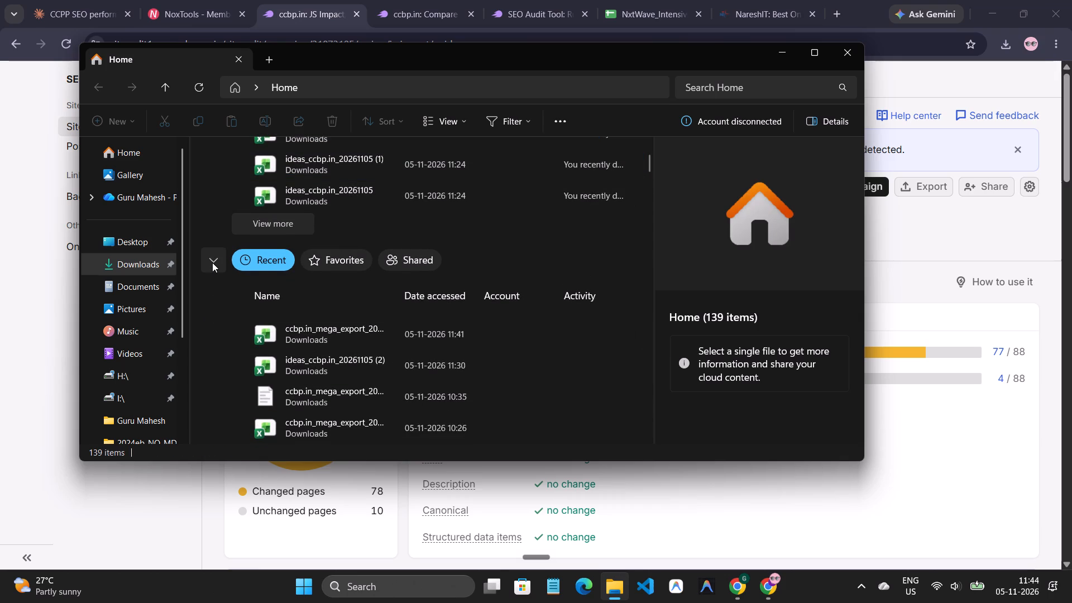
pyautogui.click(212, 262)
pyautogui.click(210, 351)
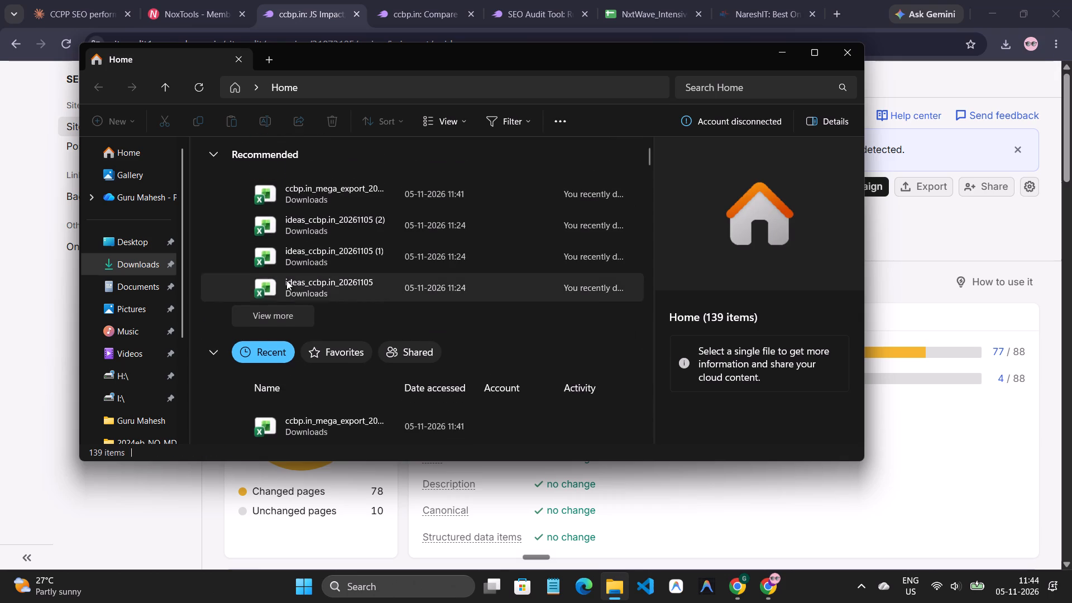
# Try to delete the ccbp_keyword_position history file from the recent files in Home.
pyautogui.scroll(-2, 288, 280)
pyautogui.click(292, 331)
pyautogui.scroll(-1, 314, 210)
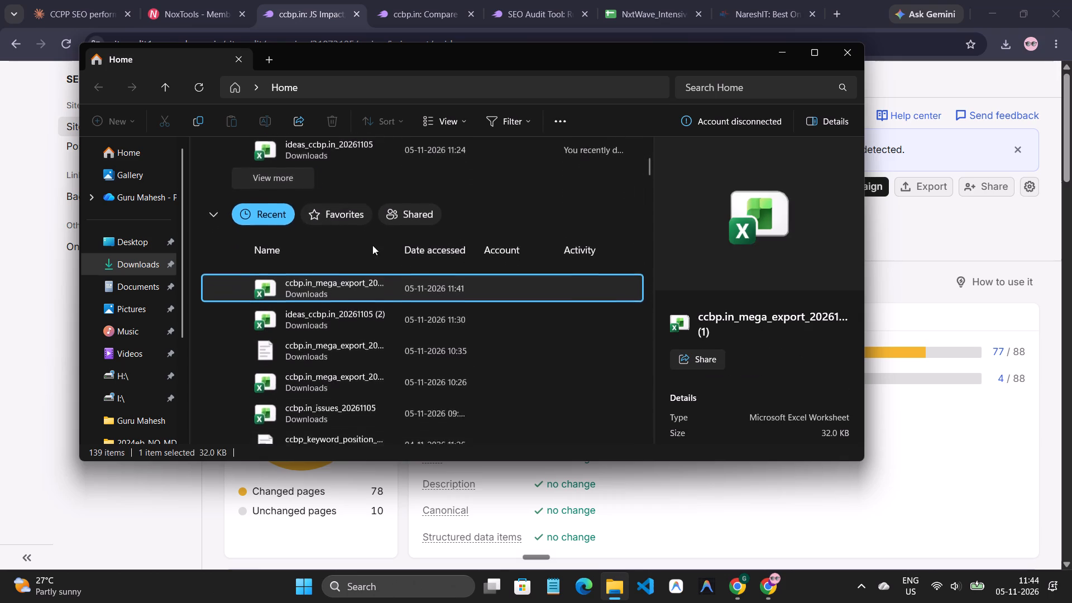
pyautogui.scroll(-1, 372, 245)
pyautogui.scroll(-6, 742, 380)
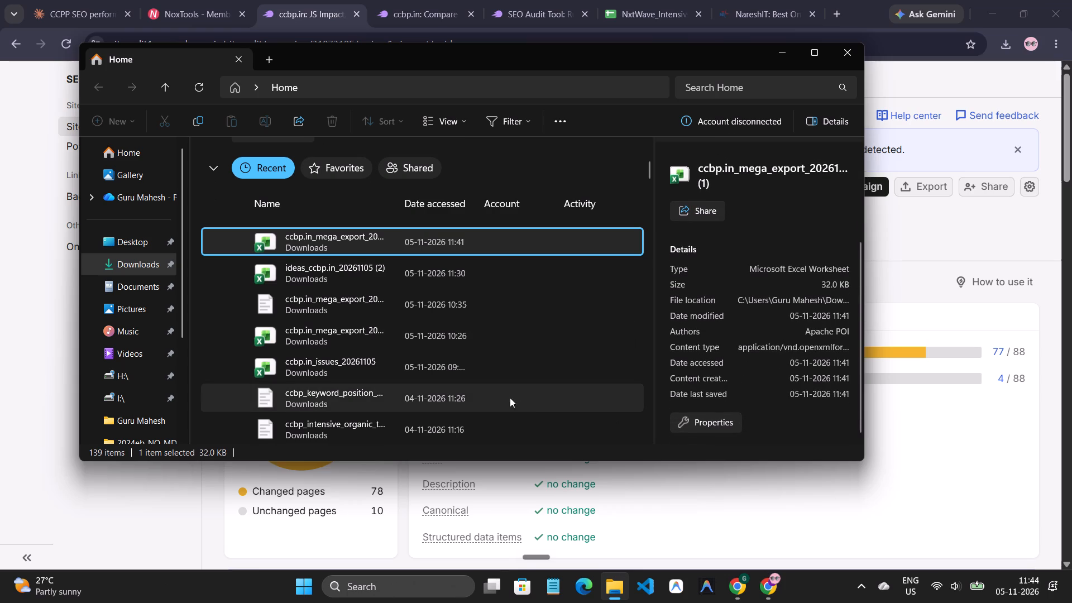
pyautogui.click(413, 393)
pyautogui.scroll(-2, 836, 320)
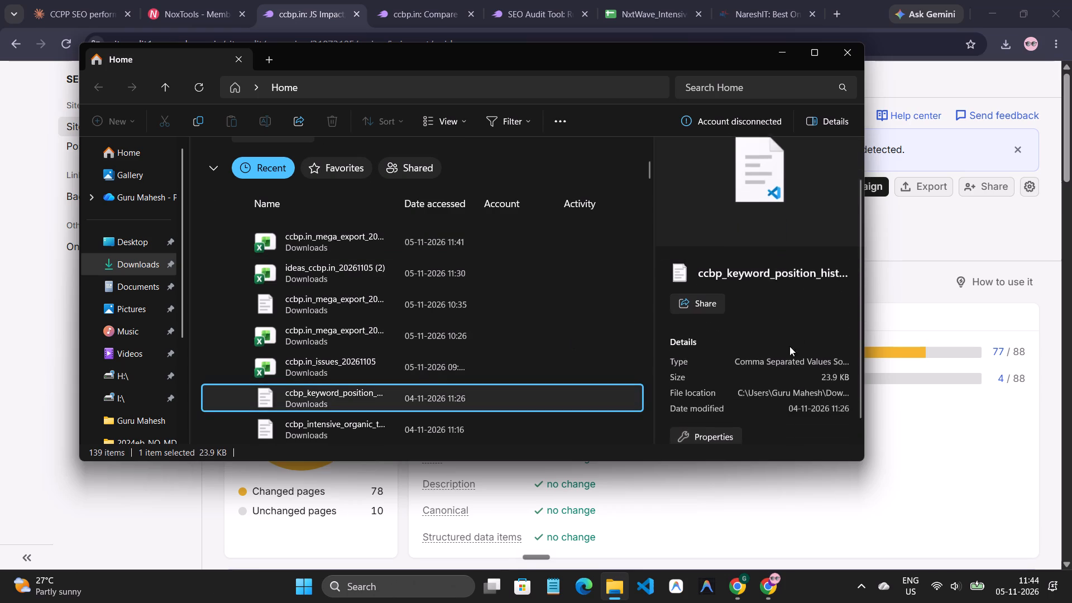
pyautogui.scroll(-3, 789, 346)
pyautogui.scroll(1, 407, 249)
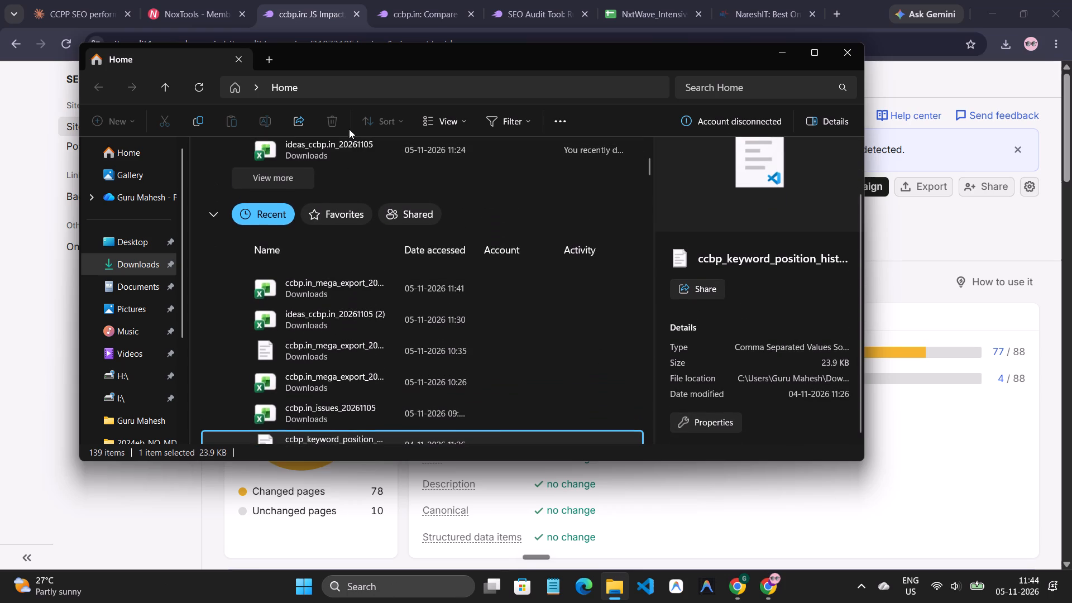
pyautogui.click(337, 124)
# Delete all of today's ccbp.in issues, mega export and ideas files and yesterday's three ccbp files, including duplicates, from the Downloads folder.
pyautogui.doubleClick(142, 257)
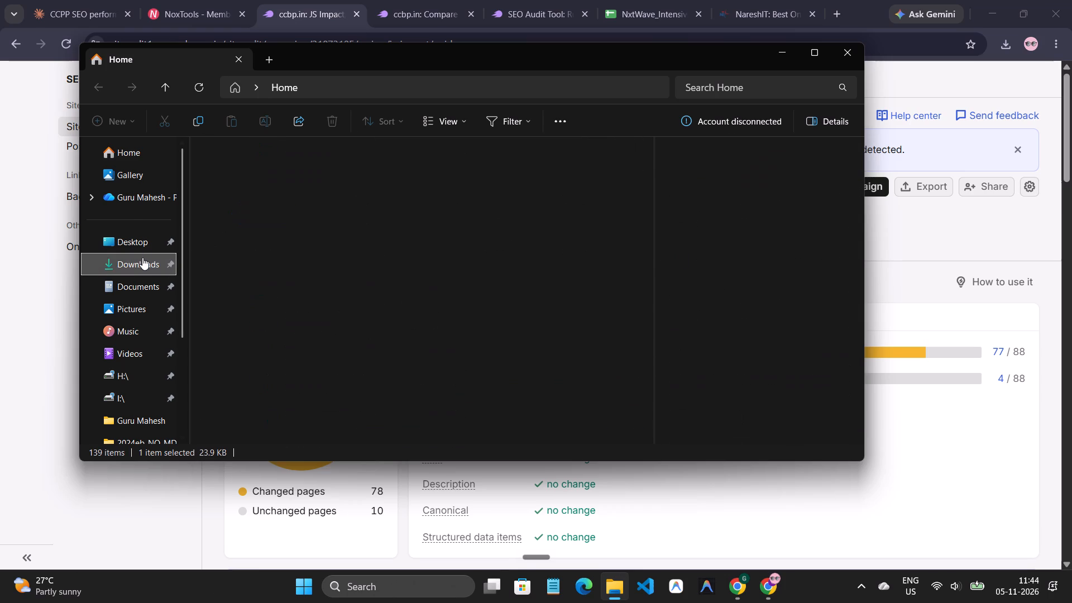
pyautogui.click(224, 206)
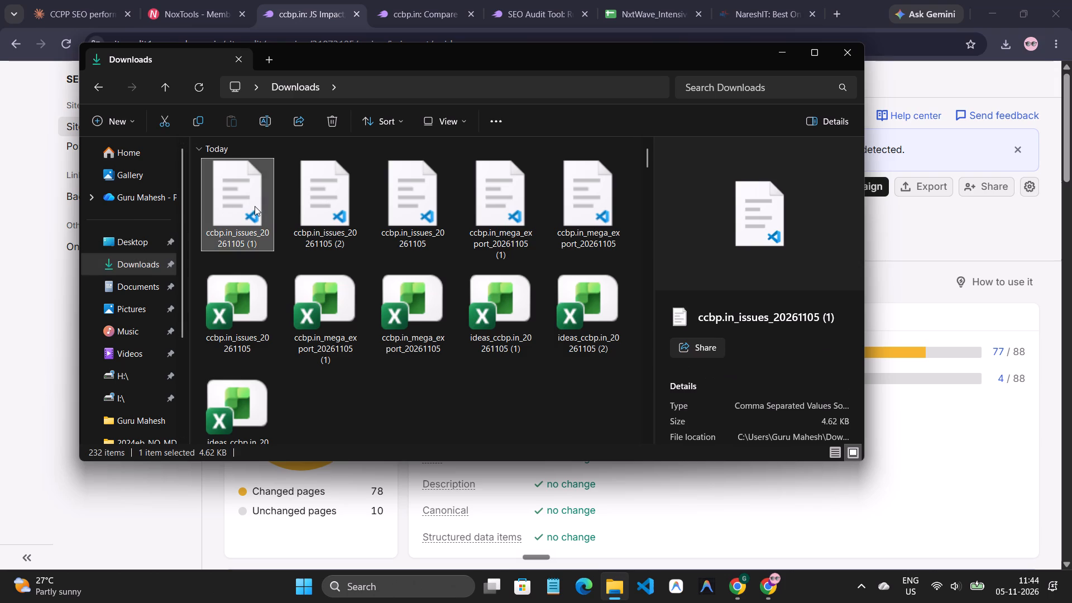
pyautogui.keyDown('ctrl'); pyautogui.click(308, 214); pyautogui.keyUp('ctrl')
pyautogui.keyDown('ctrl'); pyautogui.click(413, 194); pyautogui.keyUp('ctrl')
pyautogui.keyDown('ctrl'); pyautogui.click(503, 192); pyautogui.keyUp('ctrl')
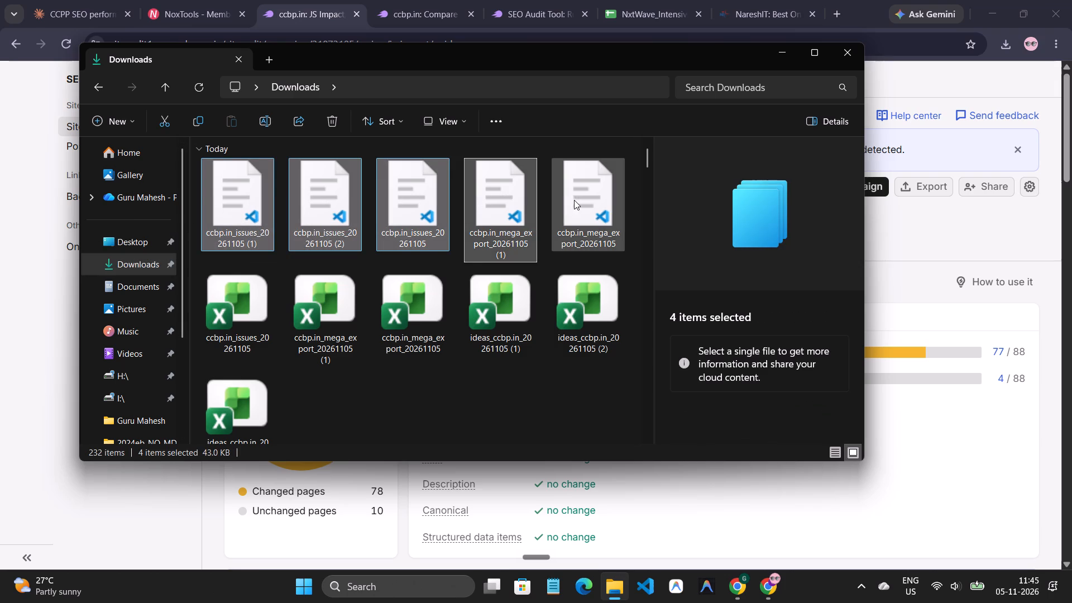
pyautogui.keyDown('ctrl'); pyautogui.moveTo(574, 200); pyautogui.dragTo(575, 205); pyautogui.keyUp('ctrl')
pyautogui.keyDown('ctrl'); pyautogui.click(588, 307); pyautogui.keyUp('ctrl')
pyautogui.keyDown('ctrl'); pyautogui.click(486, 304); pyautogui.keyUp('ctrl')
pyautogui.keyDown('ctrl'); pyautogui.click(409, 303); pyautogui.keyUp('ctrl')
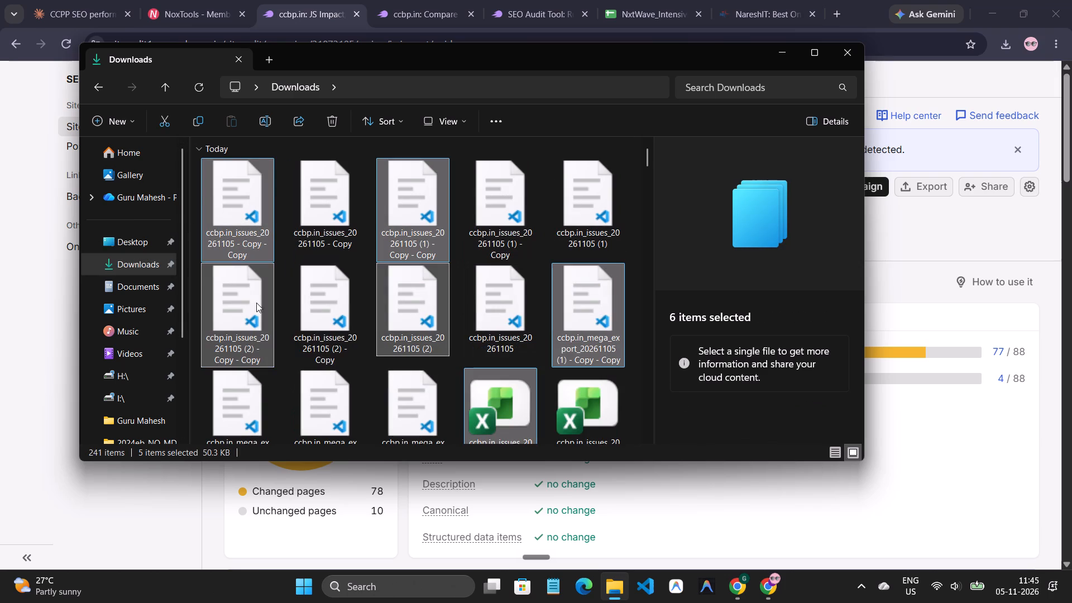
pyautogui.keyDown('ctrl'); pyautogui.click(309, 301); pyautogui.keyUp('ctrl')
pyautogui.keyDown('ctrl'); pyautogui.click(332, 237); pyautogui.keyUp('ctrl')
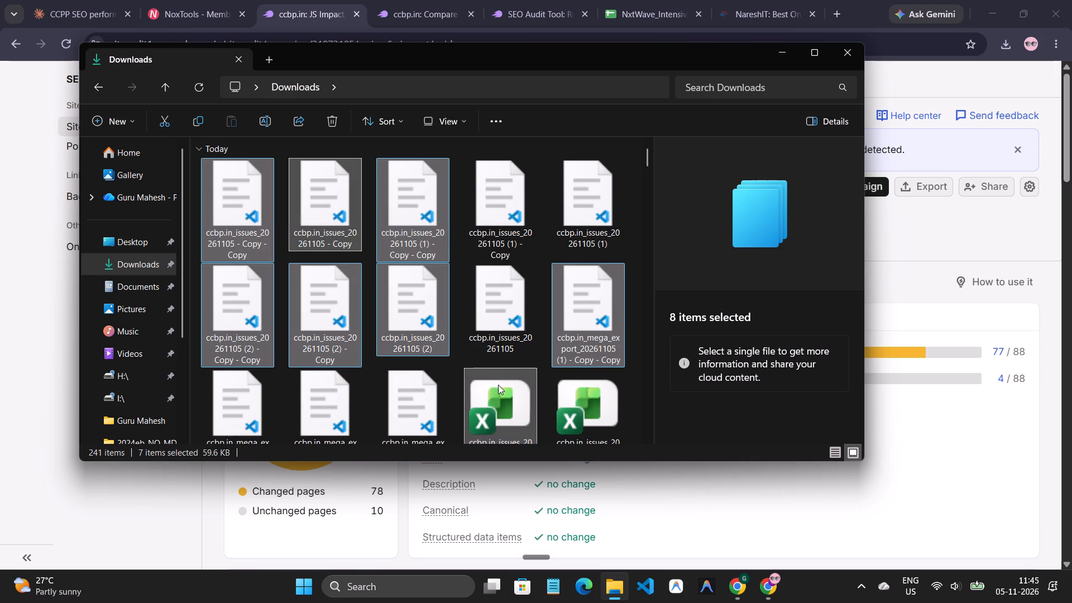
pyautogui.keyDown('ctrl'); pyautogui.scroll(-1, 501, 379); pyautogui.keyUp('ctrl')
pyautogui.keyDown('ctrl'); pyautogui.click(460, 199); pyautogui.keyUp('ctrl')
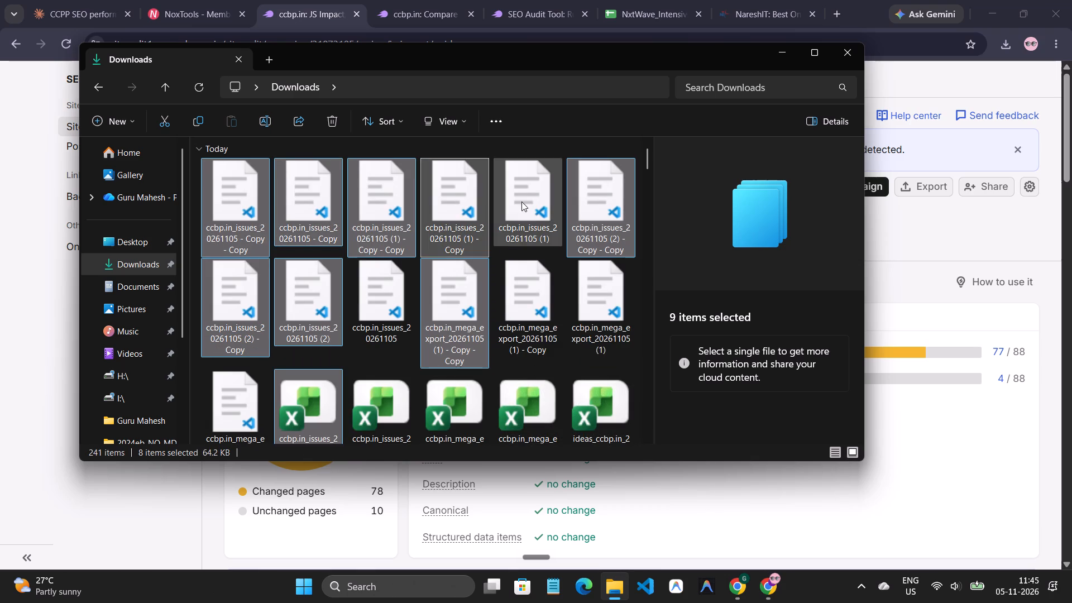
pyautogui.keyDown('ctrl'); pyautogui.click(528, 199); pyautogui.keyUp('ctrl')
pyautogui.keyDown('ctrl'); pyautogui.click(516, 319); pyautogui.keyUp('ctrl')
pyautogui.keyDown('ctrl'); pyautogui.click(404, 313); pyautogui.keyUp('ctrl')
pyautogui.keyDown('ctrl'); pyautogui.click(592, 308); pyautogui.keyUp('ctrl')
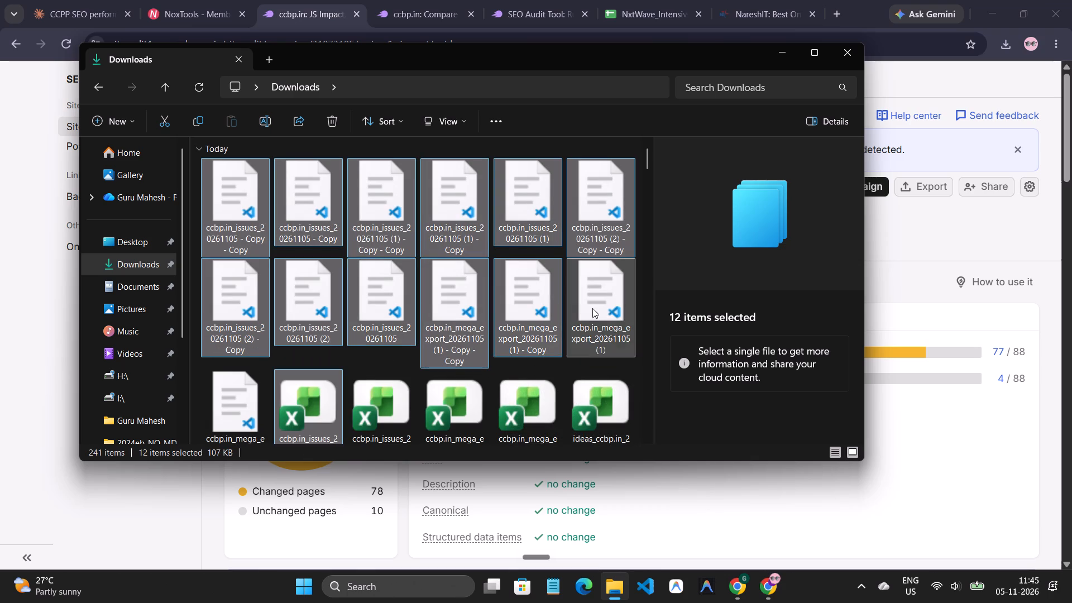
pyautogui.keyDown('ctrl'); pyautogui.scroll(-2, 594, 324); pyautogui.keyUp('ctrl')
pyautogui.keyDown('ctrl'); pyautogui.click(602, 325); pyautogui.keyUp('ctrl')
pyautogui.keyDown('ctrl'); pyautogui.click(534, 310); pyautogui.keyUp('ctrl')
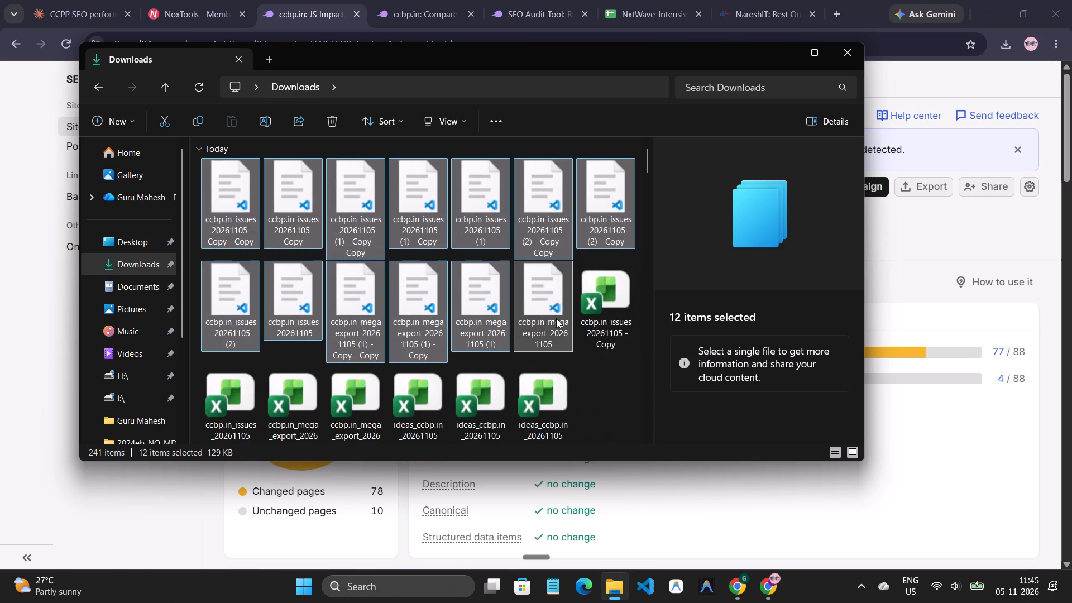
pyautogui.keyDown('ctrl'); pyautogui.click(616, 331); pyautogui.keyUp('ctrl')
pyautogui.keyDown('ctrl'); pyautogui.scroll(-1, 603, 377); pyautogui.keyUp('ctrl')
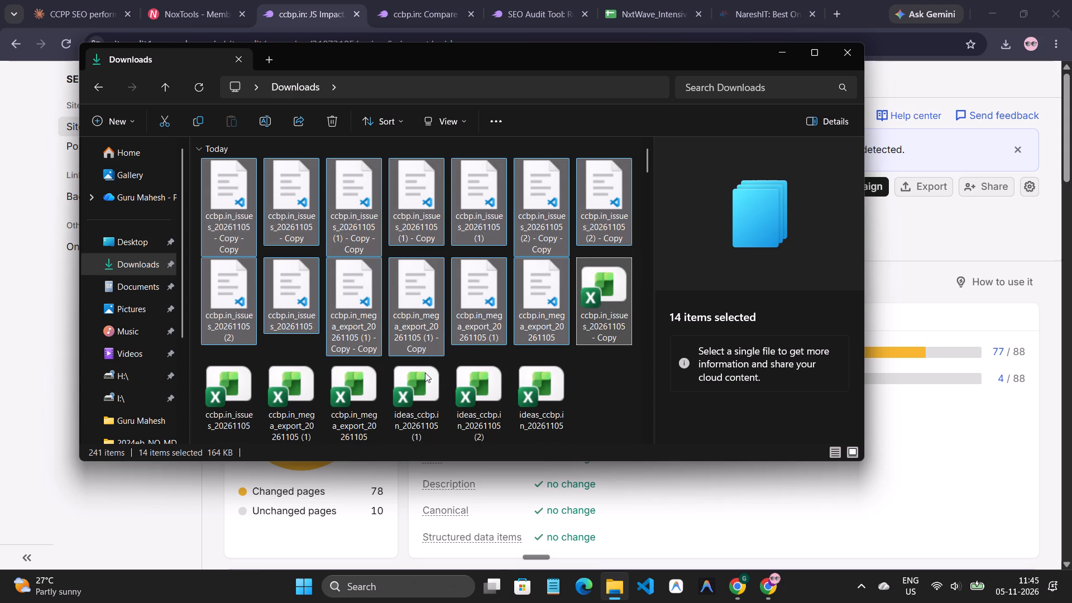
pyautogui.keyDown('ctrl'); pyautogui.click(224, 366); pyautogui.keyUp('ctrl')
pyautogui.keyDown('ctrl'); pyautogui.click(305, 385); pyautogui.keyUp('ctrl')
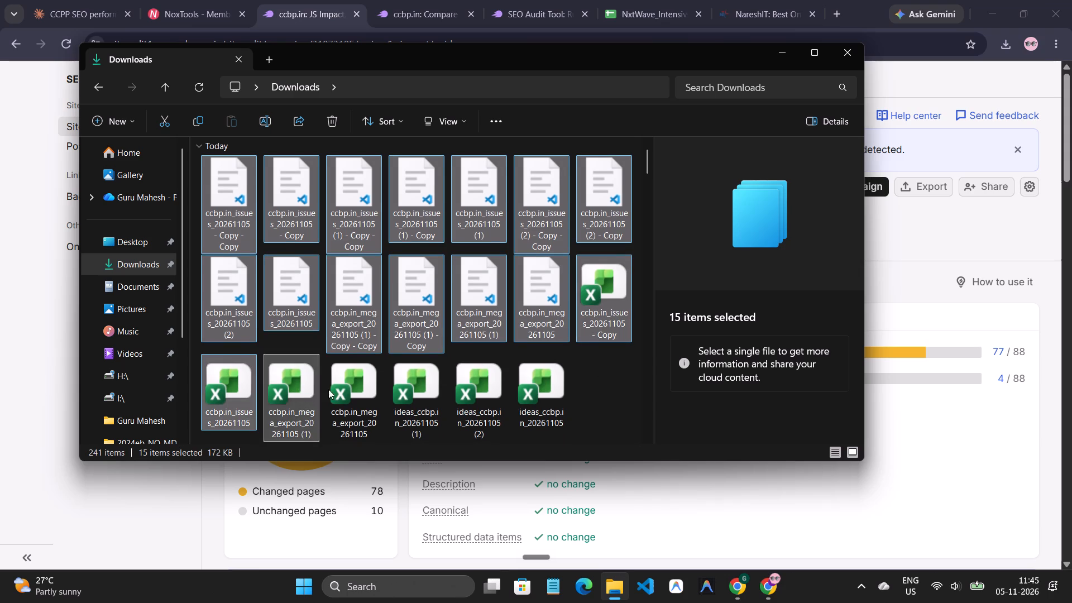
pyautogui.keyDown('ctrl'); pyautogui.click(352, 390); pyautogui.keyUp('ctrl')
pyautogui.keyDown('ctrl'); pyautogui.click(424, 394); pyautogui.keyUp('ctrl')
pyautogui.keyDown('ctrl'); pyautogui.click(470, 394); pyautogui.keyUp('ctrl')
pyautogui.keyDown('ctrl'); pyautogui.click(551, 409); pyautogui.keyUp('ctrl')
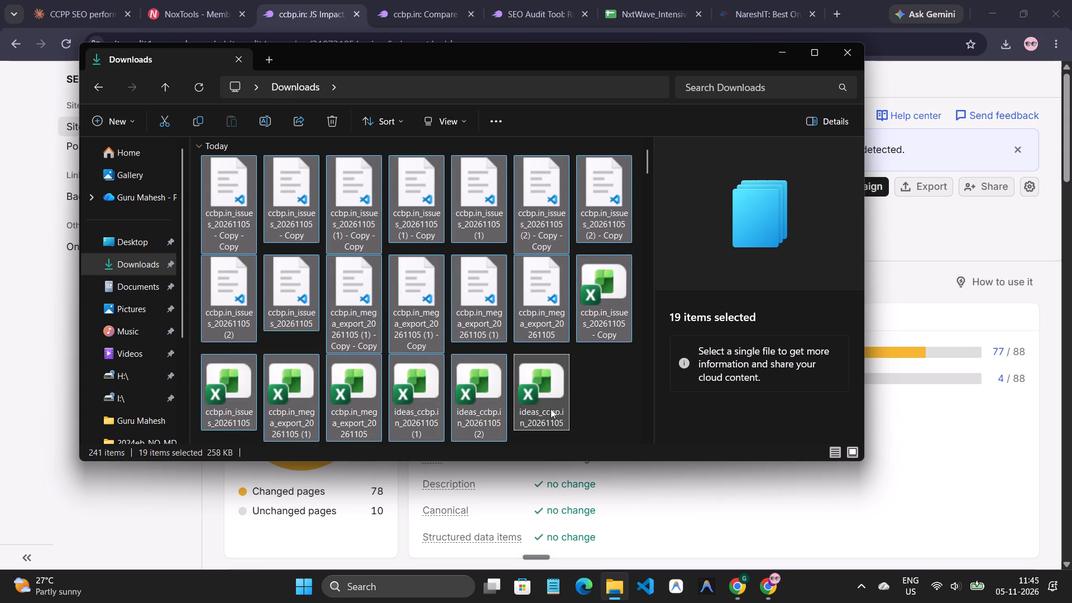
pyautogui.keyDown('ctrl'); pyautogui.scroll(-2, 547, 401); pyautogui.keyUp('ctrl')
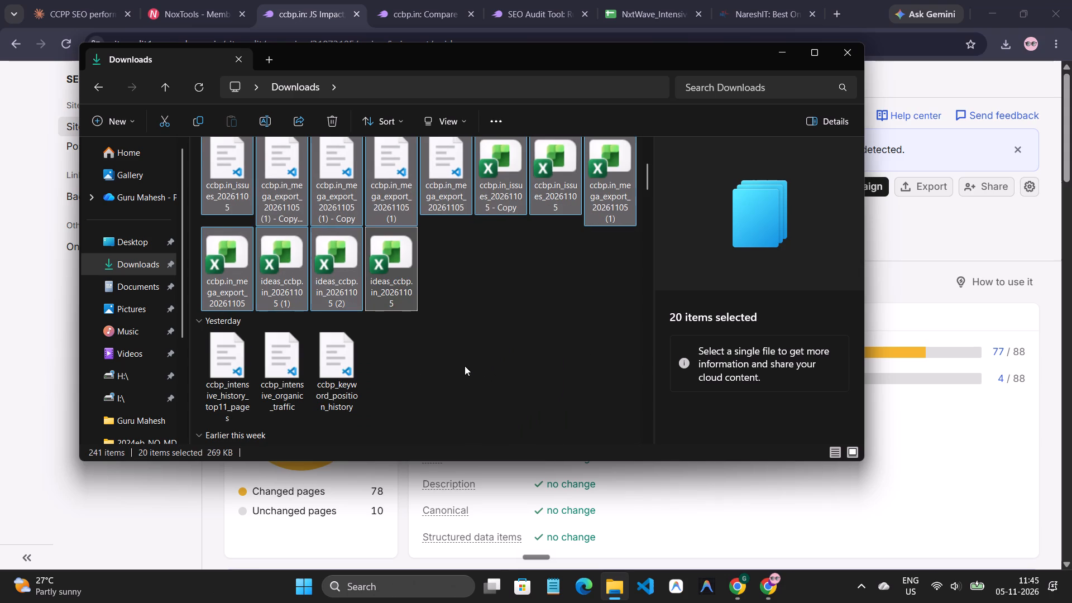
pyautogui.keyDown('ctrl'); pyautogui.click(228, 344); pyautogui.keyUp('ctrl')
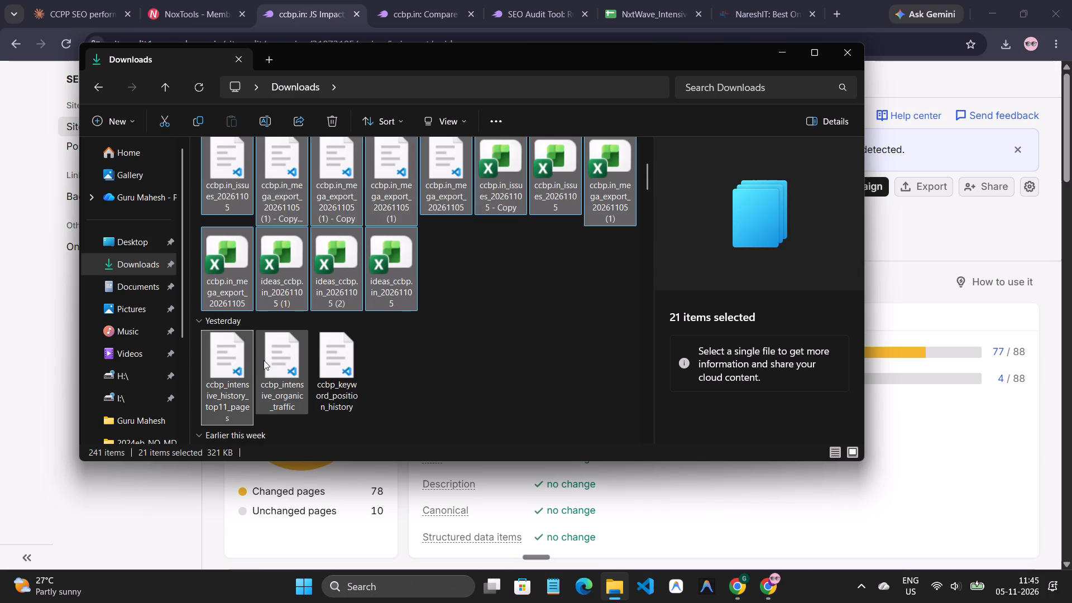
pyautogui.keyDown('ctrl'); pyautogui.click(272, 360); pyautogui.keyUp('ctrl')
pyautogui.keyDown('ctrl'); pyautogui.click(331, 371); pyautogui.keyUp('ctrl')
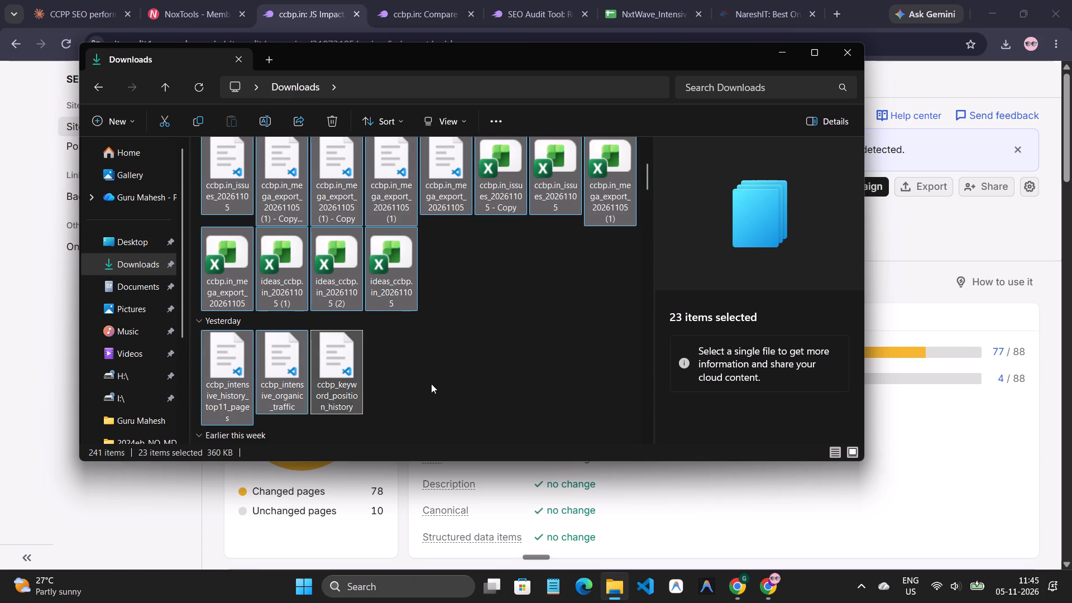
pyautogui.scroll(4, 432, 384)
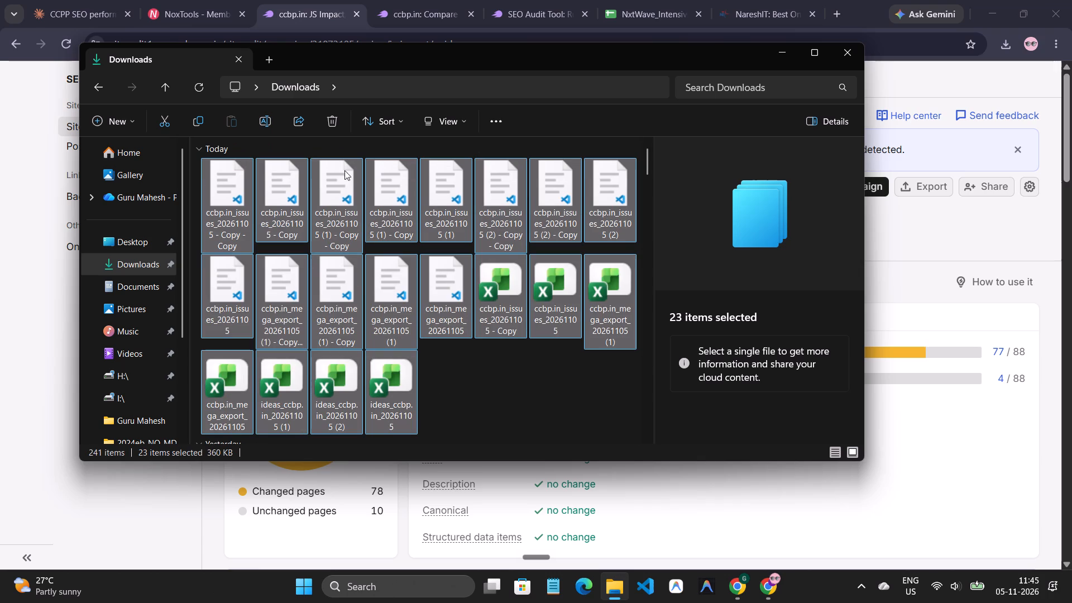
pyautogui.click(338, 126)
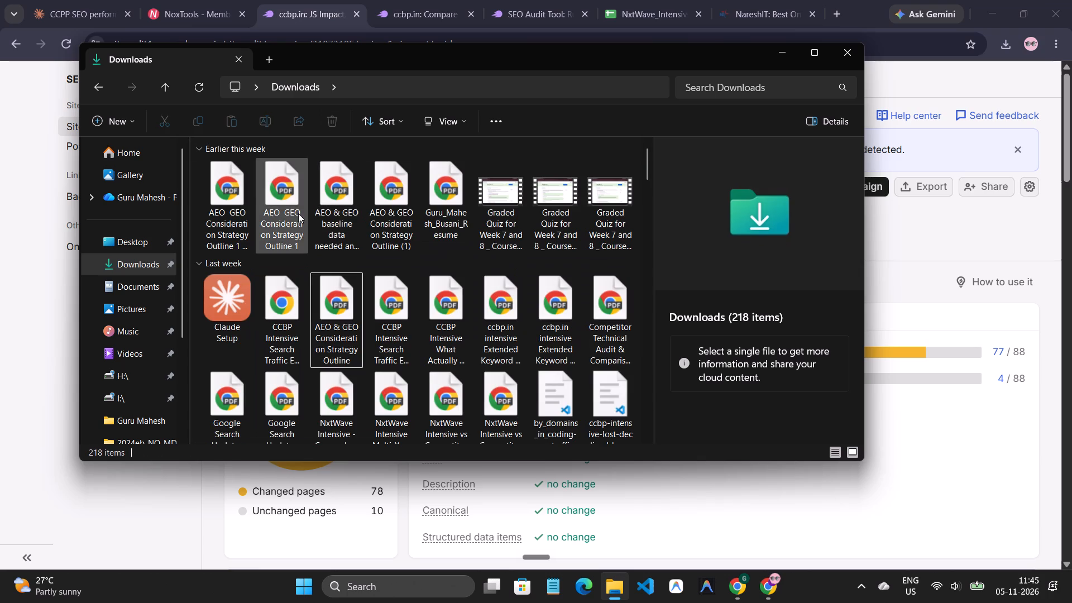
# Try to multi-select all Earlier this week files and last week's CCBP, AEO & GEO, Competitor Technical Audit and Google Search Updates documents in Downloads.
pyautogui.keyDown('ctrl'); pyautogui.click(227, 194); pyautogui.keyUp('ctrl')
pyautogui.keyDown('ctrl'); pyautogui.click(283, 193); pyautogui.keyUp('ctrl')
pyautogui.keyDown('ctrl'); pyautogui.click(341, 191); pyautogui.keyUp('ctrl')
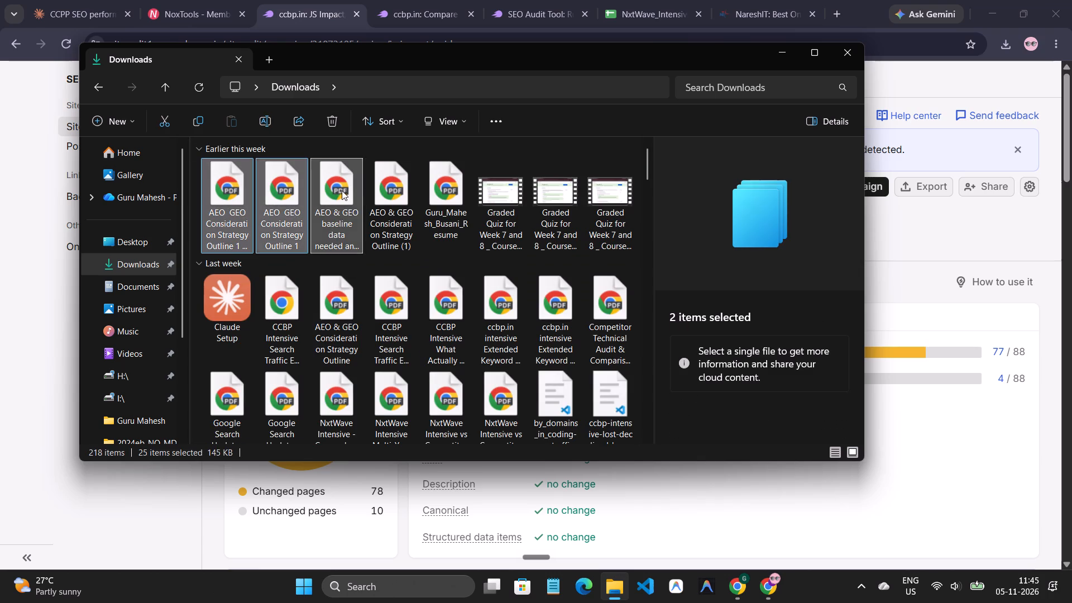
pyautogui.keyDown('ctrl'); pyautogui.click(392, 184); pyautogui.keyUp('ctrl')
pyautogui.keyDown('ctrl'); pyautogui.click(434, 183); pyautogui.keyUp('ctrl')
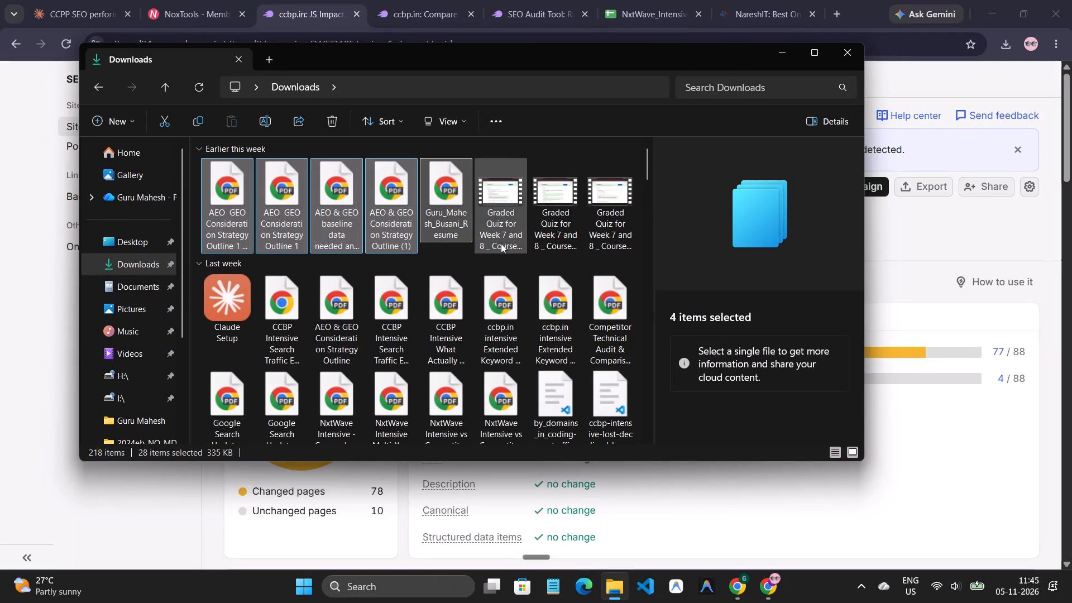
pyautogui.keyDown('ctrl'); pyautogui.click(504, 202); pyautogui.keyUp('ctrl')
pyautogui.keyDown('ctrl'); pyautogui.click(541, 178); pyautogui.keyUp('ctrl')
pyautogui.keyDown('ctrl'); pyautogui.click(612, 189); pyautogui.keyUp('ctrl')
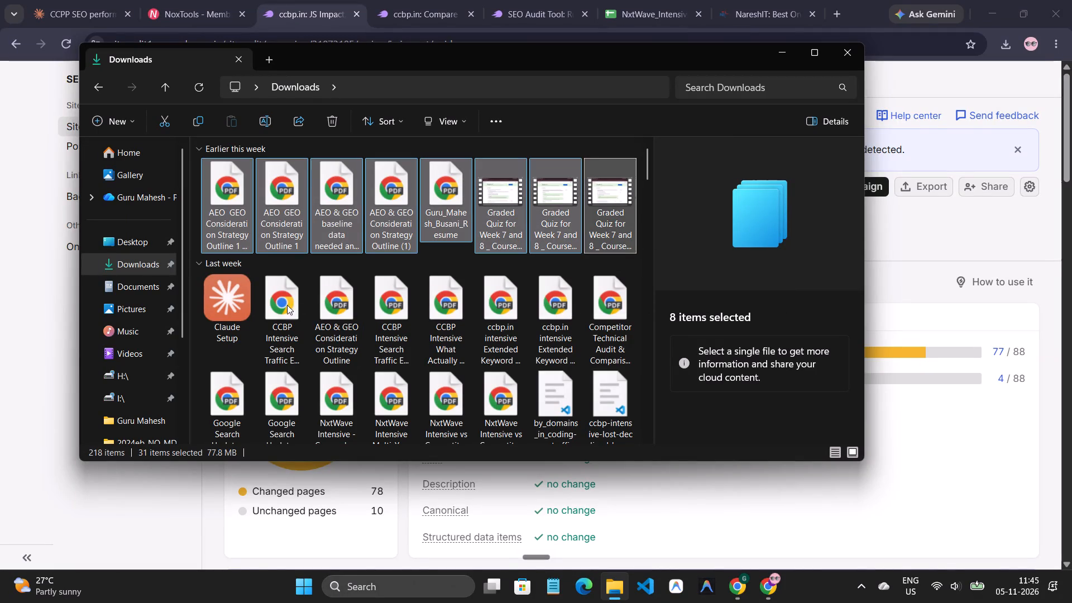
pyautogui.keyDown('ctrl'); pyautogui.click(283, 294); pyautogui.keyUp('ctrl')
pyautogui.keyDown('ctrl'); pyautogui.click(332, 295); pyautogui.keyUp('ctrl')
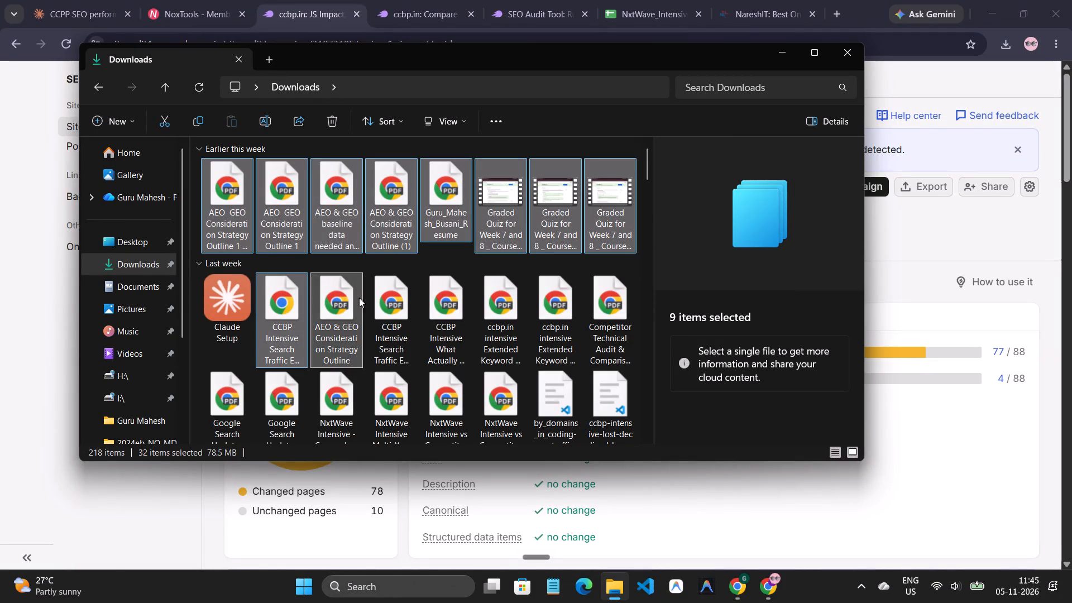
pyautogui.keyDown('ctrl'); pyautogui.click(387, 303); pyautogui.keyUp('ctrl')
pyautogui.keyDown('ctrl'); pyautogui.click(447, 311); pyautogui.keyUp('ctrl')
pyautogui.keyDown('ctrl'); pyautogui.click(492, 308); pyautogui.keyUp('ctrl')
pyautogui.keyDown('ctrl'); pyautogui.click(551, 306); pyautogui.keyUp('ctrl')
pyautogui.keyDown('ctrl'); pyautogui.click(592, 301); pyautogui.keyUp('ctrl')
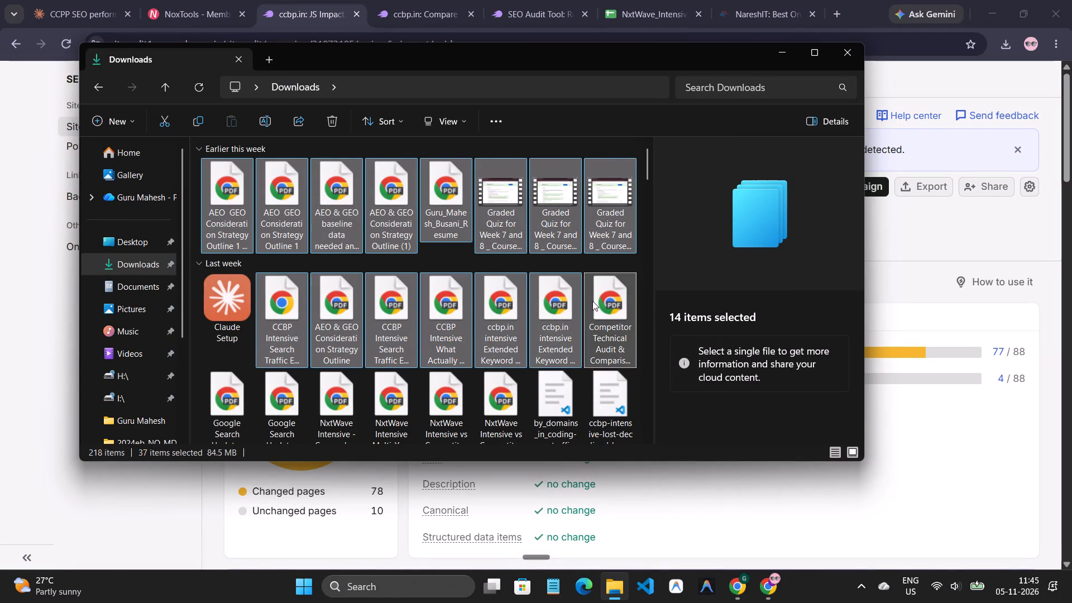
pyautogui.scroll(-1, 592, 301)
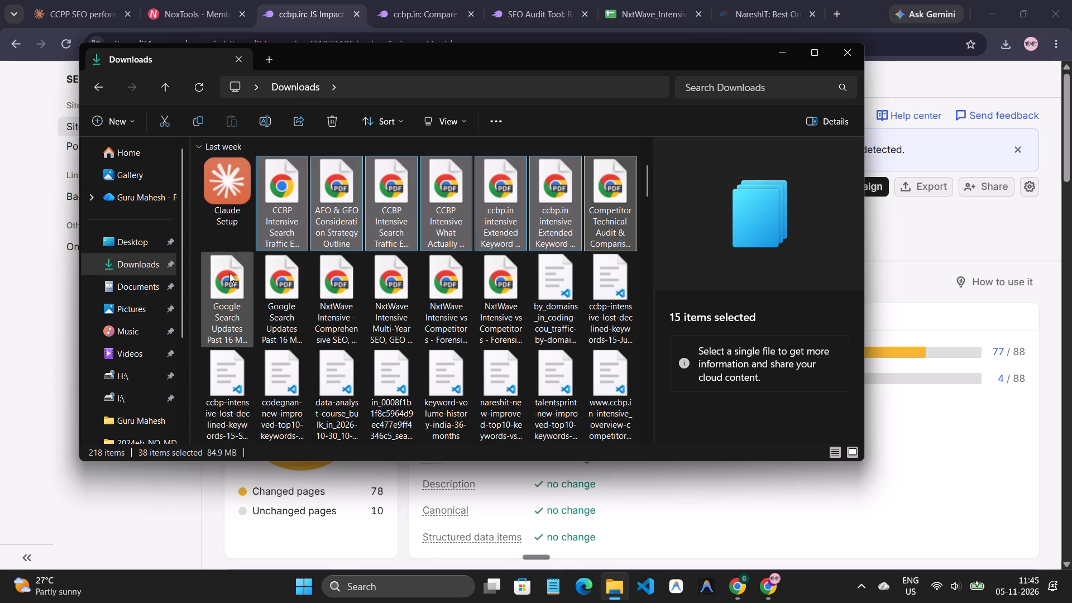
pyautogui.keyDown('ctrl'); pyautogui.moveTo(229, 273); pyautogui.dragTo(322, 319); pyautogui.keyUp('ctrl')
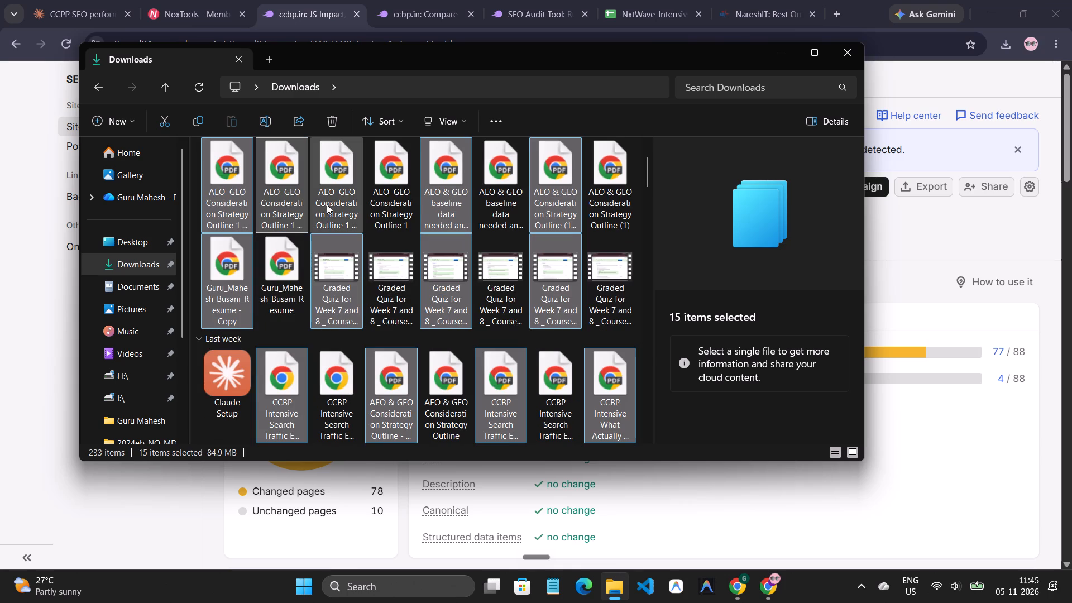
# Delete all Earlier this week files, including their copies, and the duplicated copies of last week's documents from Downloads.
pyautogui.keyDown('ctrl'); pyautogui.click(332, 191); pyautogui.keyUp('ctrl')
pyautogui.keyDown('ctrl'); pyautogui.click(381, 183); pyautogui.keyUp('ctrl')
pyautogui.keyDown('ctrl'); pyautogui.click(382, 275); pyautogui.keyUp('ctrl')
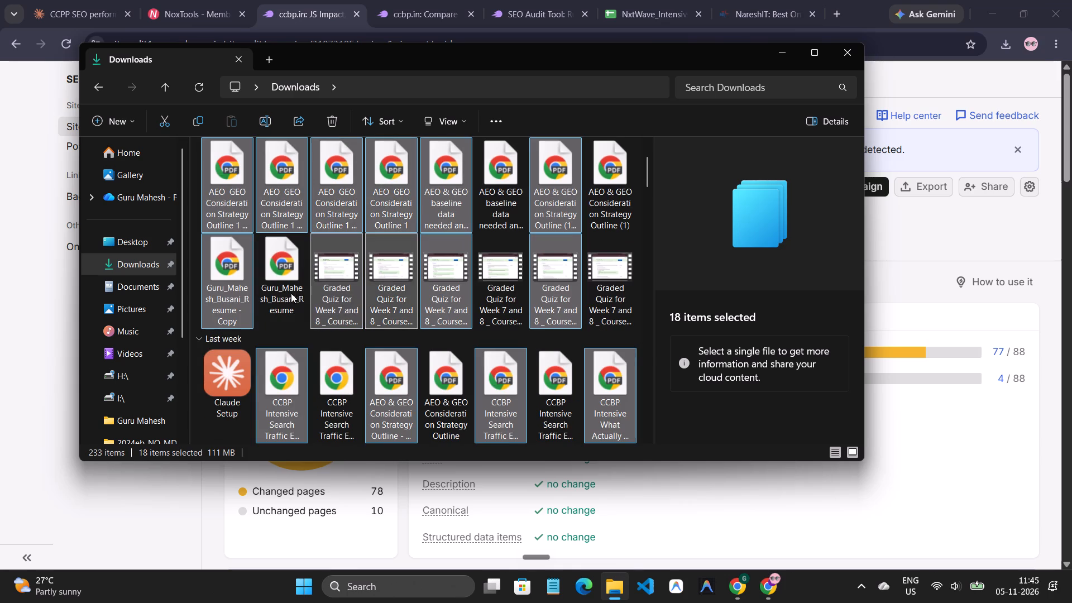
pyautogui.keyDown('ctrl'); pyautogui.click(289, 294); pyautogui.keyUp('ctrl')
pyautogui.keyDown('ctrl'); pyautogui.click(488, 295); pyautogui.keyUp('ctrl')
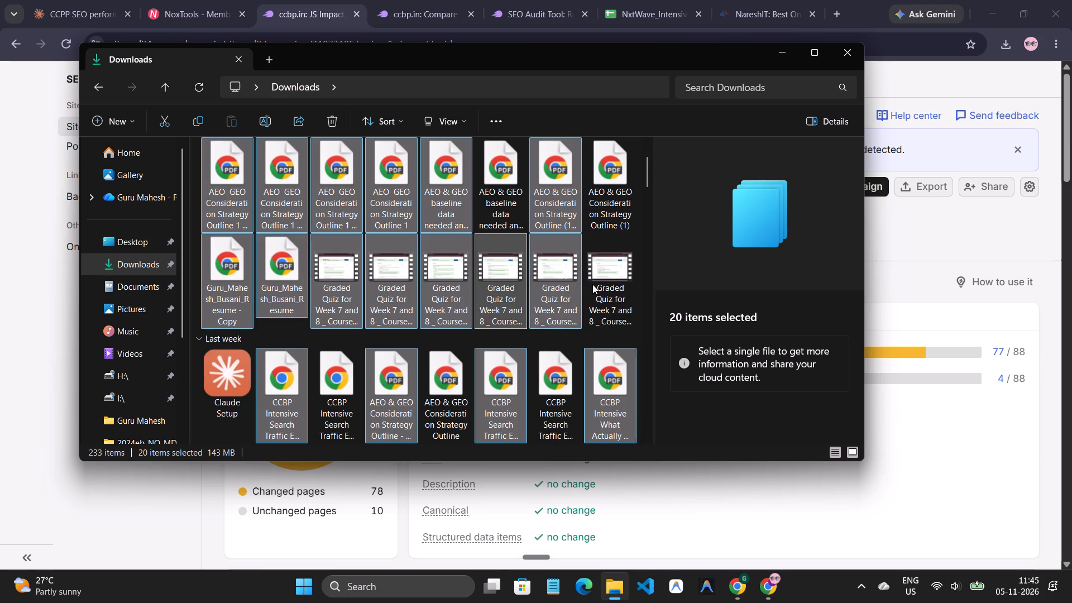
pyautogui.keyDown('ctrl'); pyautogui.click(593, 284); pyautogui.keyUp('ctrl')
pyautogui.keyDown('ctrl'); pyautogui.click(514, 218); pyautogui.keyUp('ctrl')
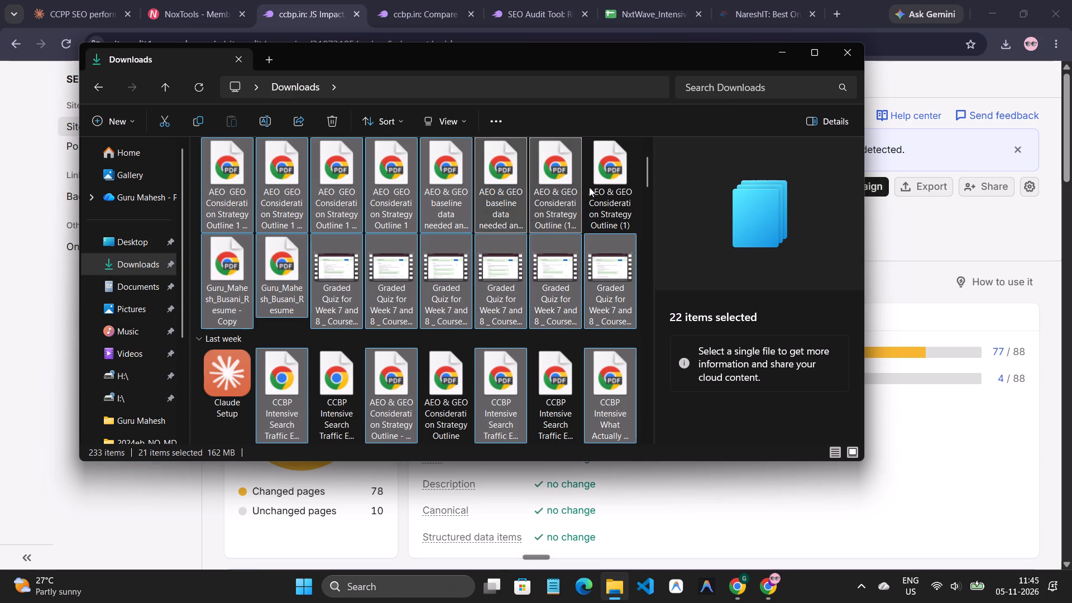
pyautogui.keyDown('ctrl'); pyautogui.click(591, 186); pyautogui.keyUp('ctrl')
pyautogui.scroll(-2, 530, 323)
pyautogui.scroll(2, 406, 276)
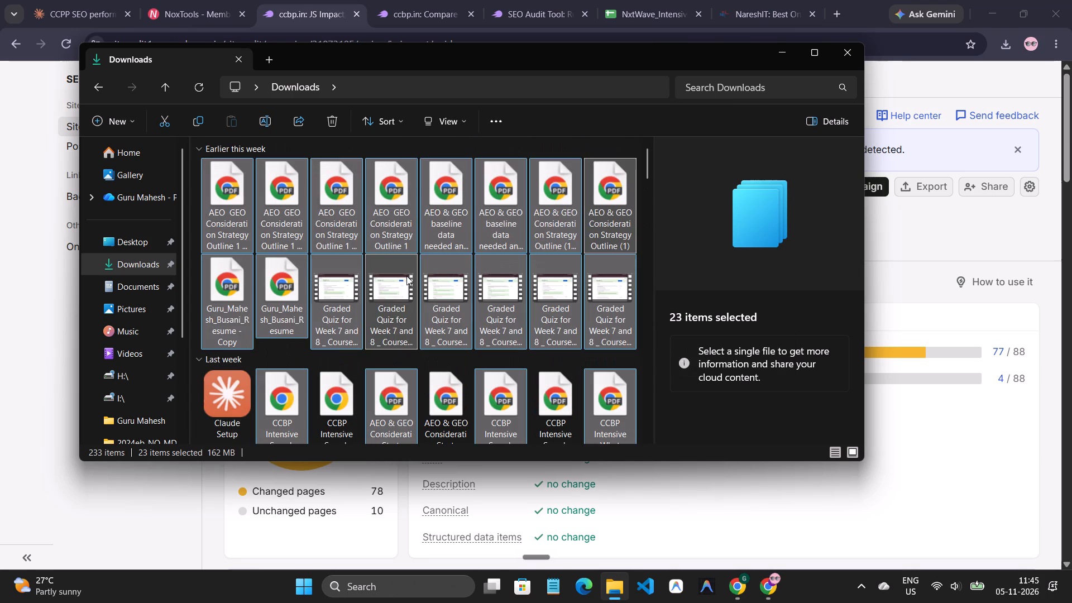
pyautogui.click(325, 118)
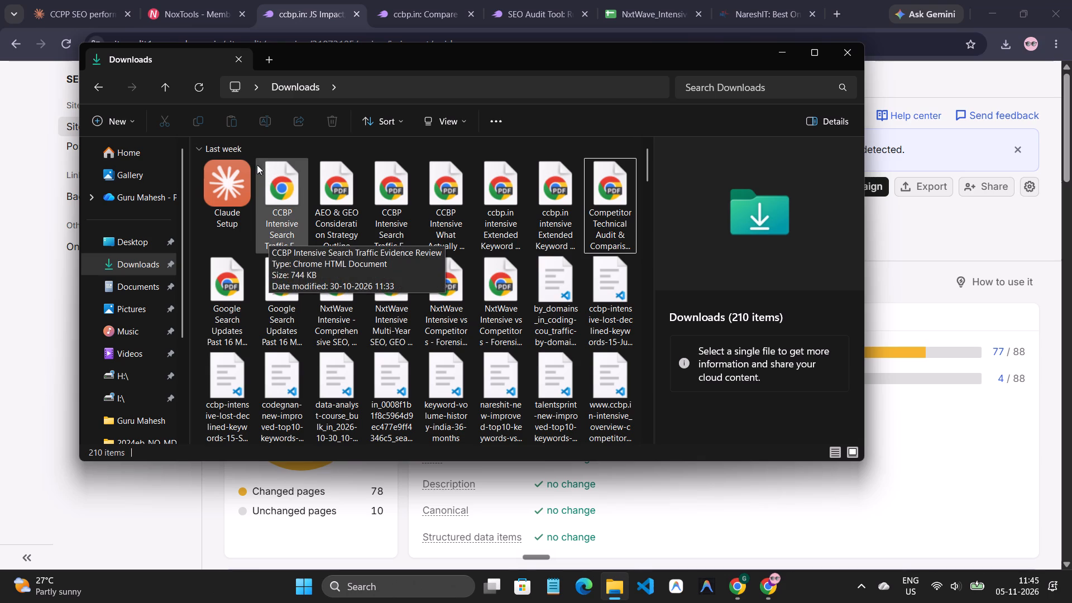
# Delete last week's files from Downloads, keeping Claude Setup, one ccbp.in Performance-on-Search zip, gp and the two Excel files.
pyautogui.moveTo(255, 243); pyautogui.dragTo(284, 295)
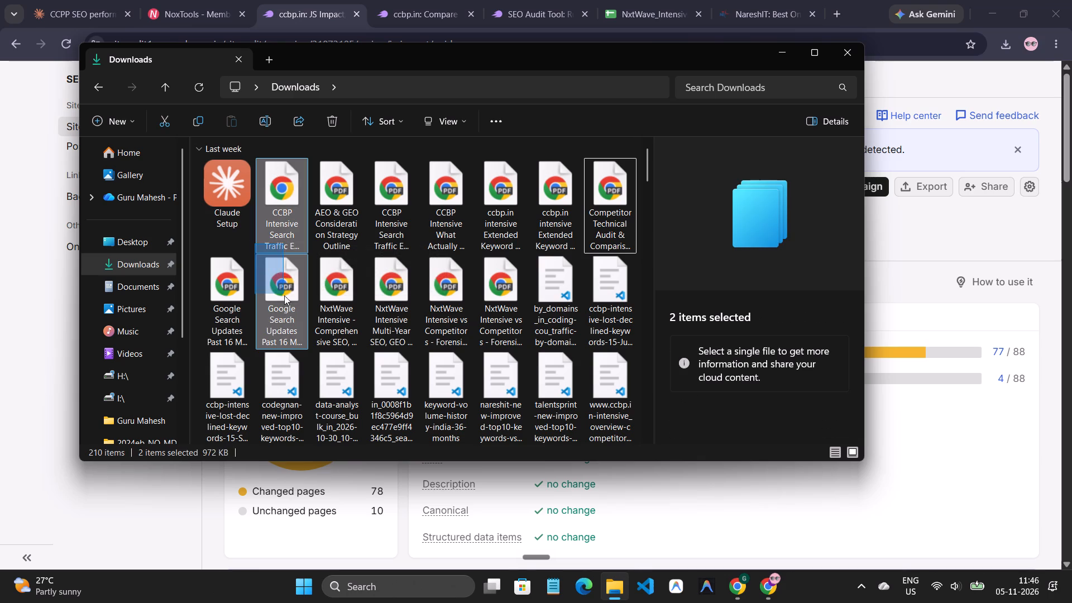
pyautogui.moveTo(284, 295); pyautogui.dragTo(540, 392)
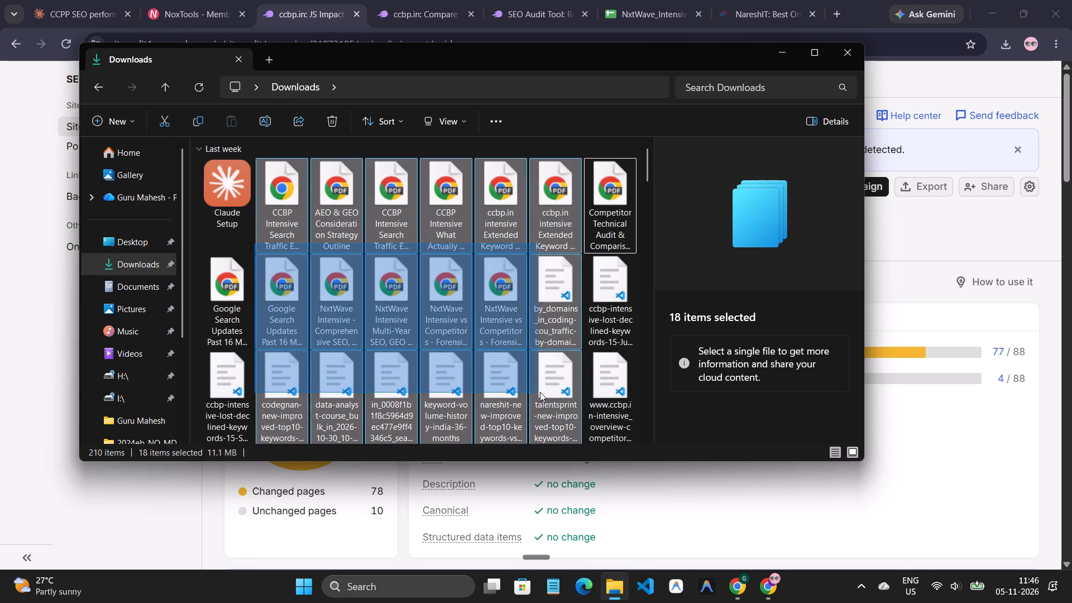
pyautogui.moveTo(540, 392); pyautogui.dragTo(602, 401)
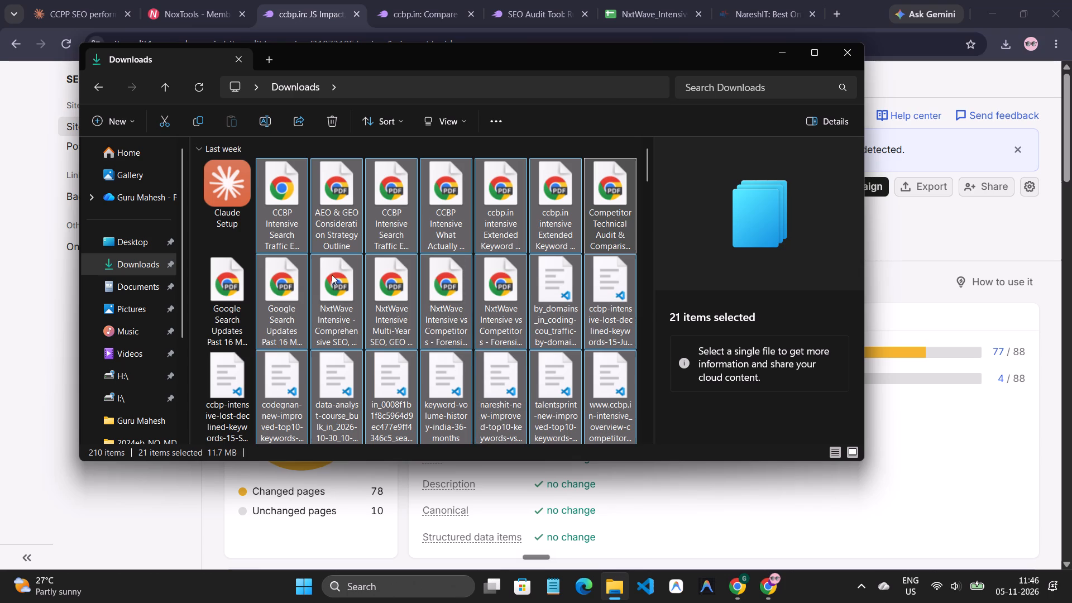
pyautogui.click(331, 112)
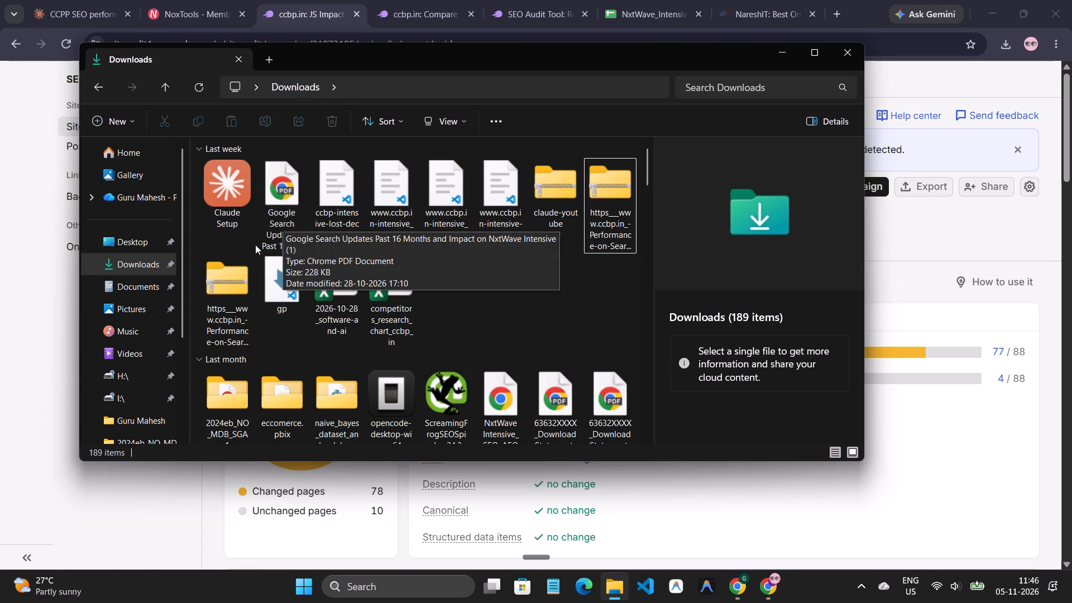
pyautogui.moveTo(254, 245); pyautogui.dragTo(417, 223)
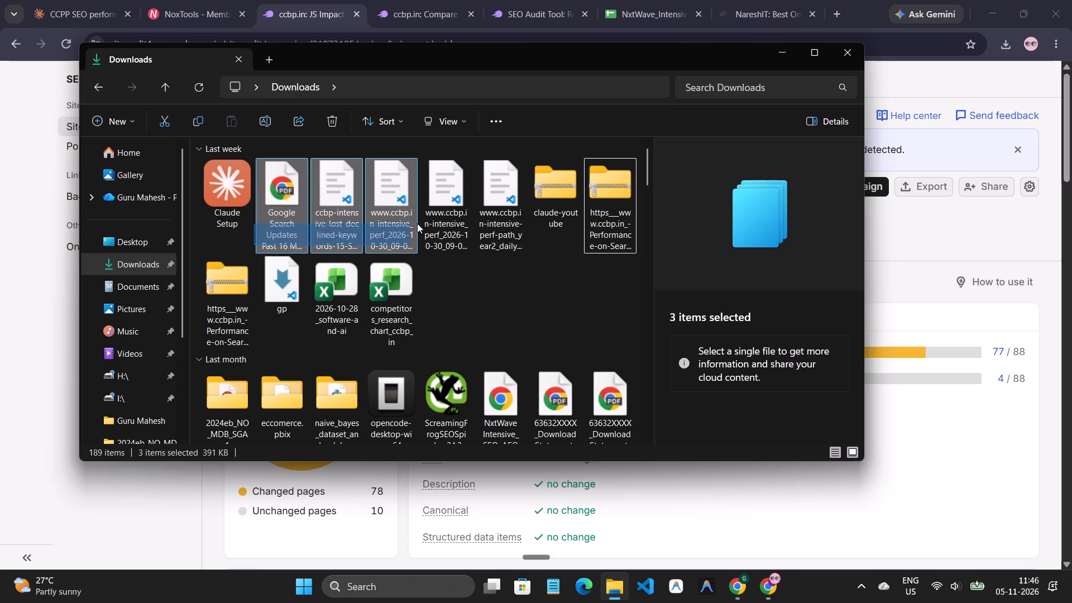
pyautogui.moveTo(417, 223); pyautogui.dragTo(605, 227)
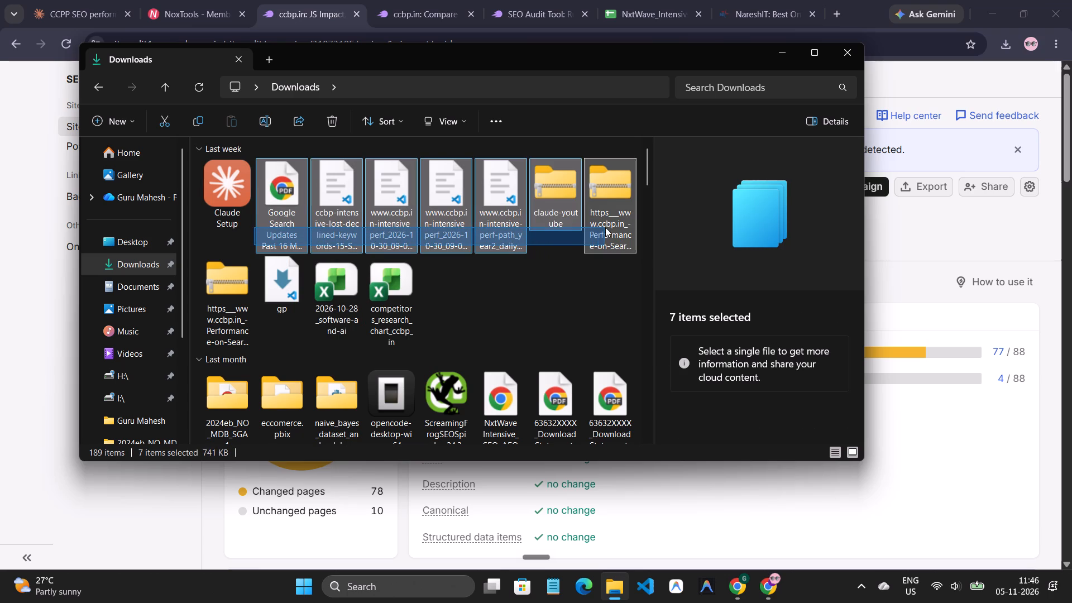
pyautogui.moveTo(605, 227); pyautogui.dragTo(614, 227)
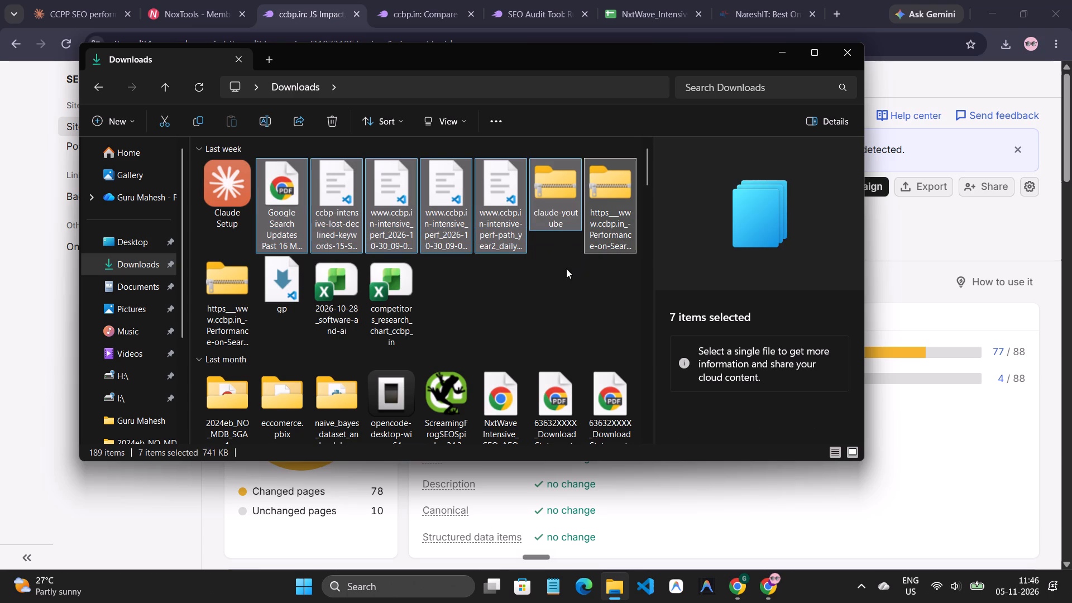
pyautogui.click(334, 123)
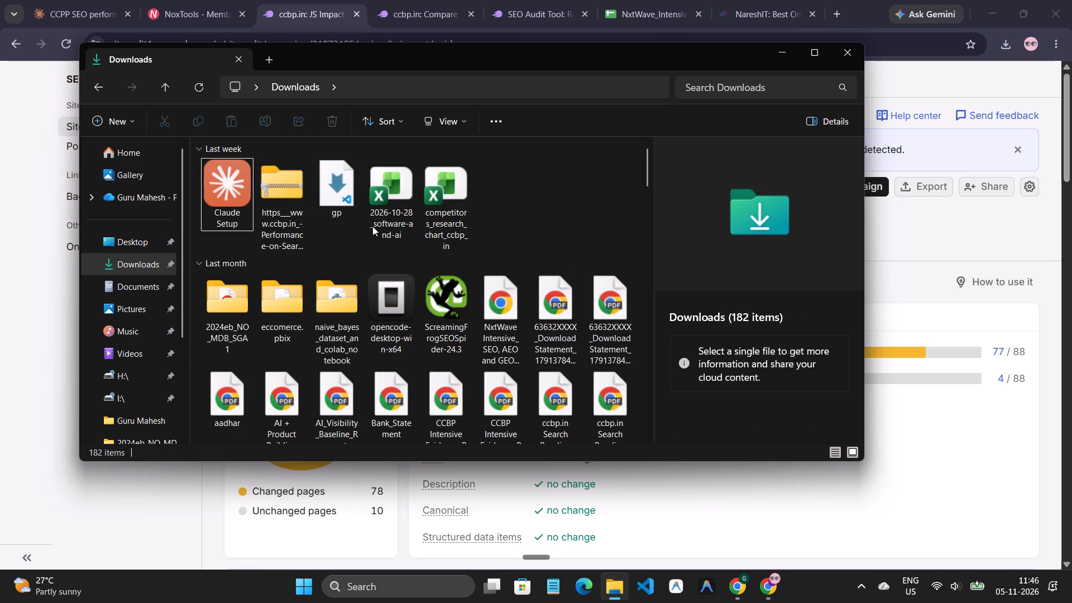
# Look through the remaining last week and last month files in Downloads, and close File Explorer.
pyautogui.scroll(-2, 459, 251)
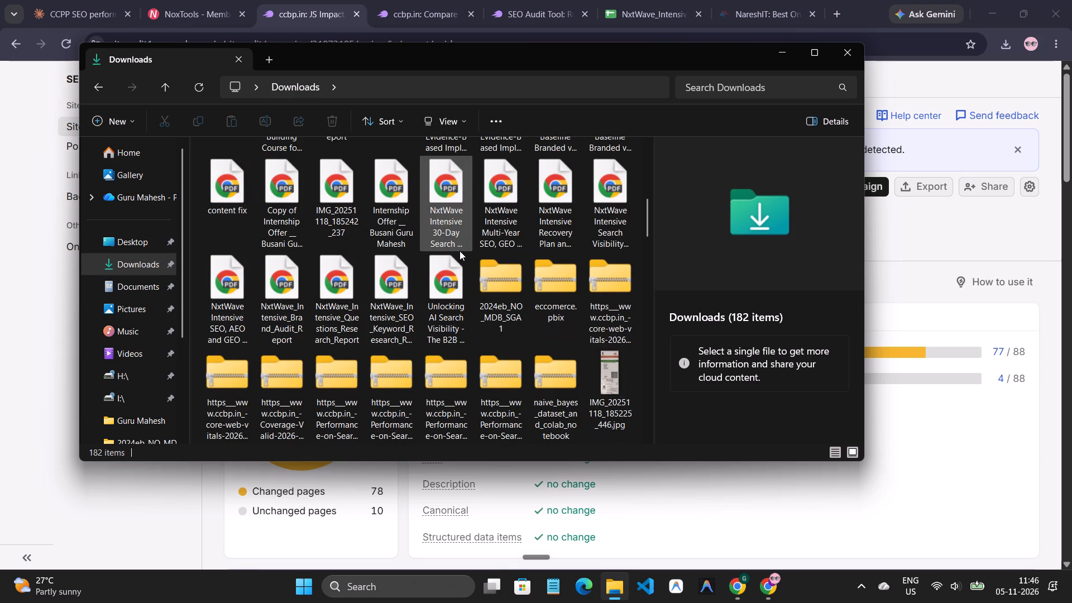
pyautogui.scroll(1, 460, 251)
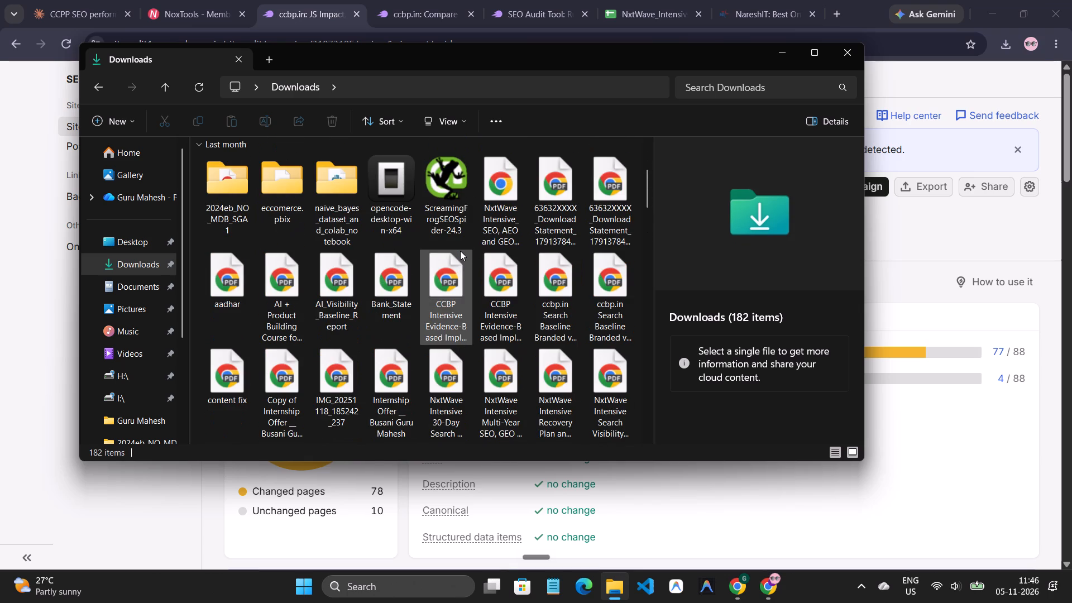
pyautogui.scroll(2, 460, 251)
pyautogui.scroll(2, 501, 196)
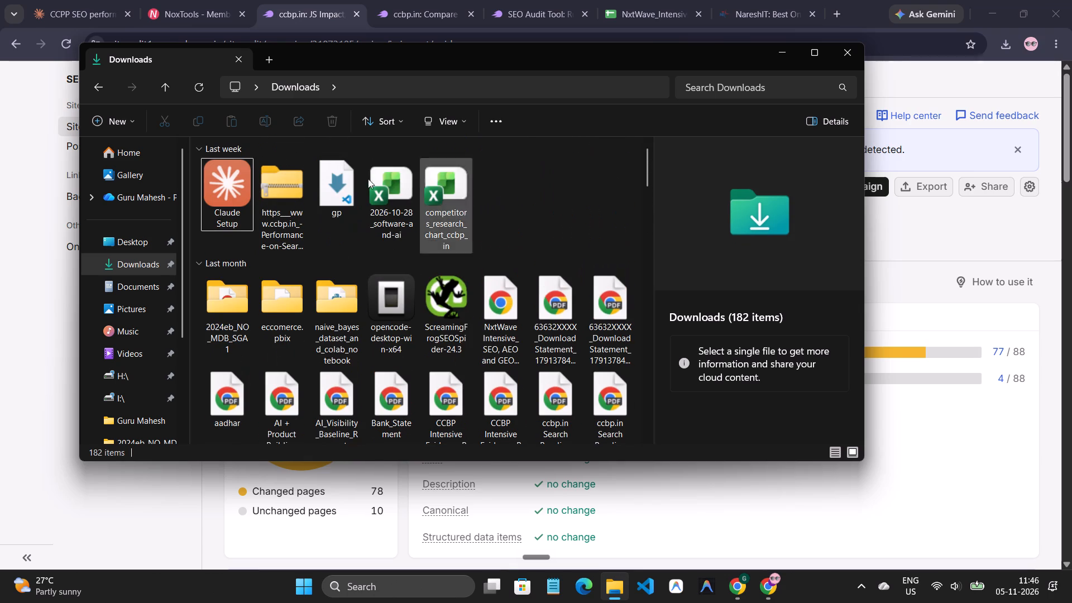
pyautogui.scroll(1, 382, 256)
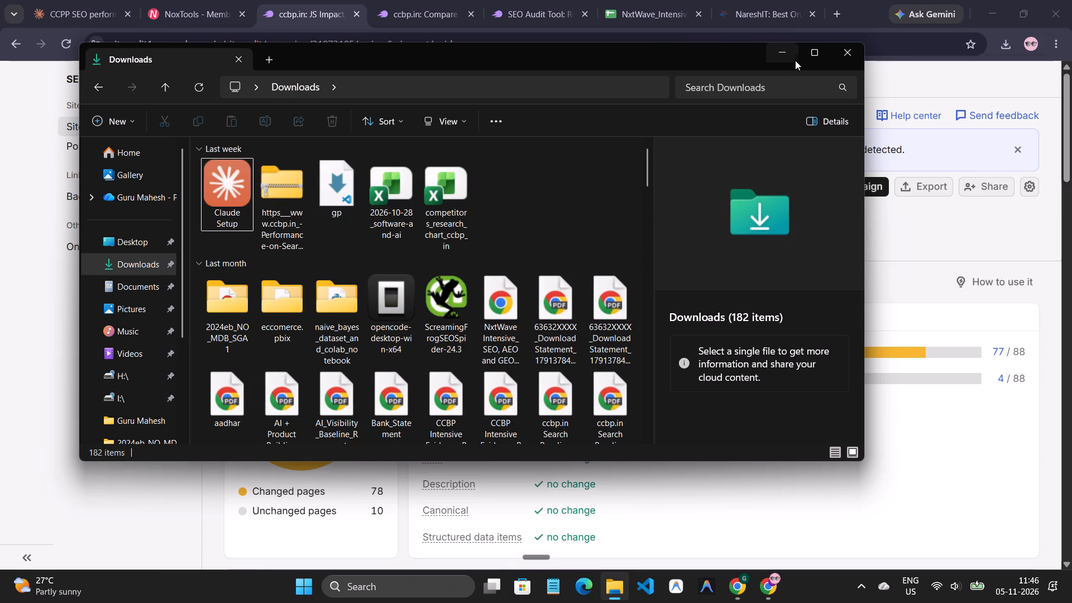
pyautogui.click(841, 58)
# Export the Crawled Pages with all Issues report to CSV from the ccbp.in Site Audit overview.
pyautogui.scroll(1, 500, 315)
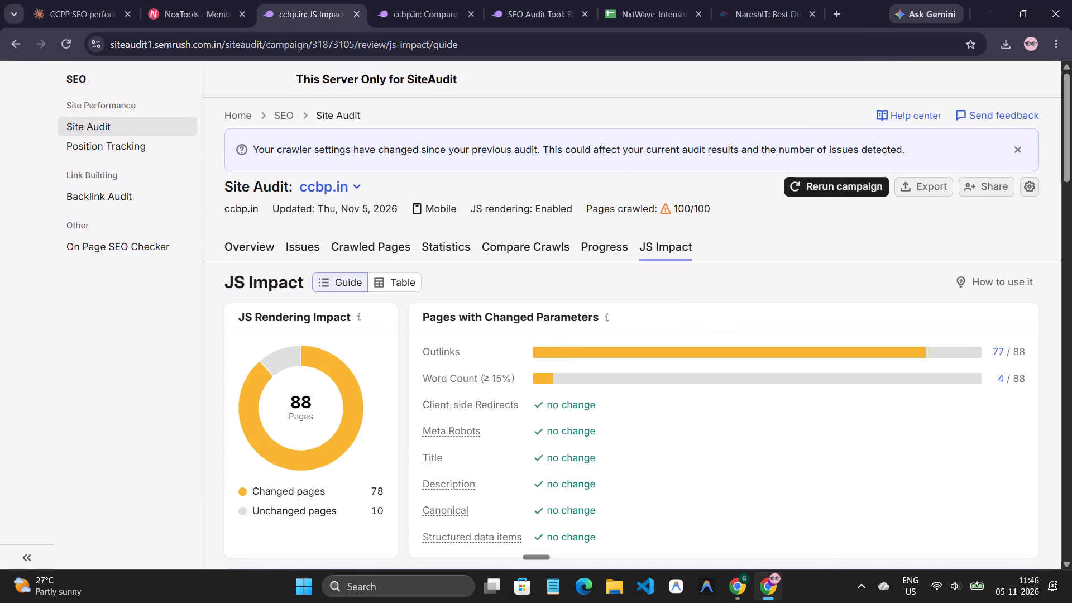
pyautogui.scroll(-1, 425, 253)
pyautogui.scroll(2, 427, 253)
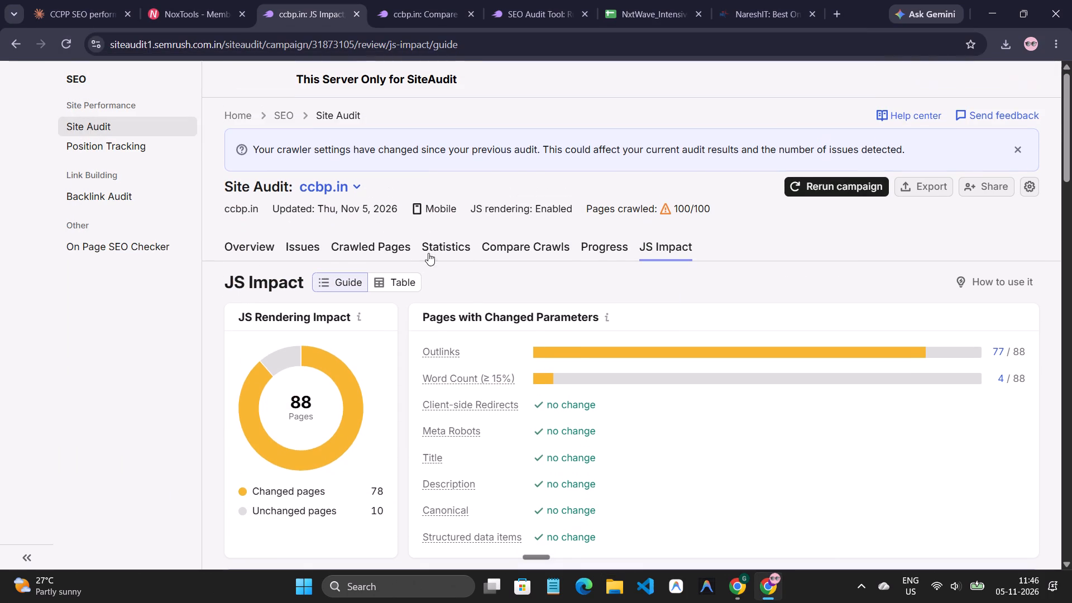
pyautogui.click(247, 249)
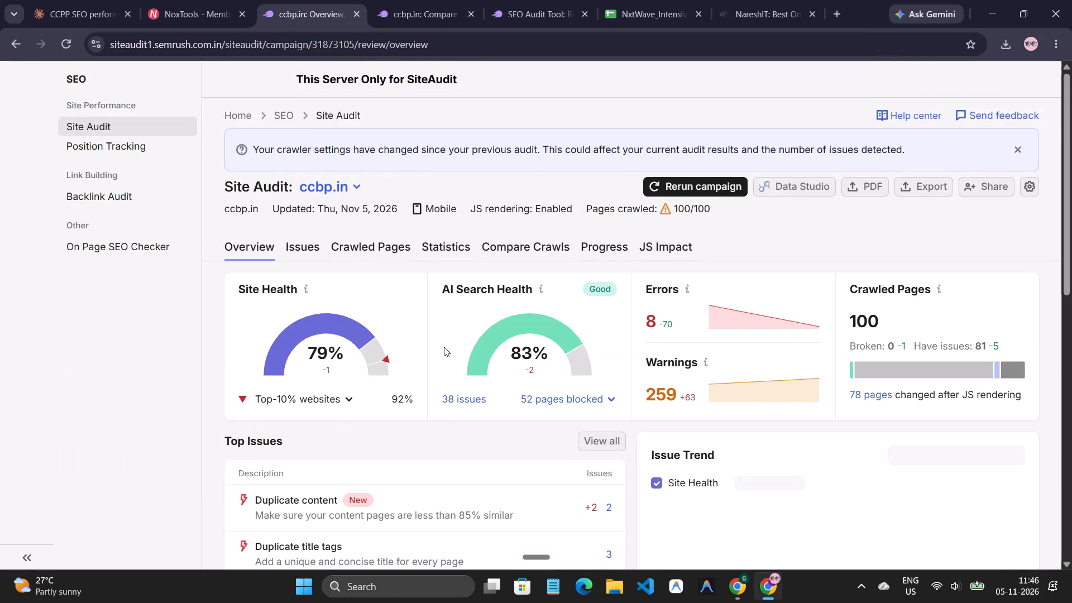
pyautogui.scroll(3, 431, 314)
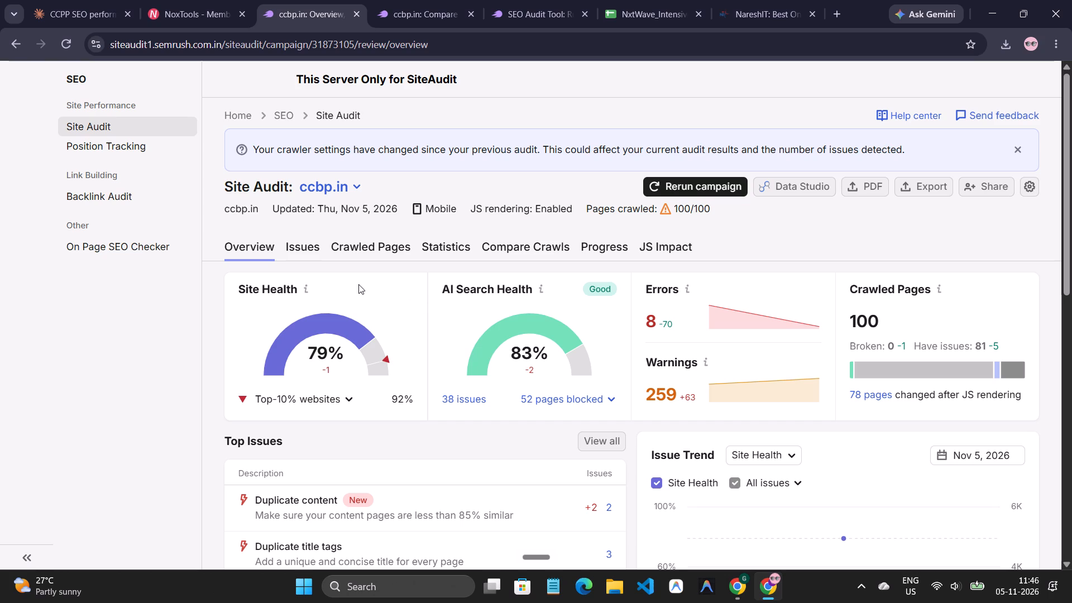
pyautogui.scroll(-1, 527, 304)
pyautogui.scroll(2, 967, 225)
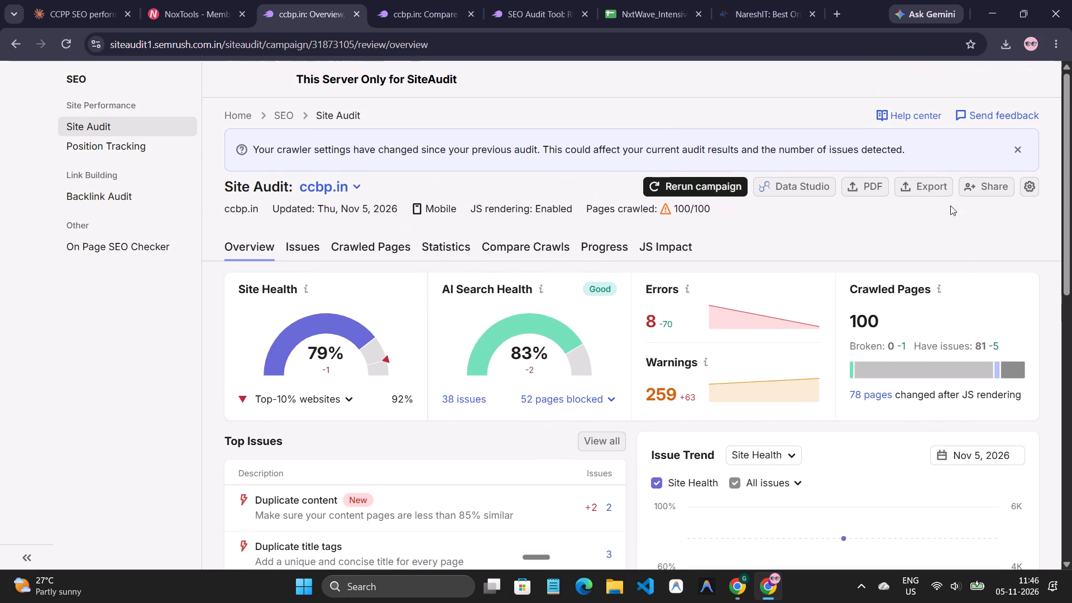
pyautogui.click(928, 190)
pyautogui.click(878, 333)
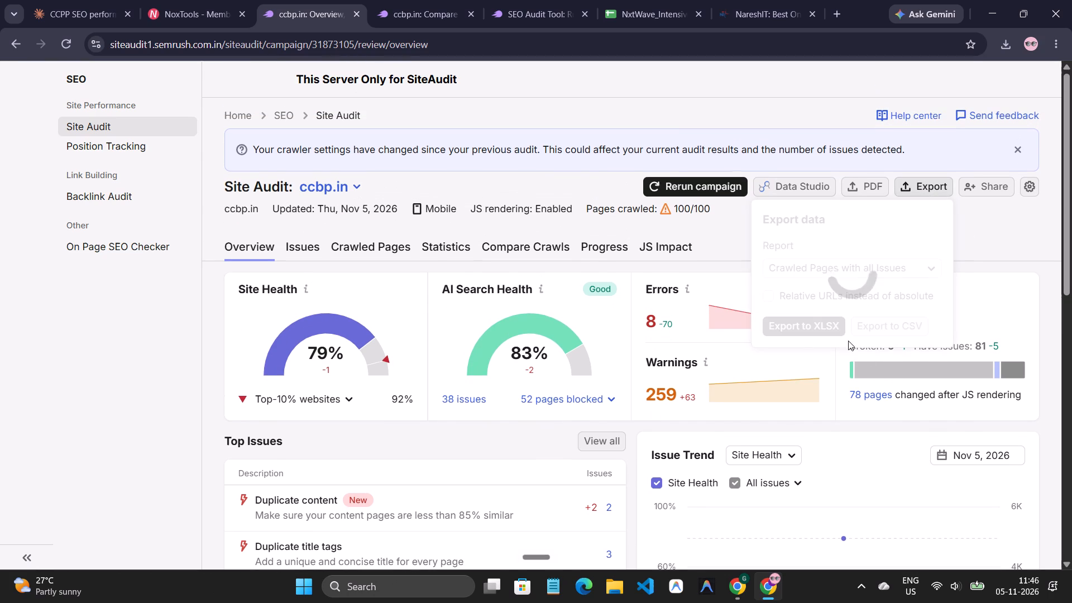
# Export the Issues report of the ccbp.in site audit to CSV.
pyautogui.click(297, 250)
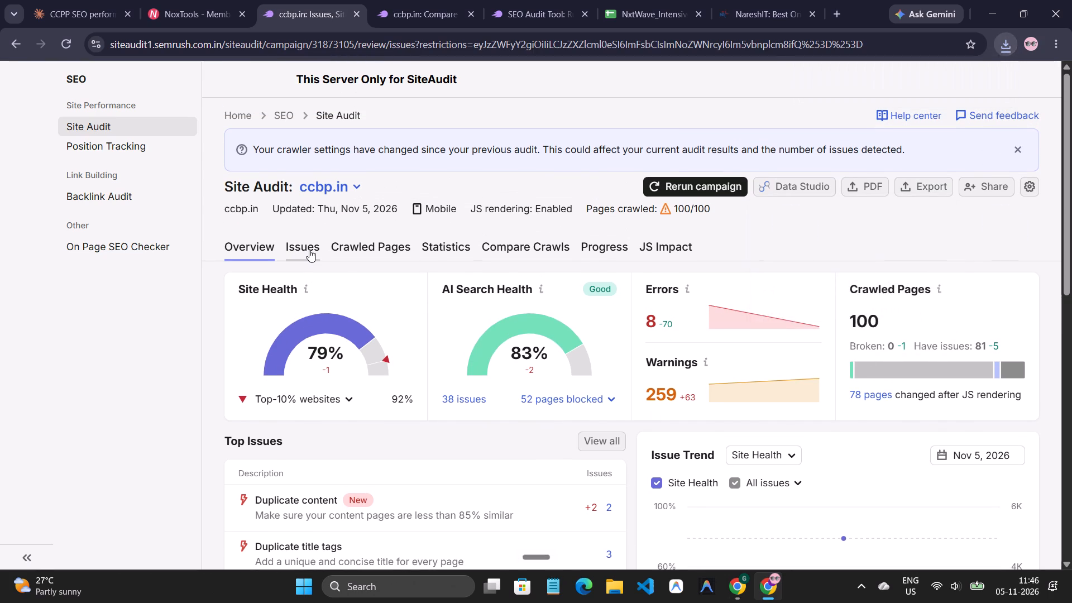
pyautogui.click(929, 188)
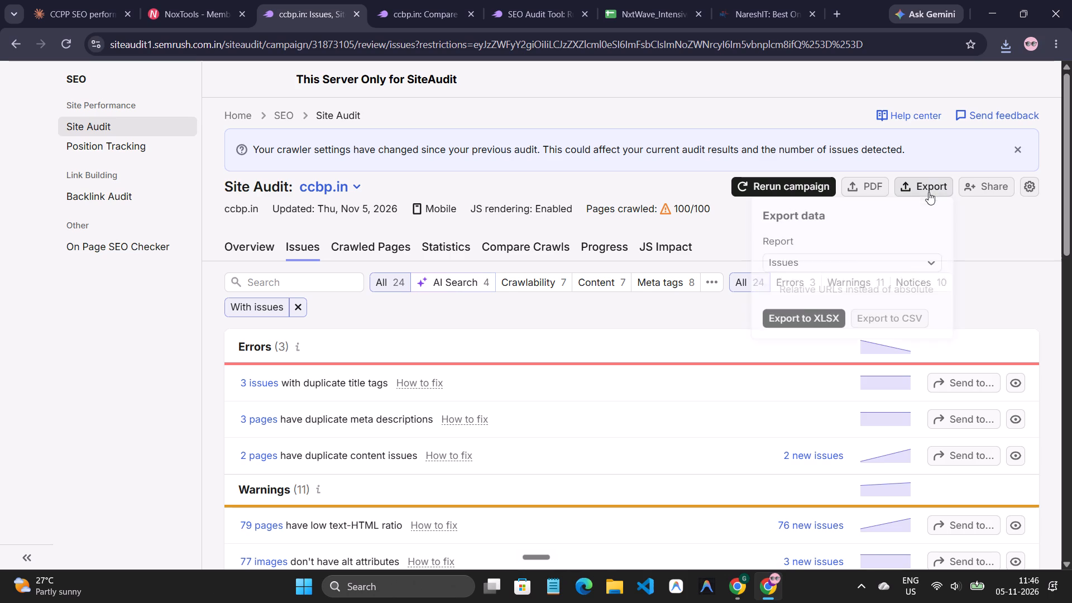
pyautogui.click(875, 326)
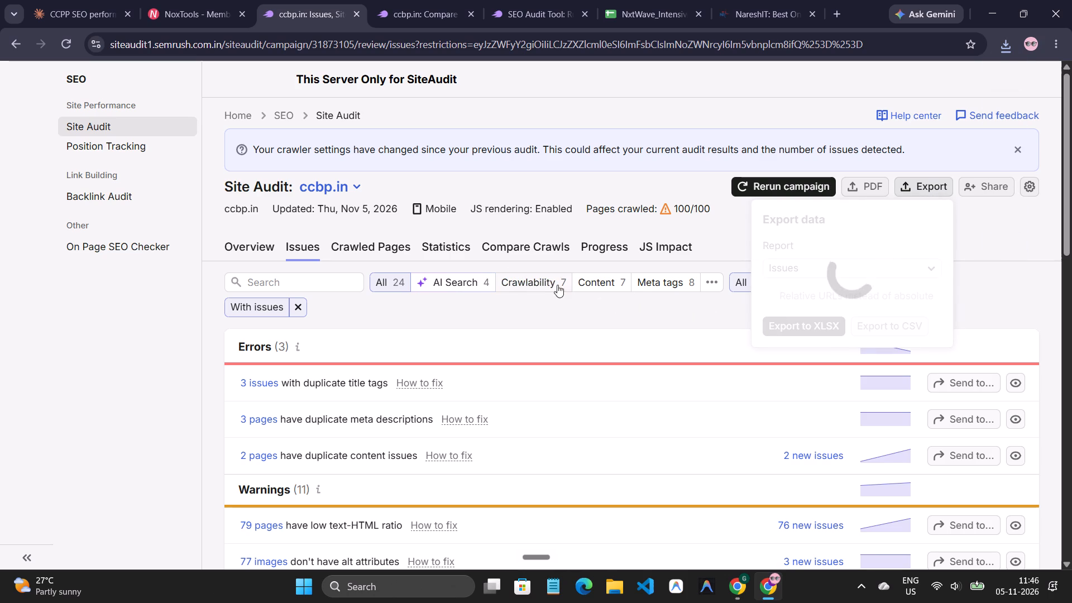
# Export the Crawled Pages with all Issues report to CSV from the Crawled Pages view, and check it in the recent download history.
pyautogui.click(380, 249)
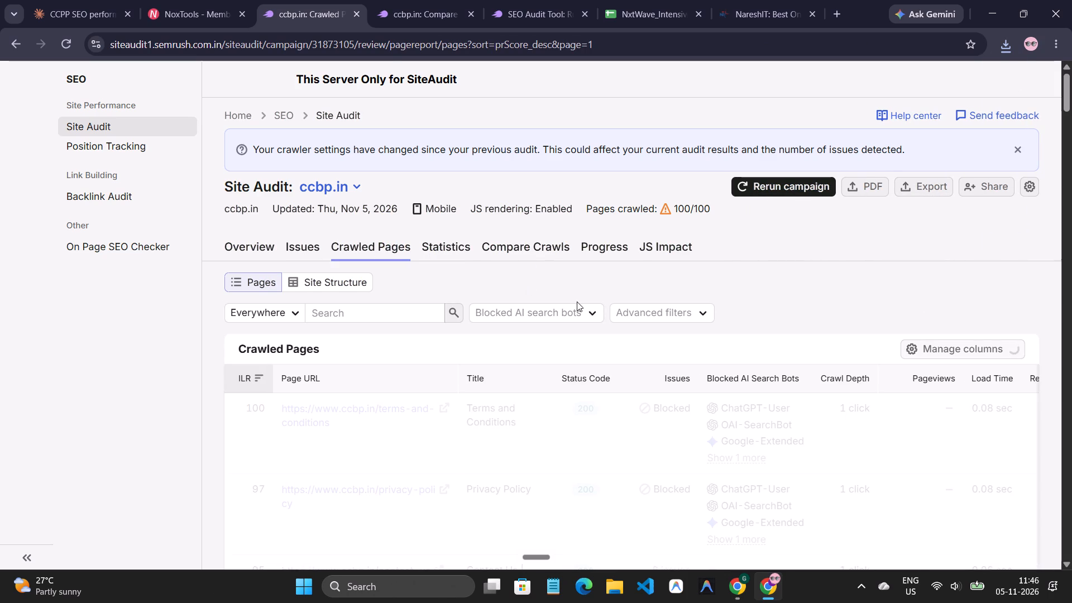
pyautogui.click(937, 190)
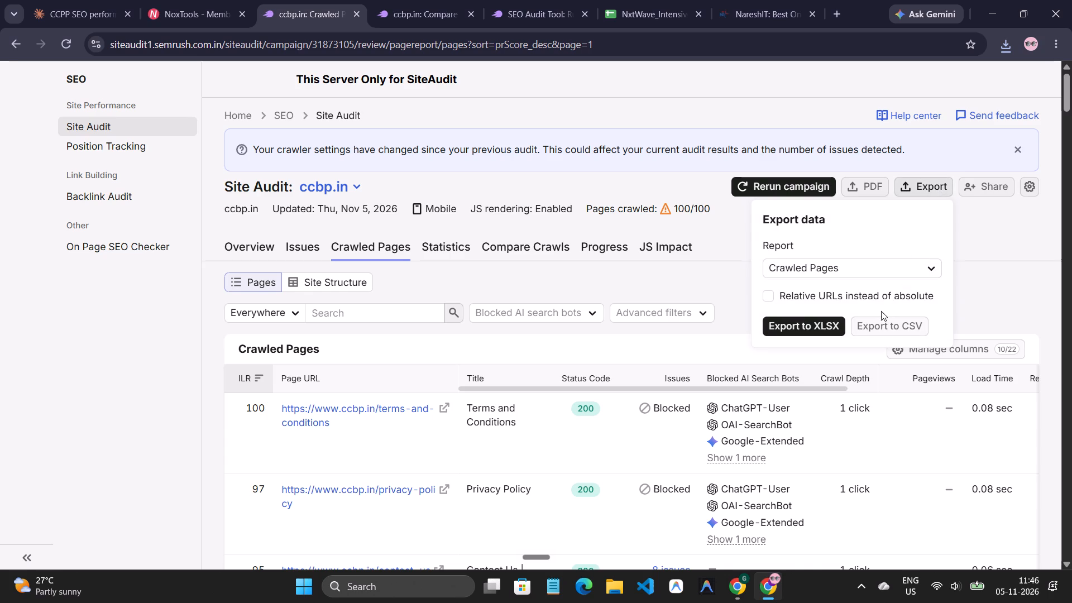
pyautogui.click(904, 266)
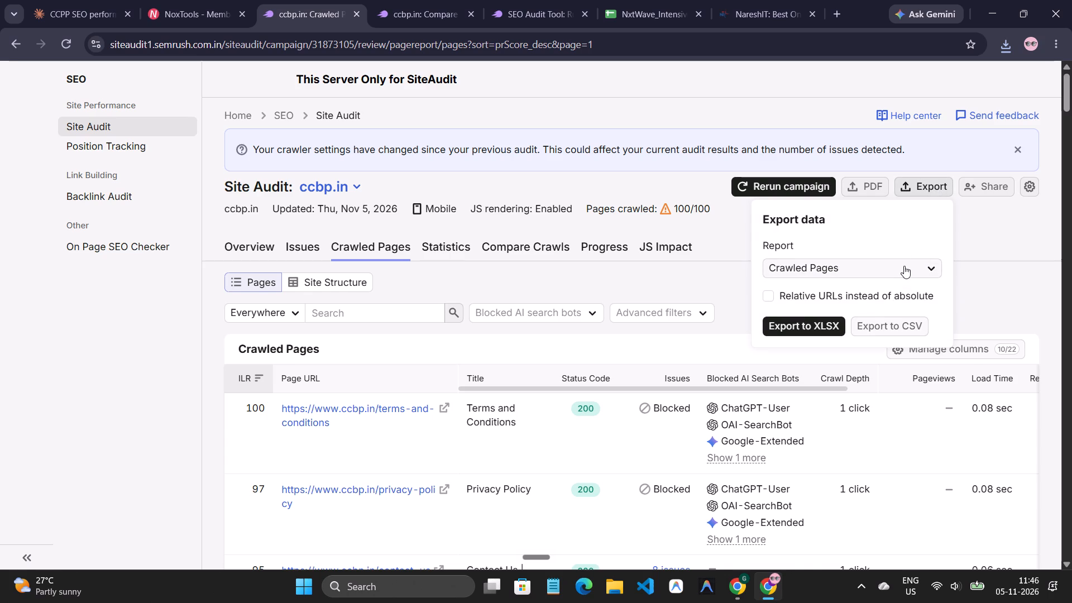
pyautogui.click(904, 266)
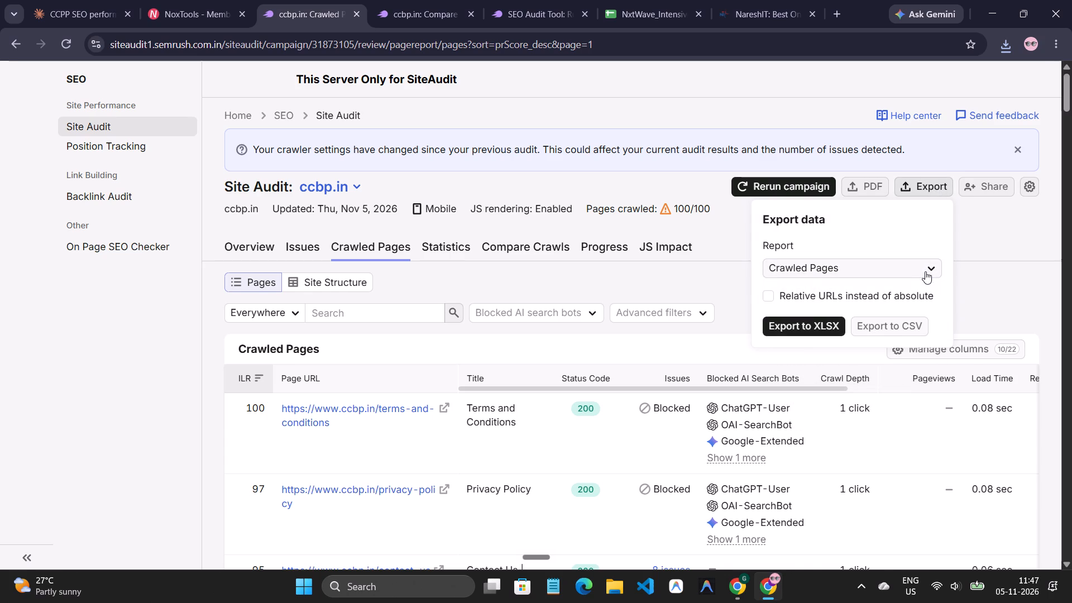
pyautogui.click(926, 269)
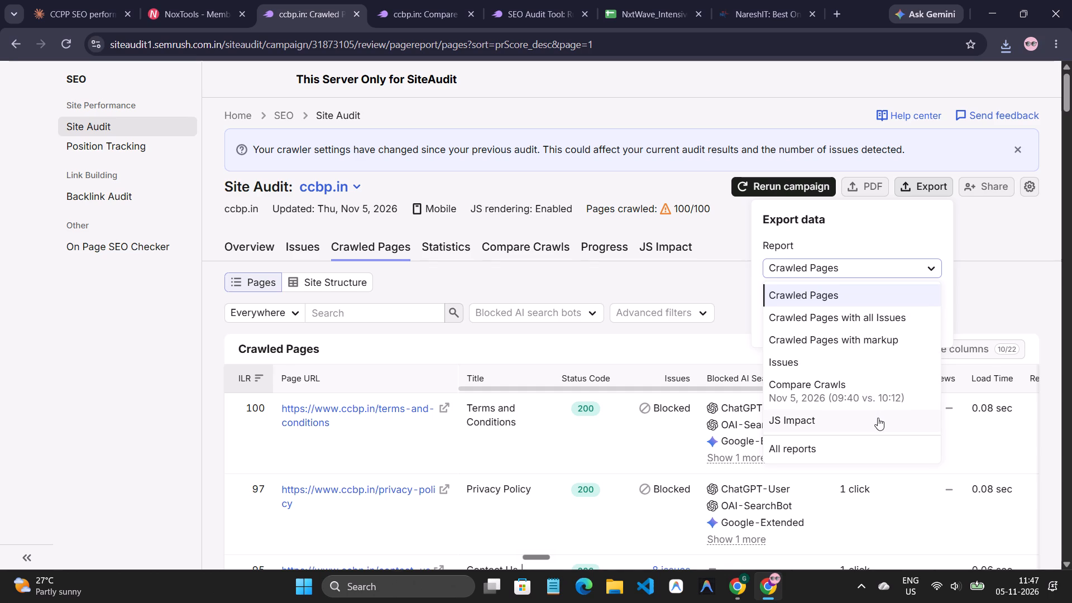
pyautogui.click(861, 322)
pyautogui.click(865, 324)
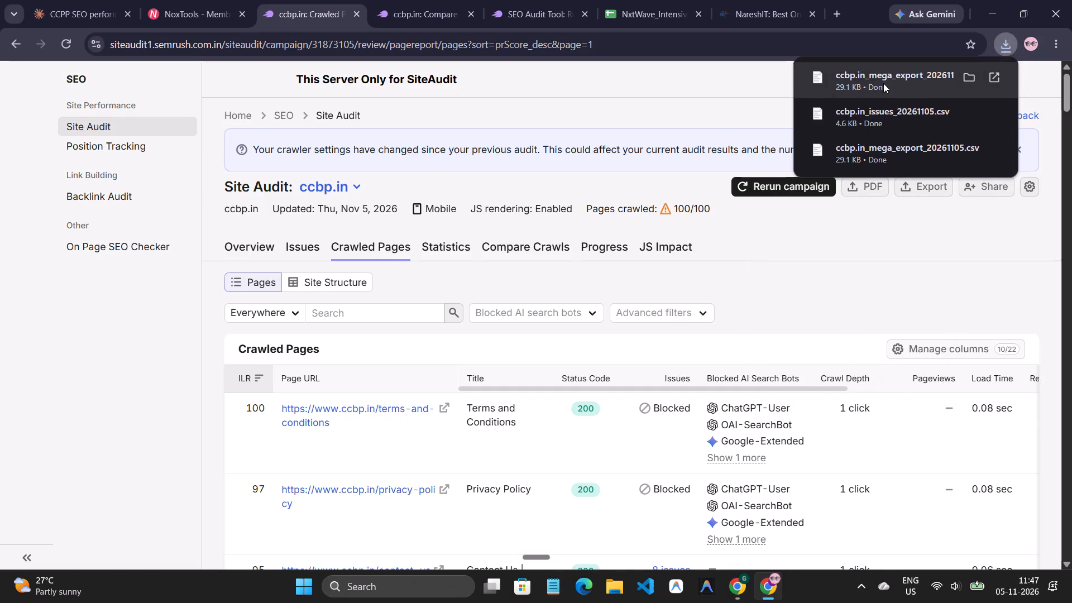
pyautogui.click(1020, 41)
pyautogui.click(1011, 45)
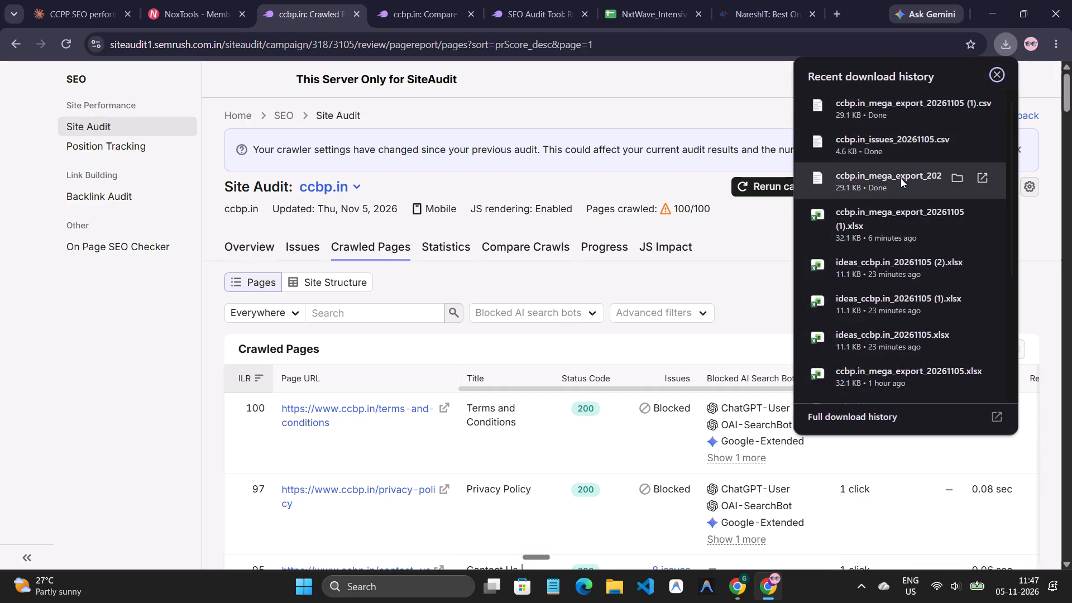
pyautogui.click(672, 106)
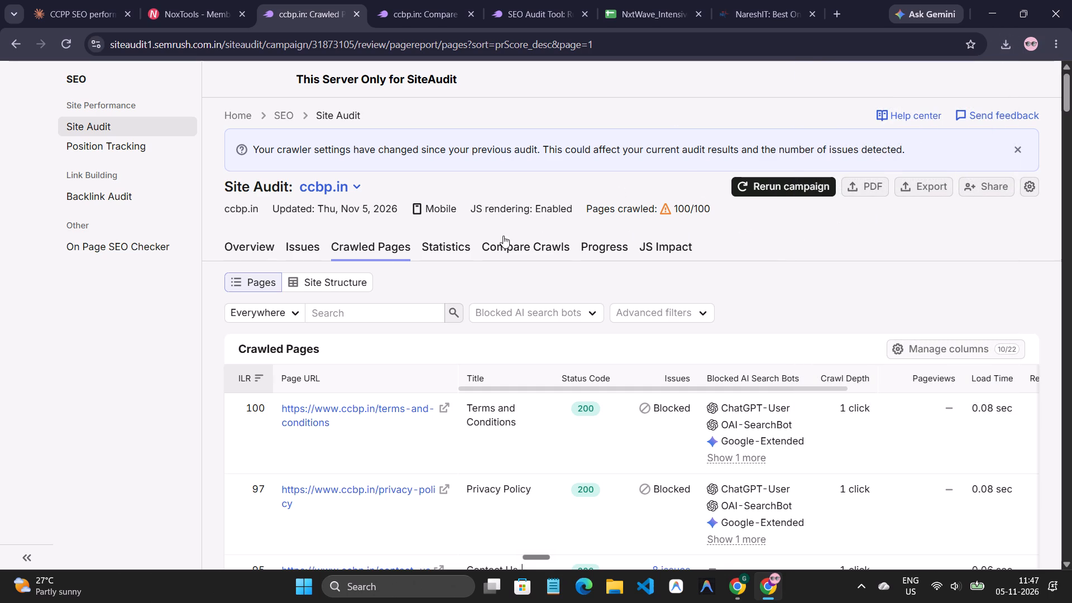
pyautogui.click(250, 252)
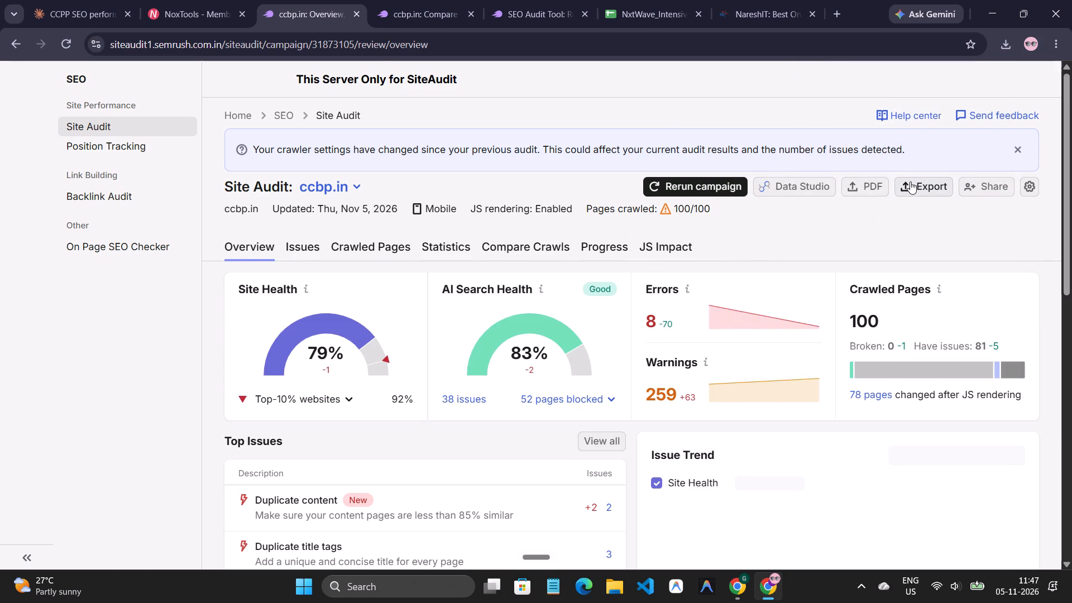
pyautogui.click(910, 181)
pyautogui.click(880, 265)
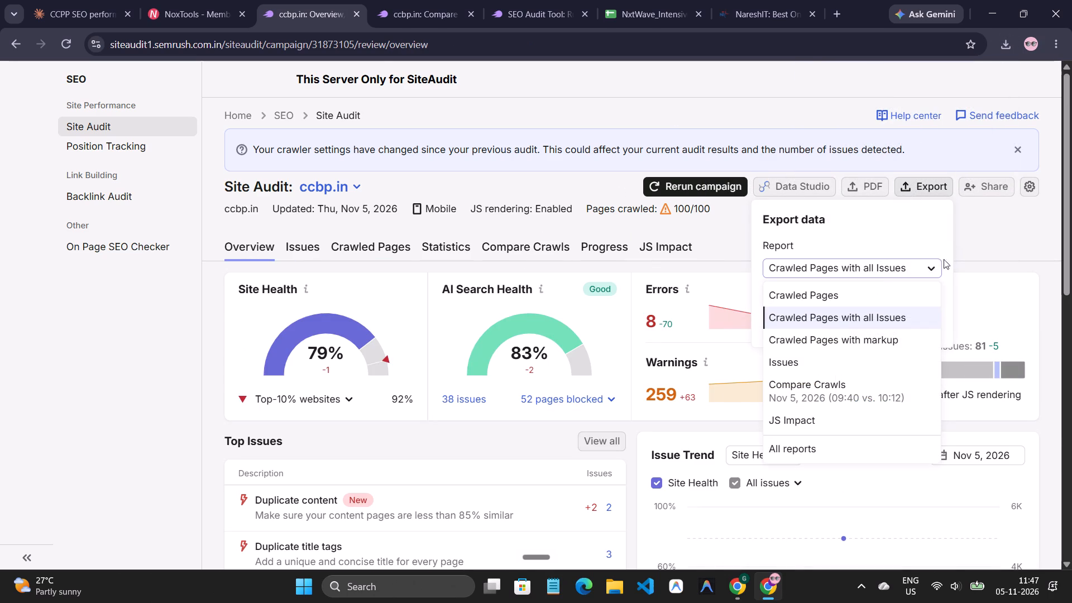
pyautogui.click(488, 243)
# Export the Crawled Pages report of the ccbp.in site audit to CSV.
pyautogui.click(379, 245)
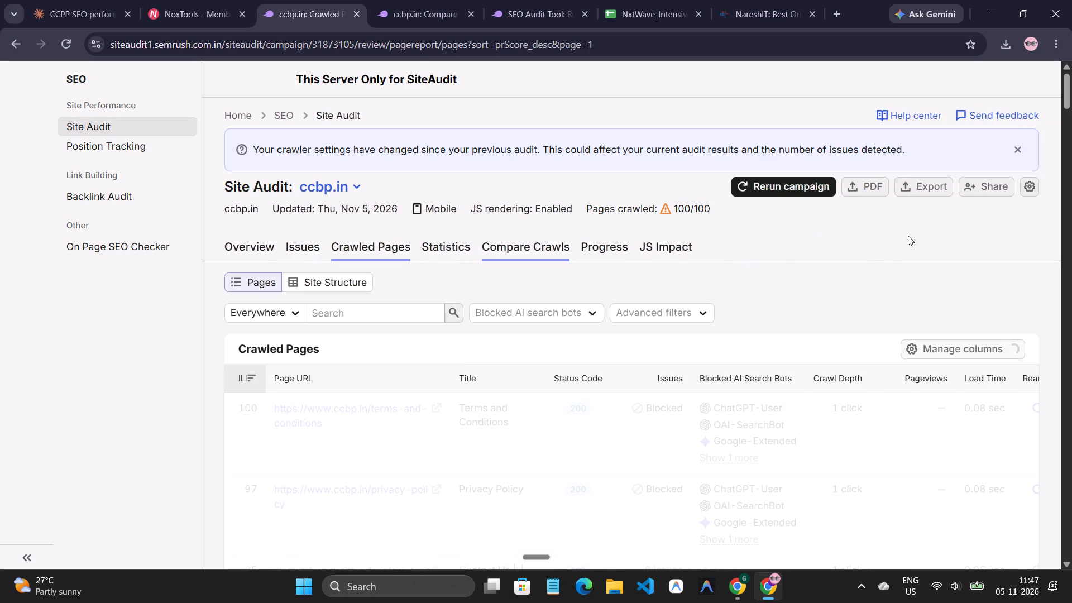
pyautogui.click(927, 188)
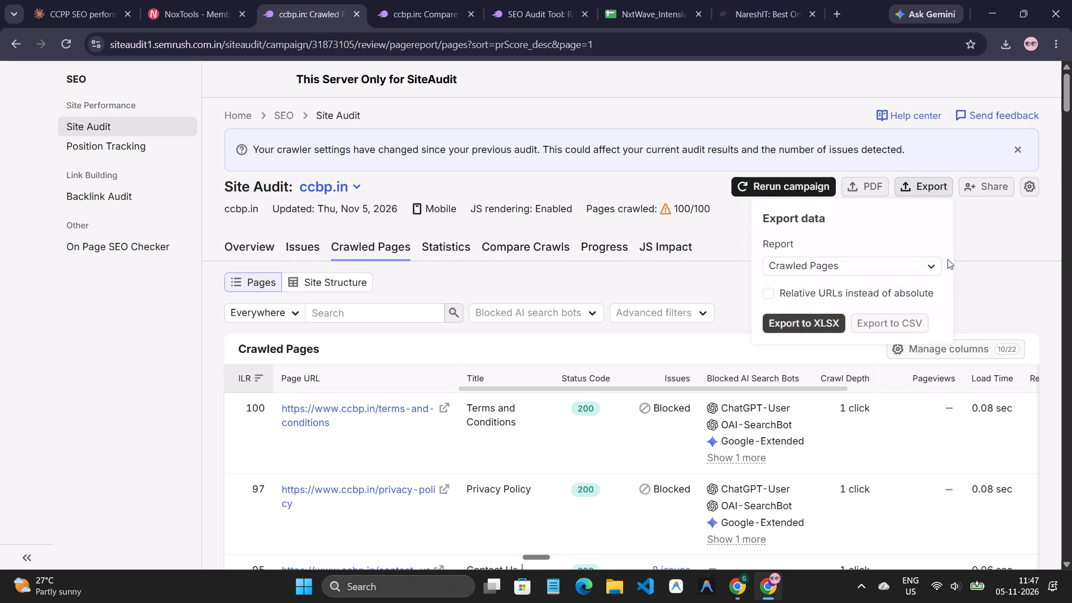
pyautogui.click(879, 325)
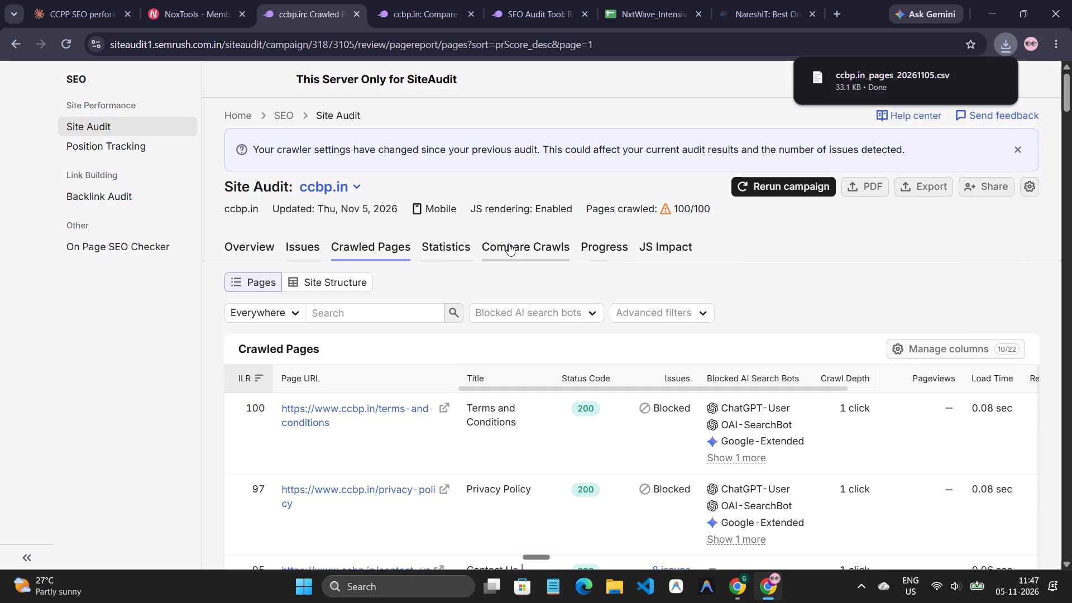
# Export the Crawled Pages report to CSV again from the Statistics view of the ccbp.in audit.
pyautogui.click(457, 249)
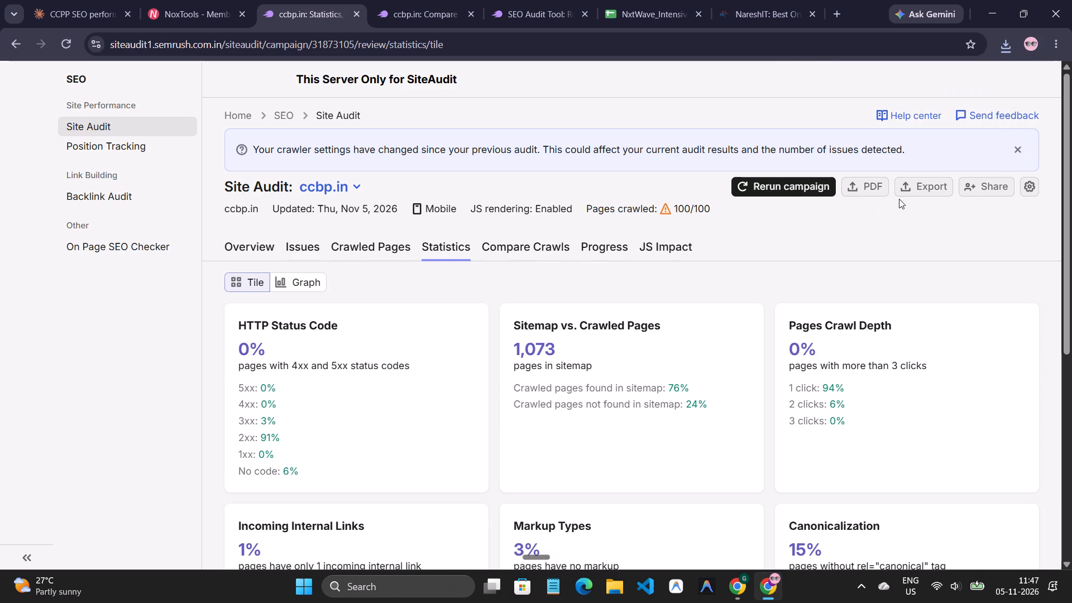
pyautogui.click(918, 190)
pyautogui.click(875, 320)
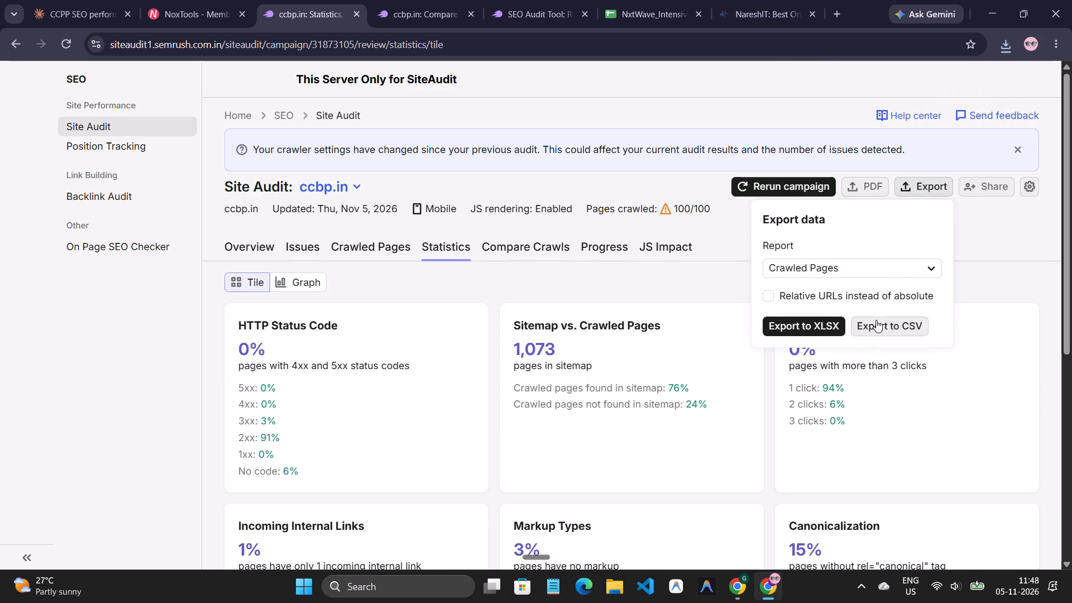
pyautogui.click(515, 246)
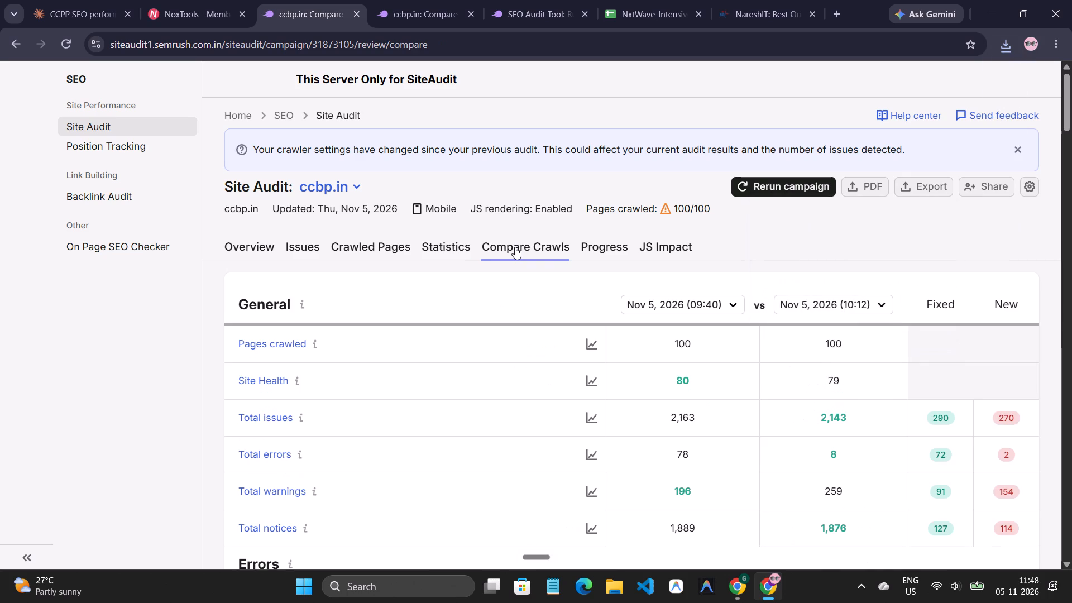
pyautogui.click(585, 247)
pyautogui.click(658, 247)
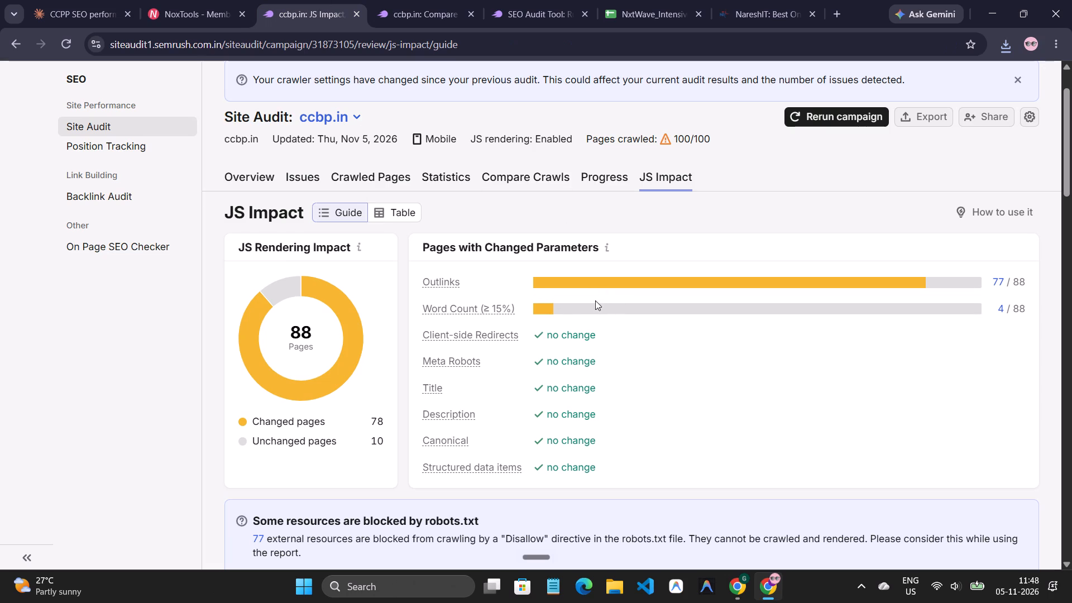
pyautogui.scroll(1, 595, 300)
pyautogui.scroll(2, 391, 231)
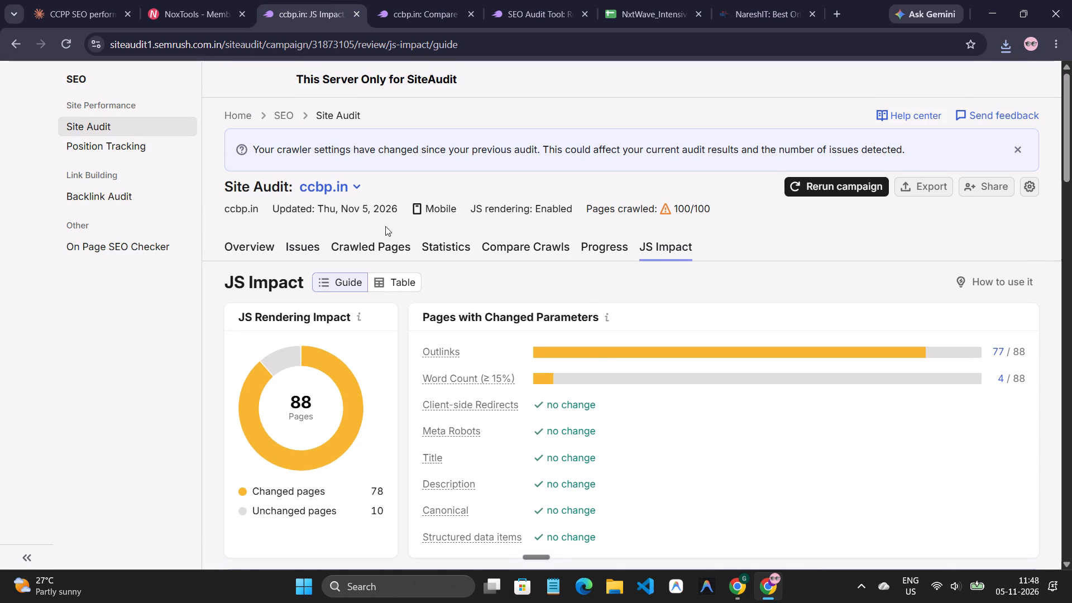
pyautogui.click(276, 116)
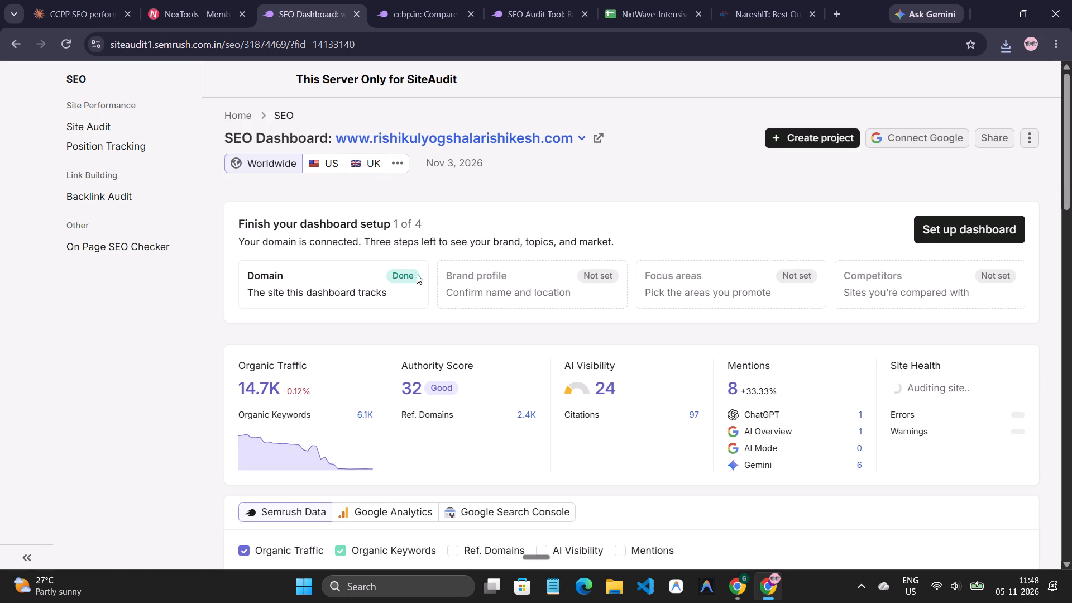
pyautogui.scroll(-2, 396, 274)
pyautogui.scroll(1, 396, 274)
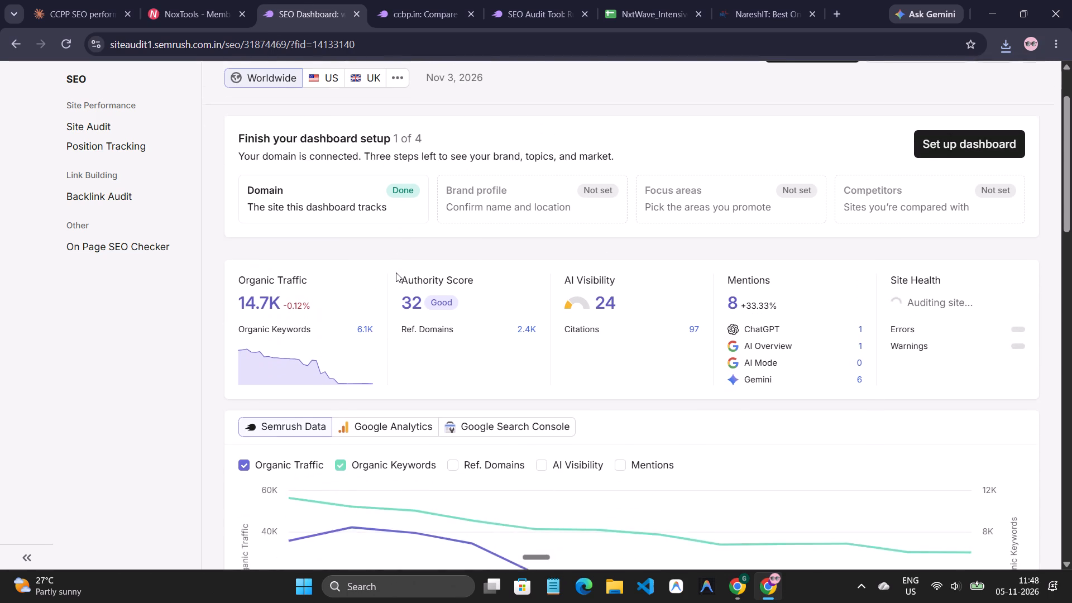
pyautogui.scroll(-6, 396, 272)
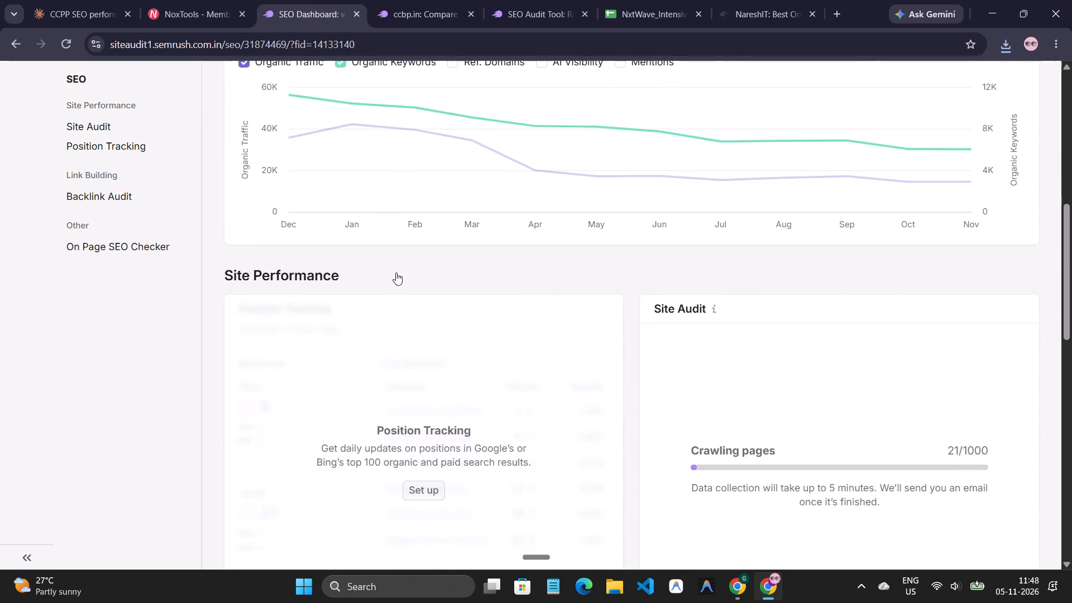
pyautogui.scroll(-14, 396, 272)
pyautogui.scroll(2, 401, 326)
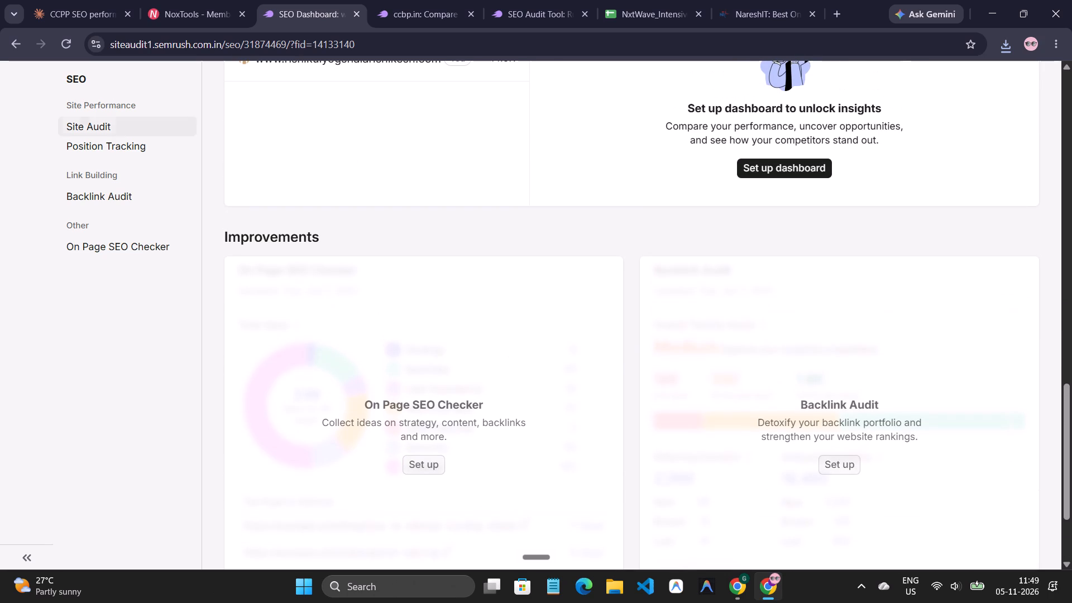
# Glance at the ccbp.in domain comparison, reload the SEO Dashboard and review its sections down to Improvements again.
pyautogui.click(438, 6)
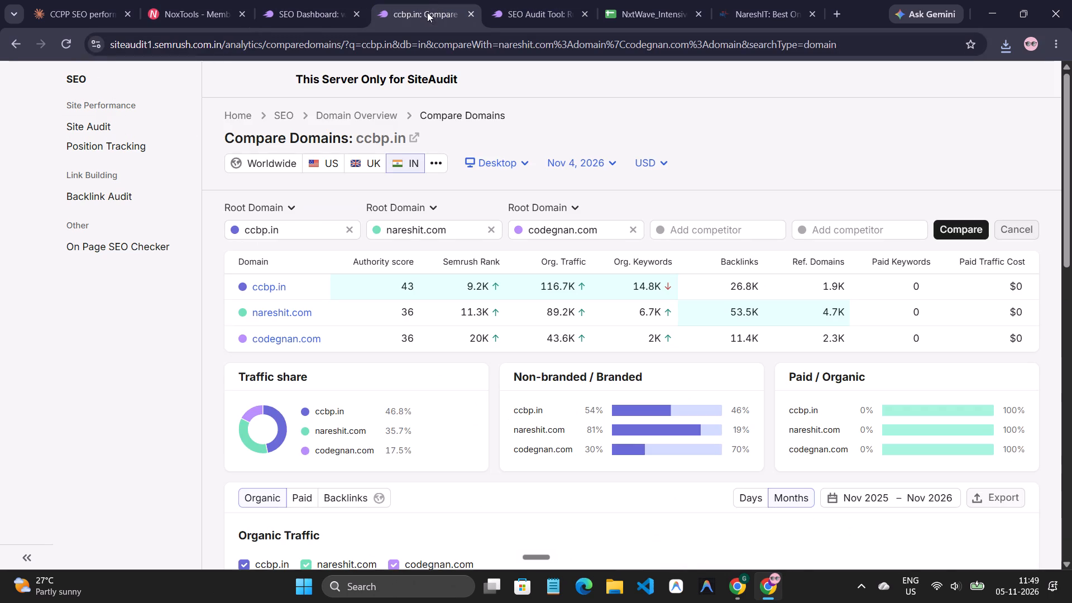
pyautogui.click(300, 0)
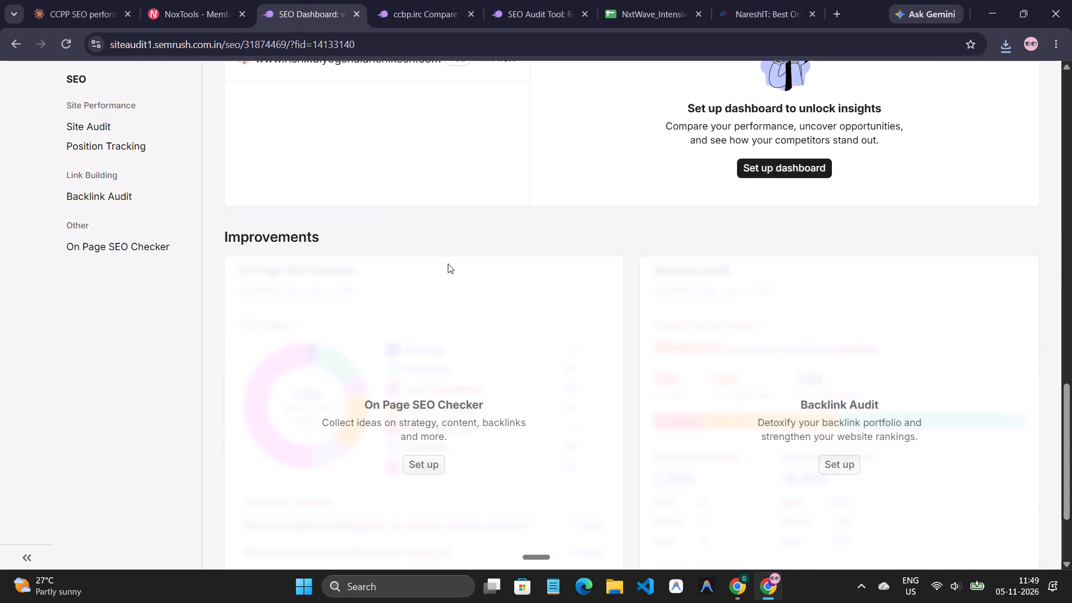
pyautogui.scroll(10, 455, 270)
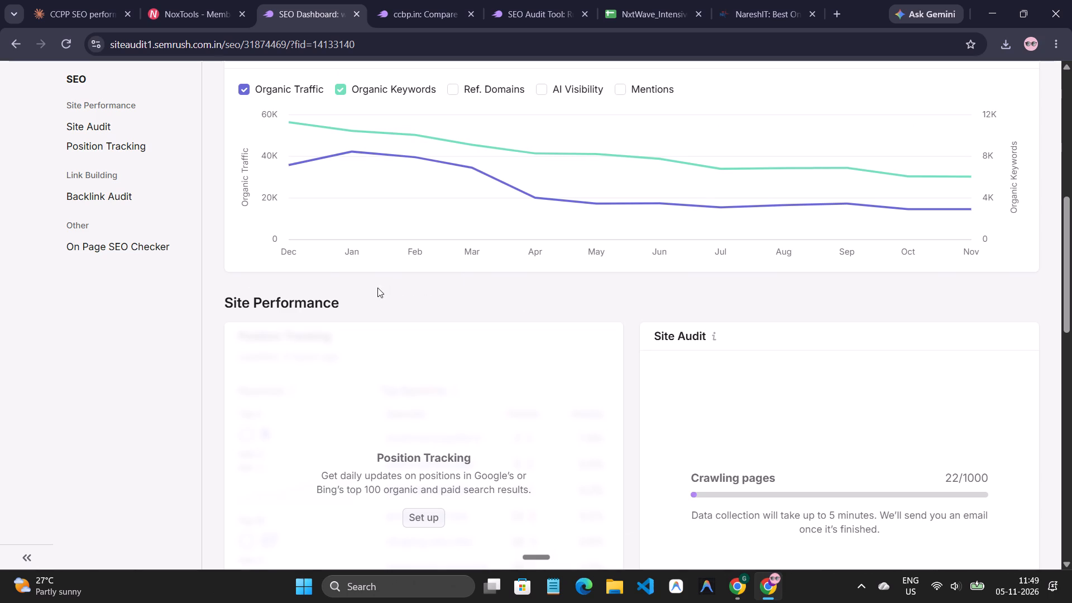
pyautogui.click(61, 49)
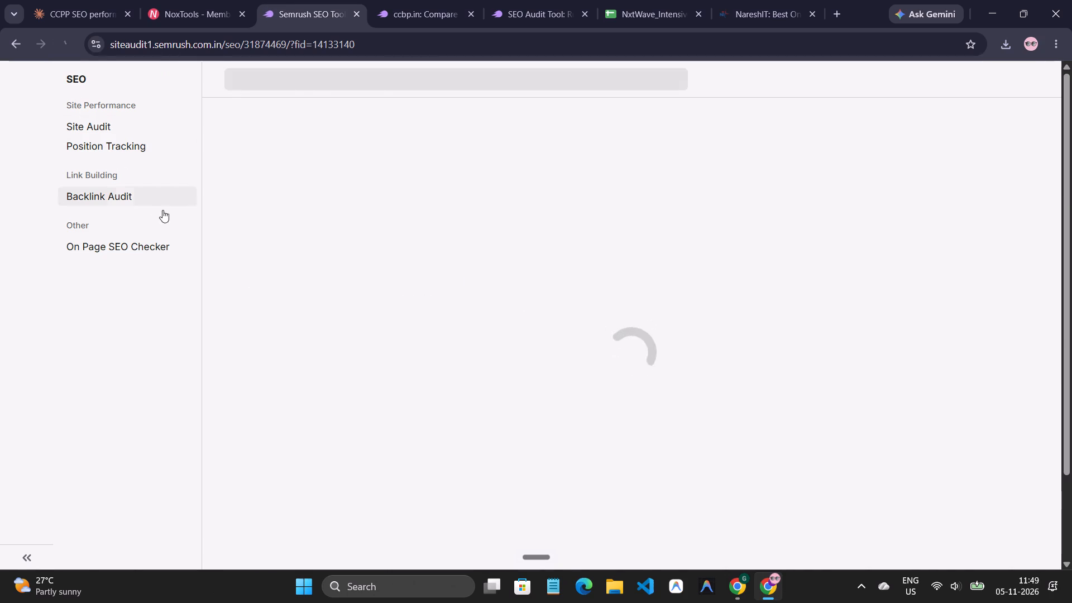
pyautogui.scroll(-3, 424, 322)
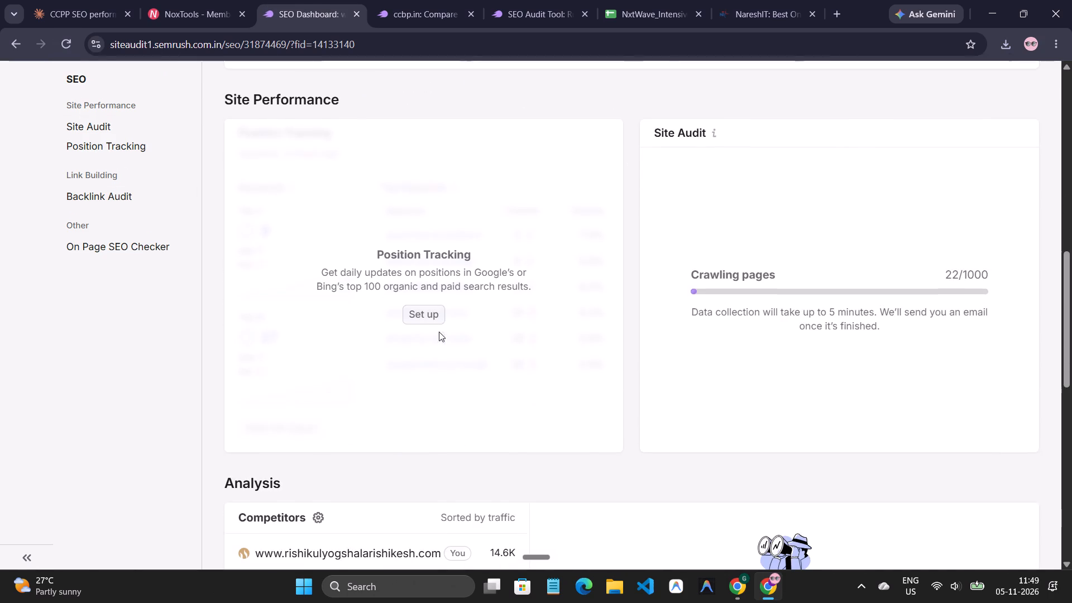
pyautogui.scroll(-4, 439, 336)
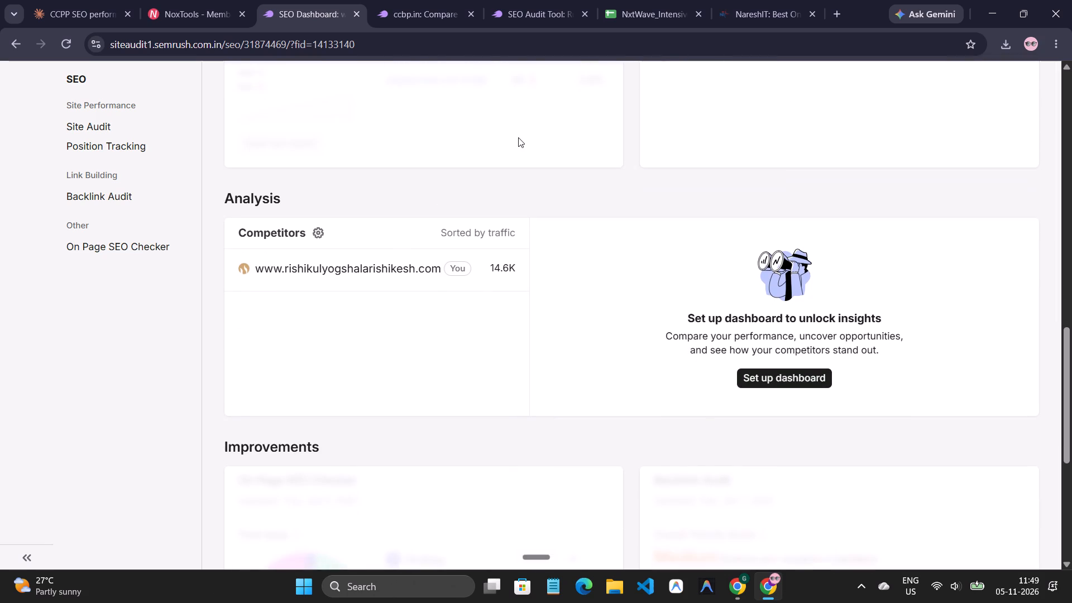
pyautogui.scroll(-5, 519, 136)
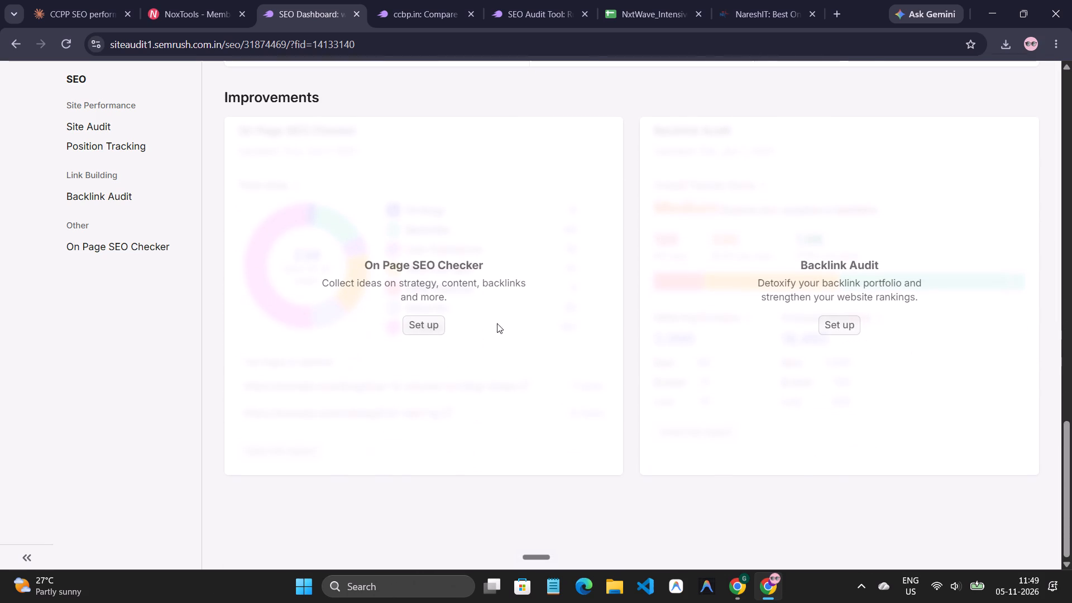
# Open On Page SEO Checker from the dashboard, dismiss its setup wizard, search the projects for ccbp and clear the search.
pyautogui.click(420, 327)
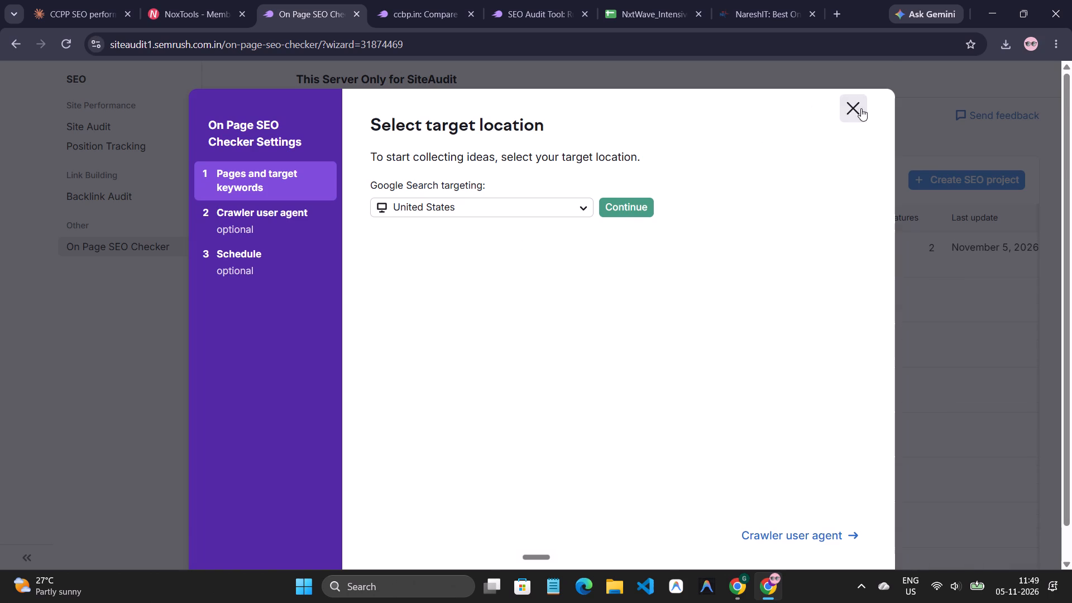
pyautogui.click(861, 108)
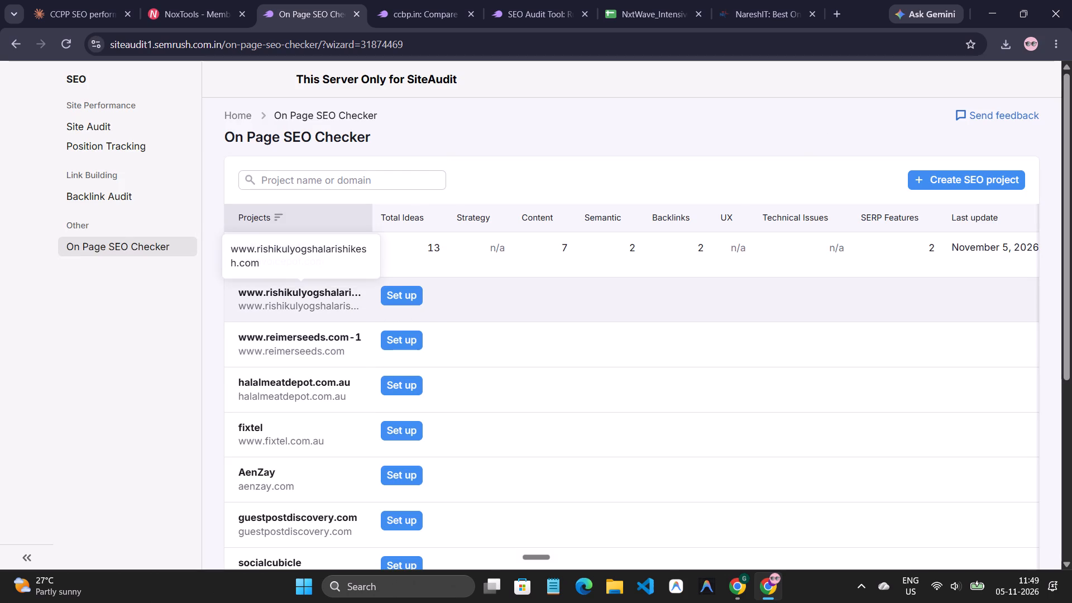
pyautogui.click(312, 176)
pyautogui.write('cc')
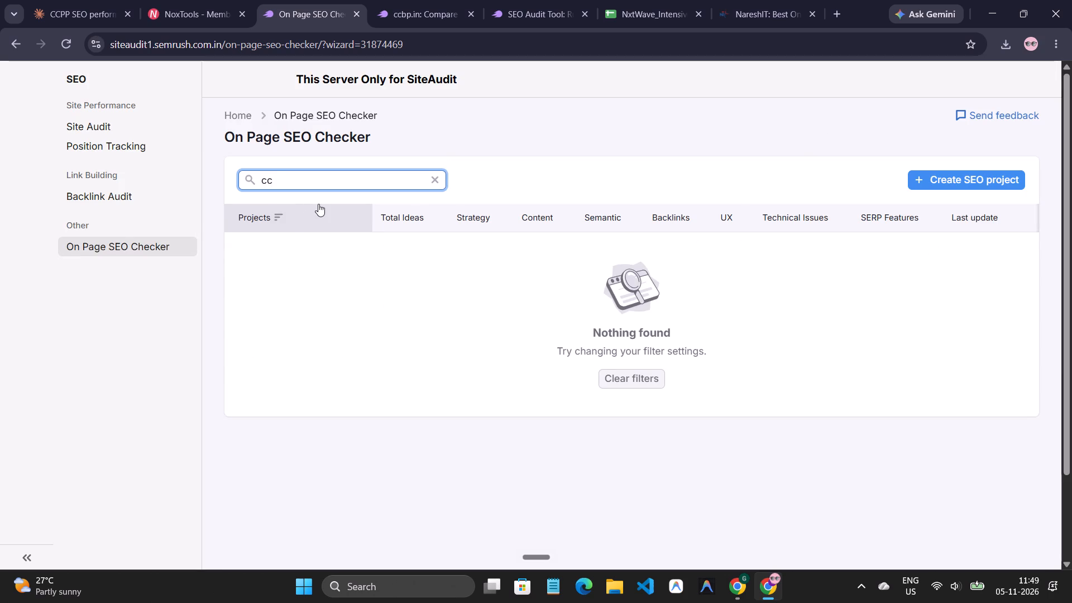
pyautogui.press('b')
pyautogui.press('p')
pyautogui.press('BackSpace')
pyautogui.press('BackSpace')
pyautogui.press('BackSpace')
pyautogui.press('BackSpace')
pyautogui.press('BackSpace')
pyautogui.press('BackSpace')
pyautogui.press('BackSpace')
pyautogui.press('BackSpace')
pyautogui.press('BackSpace')
pyautogui.press('BackSpace')
pyautogui.press('BackSpace')
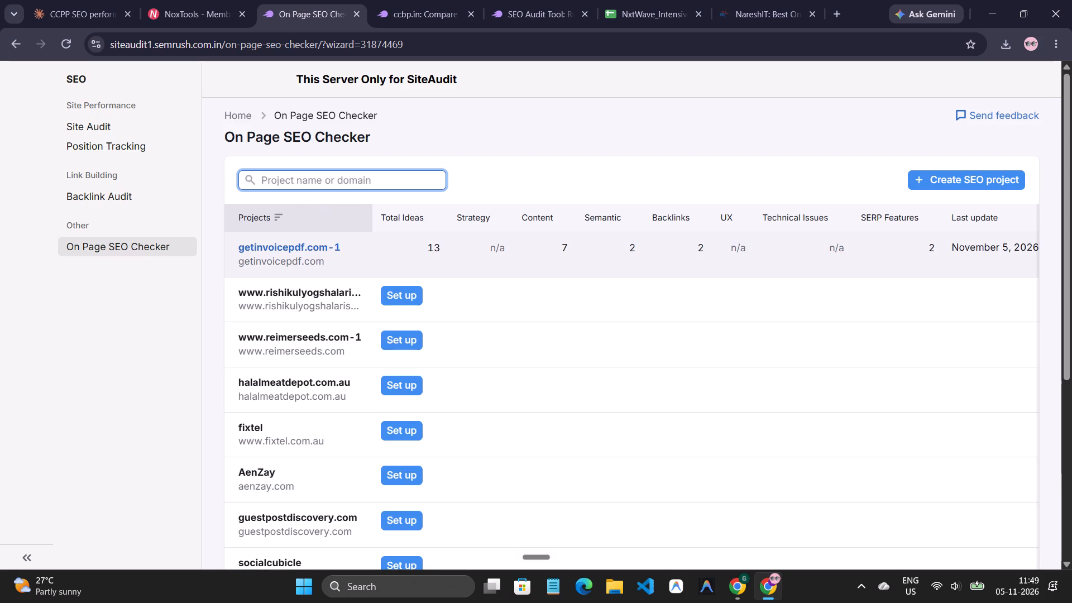
# Look through the On Page SEO Checker project list, search it for nx and clear the search.
pyautogui.scroll(-4, 282, 258)
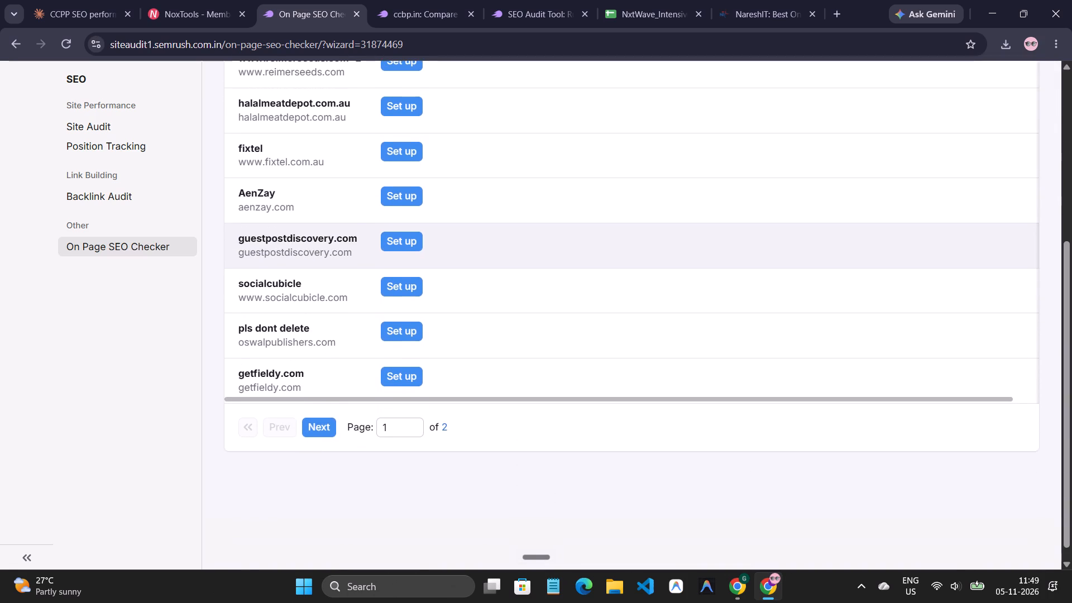
pyautogui.scroll(3, 284, 287)
pyautogui.press('n')
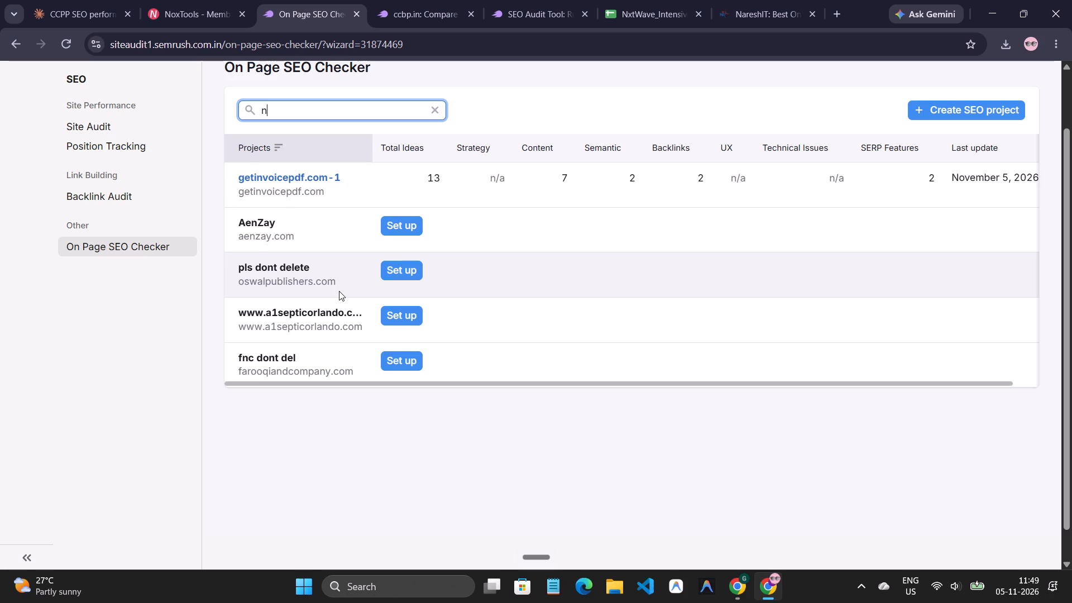
pyautogui.press('x')
pyautogui.press('BackSpace')
pyautogui.press('BackSpace')
pyautogui.press('BackSpace')
pyautogui.press('BackSpace')
pyautogui.press('BackSpace')
pyautogui.press('BackSpace')
pyautogui.press('BackSpace')
pyautogui.press('BackSpace')
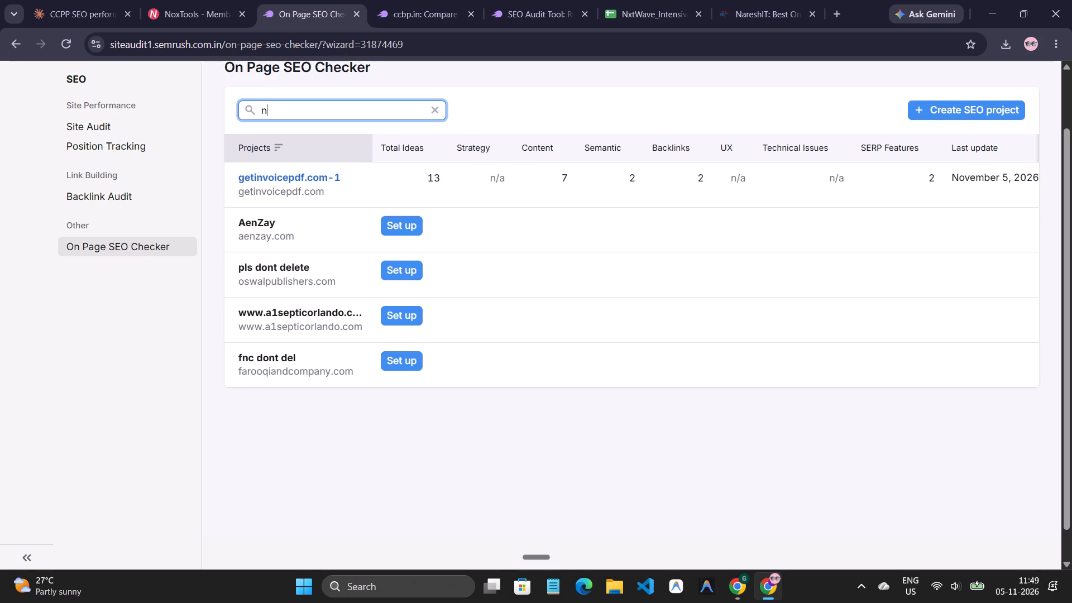
pyautogui.scroll(1, 307, 289)
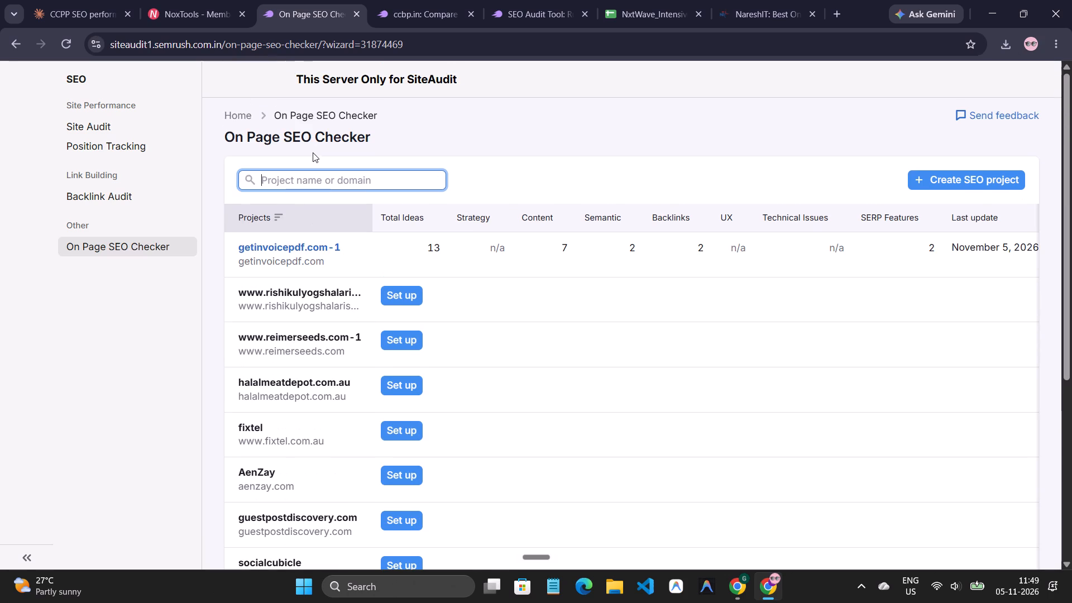
pyautogui.scroll(1, 313, 152)
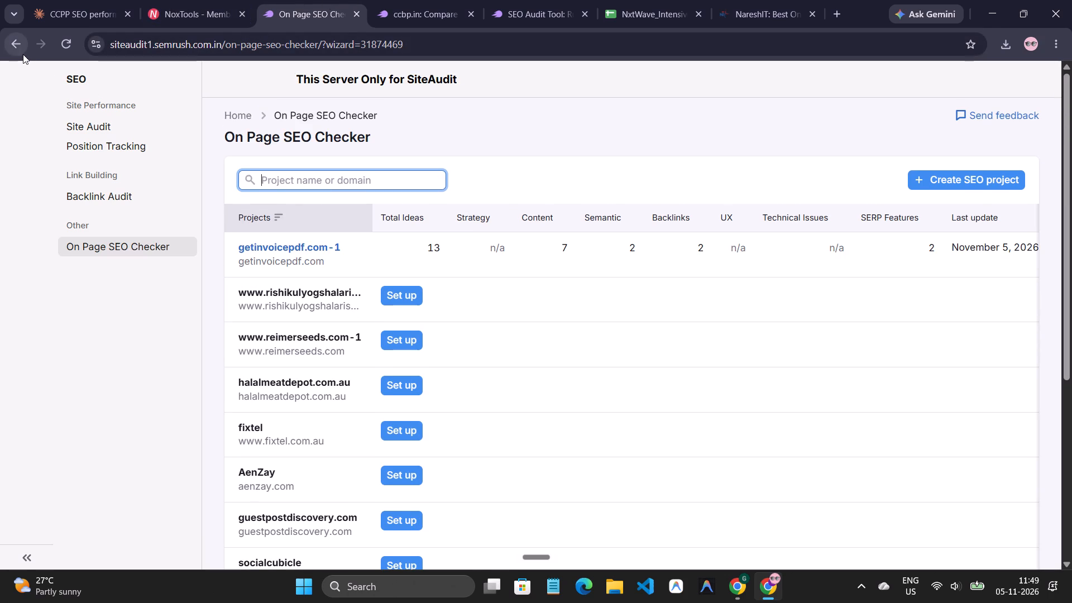
# Return to the dashboard, reopen the On Page SEO Checker setup and set the target country to India.
pyautogui.click(21, 52)
pyautogui.click(428, 328)
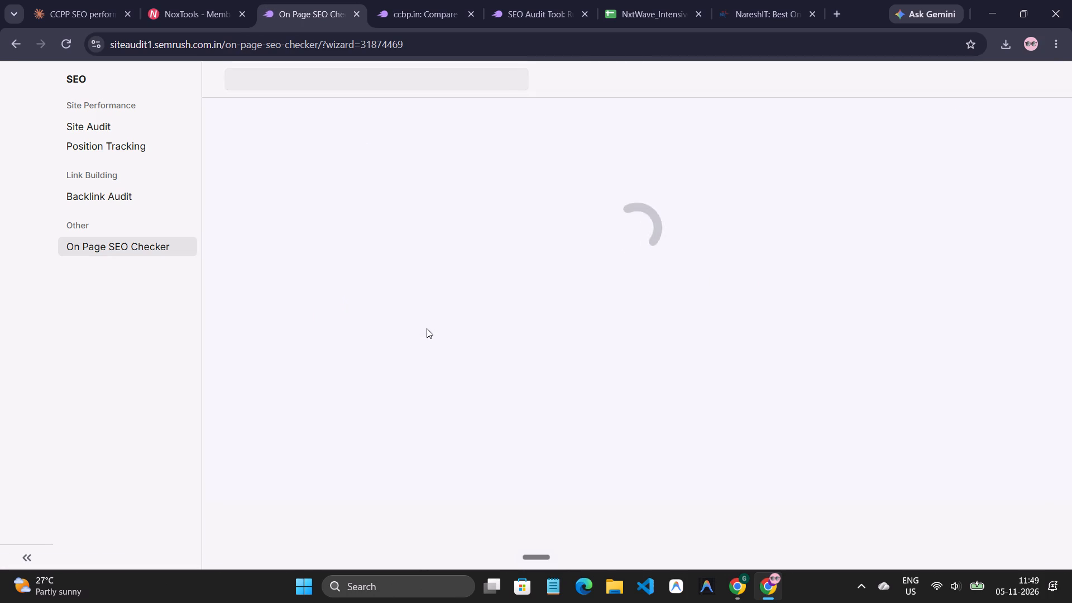
pyautogui.click(464, 214)
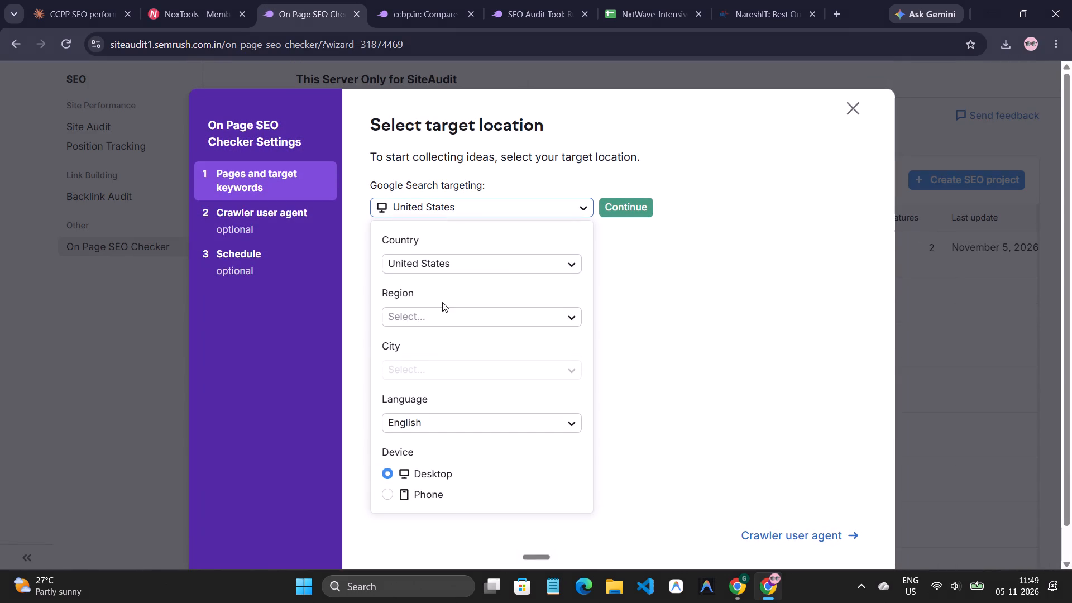
pyautogui.click(453, 265)
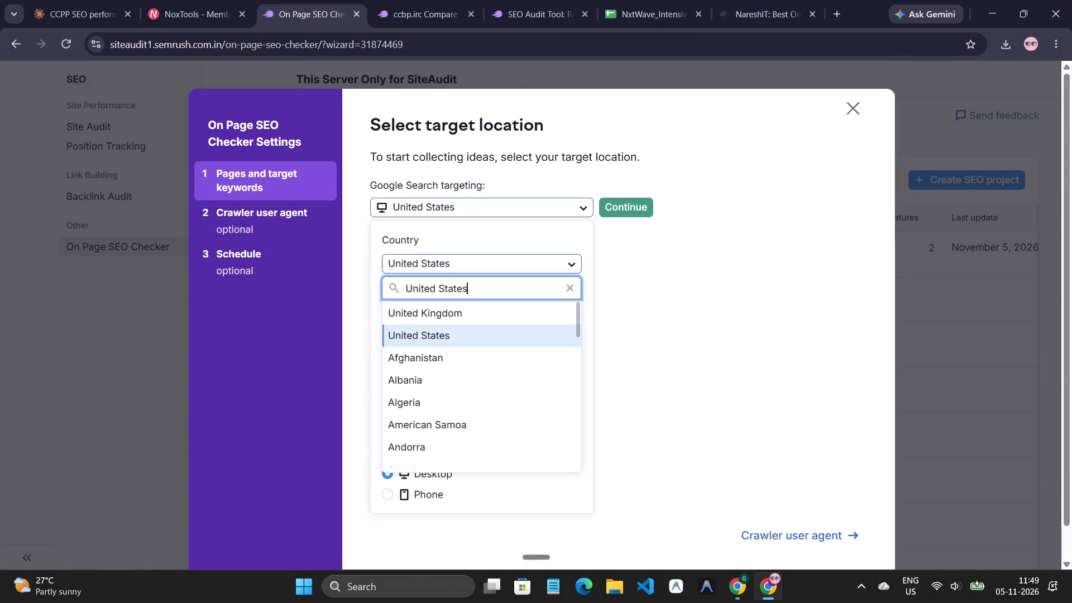
pyautogui.press('BackSpace')
pyautogui.press('BackSpace')
pyautogui.press('BackSpace')
pyautogui.press('BackSpace')
pyautogui.press('BackSpace')
pyautogui.press('BackSpace')
pyautogui.press('BackSpace')
pyautogui.press('BackSpace')
pyautogui.press('BackSpace')
pyautogui.press('BackSpace')
pyautogui.press('BackSpace')
pyautogui.press('BackSpace')
pyautogui.press('BackSpace')
pyautogui.press('BackSpace')
pyautogui.press('BackSpace')
pyautogui.press('BackSpace')
pyautogui.press('BackSpace')
pyautogui.write('in')
pyautogui.press('d')
pyautogui.click(444, 326)
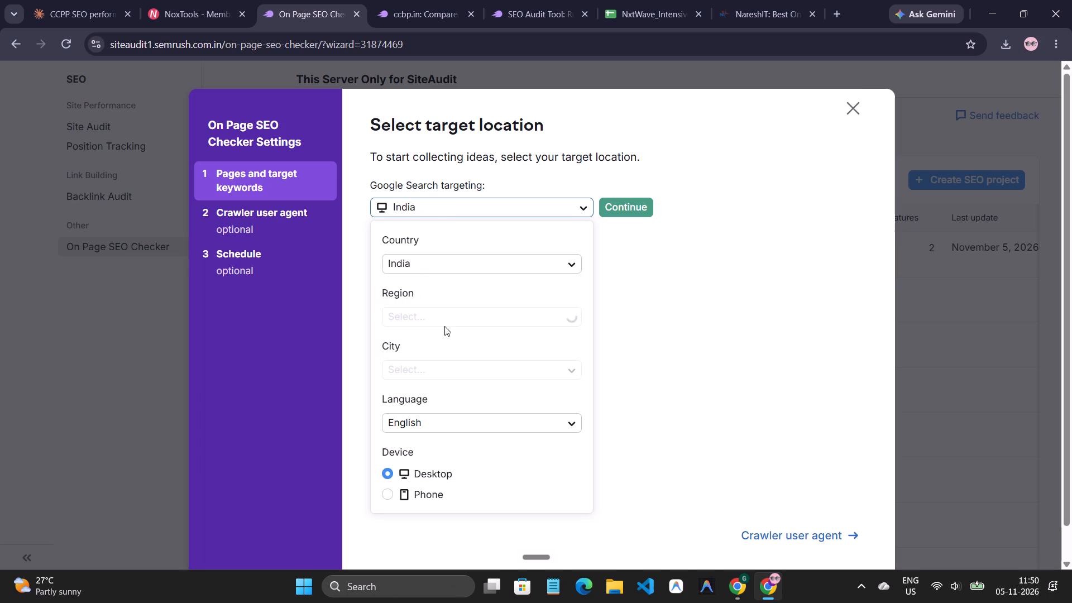
# Set the target region to Telangana, the city to Hyderabad and the device to Phone, and proceed to the crawler user agent settings.
pyautogui.click(444, 313)
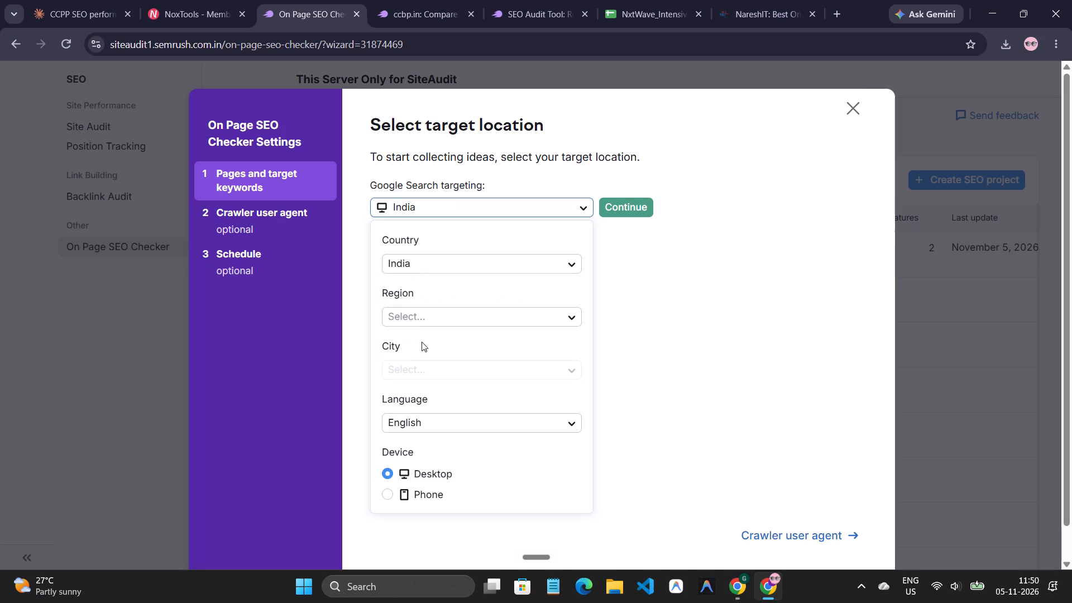
pyautogui.click(428, 319)
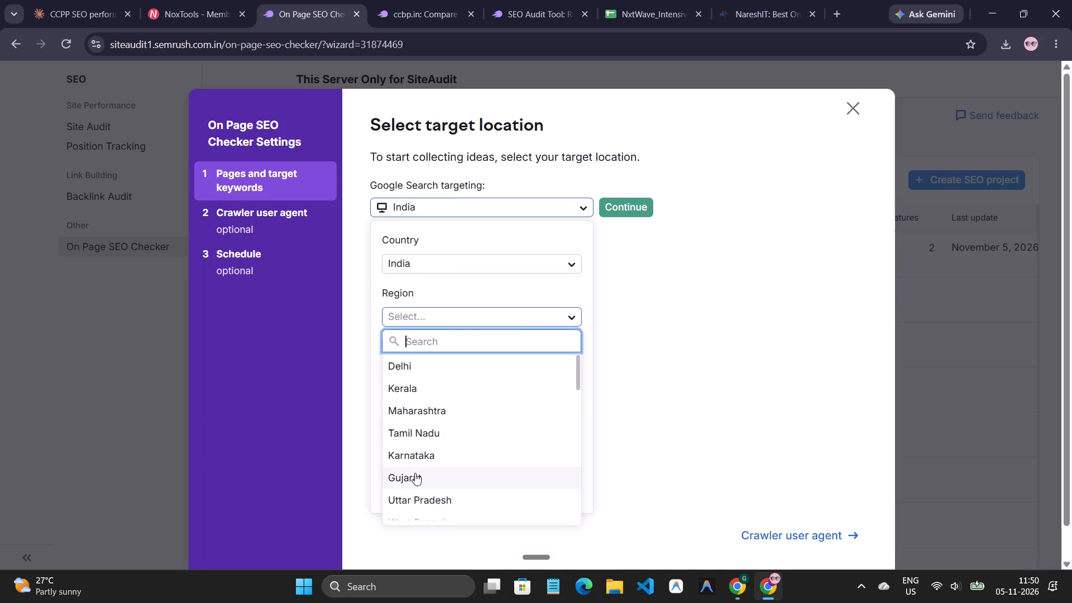
pyautogui.scroll(-2, 423, 439)
pyautogui.scroll(1, 418, 452)
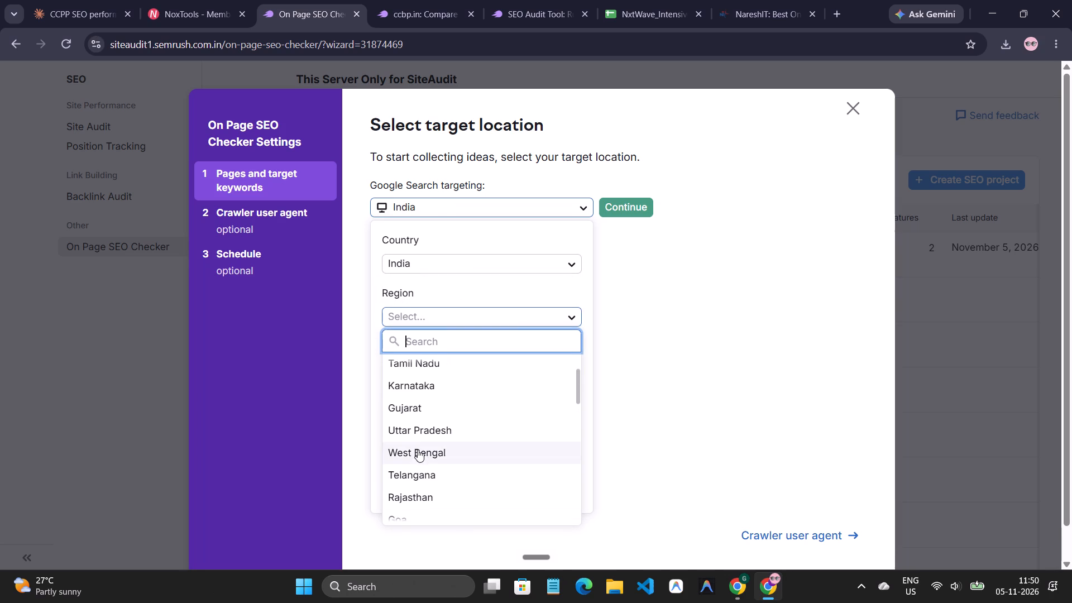
pyautogui.scroll(2, 428, 398)
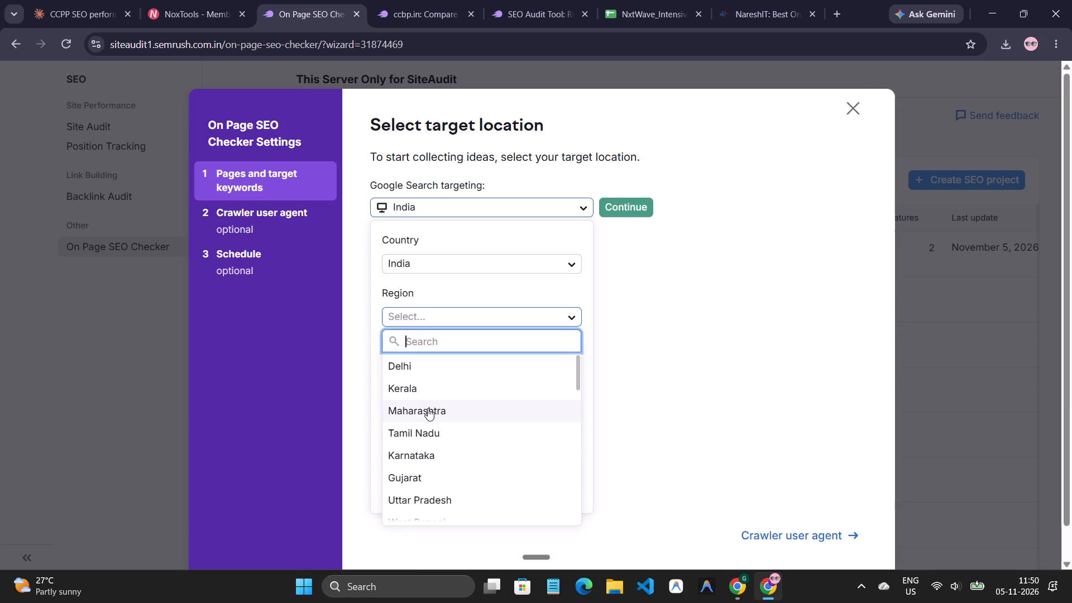
pyautogui.press('t')
pyautogui.press('e')
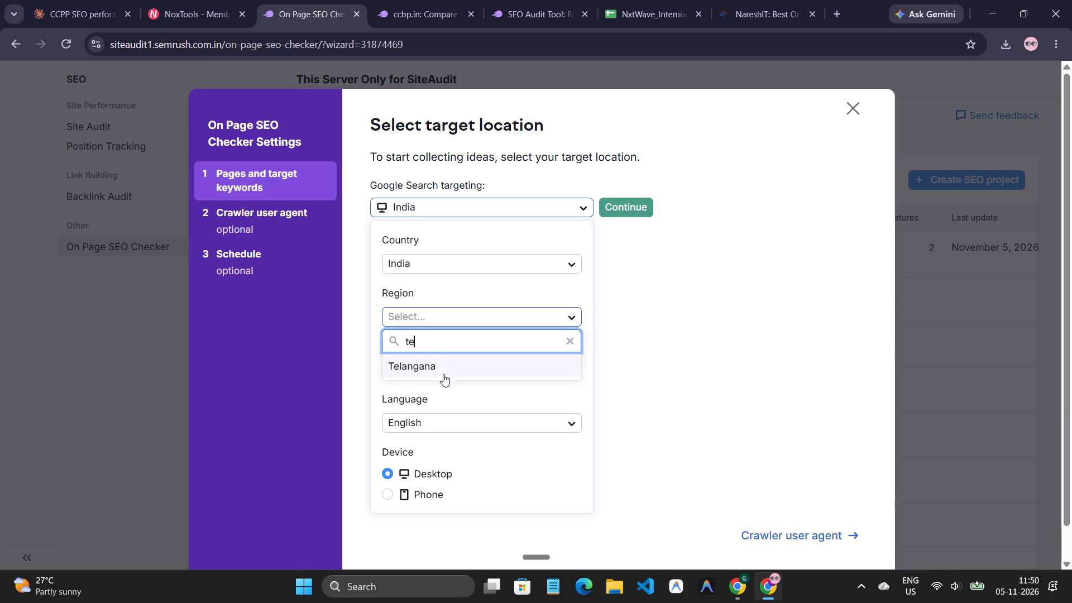
pyautogui.click(443, 371)
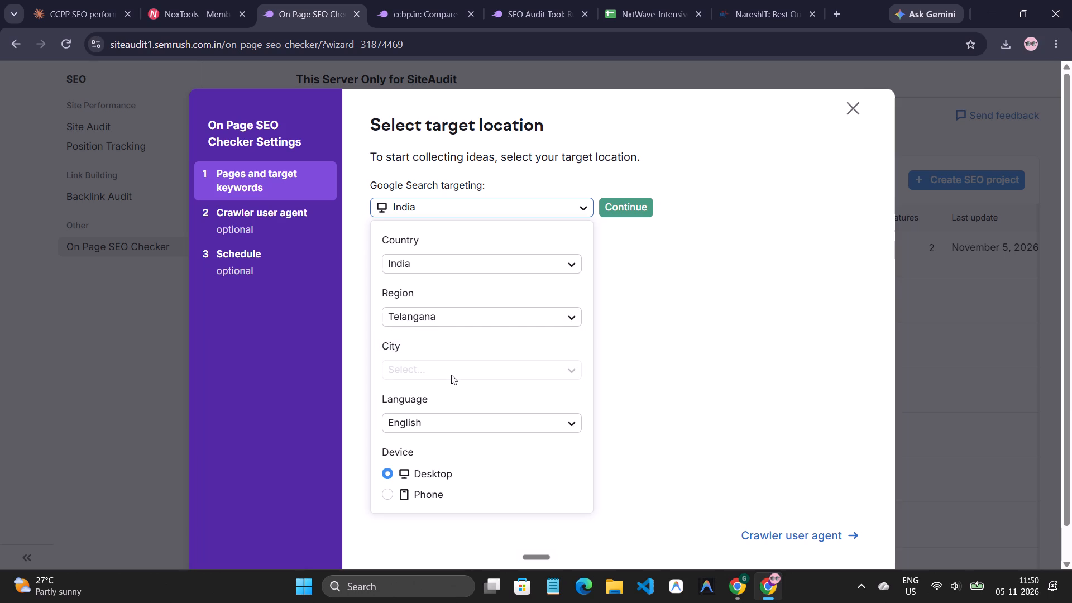
pyautogui.click(451, 372)
pyautogui.click(437, 421)
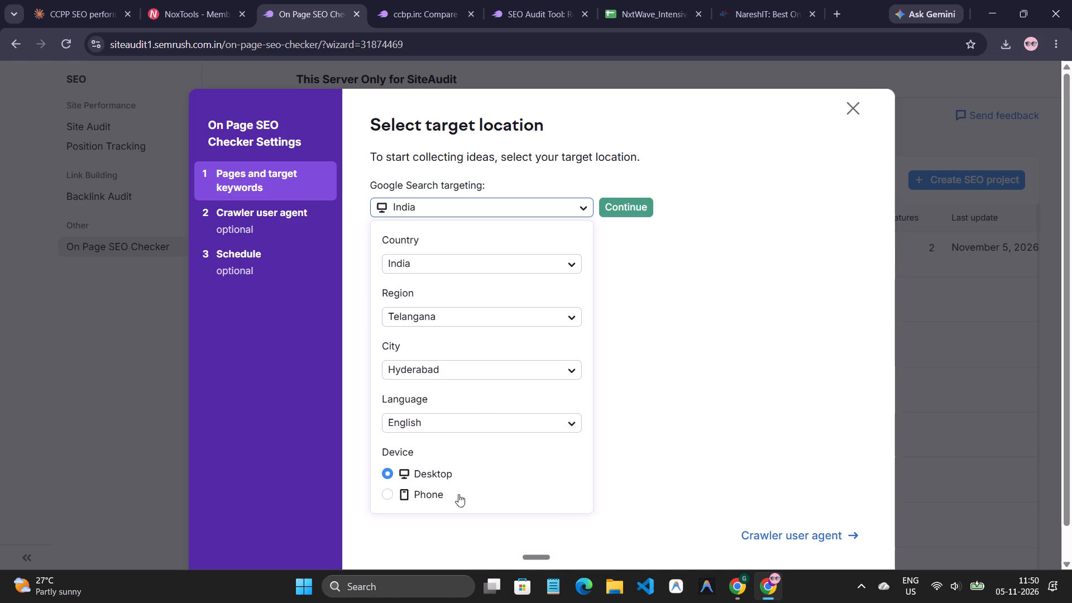
pyautogui.click(425, 495)
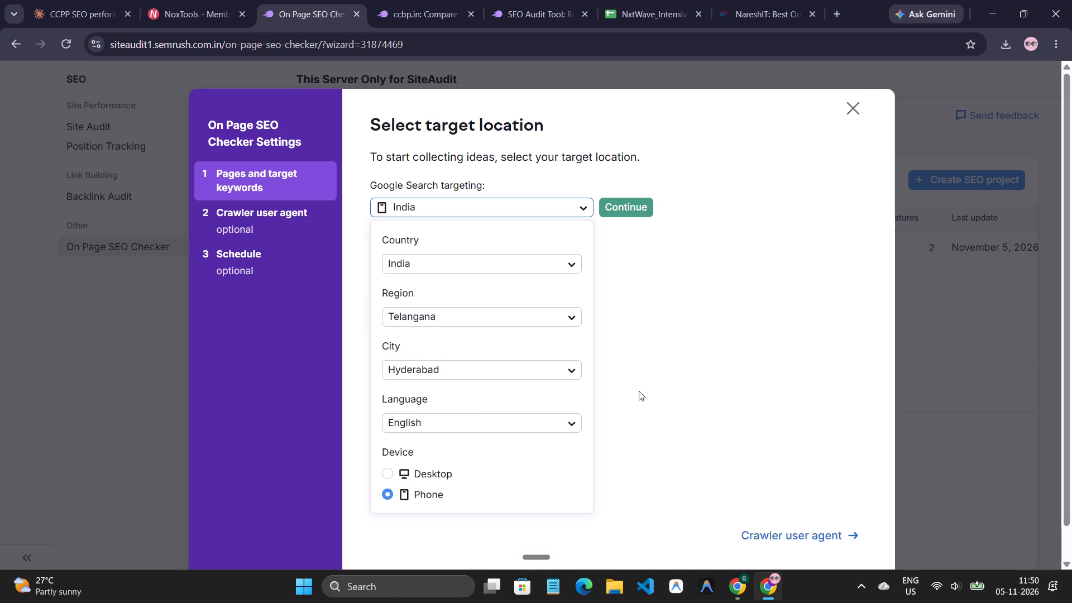
pyautogui.click(770, 540)
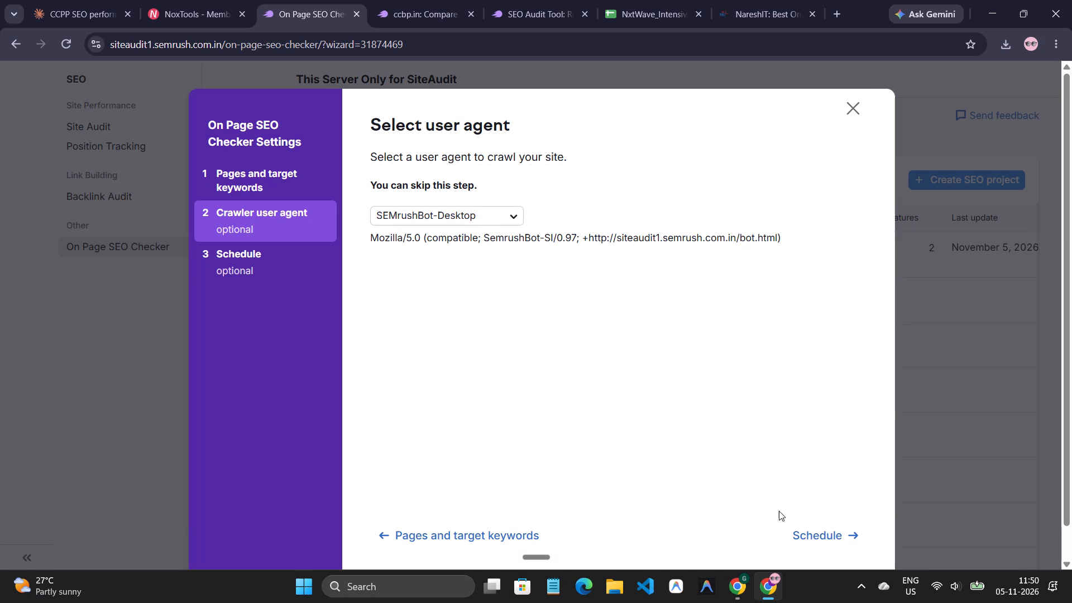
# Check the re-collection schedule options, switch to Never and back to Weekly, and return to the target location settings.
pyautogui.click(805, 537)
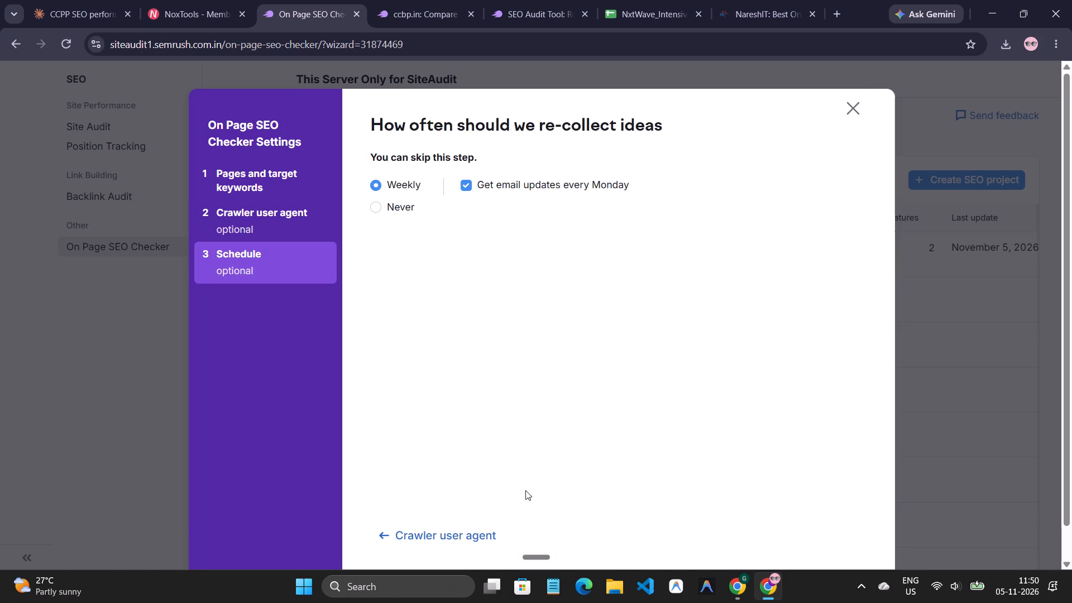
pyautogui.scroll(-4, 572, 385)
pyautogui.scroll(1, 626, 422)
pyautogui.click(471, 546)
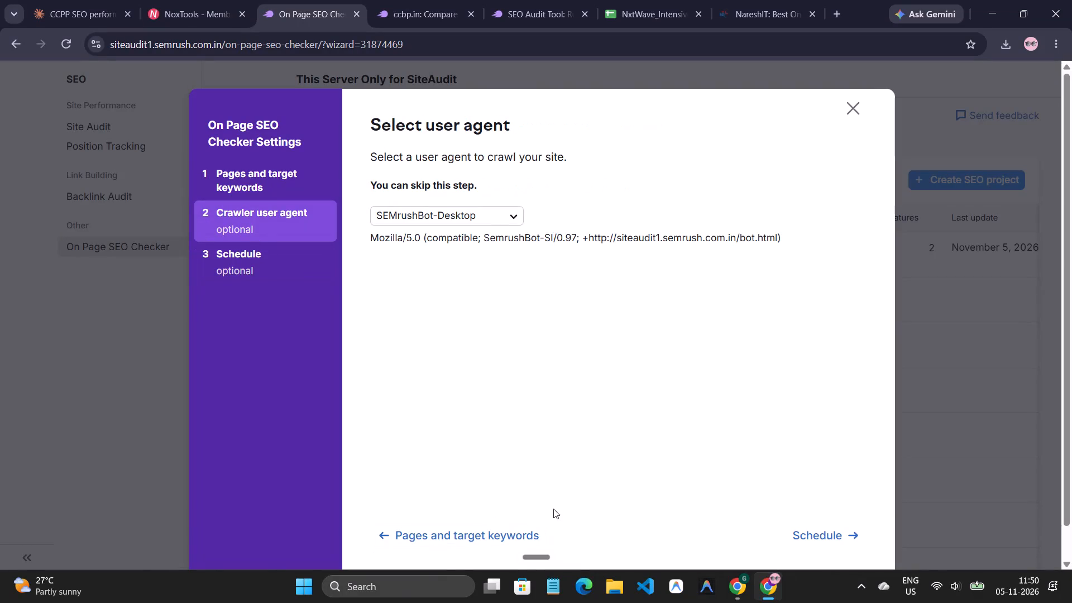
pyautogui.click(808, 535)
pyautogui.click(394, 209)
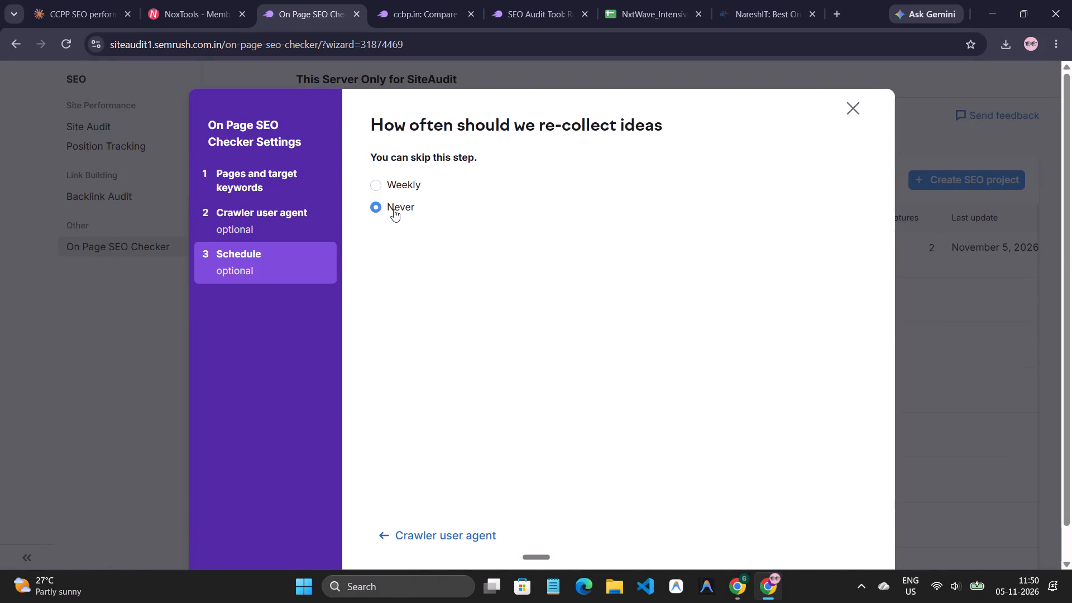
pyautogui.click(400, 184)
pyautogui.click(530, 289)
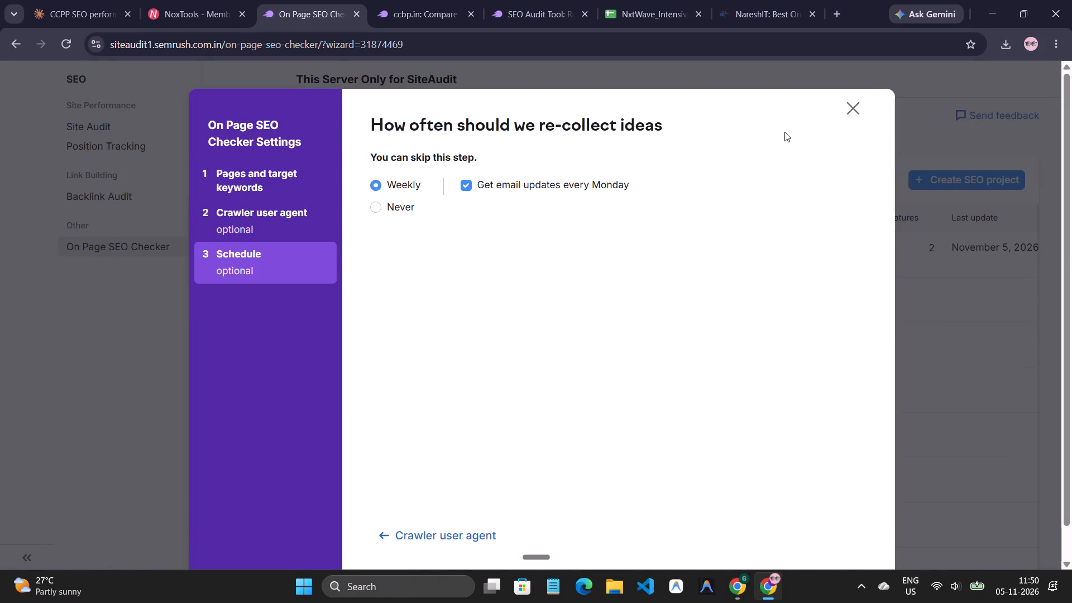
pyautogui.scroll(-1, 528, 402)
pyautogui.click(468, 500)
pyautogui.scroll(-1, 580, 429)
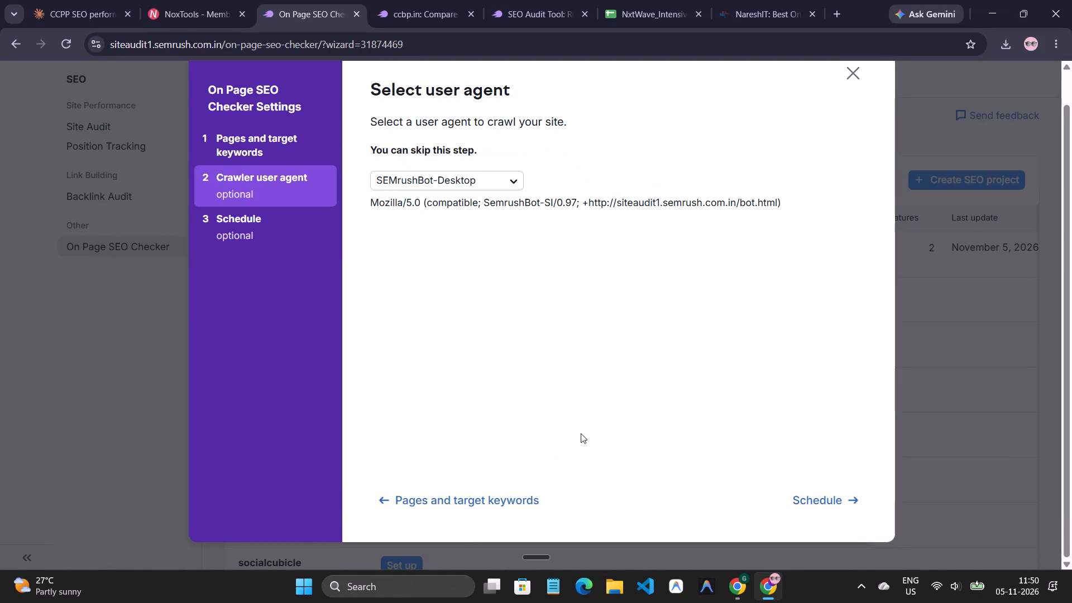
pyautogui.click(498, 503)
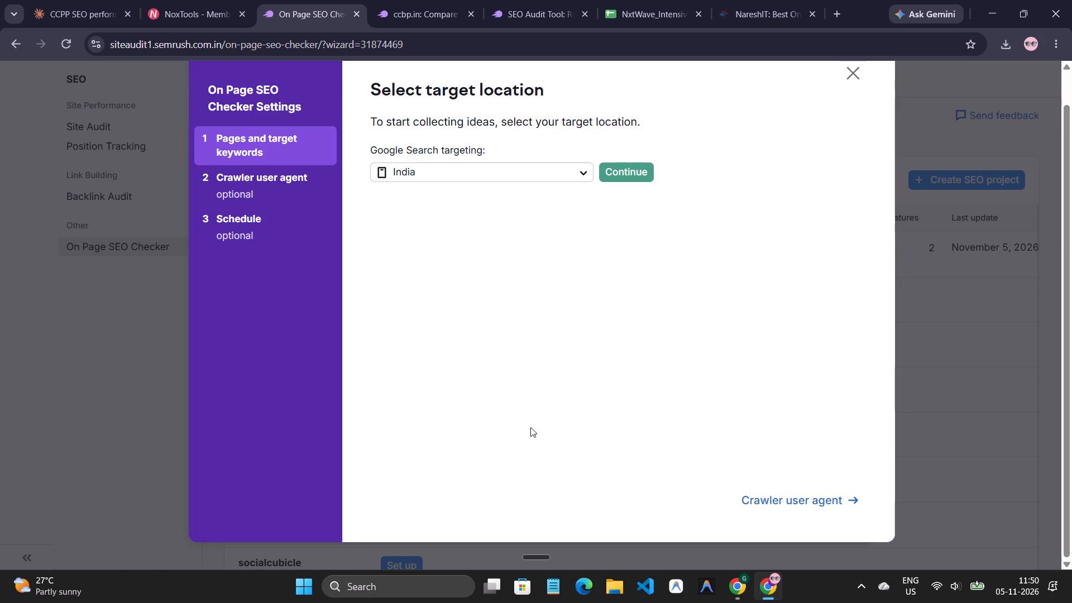
# Continue with India as the target location, look through the auto-imported keywords and pages, and close the setup wizard.
pyautogui.click(627, 174)
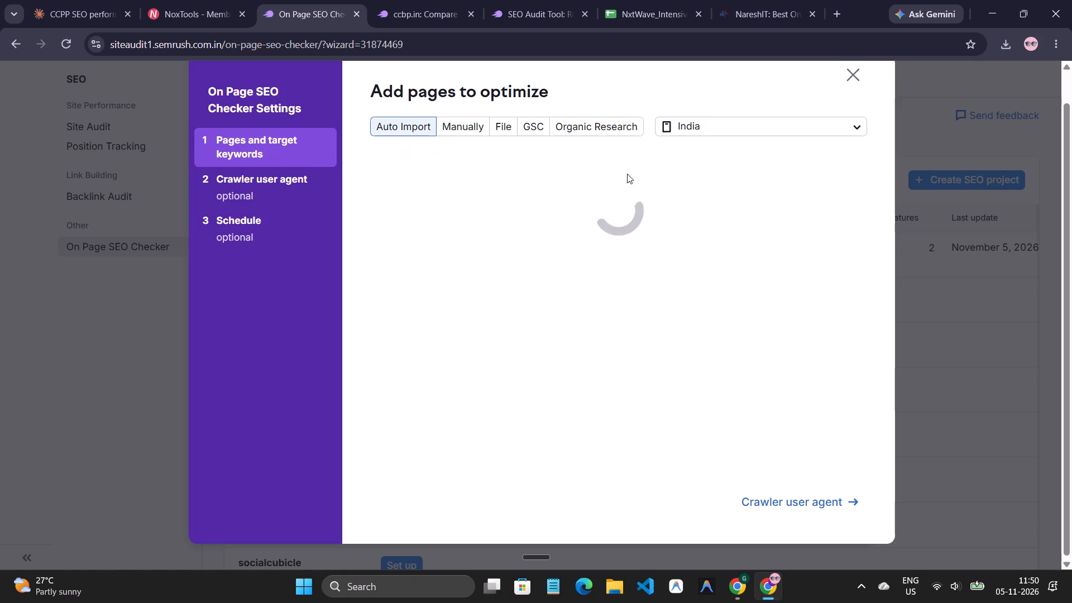
pyautogui.scroll(-1, 568, 294)
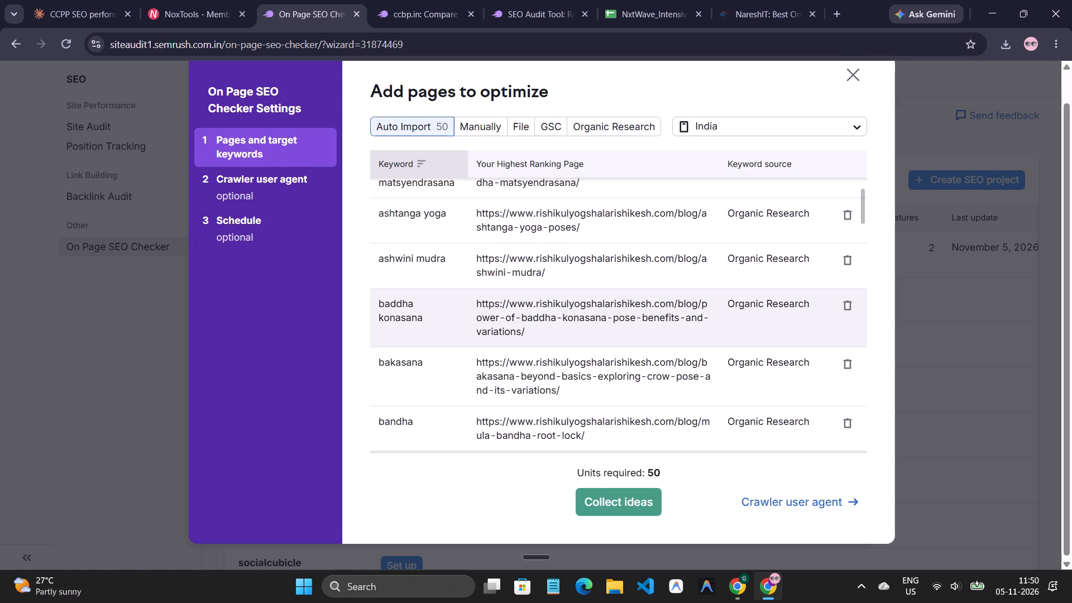
pyautogui.scroll(1, 564, 310)
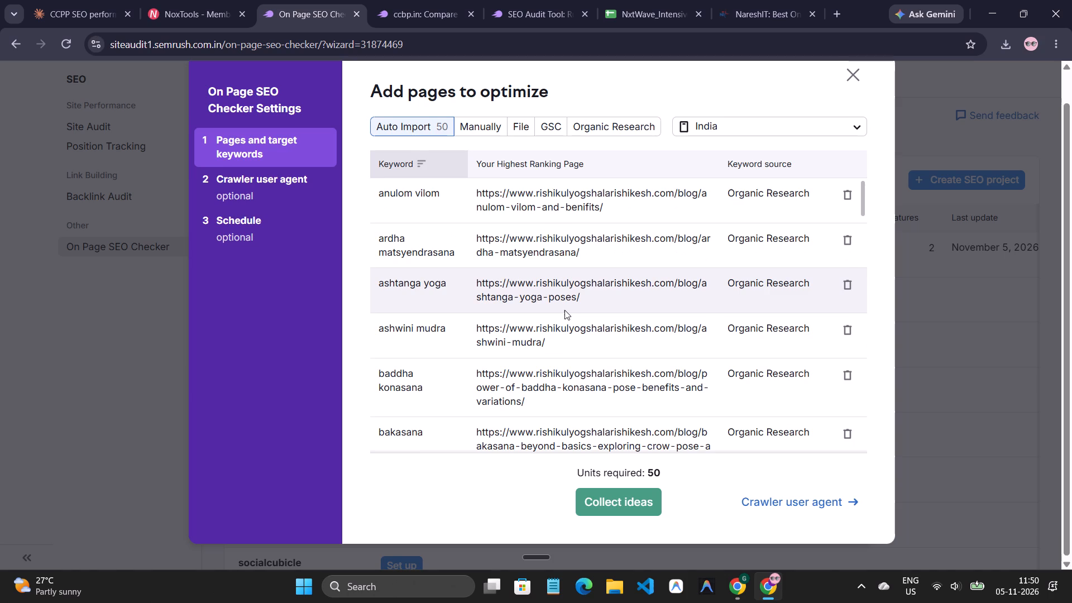
pyautogui.scroll(1, 564, 310)
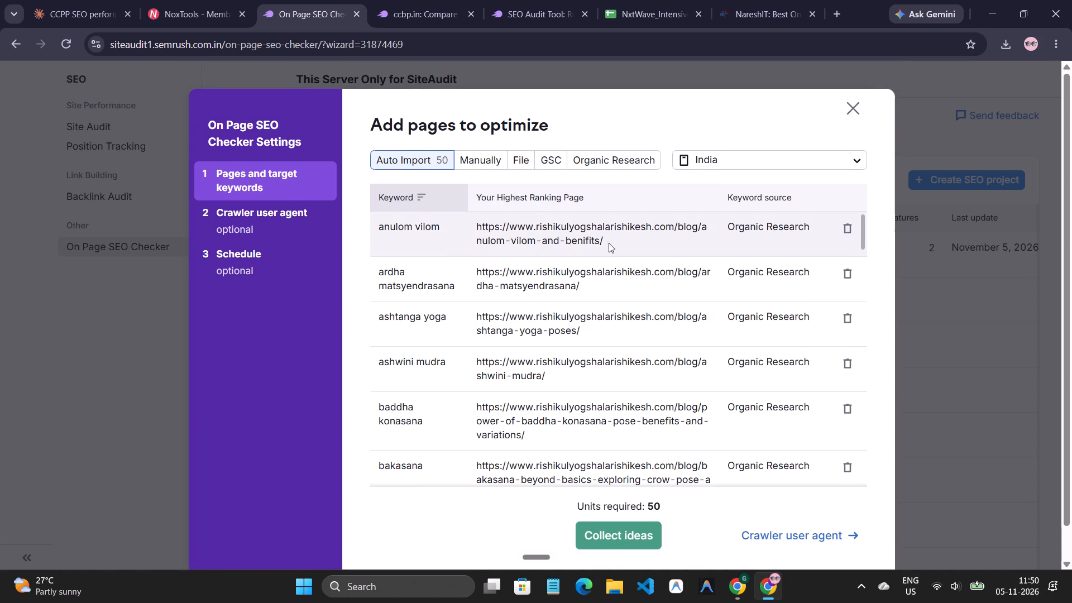
pyautogui.scroll(-7, 598, 280)
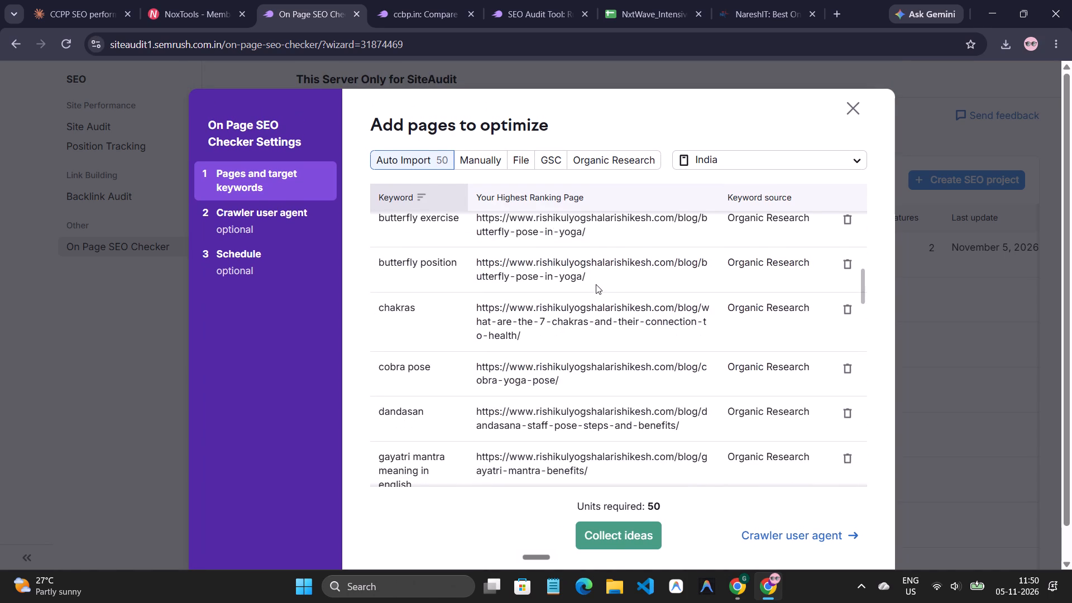
pyautogui.scroll(11, 596, 284)
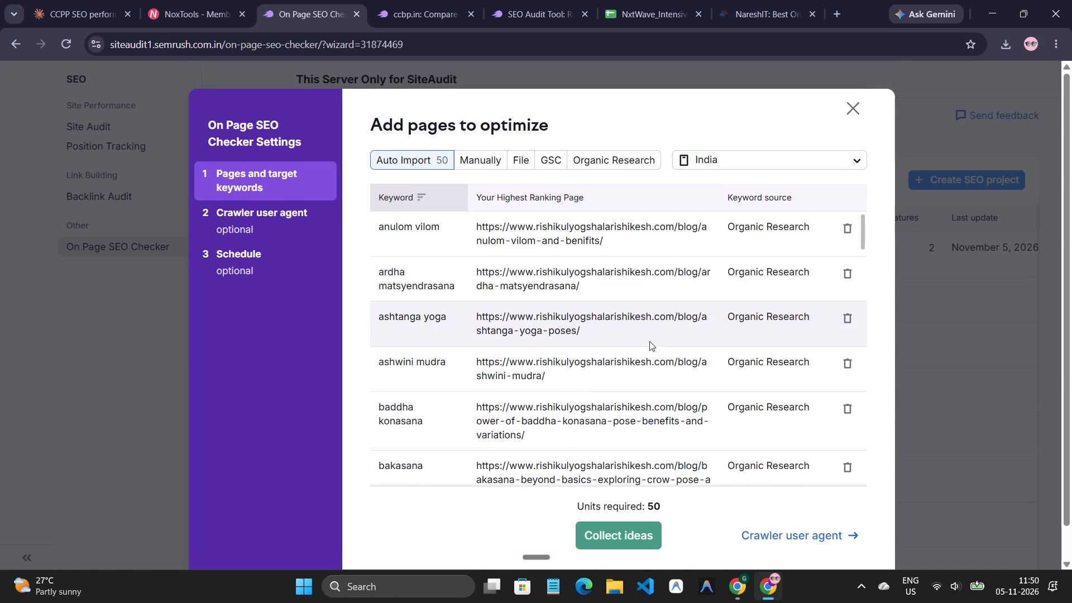
pyautogui.click(851, 98)
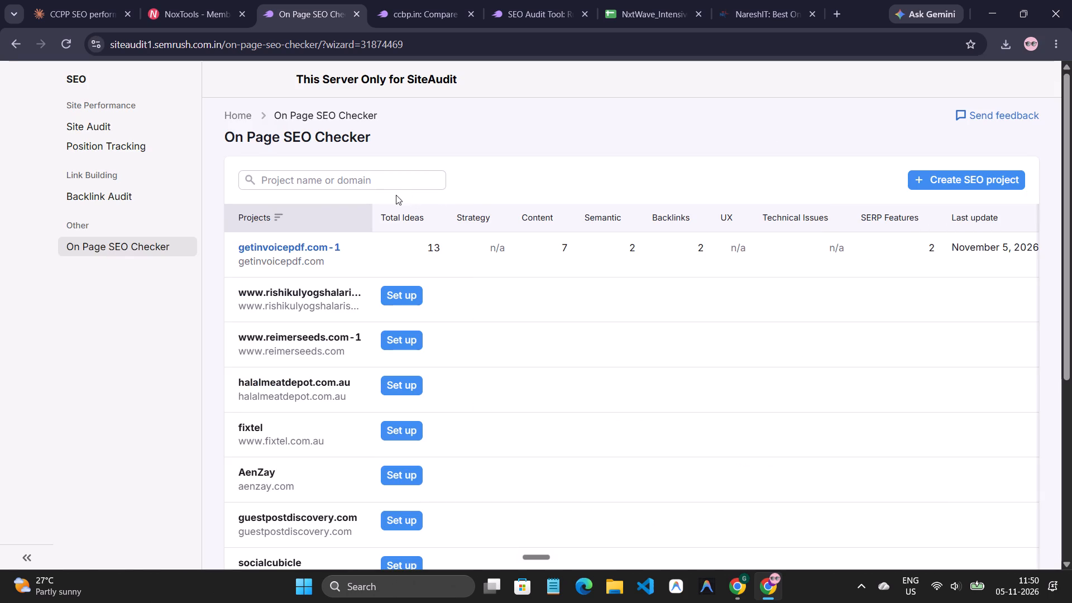
# Search the On Page SEO Checker projects for ccbp.in.
pyautogui.click(382, 180)
pyautogui.write('ccbp')
pyautogui.write('.in')
pyautogui.press('Return')
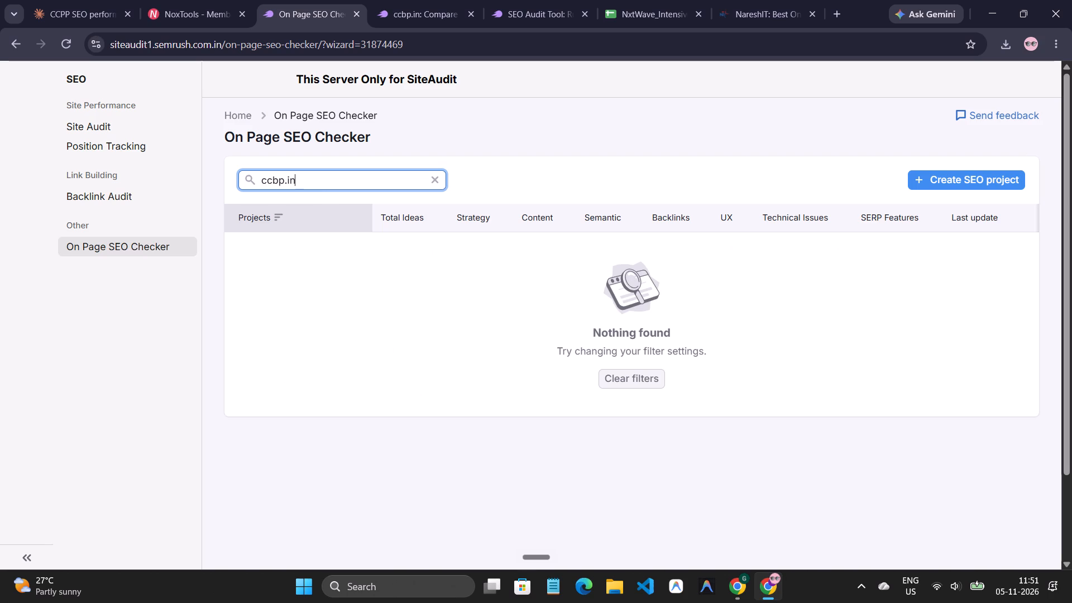
pyautogui.click(74, 82)
# Return to the home project list, search it for cc and open the ccbp.in project's SEO Dashboard.
pyautogui.click(240, 116)
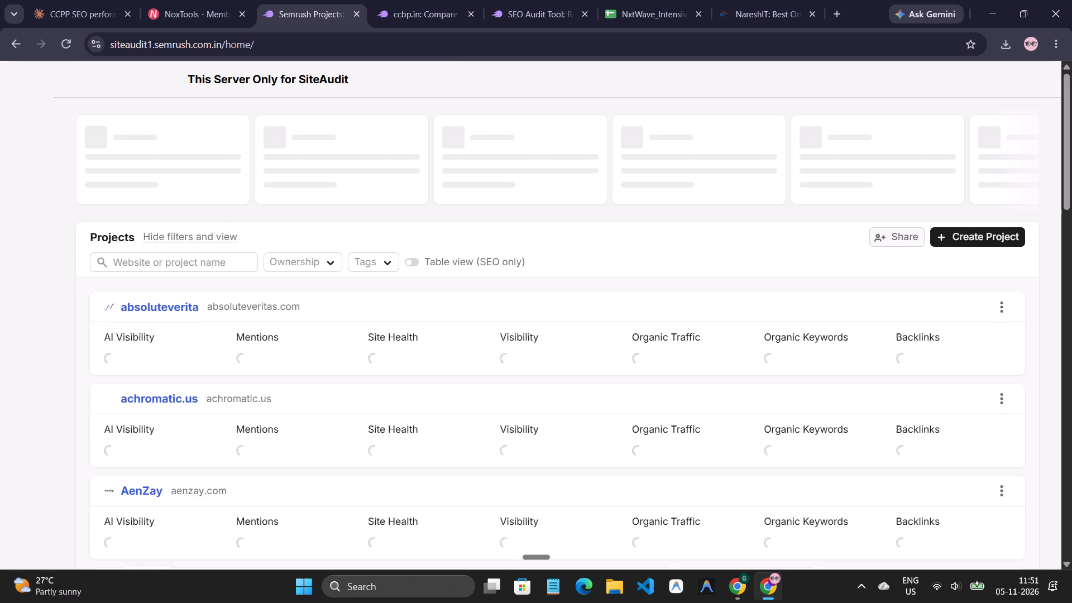
pyautogui.scroll(-1, 156, 259)
pyautogui.click(157, 200)
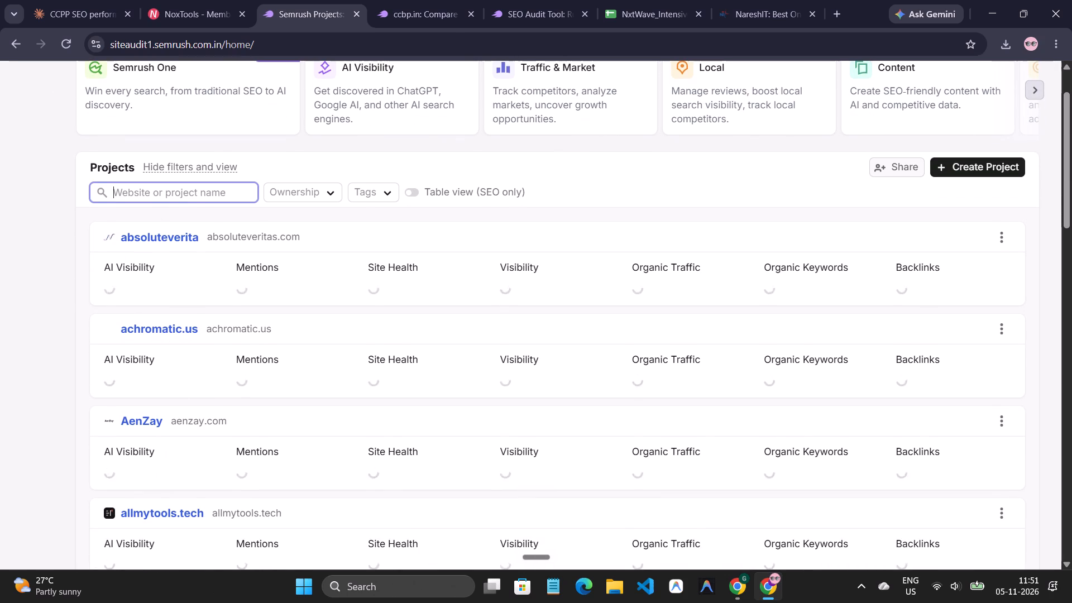
pyautogui.click(160, 194)
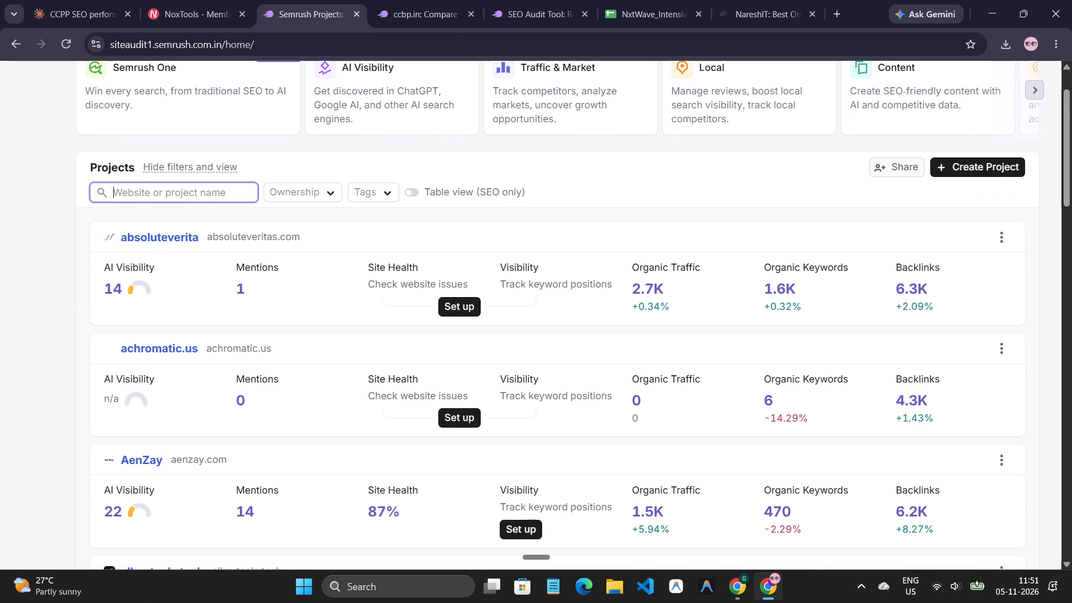
pyautogui.write('cc')
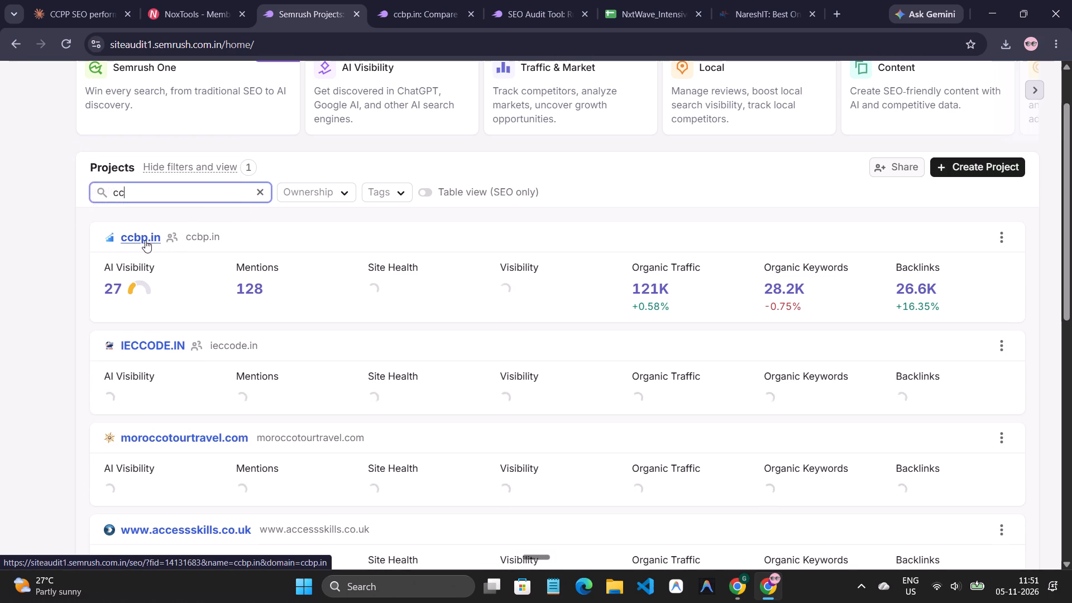
pyautogui.click(192, 238)
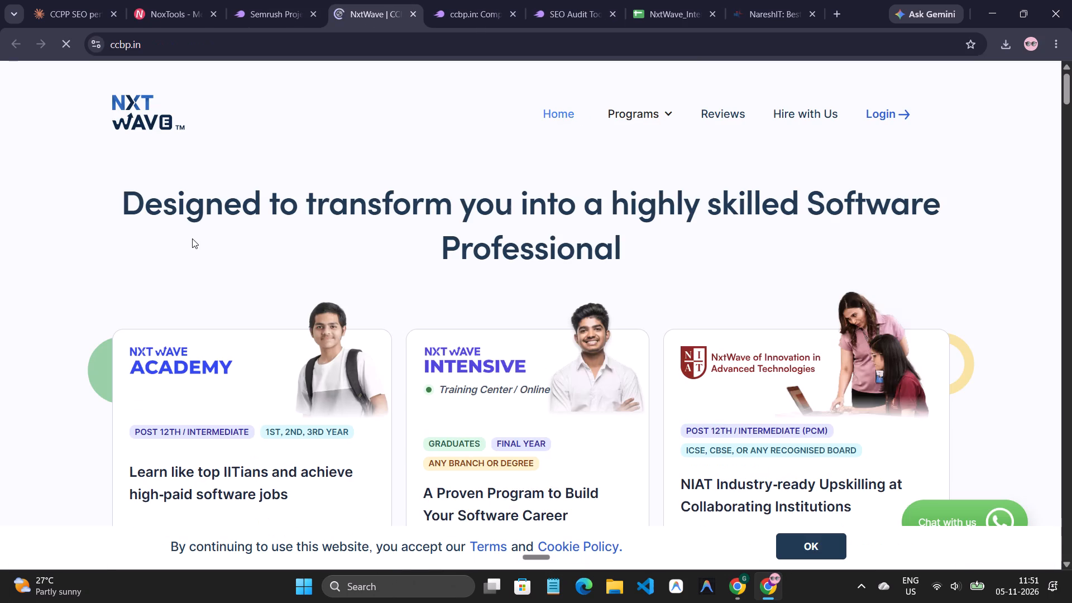
pyautogui.click(265, 14)
pyautogui.click(133, 232)
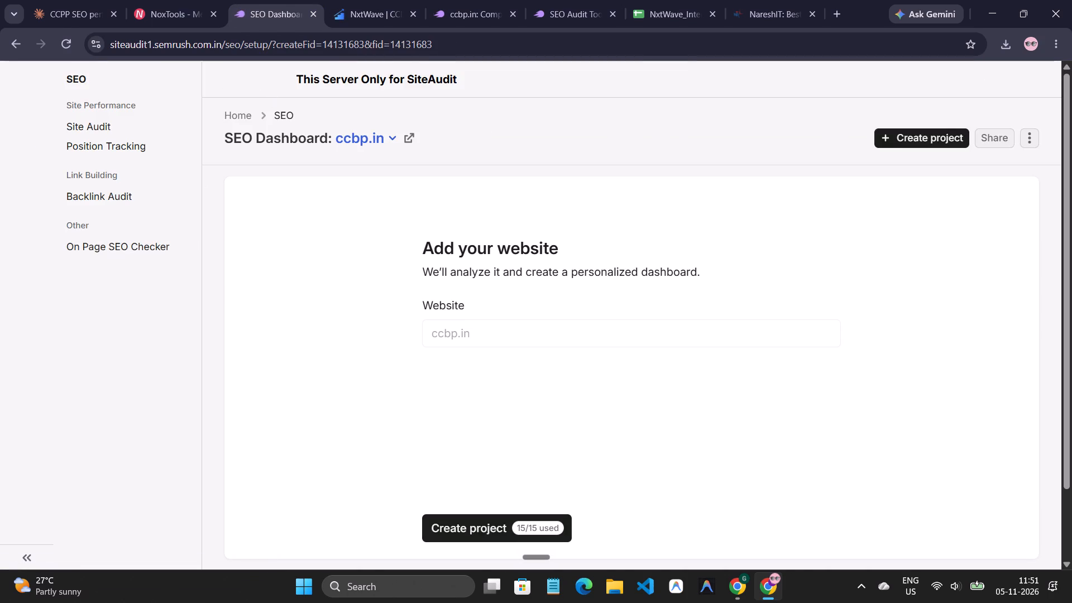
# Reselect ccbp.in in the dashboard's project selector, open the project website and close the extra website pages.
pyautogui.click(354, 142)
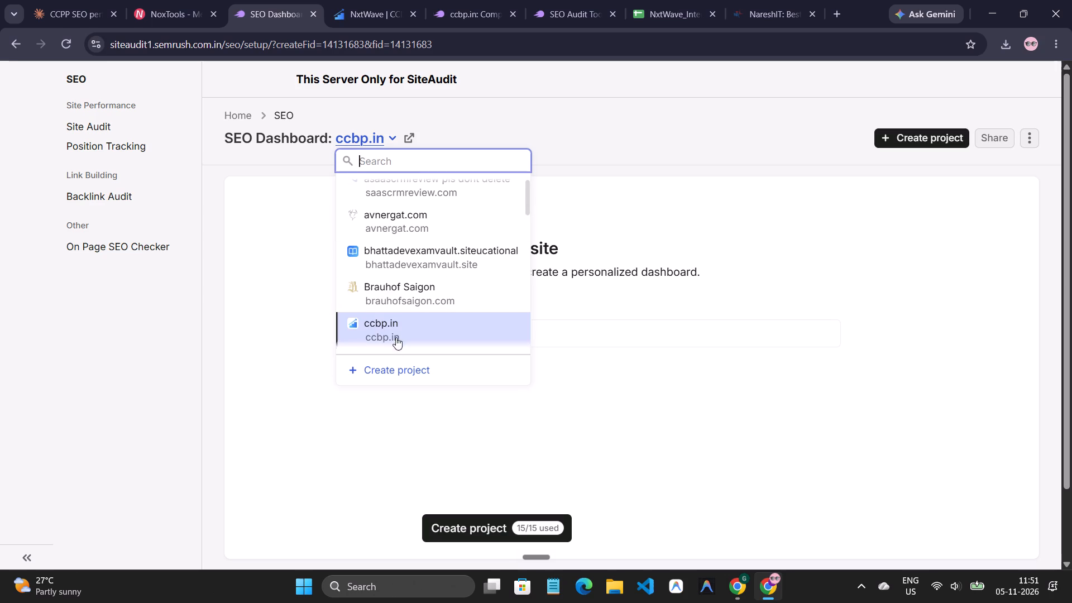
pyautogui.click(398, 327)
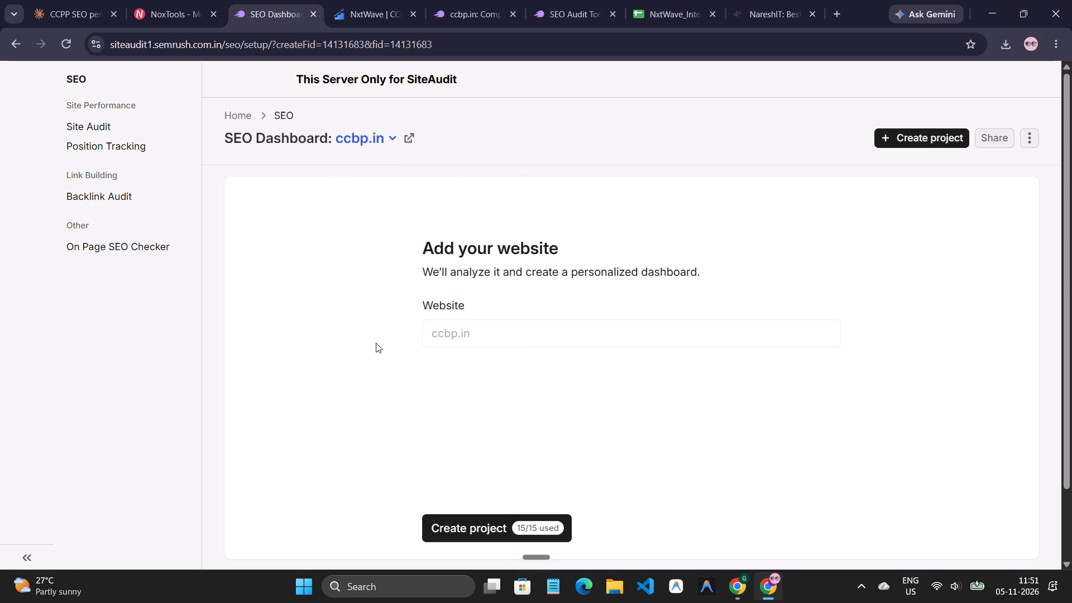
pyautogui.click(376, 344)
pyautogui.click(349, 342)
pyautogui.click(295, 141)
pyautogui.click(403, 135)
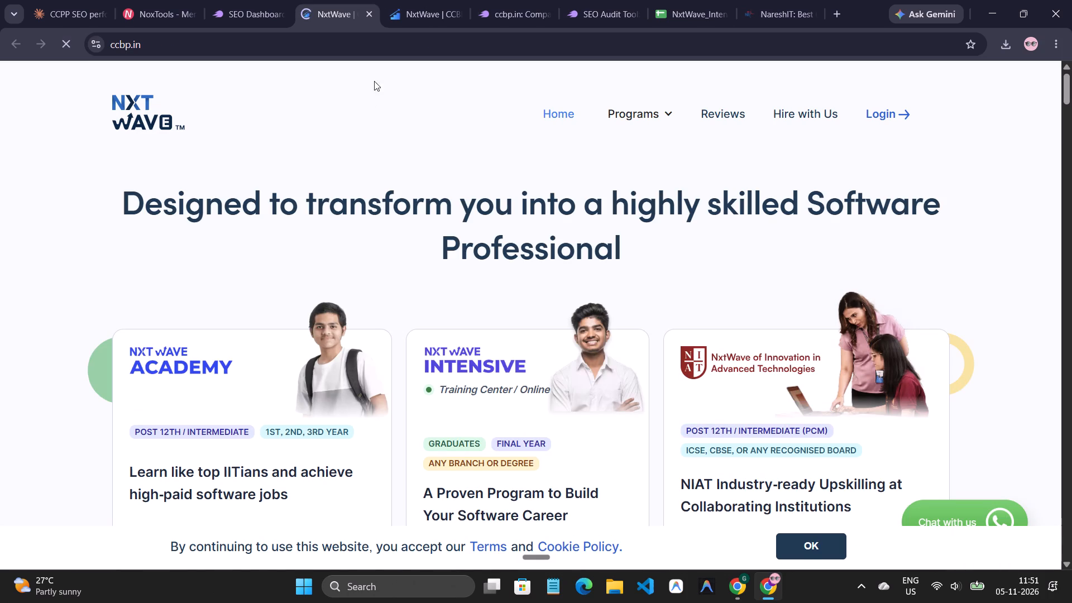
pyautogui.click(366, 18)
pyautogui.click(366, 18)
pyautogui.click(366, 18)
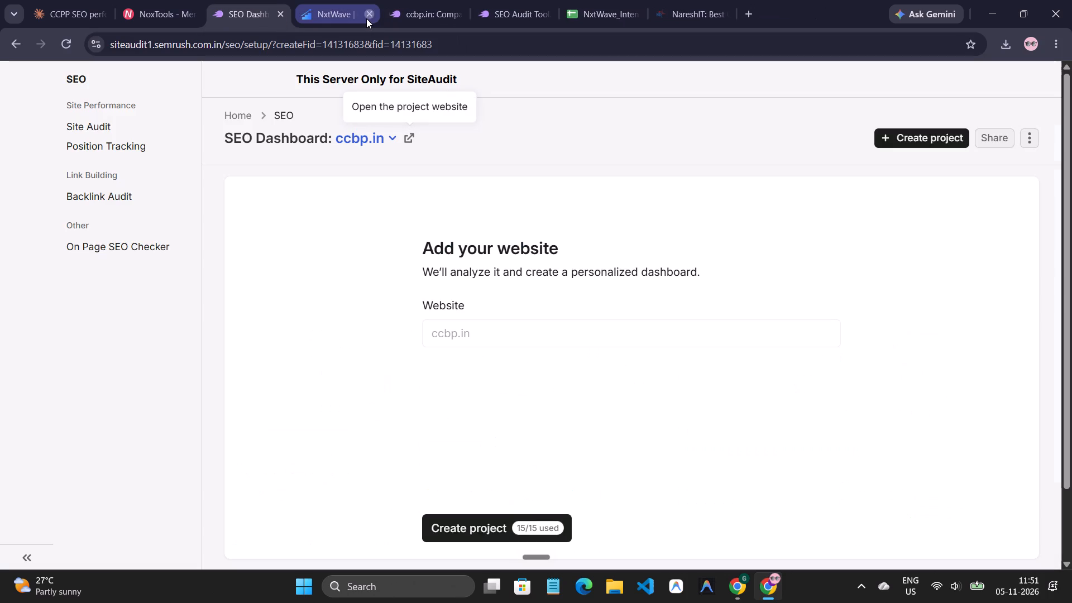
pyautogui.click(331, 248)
# Switch to the Compare Domains report and look through the ccbp.in, nareshit.com and codegnan.com comparison.
pyautogui.click(413, 0)
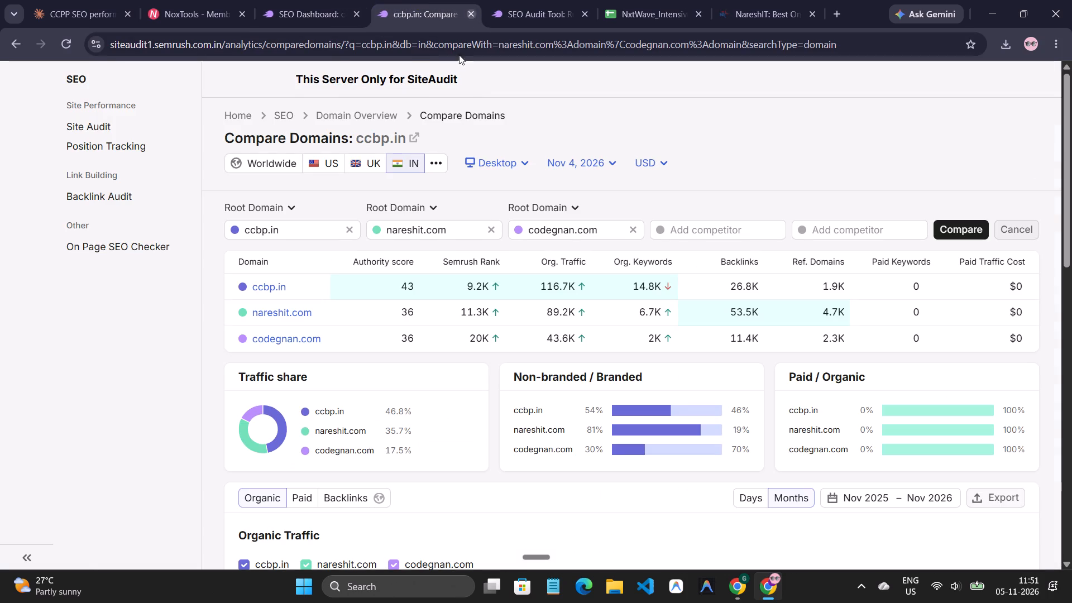
pyautogui.scroll(-4, 410, 236)
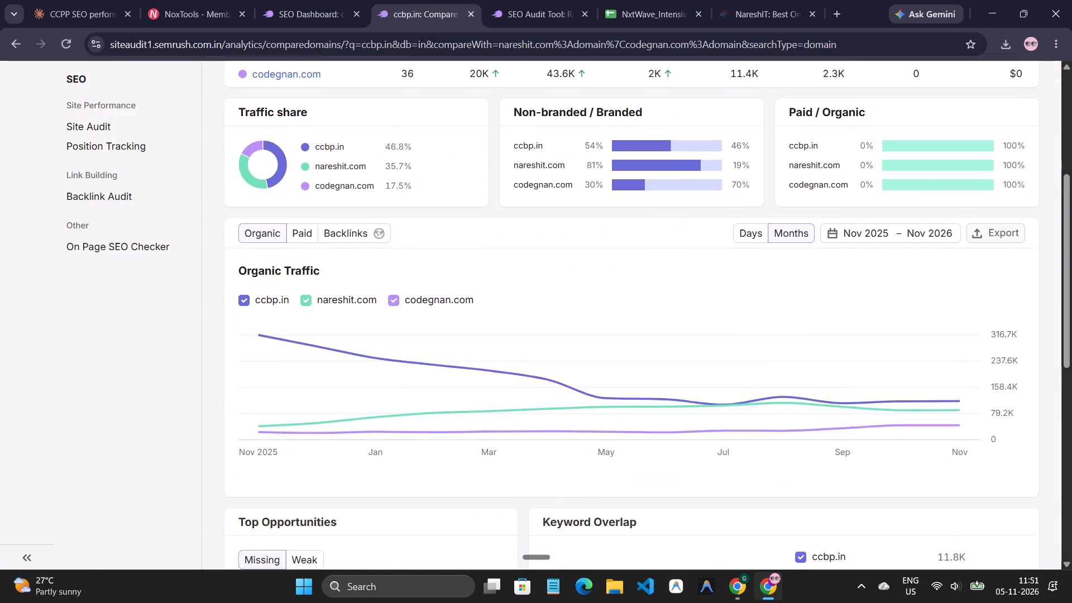
pyautogui.scroll(-9, 410, 236)
pyautogui.scroll(15, 410, 236)
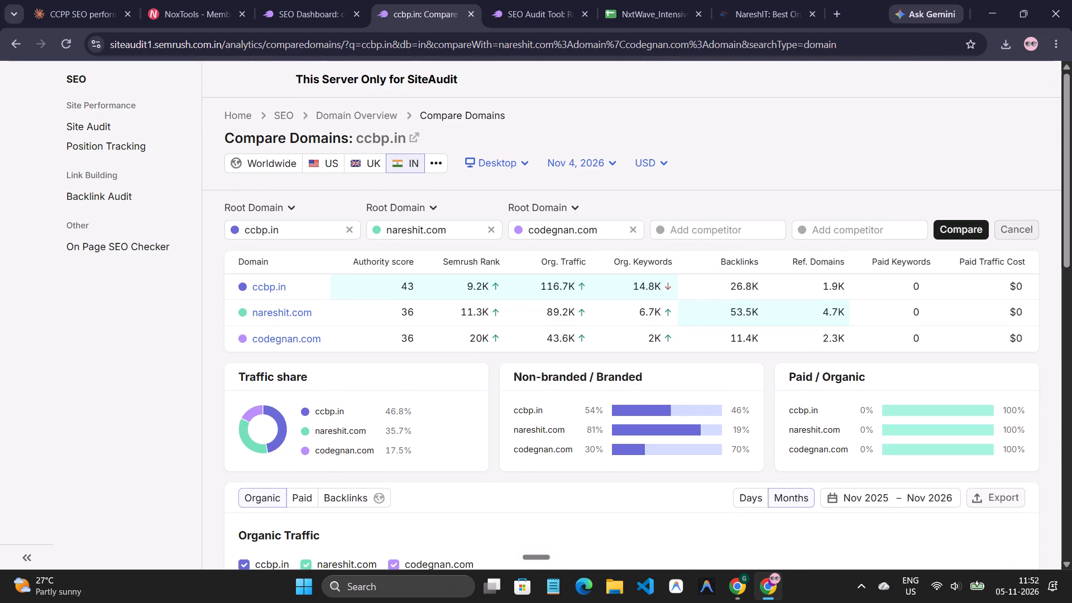
# Leave Compare Domains for the SEO Dashboard and look through it down to the Improvements section.
pyautogui.click(336, 115)
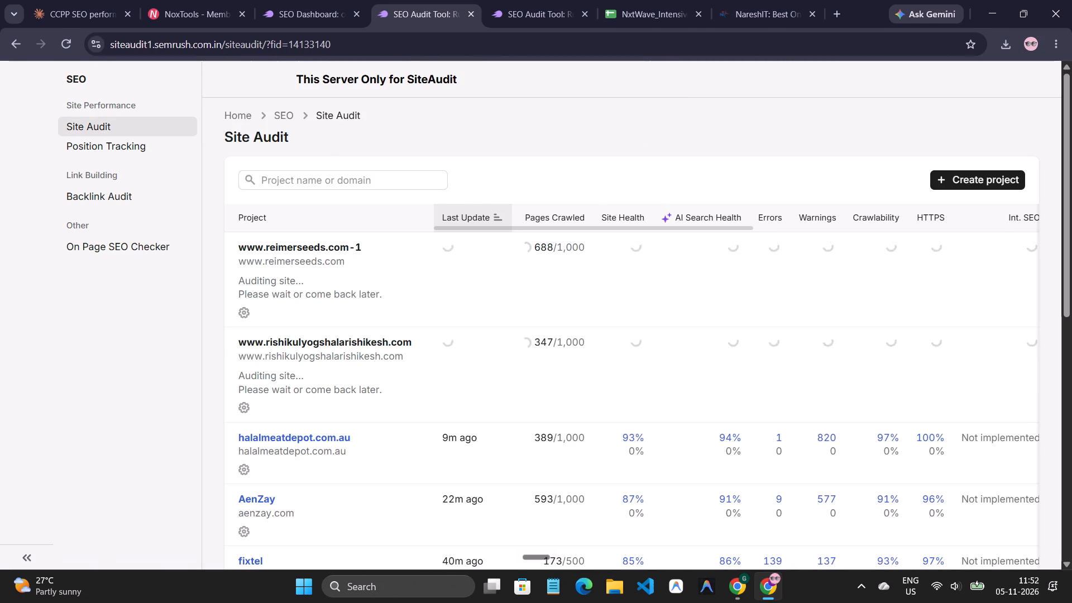
pyautogui.click(295, 115)
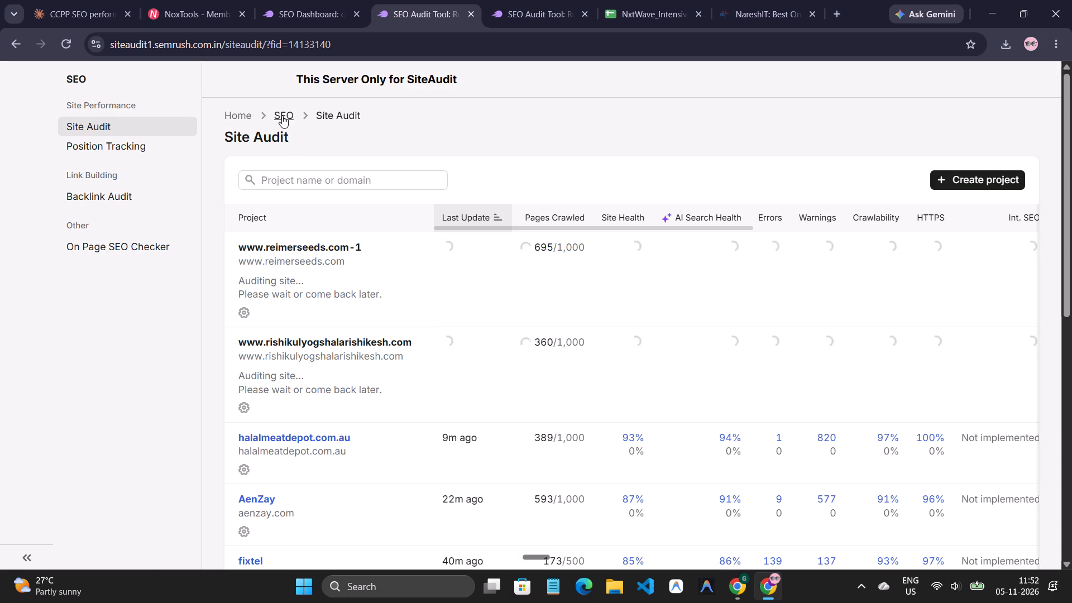
pyautogui.click(282, 116)
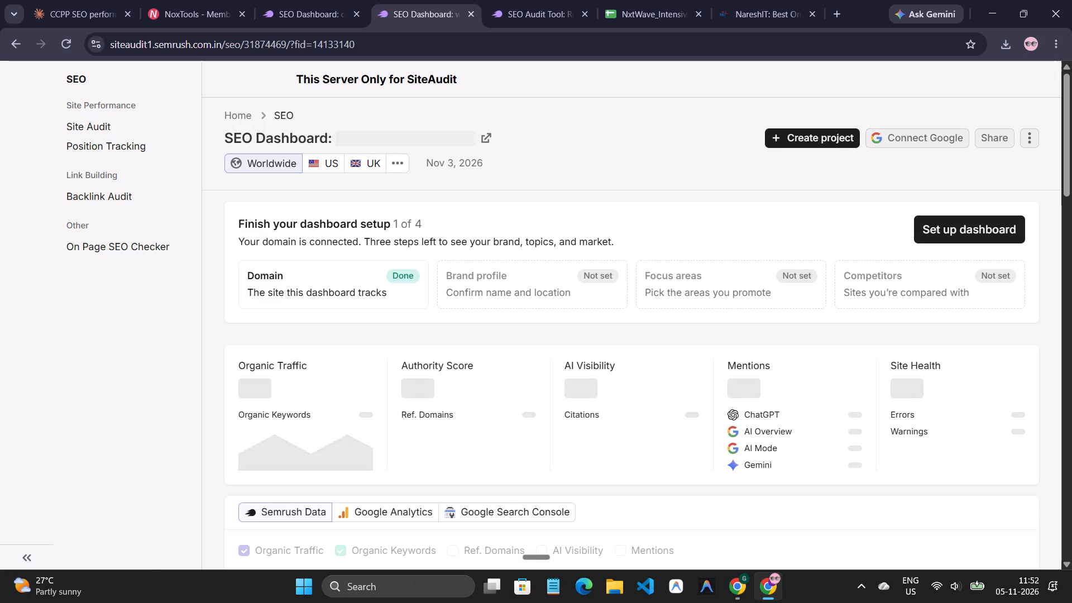
pyautogui.scroll(-18, 384, 226)
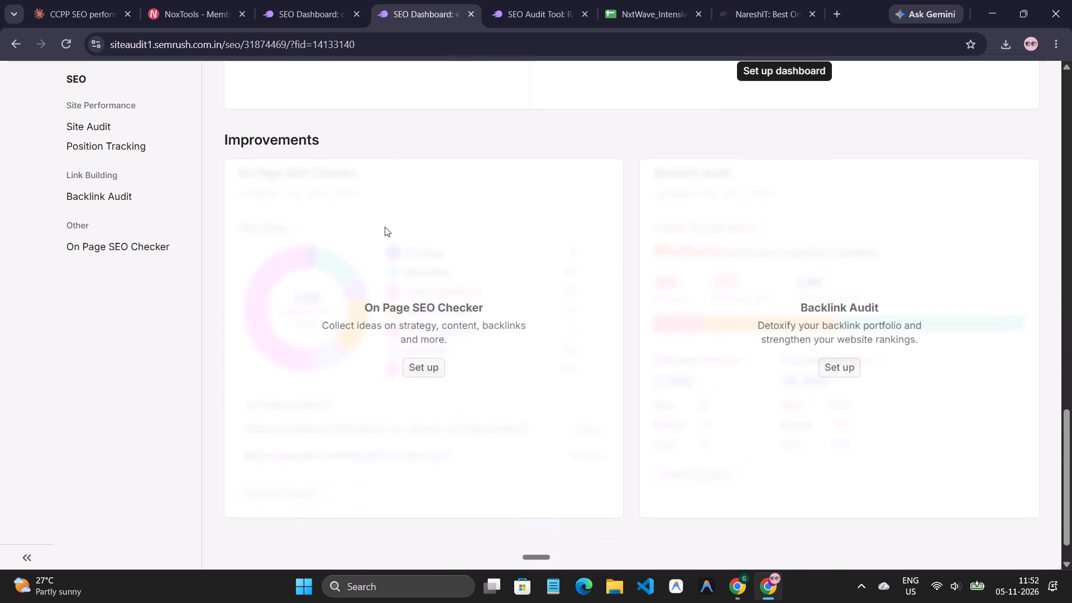
pyautogui.scroll(-1, 385, 248)
pyautogui.scroll(7, 385, 248)
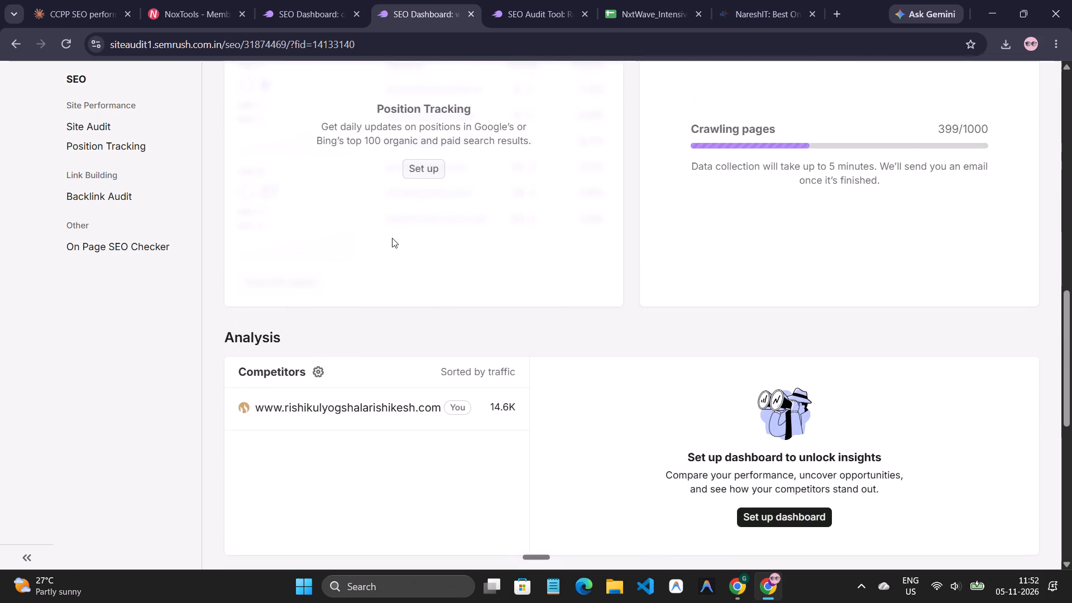
pyautogui.scroll(6, 395, 234)
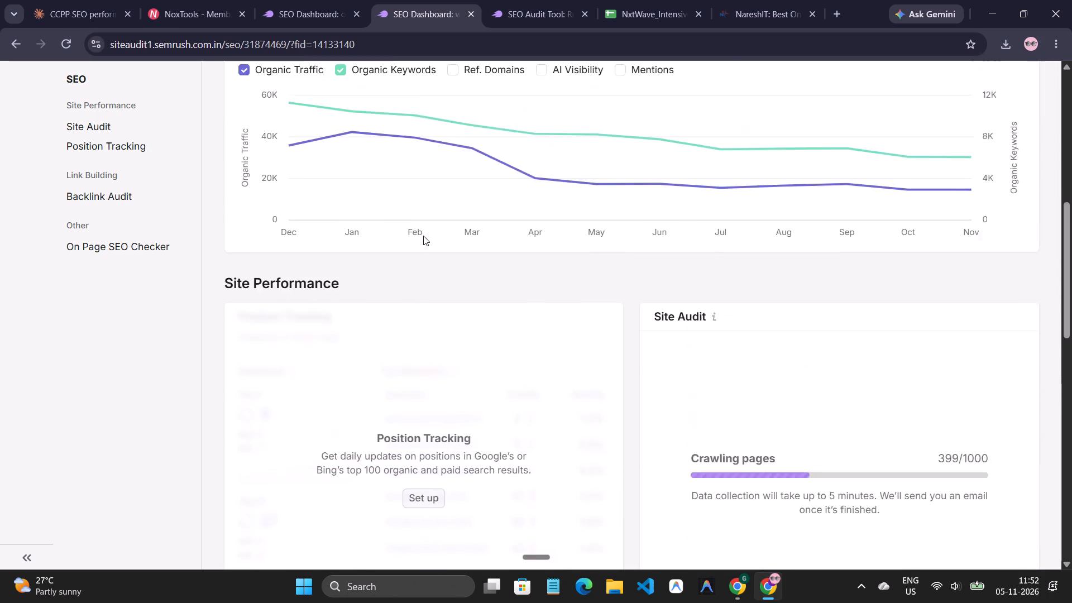
pyautogui.scroll(5, 423, 236)
pyautogui.scroll(1, 395, 184)
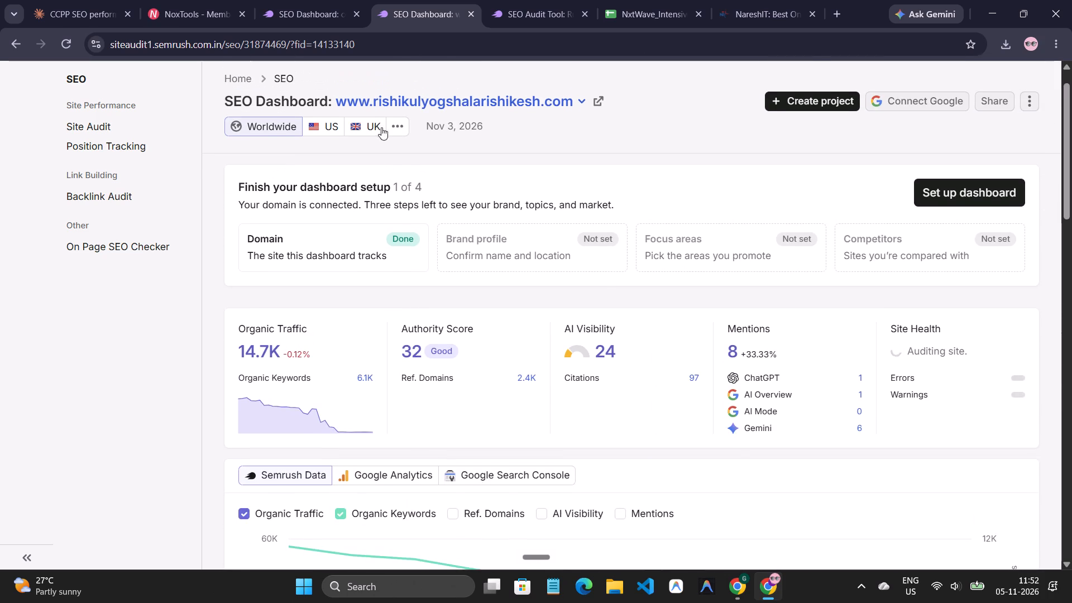
# Check the open Site Audit project list and close the separate ccbp.in SEO Dashboard page.
pyautogui.click(527, 0)
pyautogui.scroll(2, 323, 221)
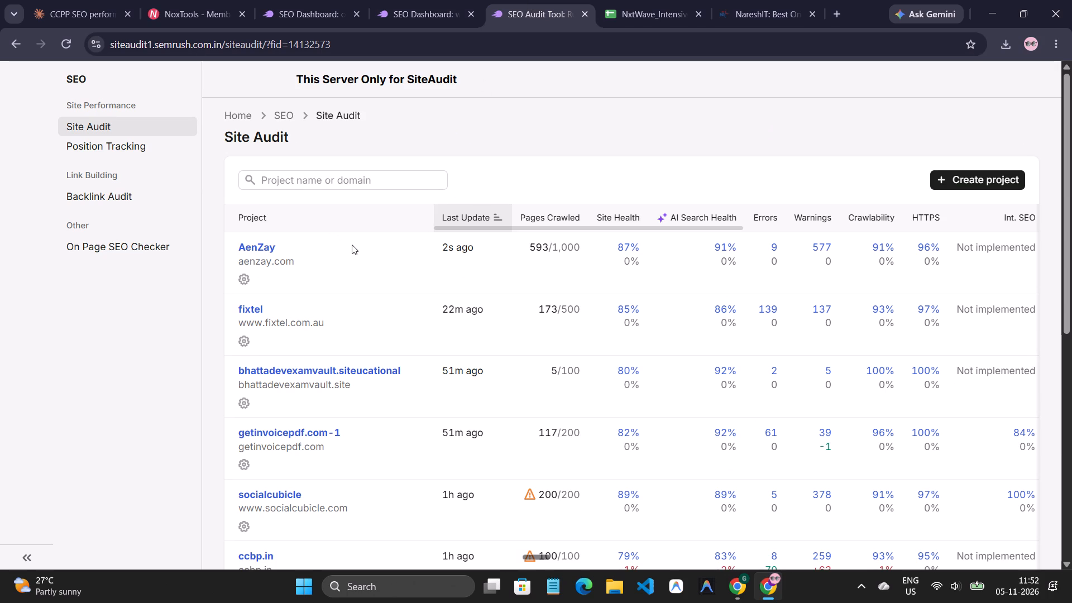
pyautogui.scroll(1, 352, 245)
pyautogui.click(305, 0)
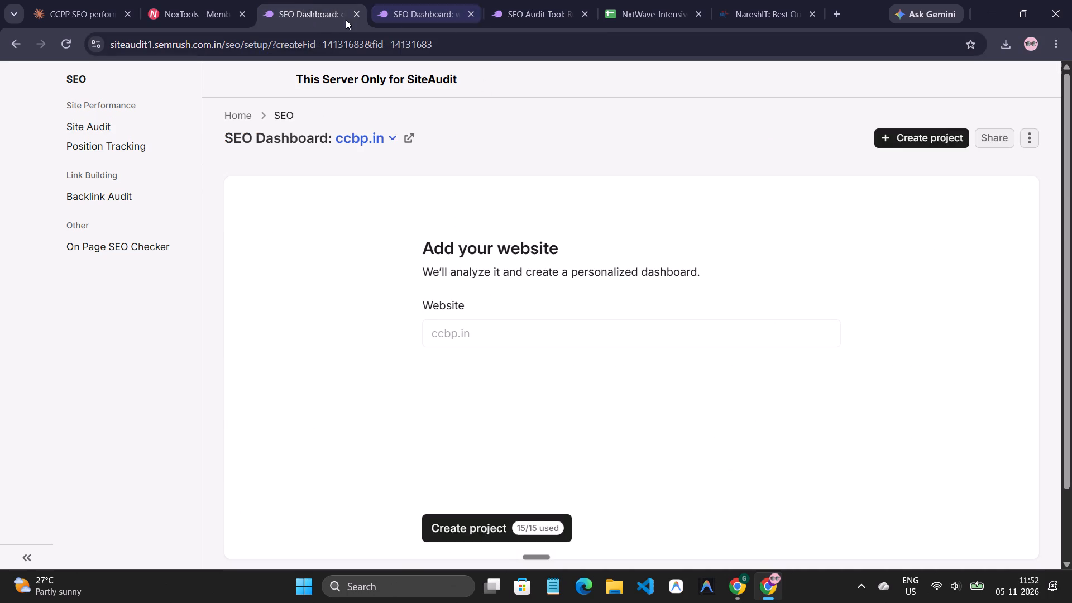
pyautogui.click(353, 9)
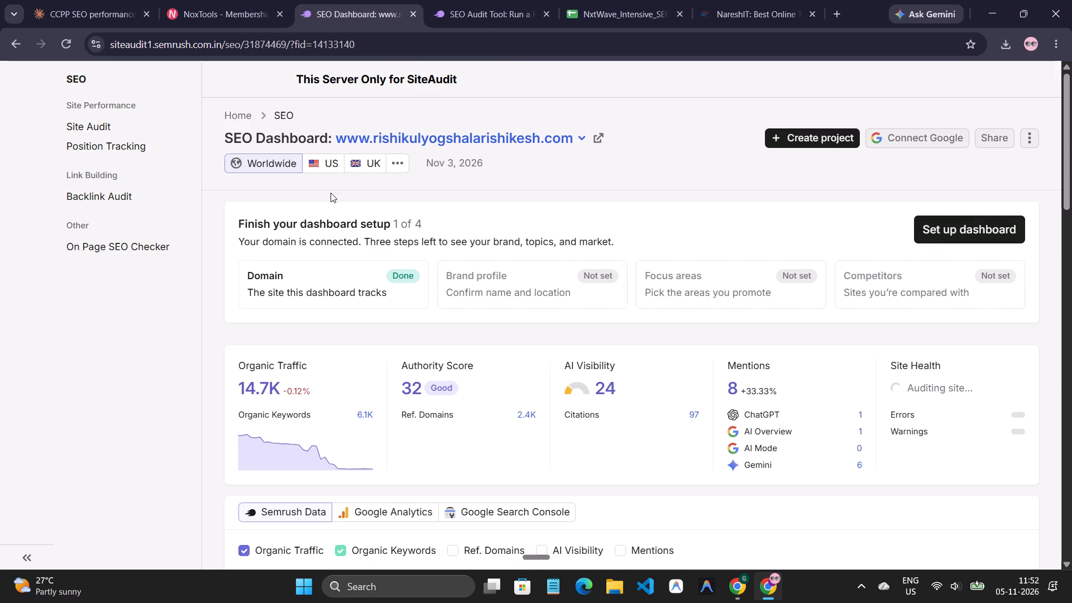
pyautogui.scroll(2, 331, 193)
pyautogui.click(477, 0)
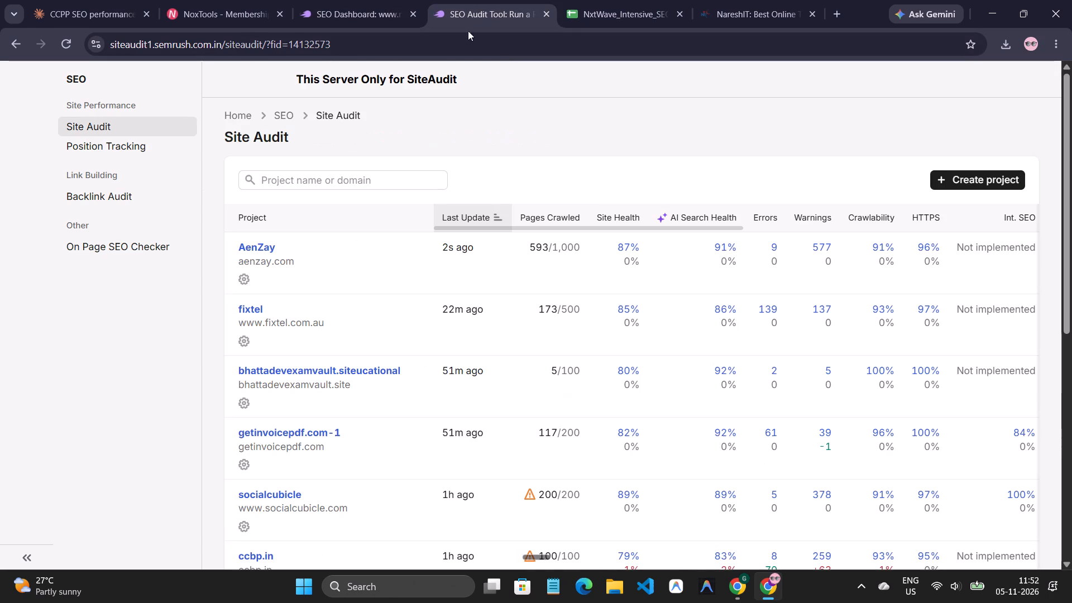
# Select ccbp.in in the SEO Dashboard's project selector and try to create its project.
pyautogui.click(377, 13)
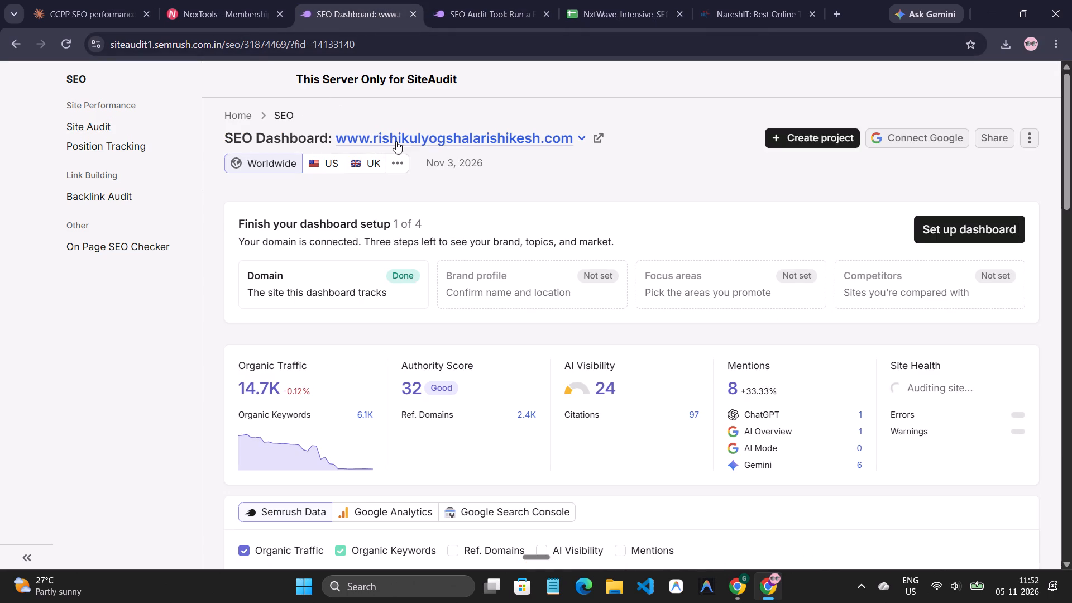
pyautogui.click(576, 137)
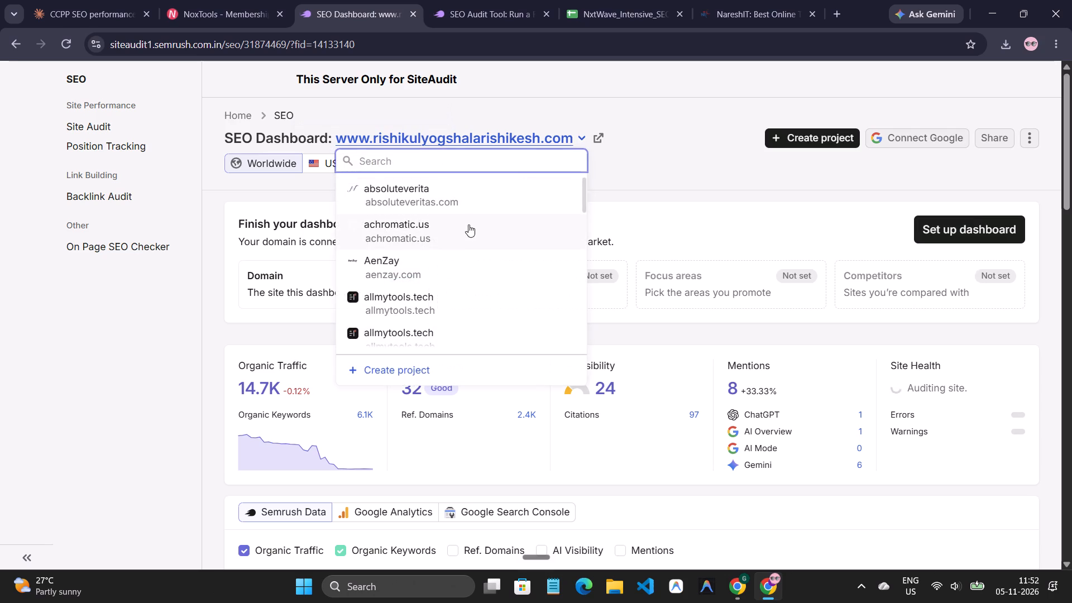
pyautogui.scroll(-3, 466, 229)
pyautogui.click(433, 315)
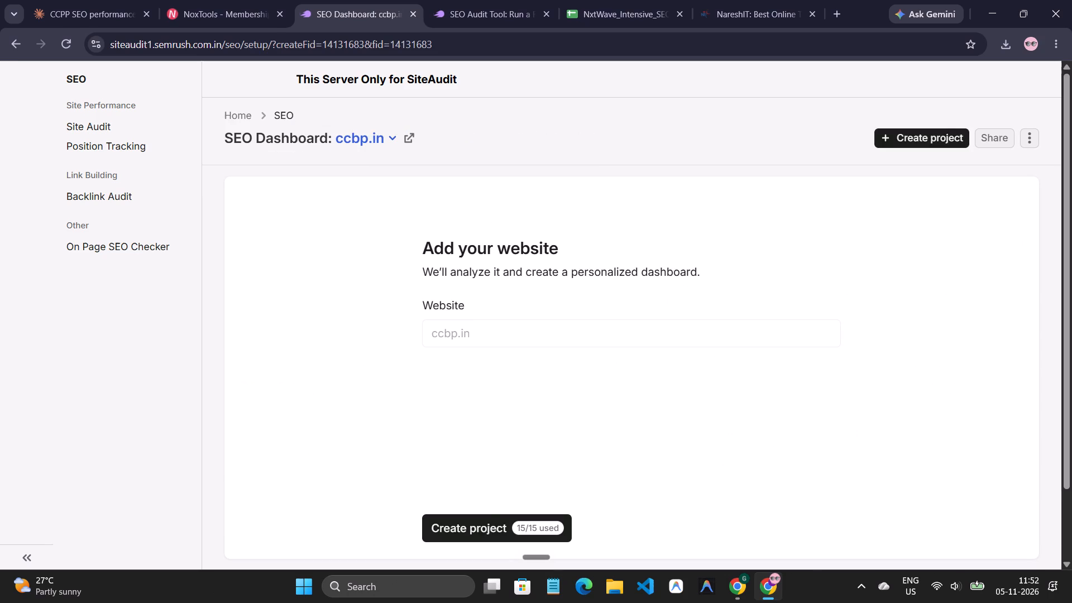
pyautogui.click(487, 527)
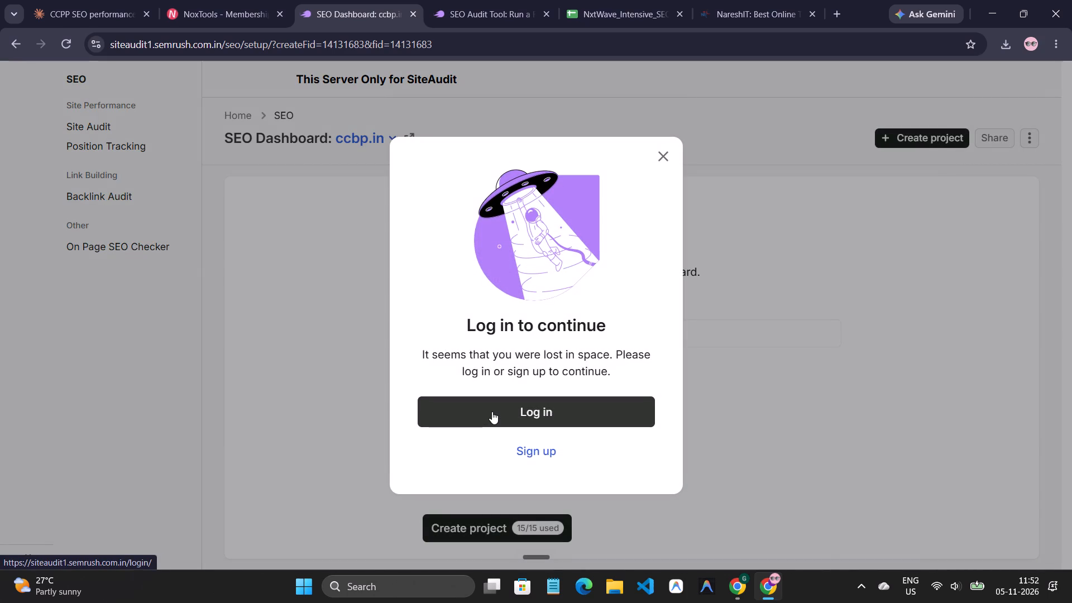
# Log in again to reach the home project list, search it for cc and open ccbp.in's SEO Dashboard.
pyautogui.click(492, 411)
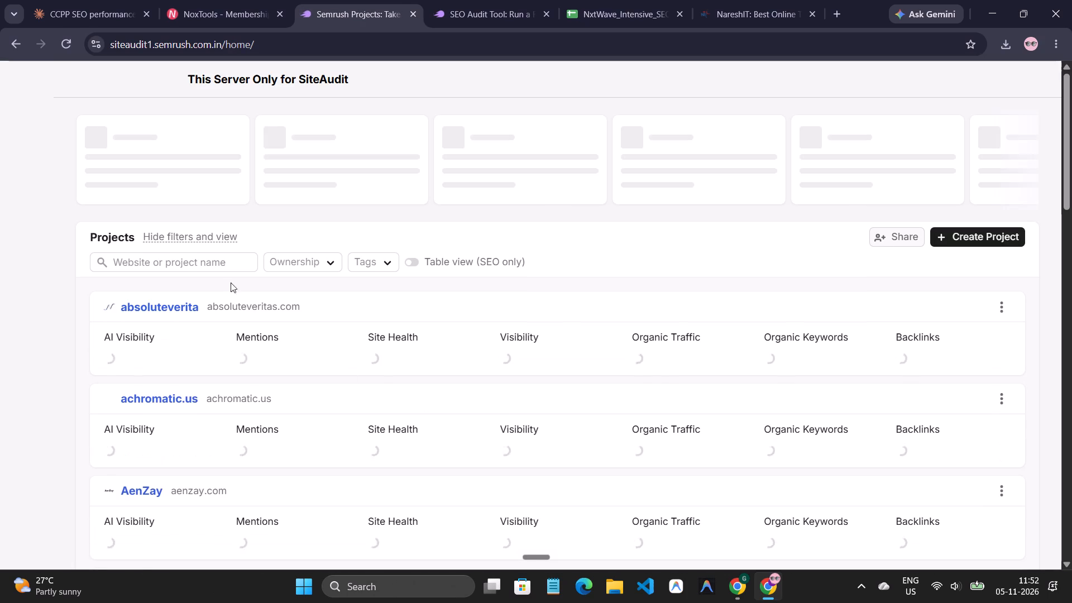
pyautogui.click(210, 270)
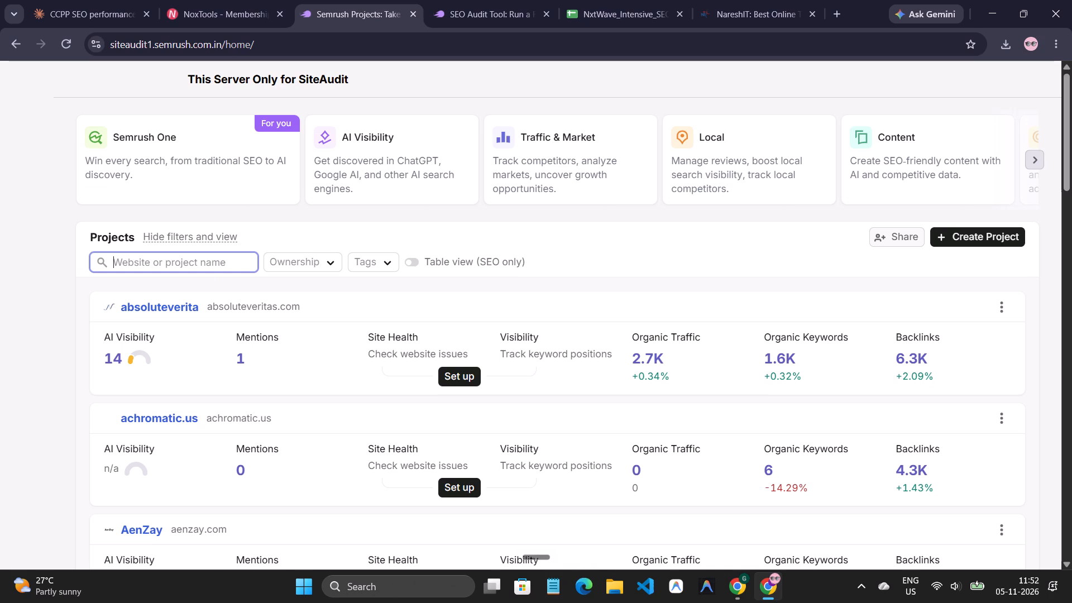
pyautogui.write('cc')
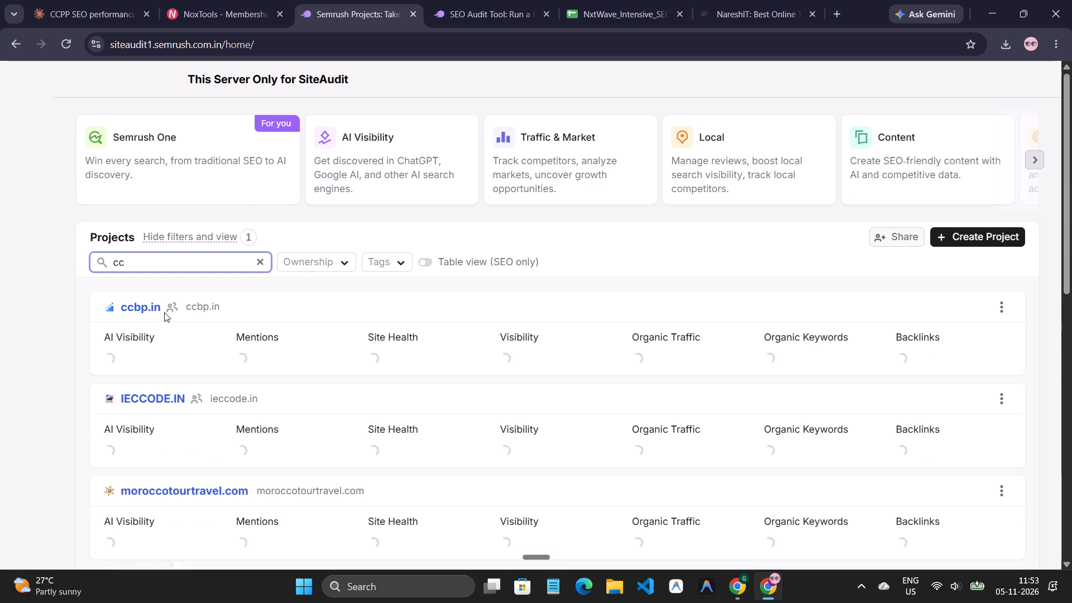
pyautogui.click(150, 311)
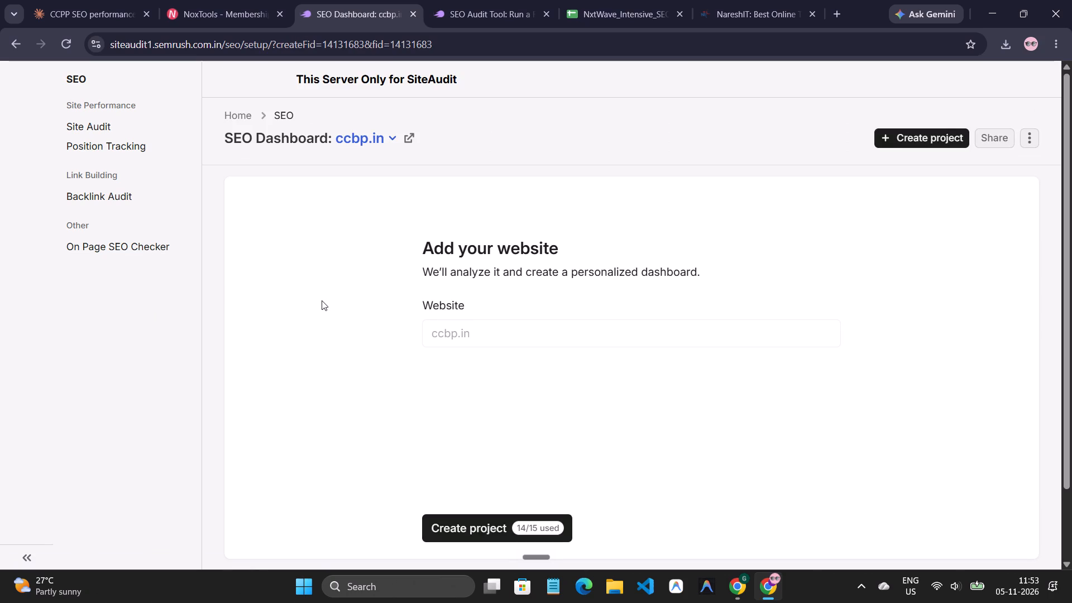
pyautogui.scroll(-3, 323, 300)
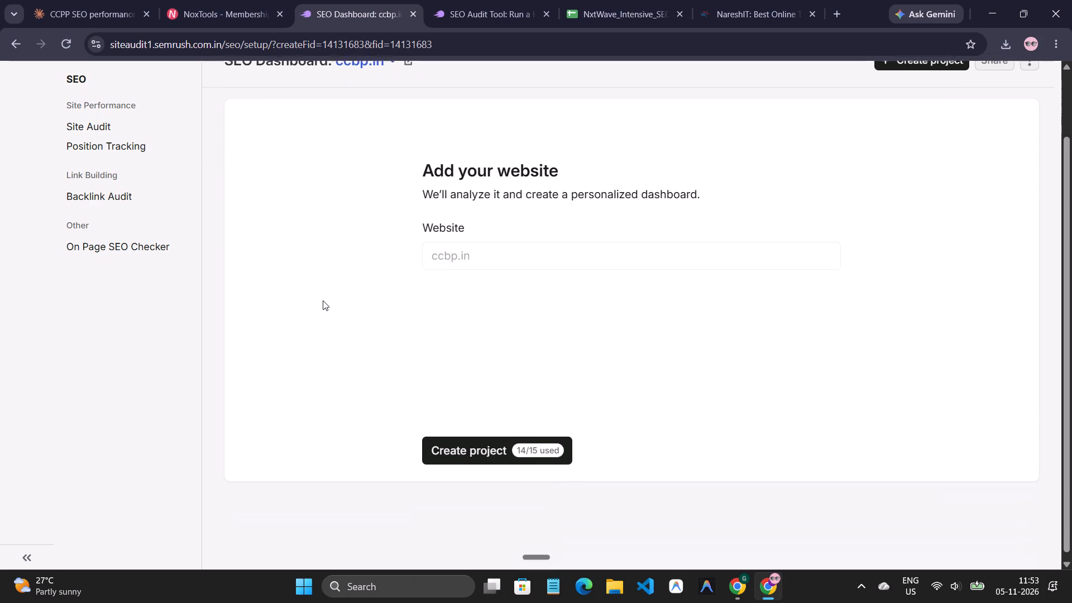
pyautogui.scroll(-3, 325, 301)
pyautogui.scroll(9, 326, 303)
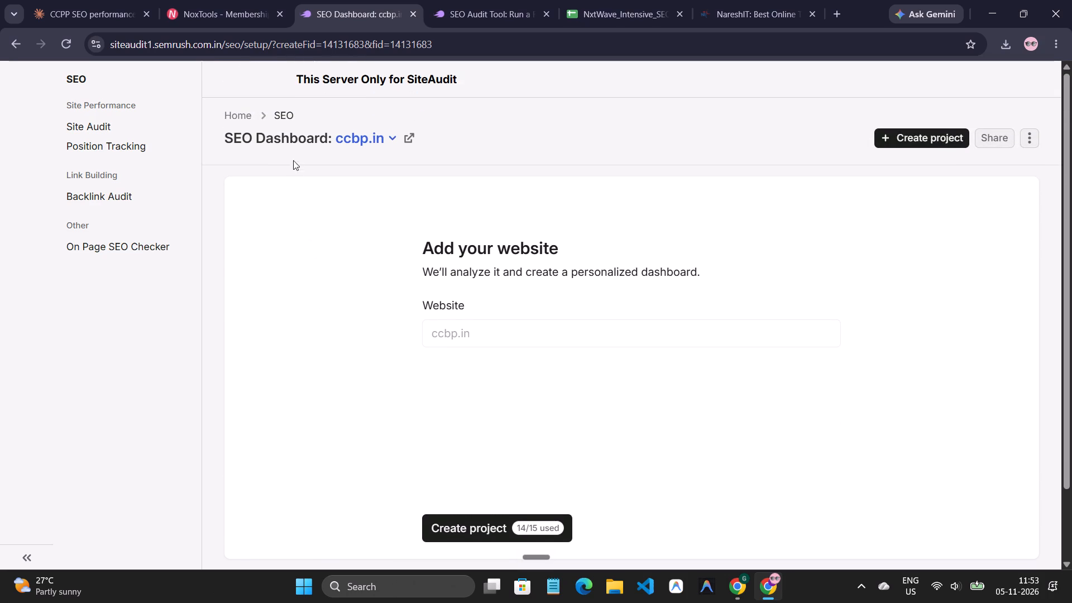
# Launch Site Audit in a new page from NoxTools and look through its project list.
pyautogui.click(243, 0)
pyautogui.click(527, 302)
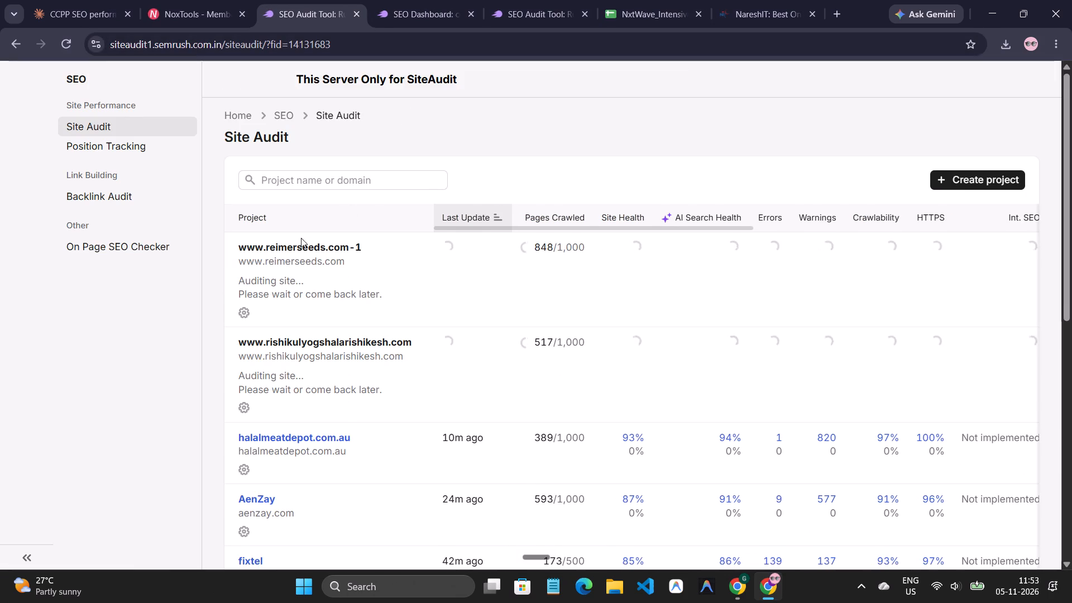
pyautogui.scroll(-8, 301, 238)
pyautogui.scroll(6, 301, 243)
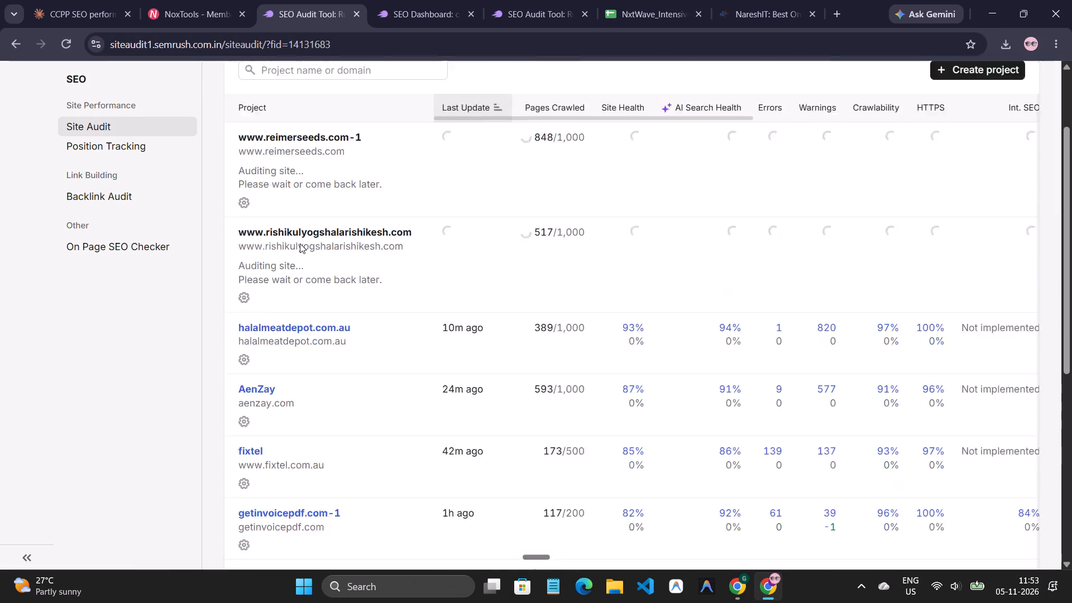
pyautogui.scroll(4, 300, 243)
# Search the Site Audit projects for ccb and try to open the ccbp.in project.
pyautogui.click(344, 185)
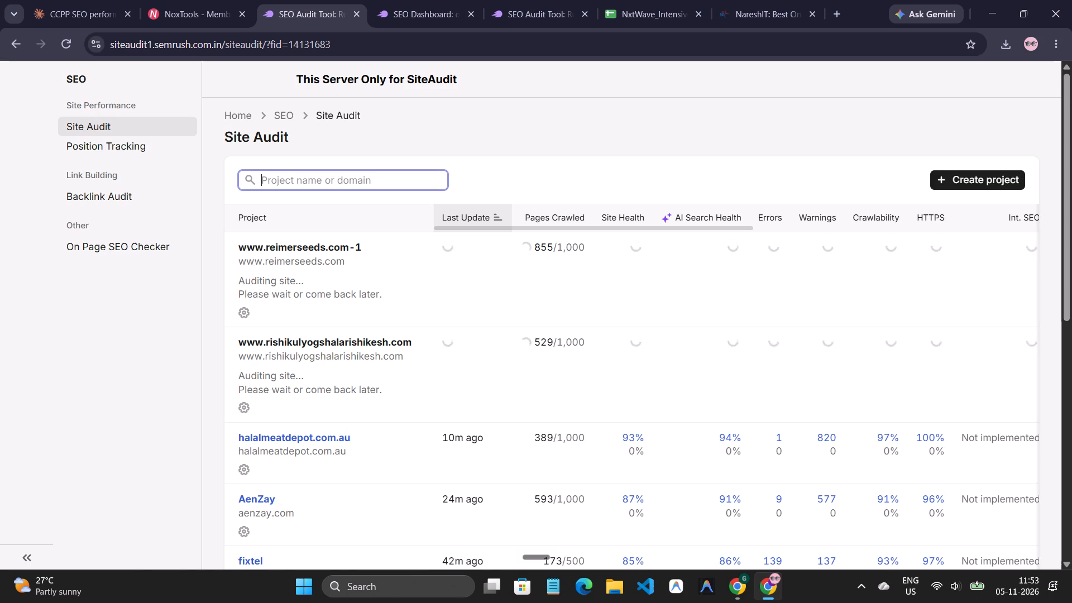
pyautogui.press('c')
pyautogui.write('cb')
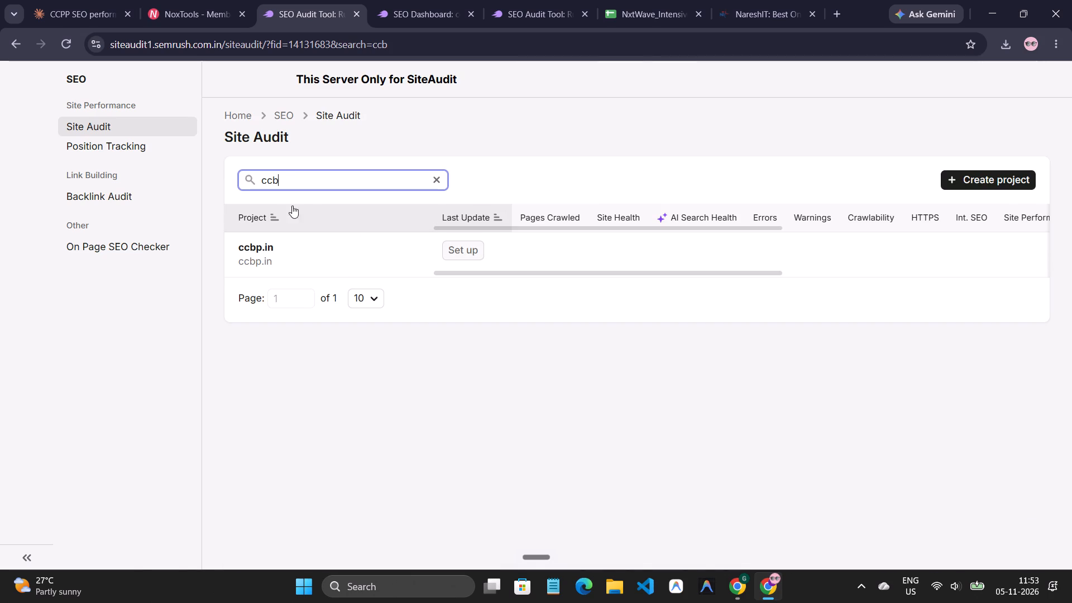
pyautogui.click(263, 251)
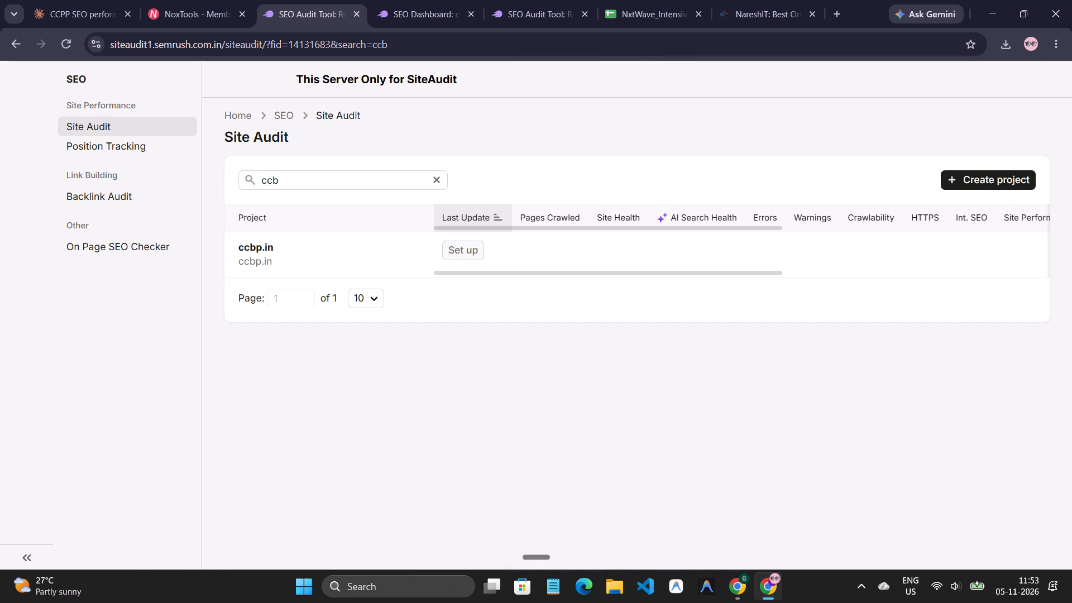
pyautogui.click(255, 250)
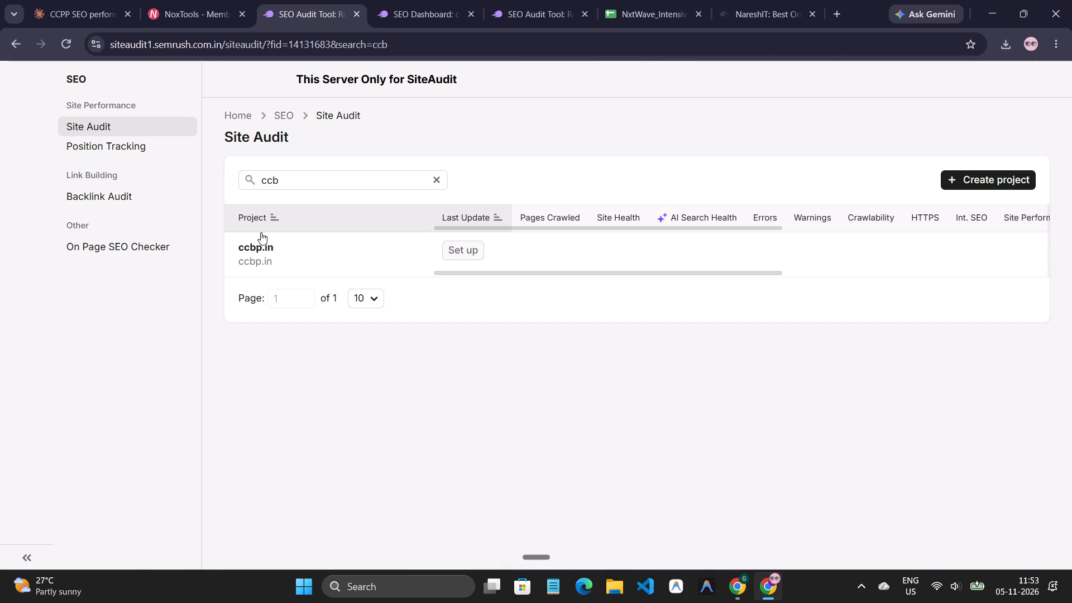
pyautogui.click(257, 241)
# Check the other open Semrush pages and switch the older Site Audit page to the SEO Dashboard.
pyautogui.click(401, 0)
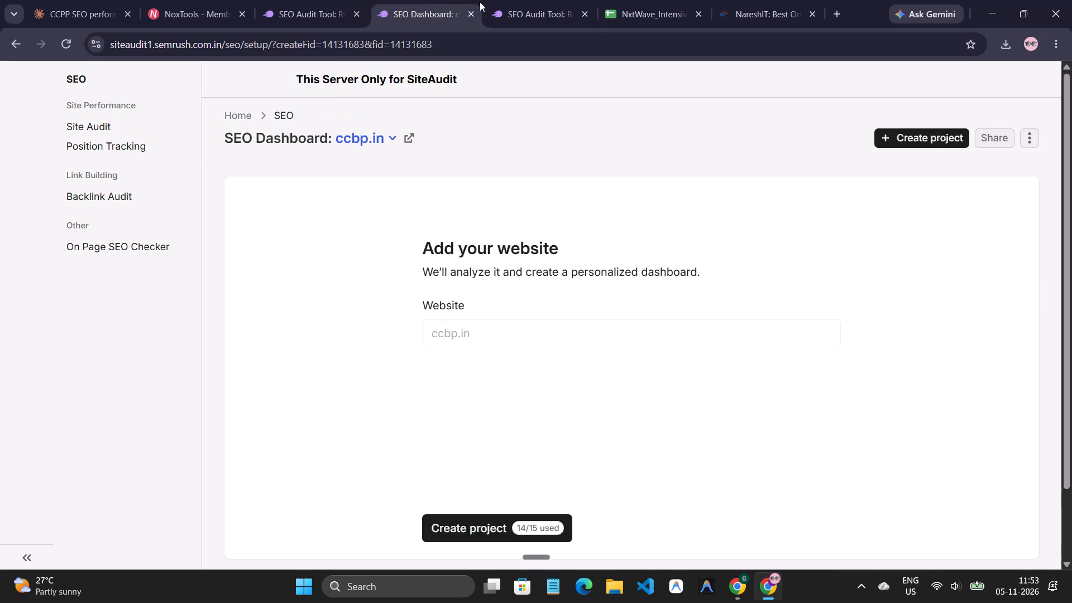
pyautogui.click(532, 0)
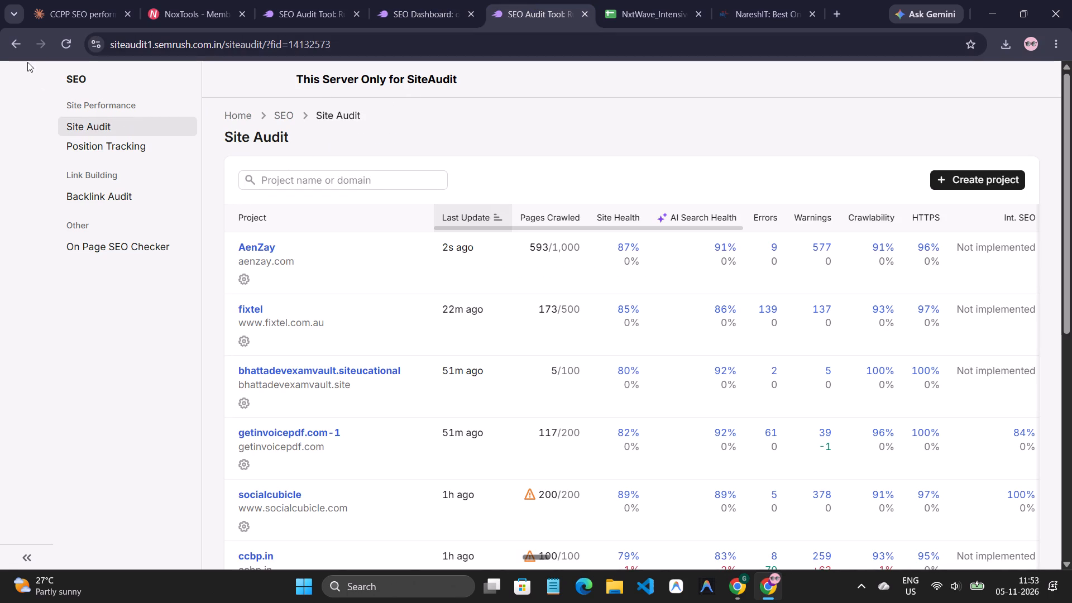
pyautogui.click(11, 42)
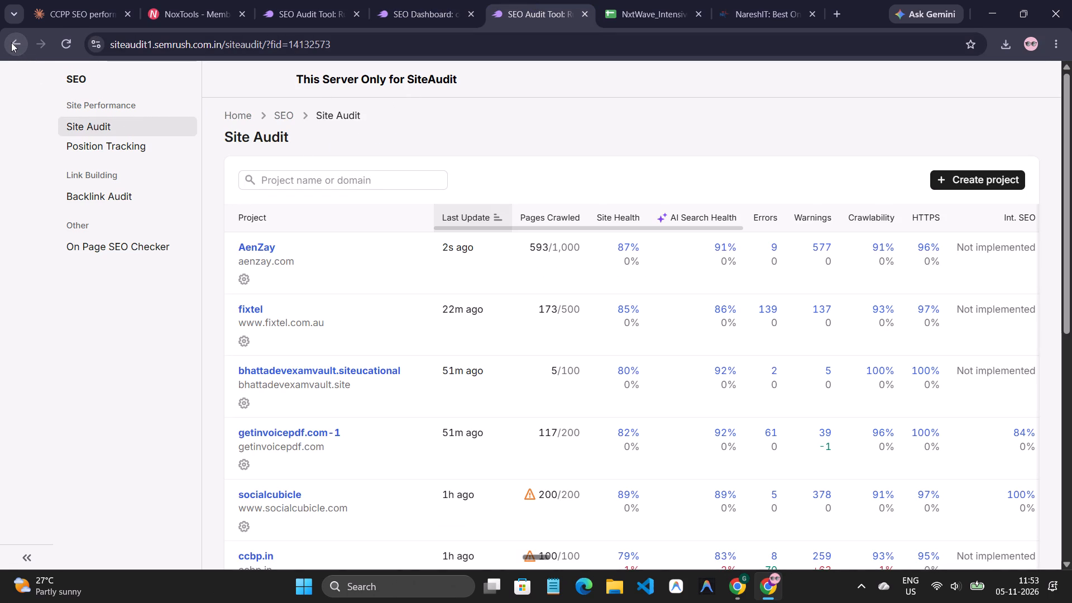
pyautogui.tripleClick(11, 42)
pyautogui.doubleClick(11, 42)
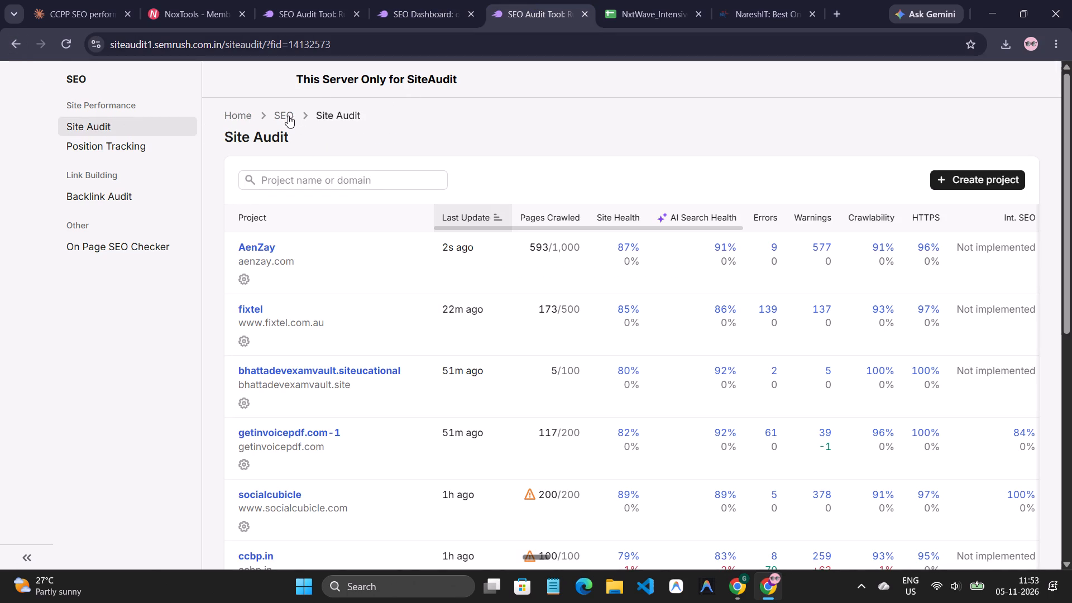
pyautogui.click(288, 116)
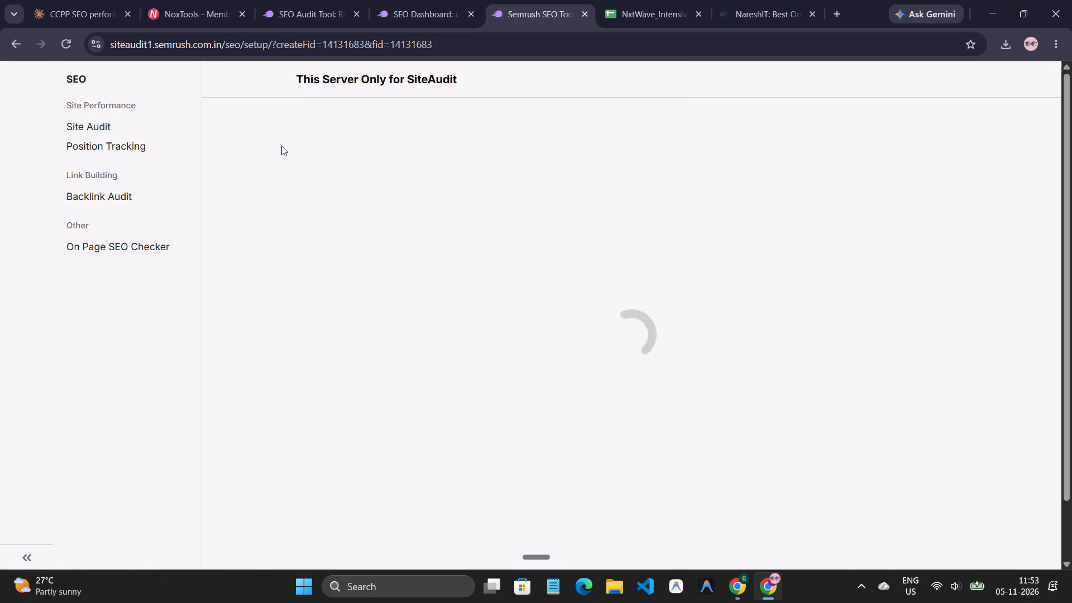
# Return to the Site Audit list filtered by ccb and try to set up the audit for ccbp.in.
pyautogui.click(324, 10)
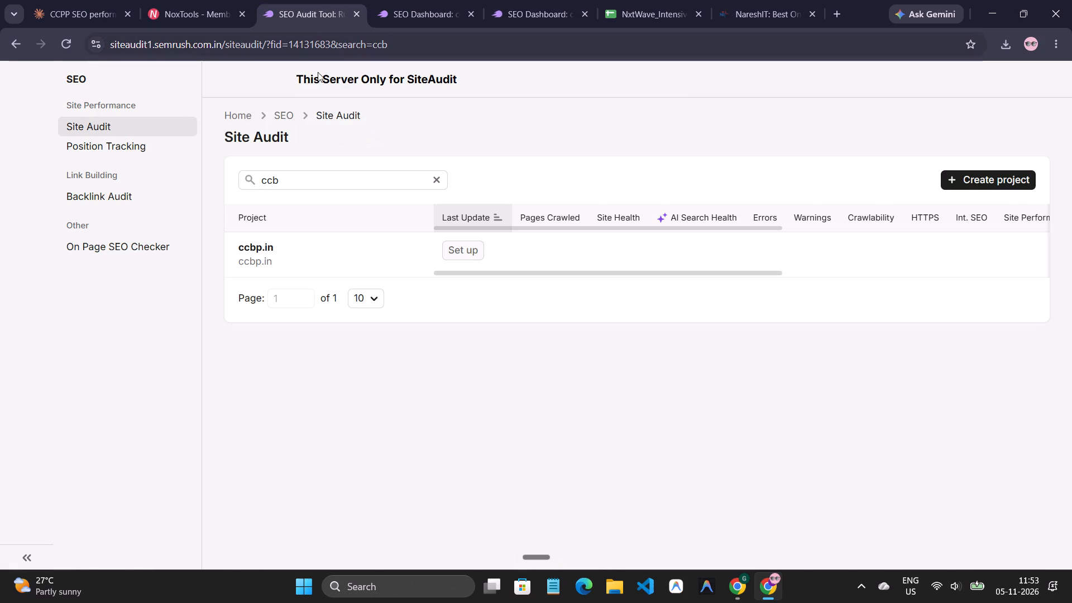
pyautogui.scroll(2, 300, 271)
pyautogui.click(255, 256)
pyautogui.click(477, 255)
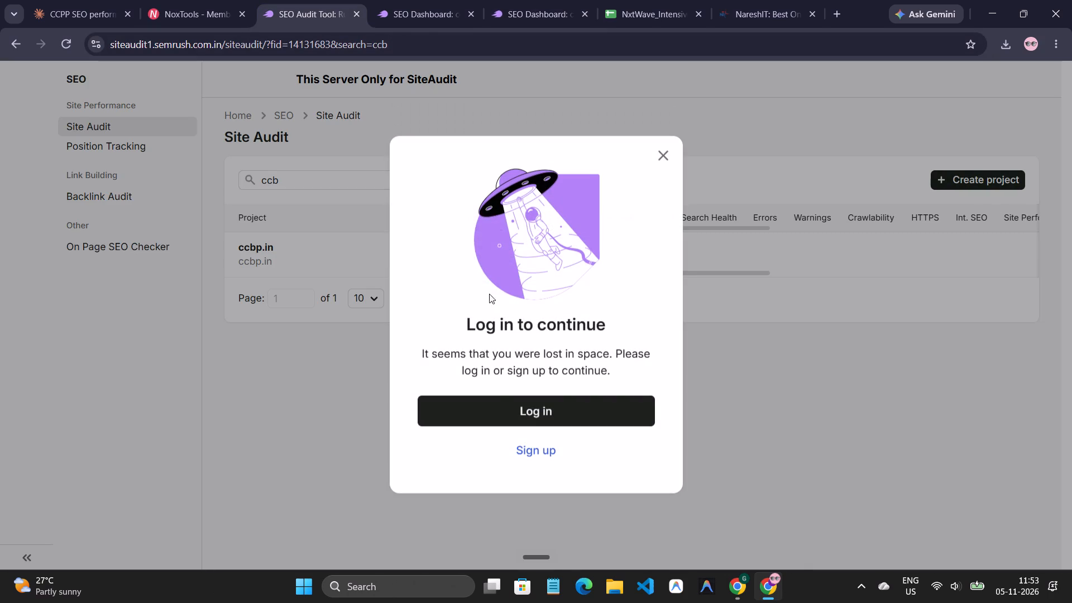
# Log in again and open Semrush One from the home page.
pyautogui.click(496, 399)
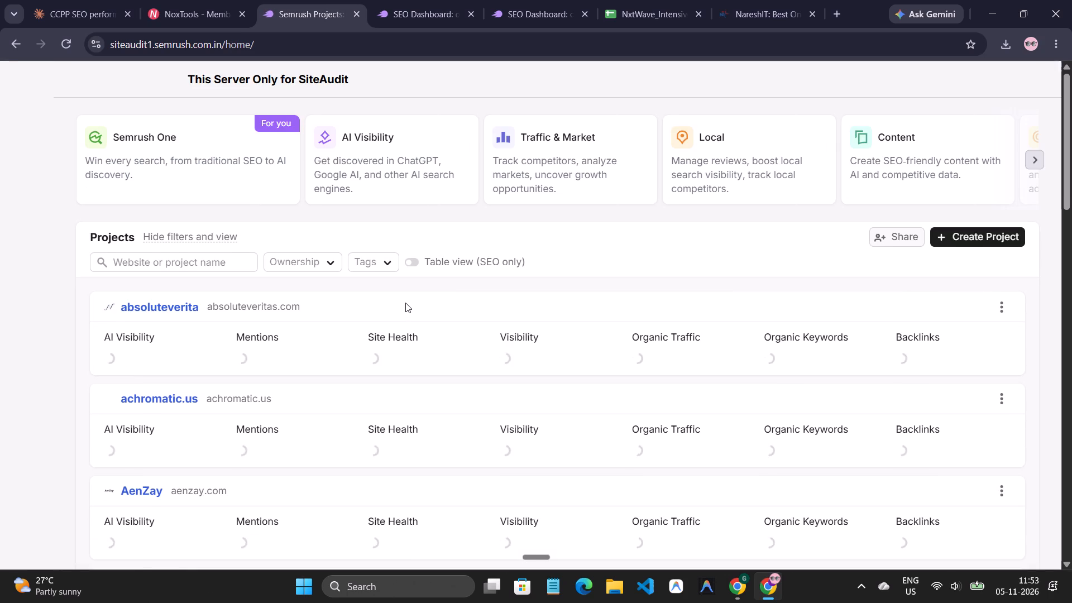
pyautogui.click(191, 164)
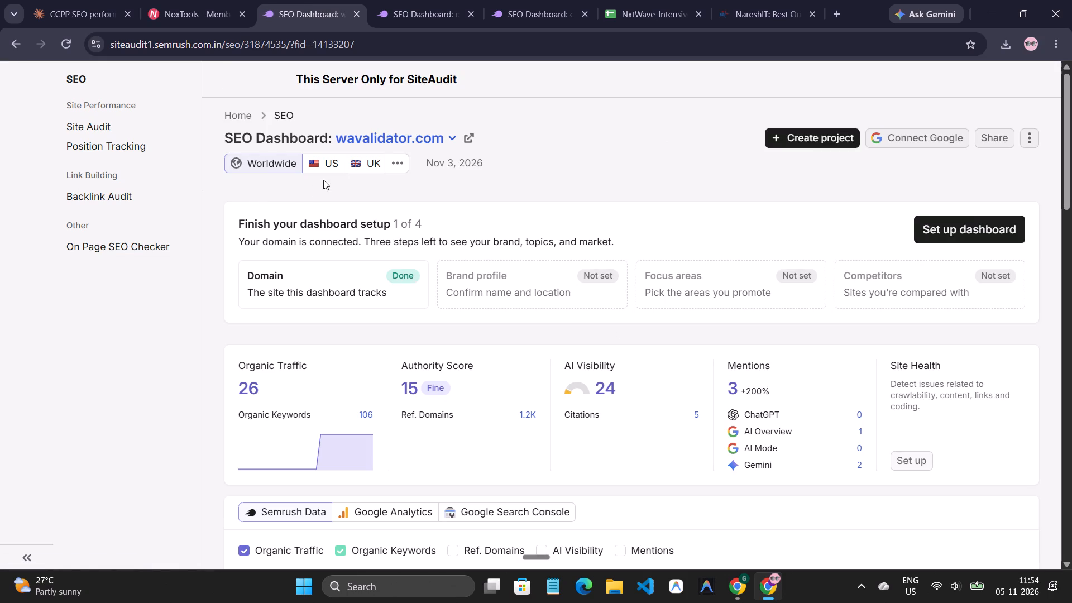
# Switch the SEO Dashboard to the ccbp.in project and try to edit its website entry.
pyautogui.click(426, 140)
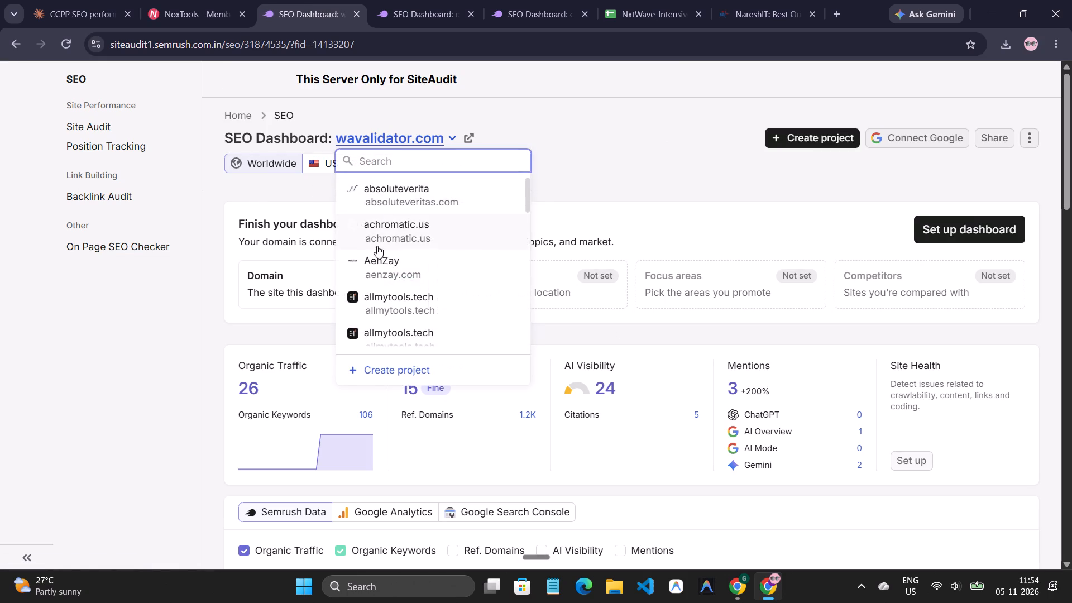
pyautogui.scroll(-3, 378, 252)
pyautogui.click(377, 310)
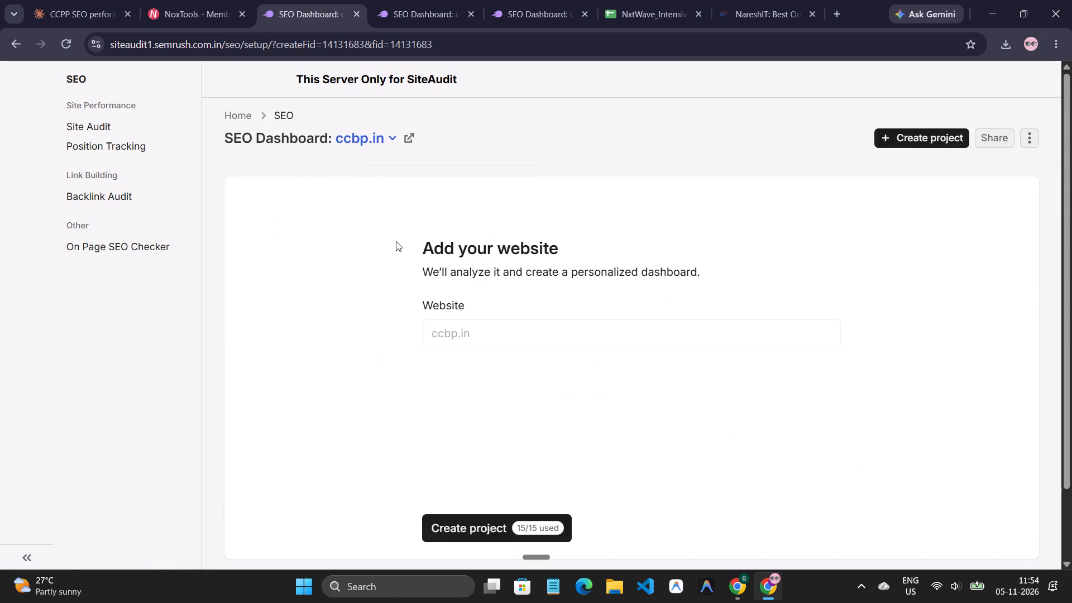
pyautogui.click(453, 331)
pyautogui.click(630, 333)
pyautogui.click(456, 208)
pyautogui.click(378, 211)
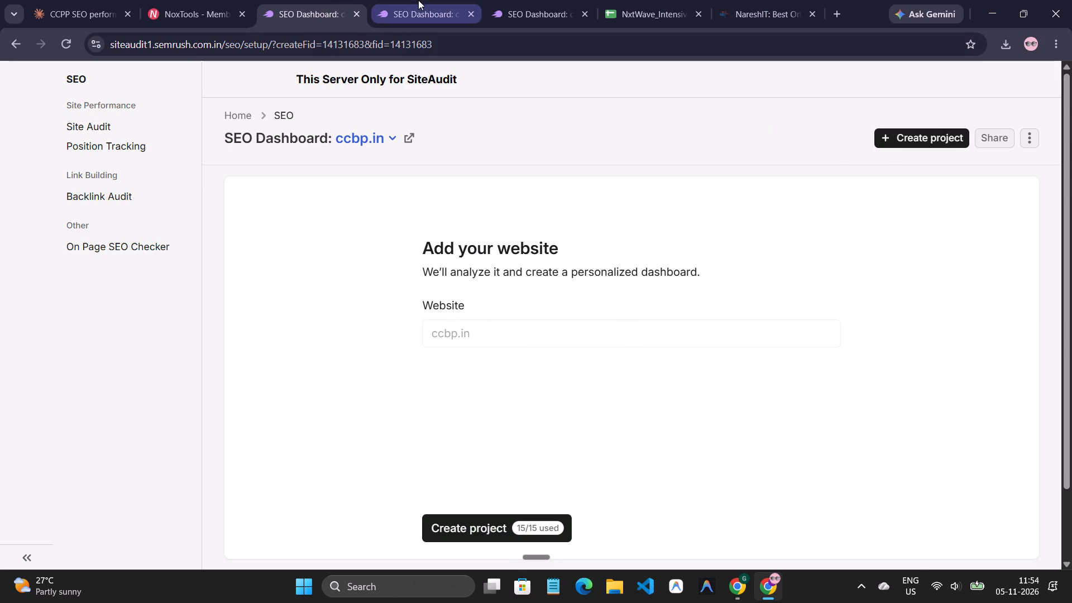
# Compare the open SEO Dashboard pages and close the duplicates, keeping one for ccbp.in.
pyautogui.click(418, 0)
pyautogui.click(521, 10)
pyautogui.click(308, 0)
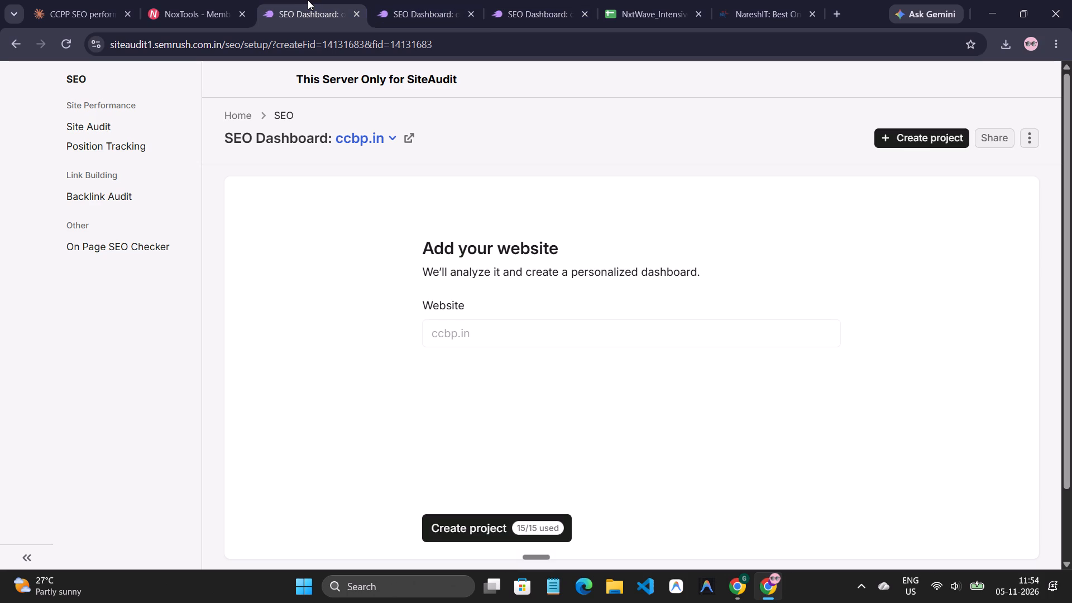
pyautogui.click(408, 11)
pyautogui.click(467, 13)
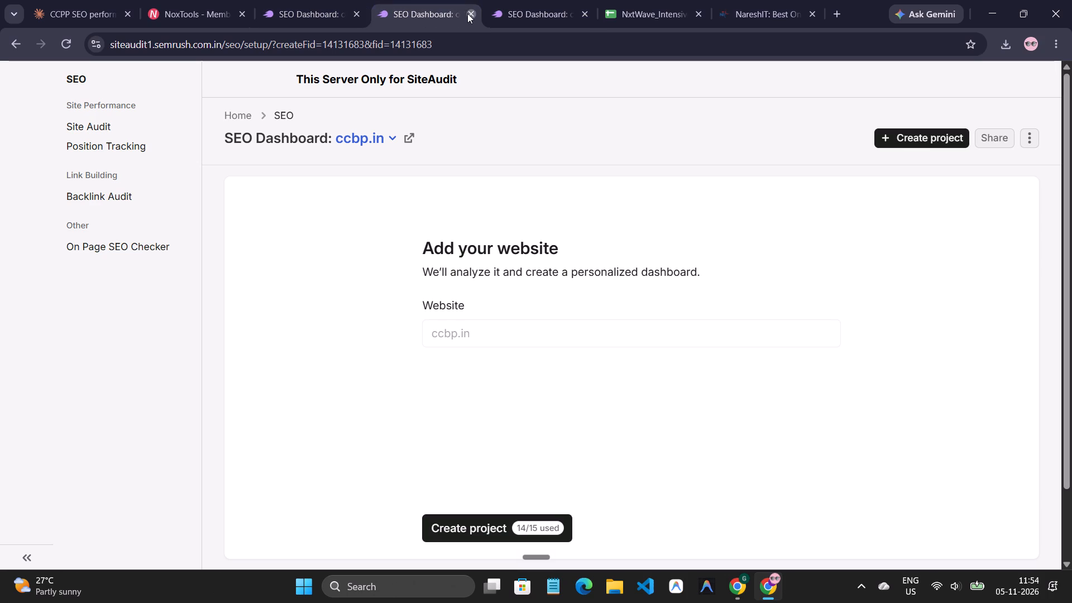
pyautogui.click(467, 13)
pyautogui.click(324, 6)
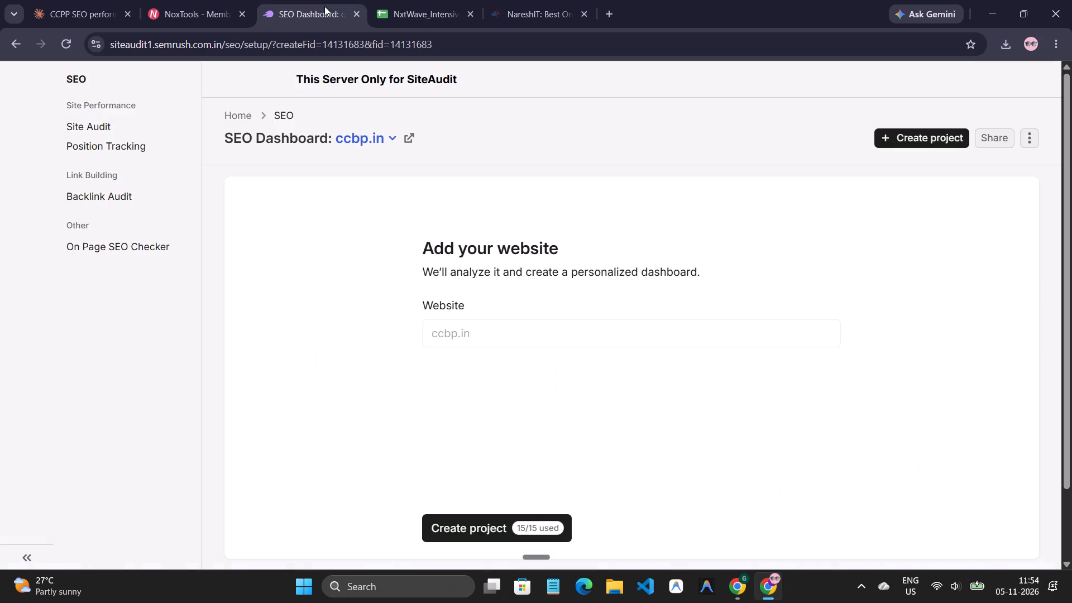
# Try to create a project, log in again, and reopen Semrush One from the home page.
pyautogui.scroll(1, 438, 301)
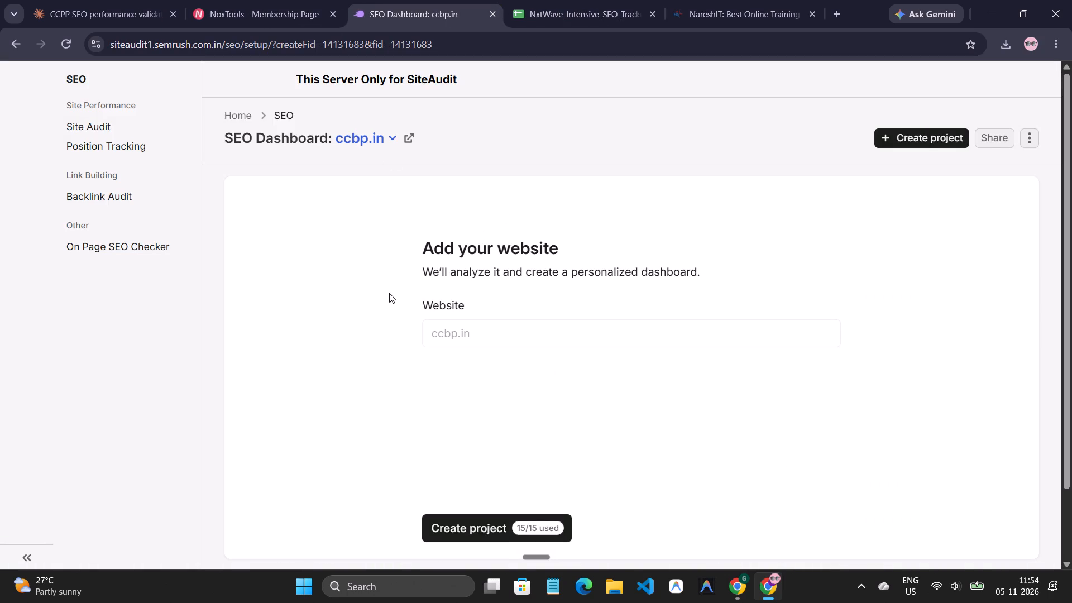
pyautogui.scroll(-1, 437, 344)
pyautogui.scroll(2, 437, 344)
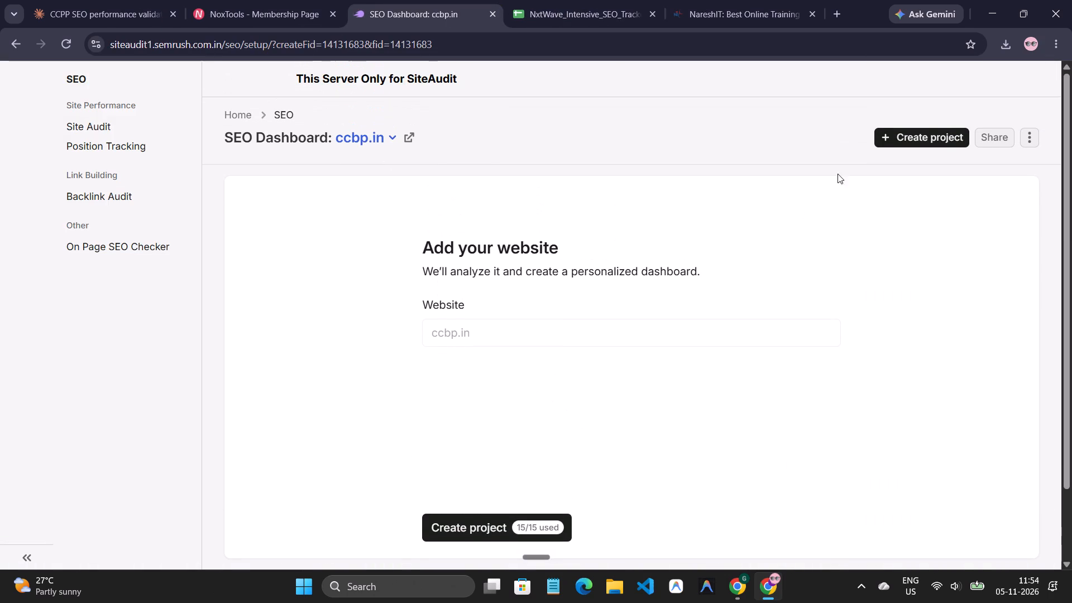
pyautogui.click(910, 133)
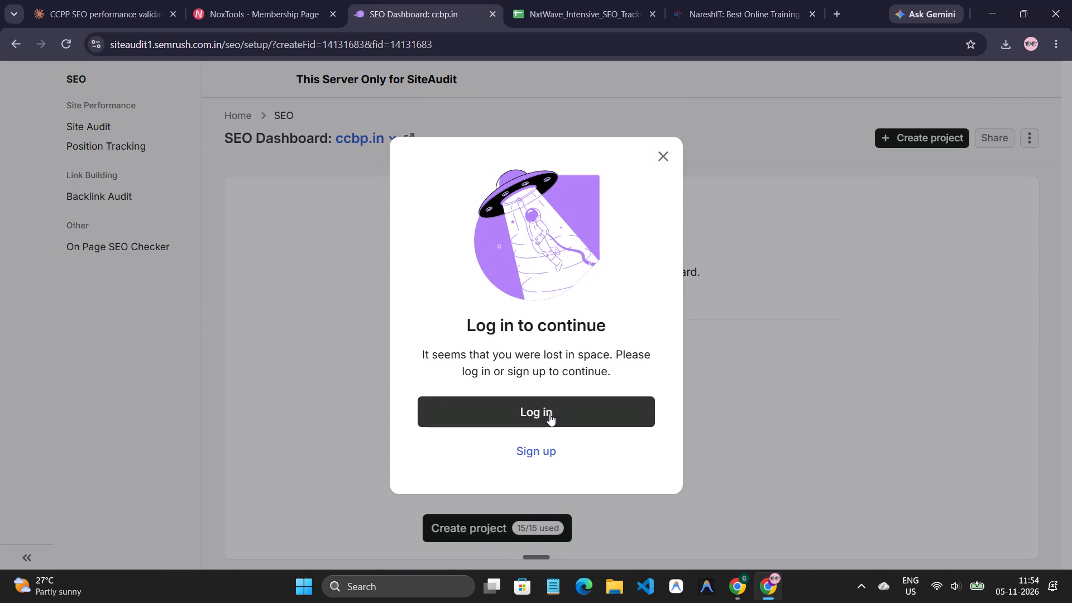
pyautogui.click(549, 414)
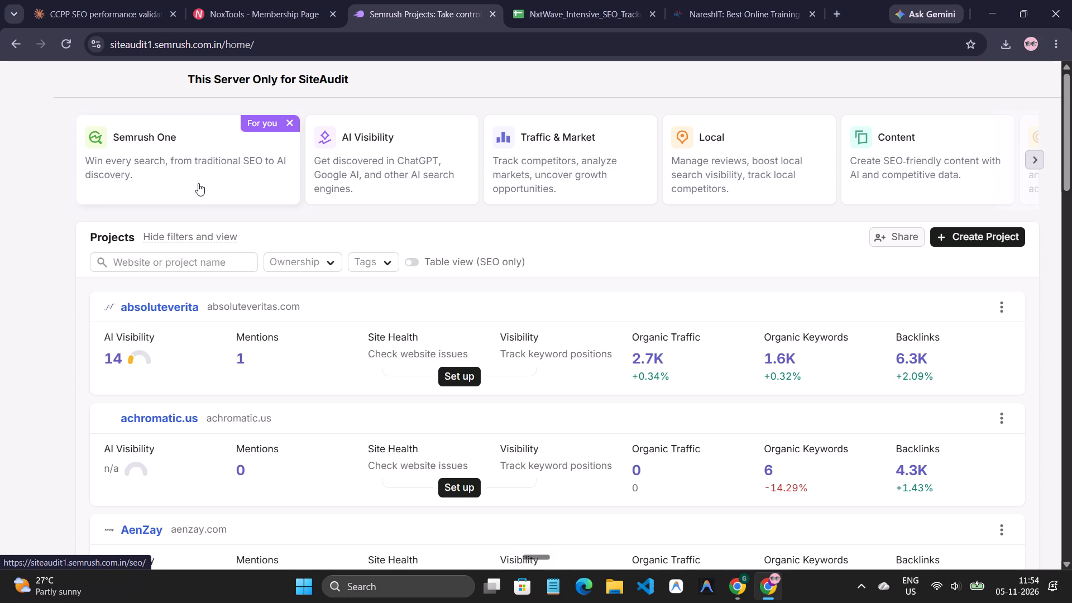
pyautogui.click(198, 183)
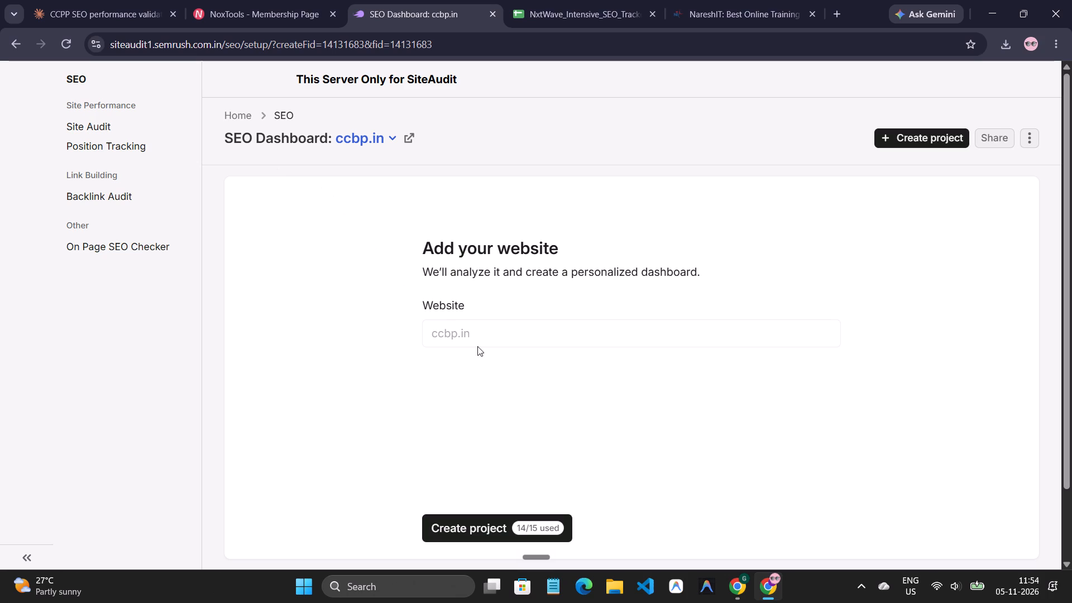
# Create the SEO project for the website ccbp.in.
pyautogui.click(485, 328)
pyautogui.click(460, 322)
pyautogui.click(461, 524)
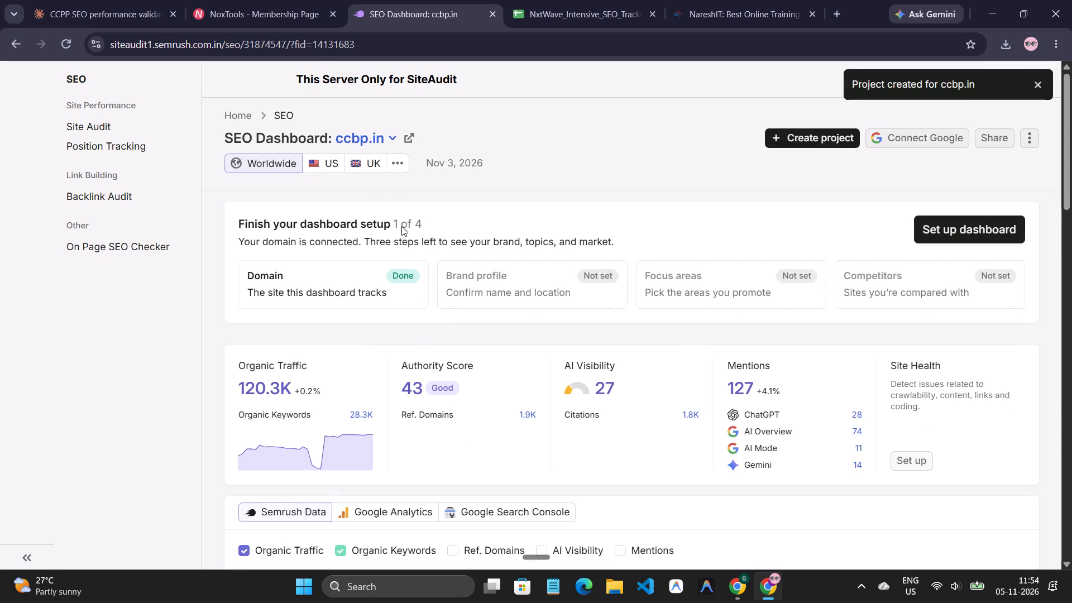
# Set the ccbp.in dashboard's country to India.
pyautogui.click(391, 163)
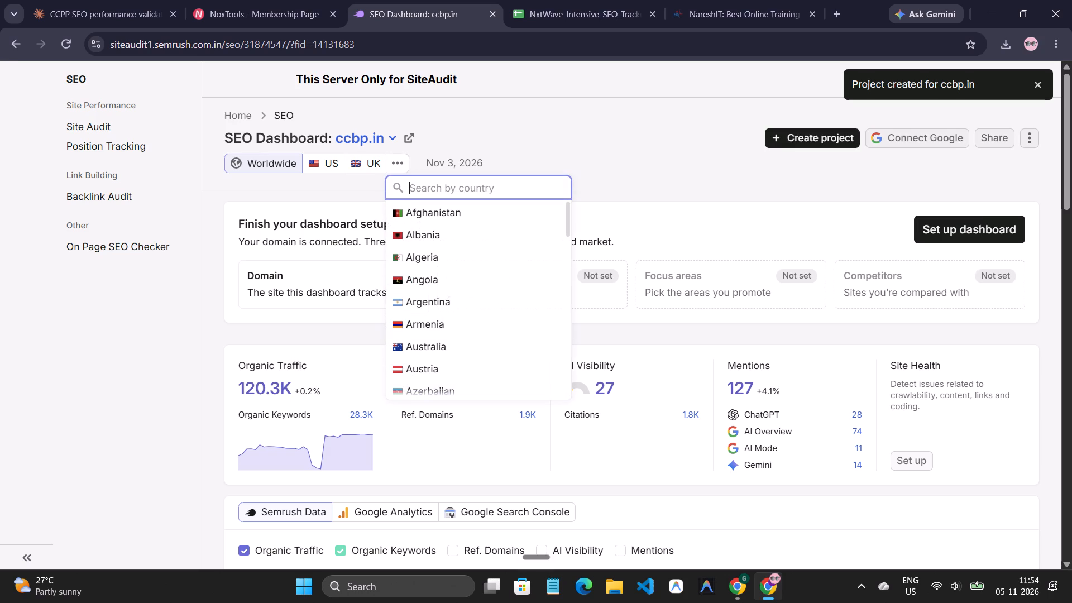
pyautogui.write('indi')
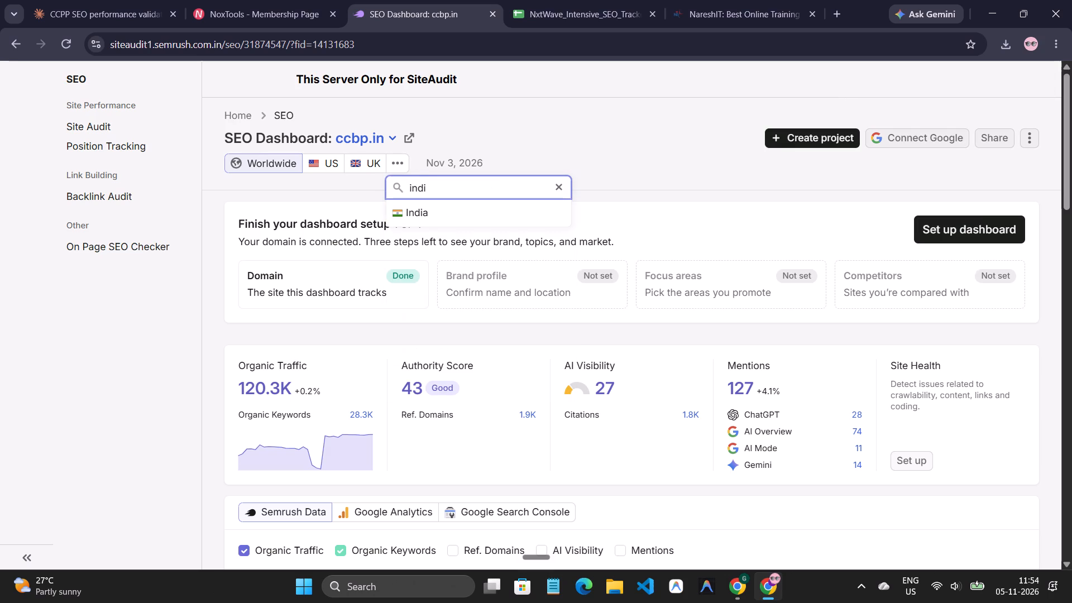
pyautogui.click(426, 213)
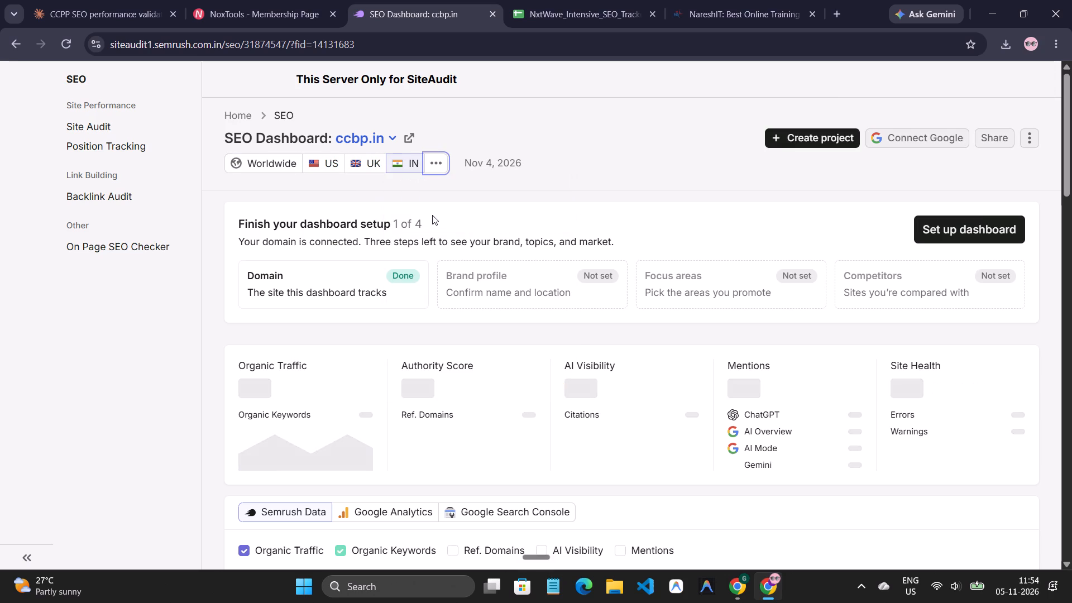
# Open the On Page SEO Checker setup from the Improvements section of the ccbp.in dashboard.
pyautogui.scroll(-12, 452, 282)
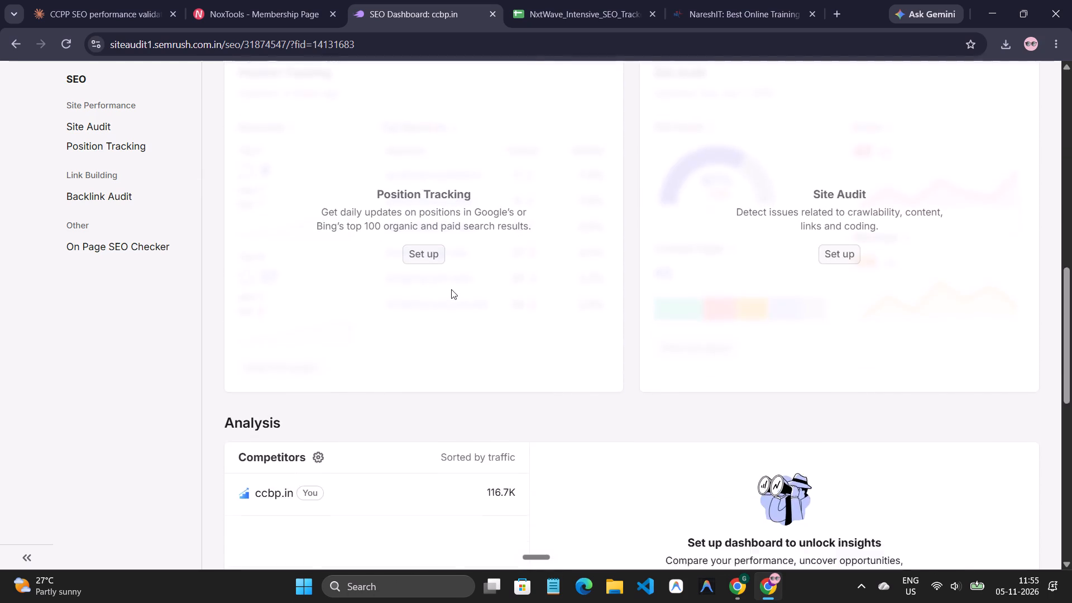
pyautogui.scroll(-8, 451, 289)
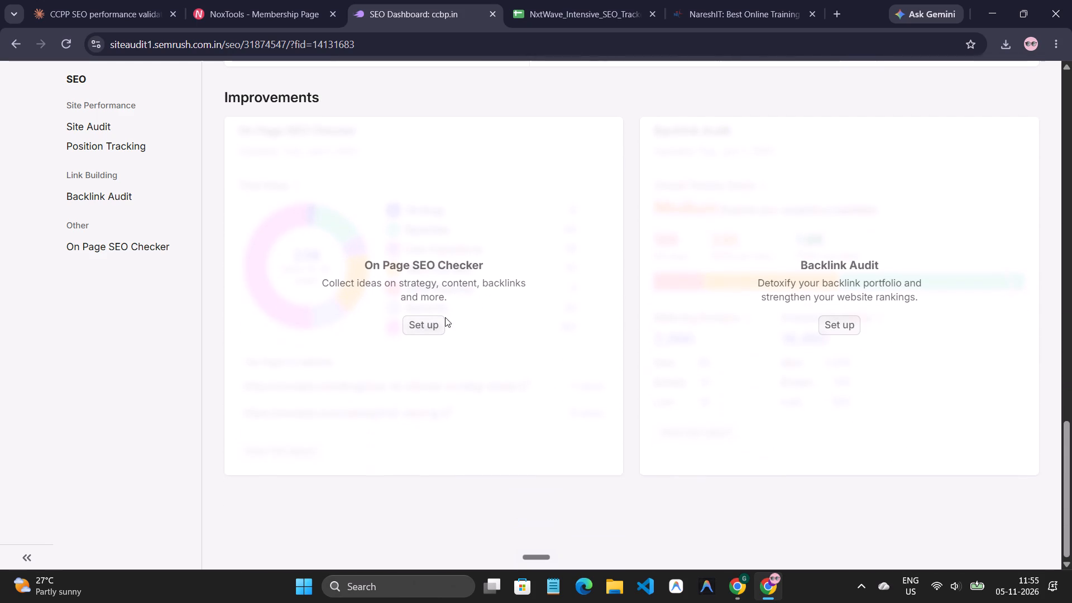
pyautogui.click(430, 321)
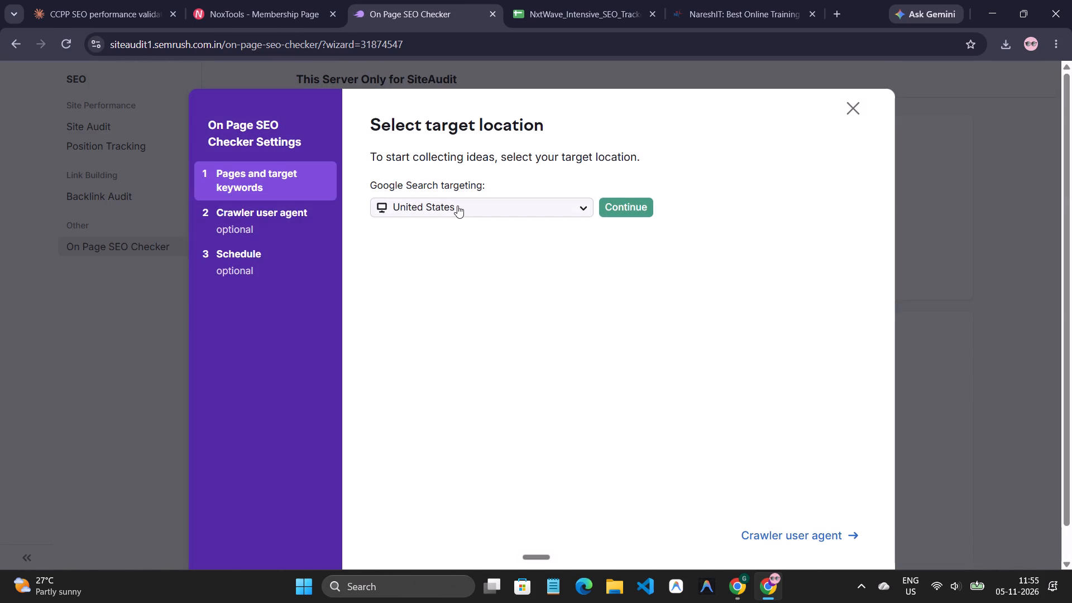
# Set the Google Search targeting country to India.
pyautogui.click(457, 205)
pyautogui.click(443, 264)
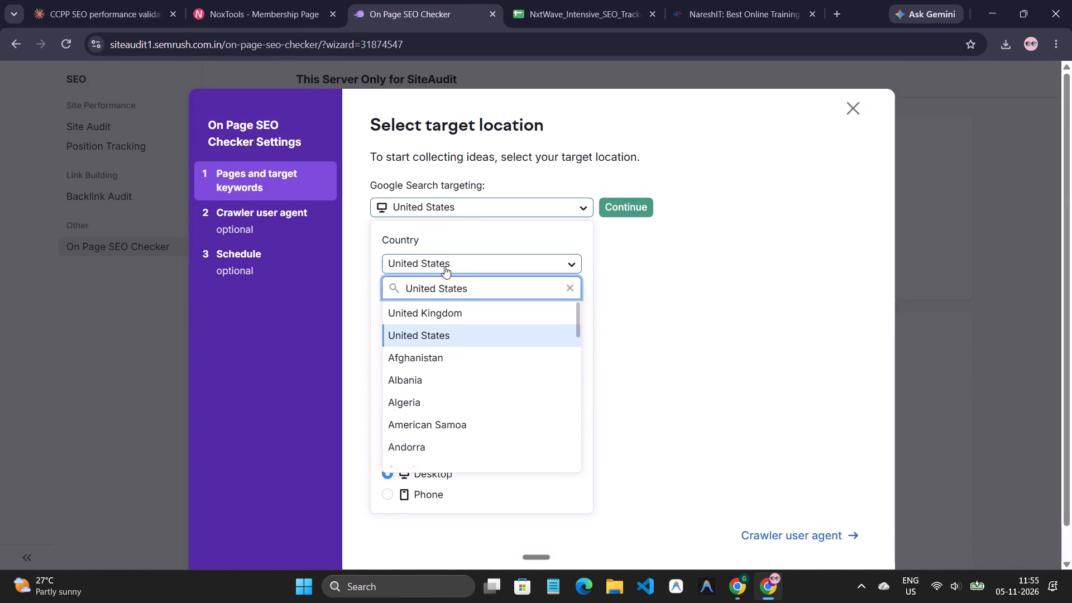
pyautogui.press('BackSpace')
pyautogui.press('BackSpace')
pyautogui.press('BackSpace')
pyautogui.press('BackSpace')
pyautogui.press('BackSpace')
pyautogui.press('BackSpace')
pyautogui.press('BackSpace')
pyautogui.press('BackSpace')
pyautogui.press('BackSpace')
pyautogui.press('BackSpace')
pyautogui.press('BackSpace')
pyautogui.press('BackSpace')
pyautogui.press('BackSpace')
pyautogui.press('BackSpace')
pyautogui.press('BackSpace')
pyautogui.press('BackSpace')
pyautogui.press('BackSpace')
pyautogui.press('BackSpace')
pyautogui.press('BackSpace')
pyautogui.press('BackSpace')
pyautogui.write('india')
pyautogui.press('Return')
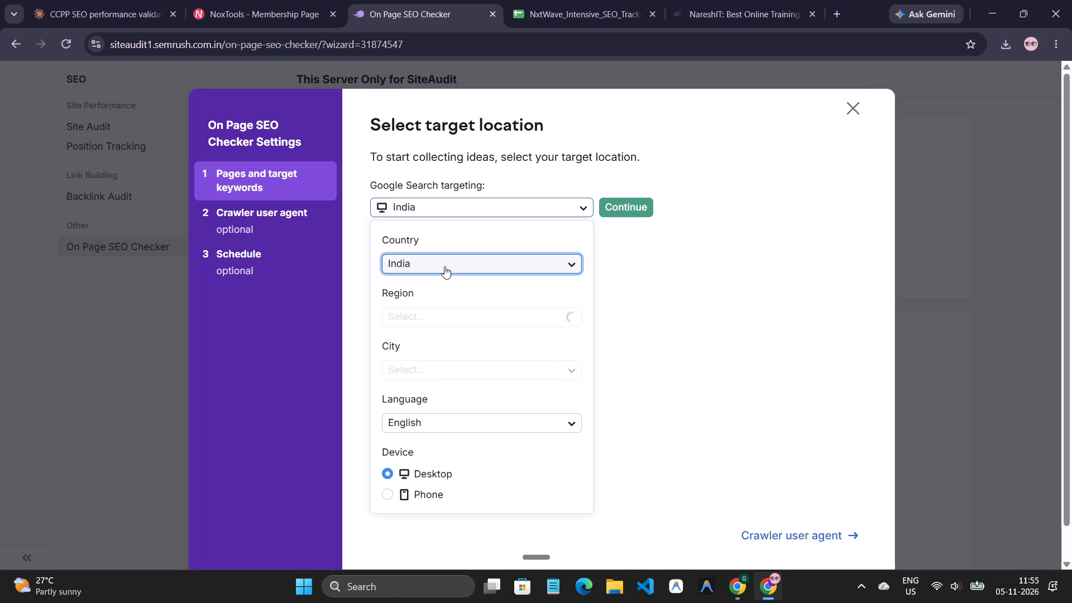
# Set the target region to Telangana, city to Hyderabad and device to Phone, and continue to adding pages.
pyautogui.click(430, 315)
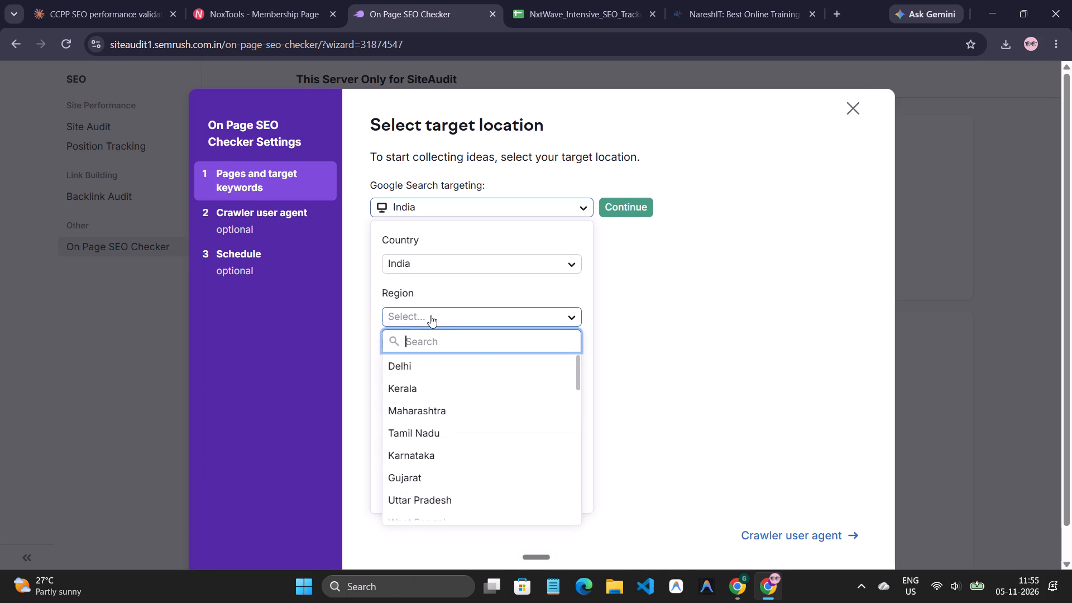
pyautogui.write('te')
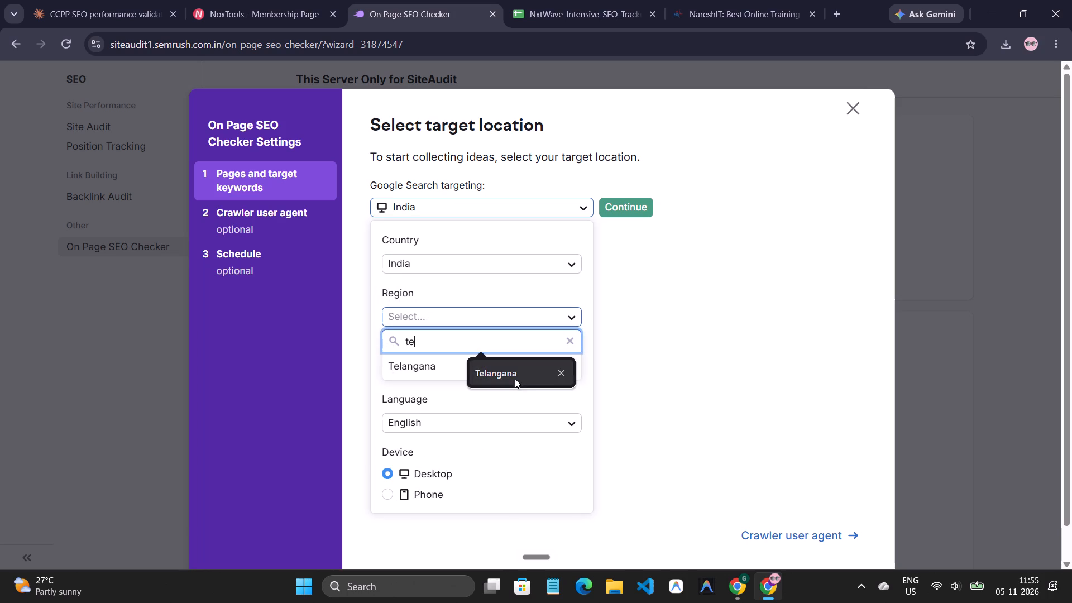
pyautogui.click(514, 374)
pyautogui.click(482, 372)
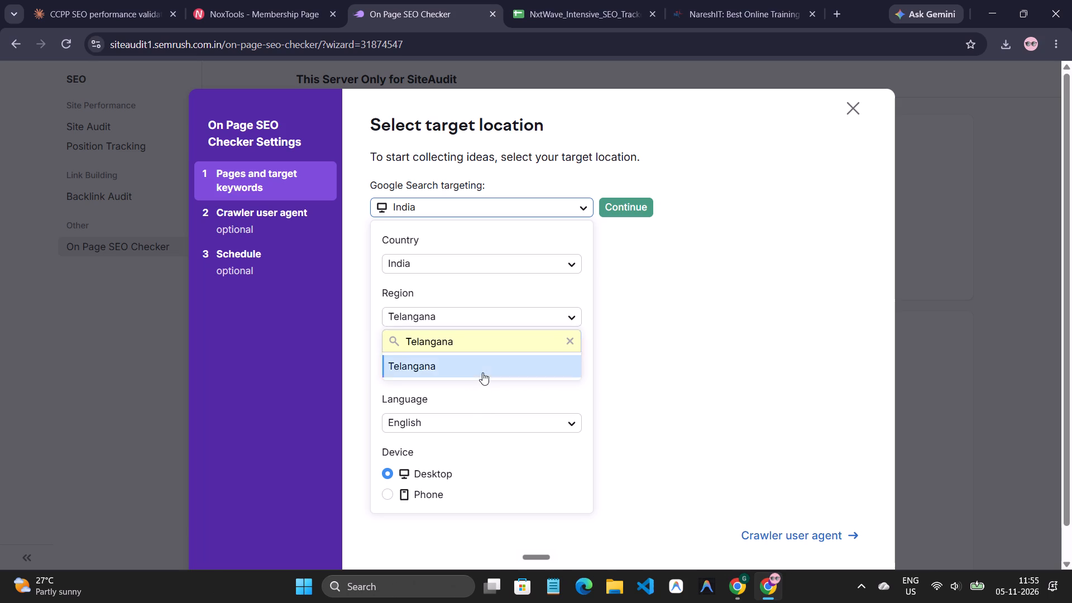
pyautogui.click(482, 372)
pyautogui.click(492, 375)
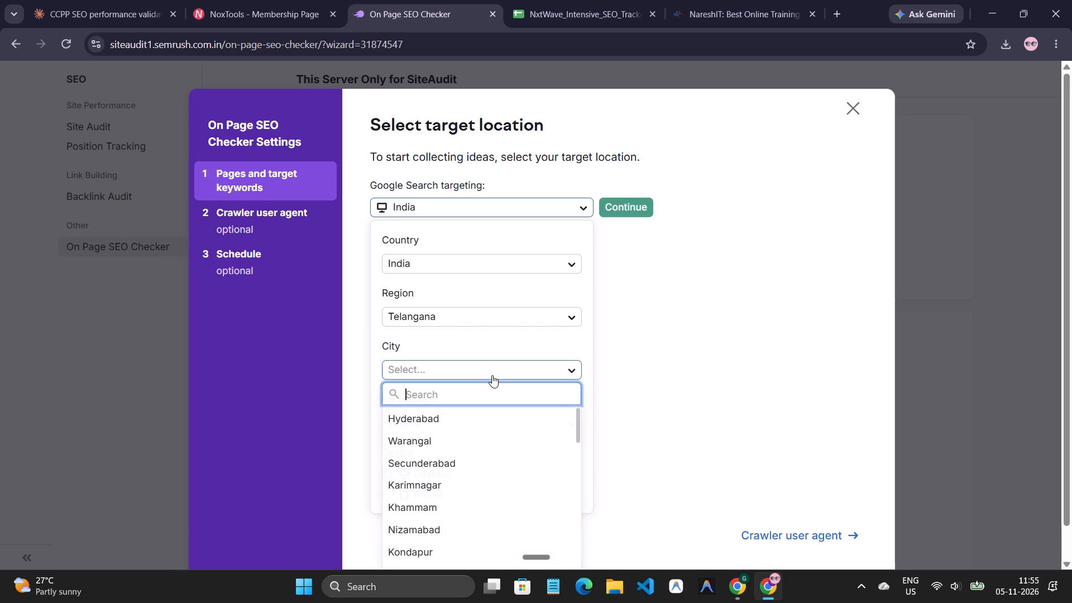
pyautogui.click(473, 415)
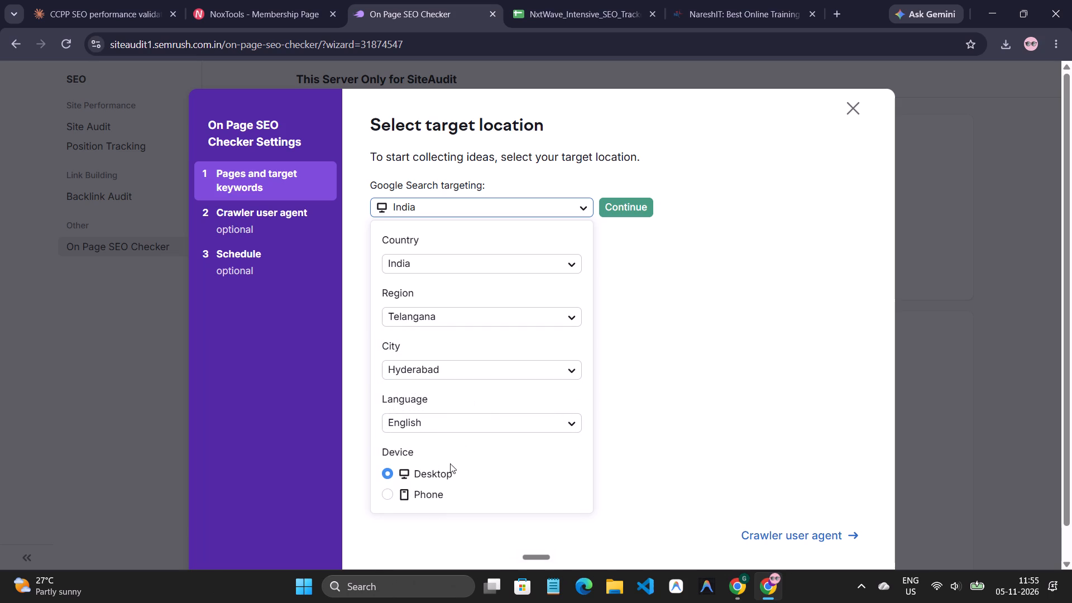
pyautogui.click(423, 489)
pyautogui.click(621, 204)
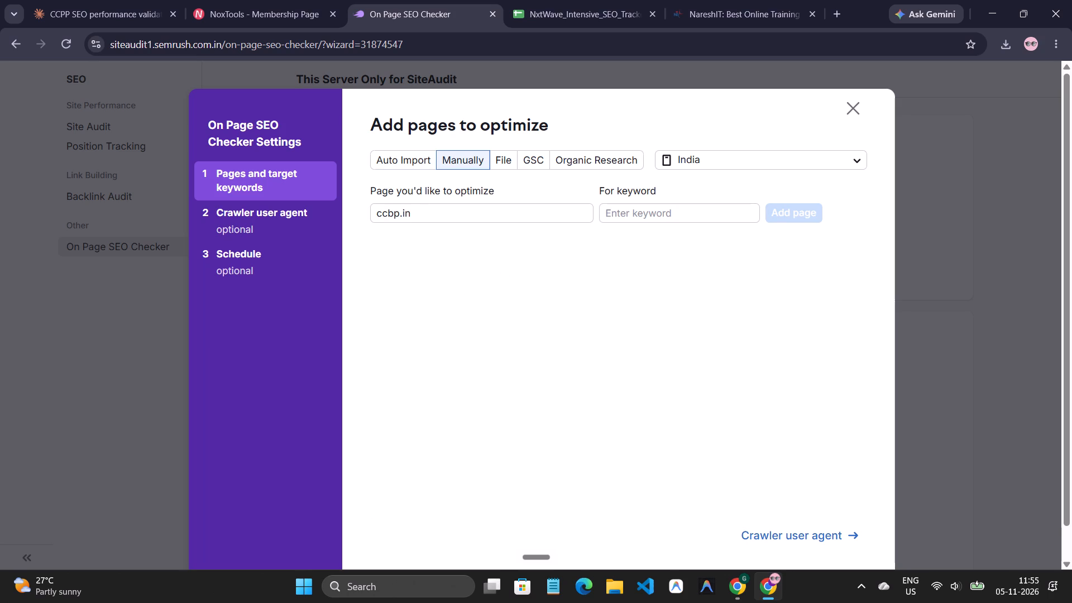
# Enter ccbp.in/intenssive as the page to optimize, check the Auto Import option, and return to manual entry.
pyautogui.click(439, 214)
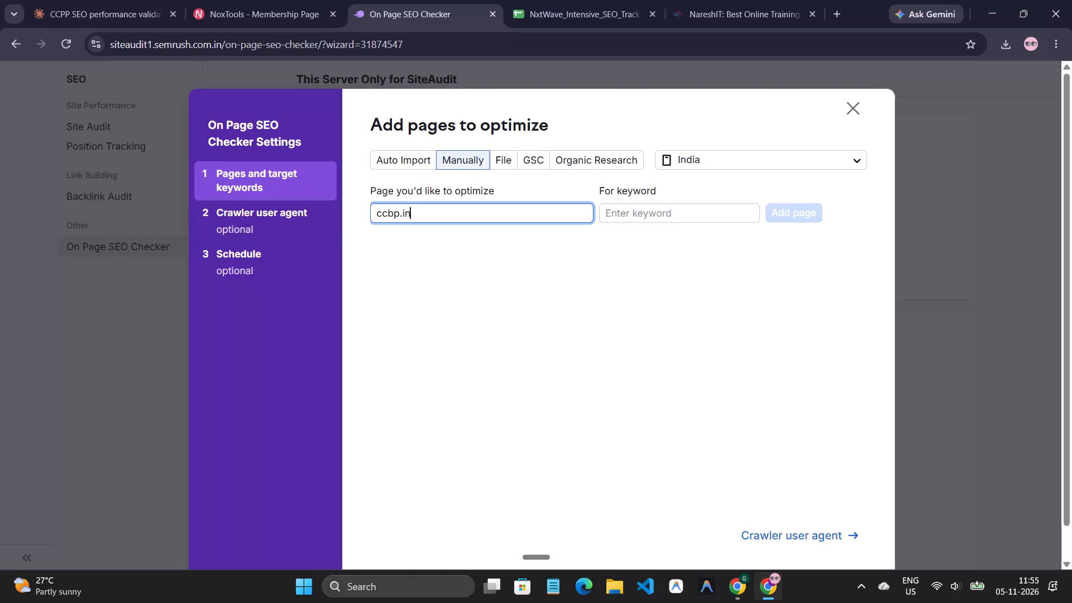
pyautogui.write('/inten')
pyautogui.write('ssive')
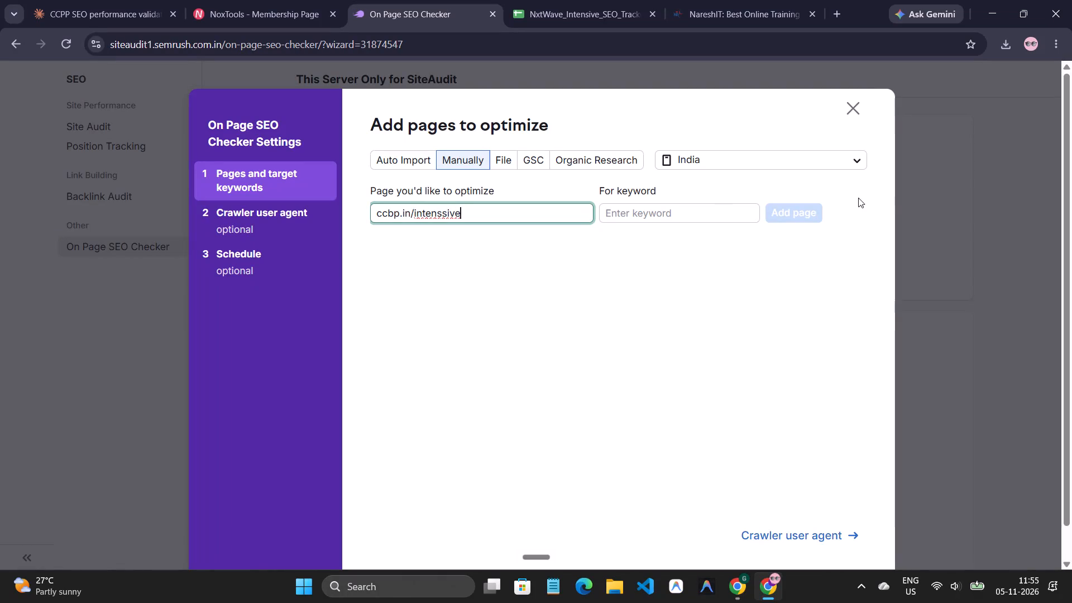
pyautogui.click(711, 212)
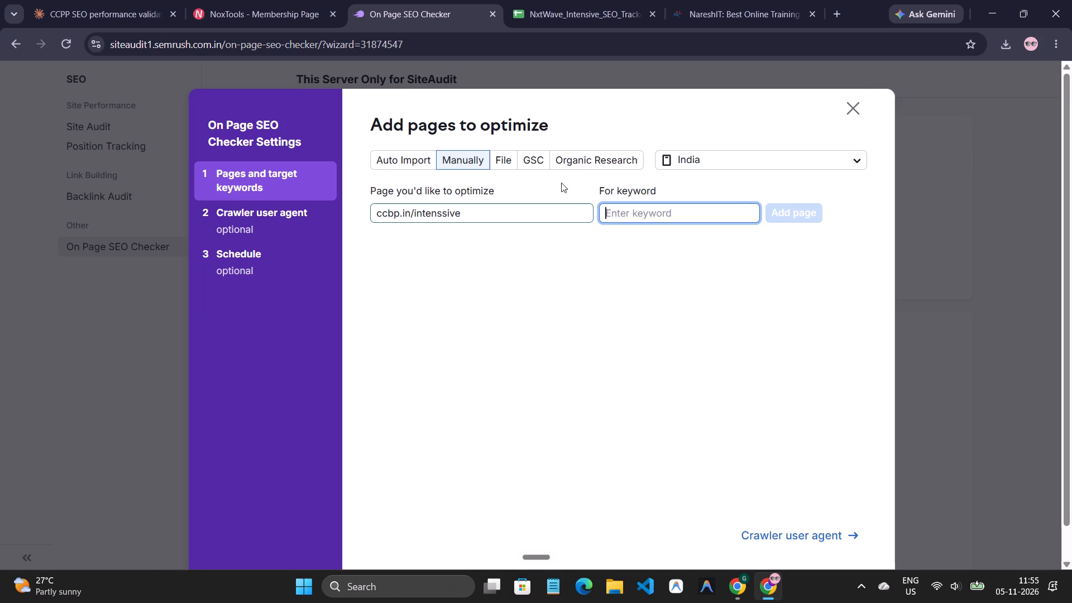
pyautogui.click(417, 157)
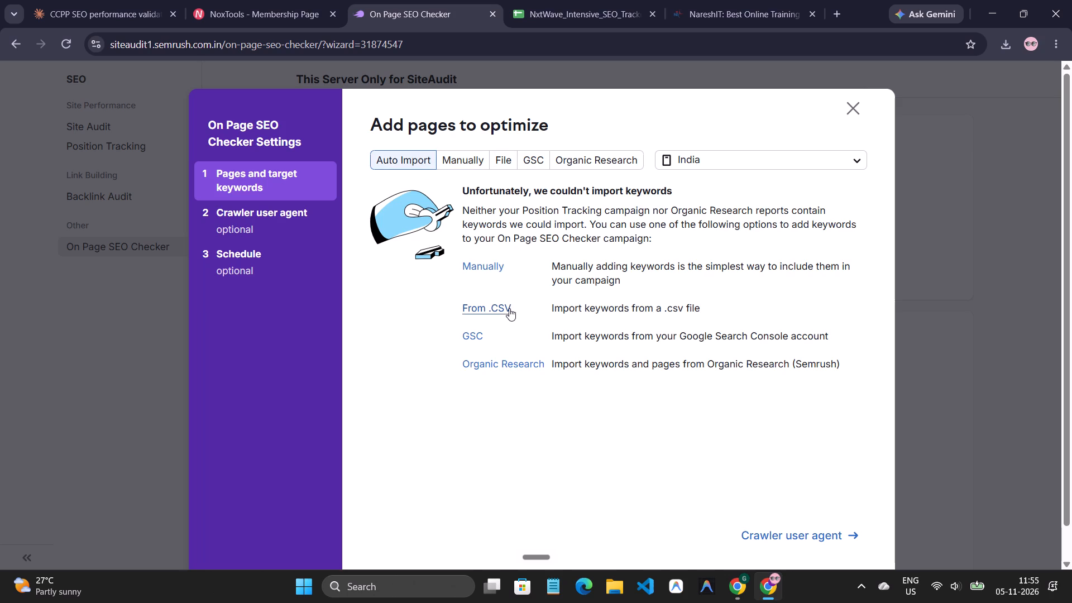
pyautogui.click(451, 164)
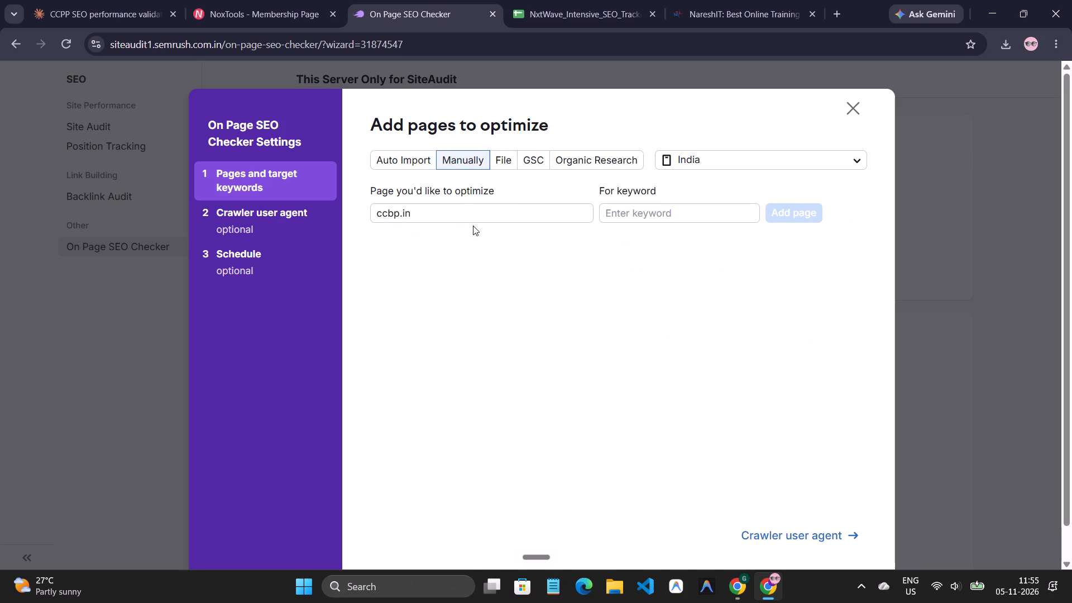
# Review the GSC, File and Manual options for adding pages and the India targeting settings, and close the setup.
pyautogui.click(467, 212)
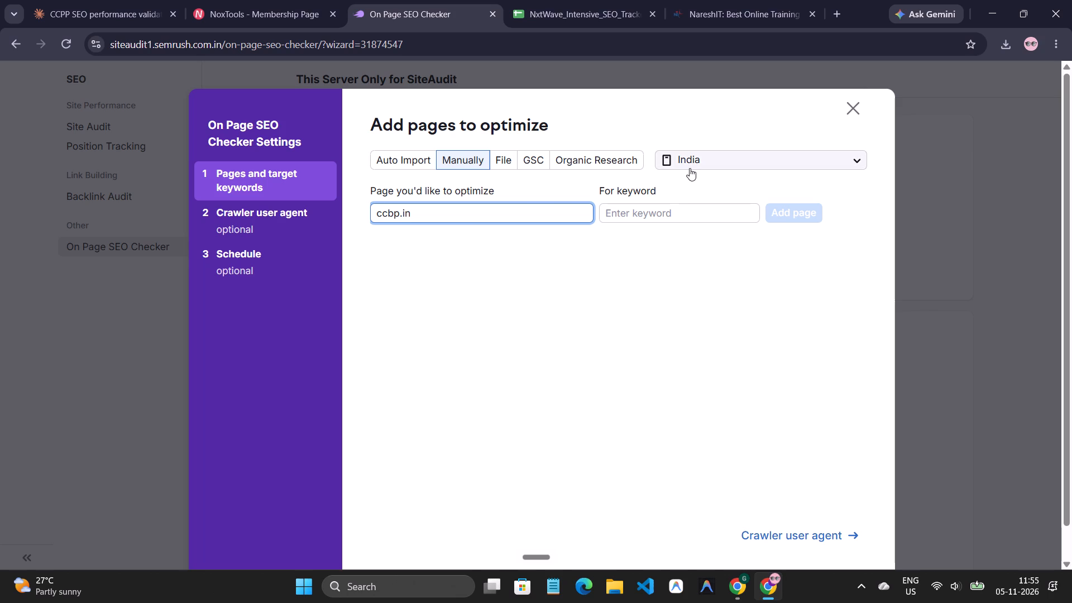
pyautogui.click(528, 159)
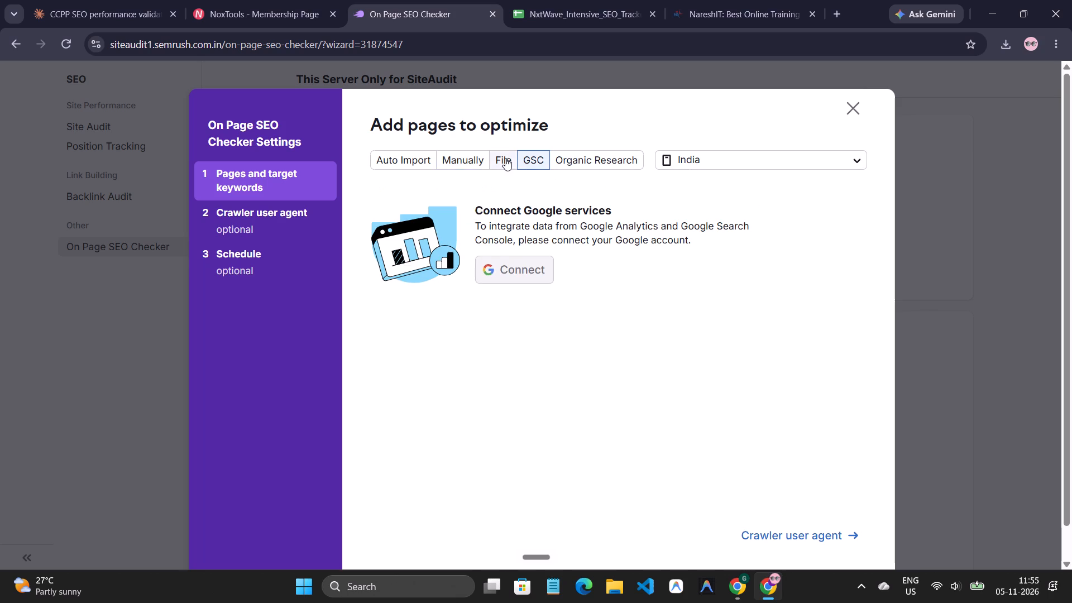
pyautogui.click(500, 158)
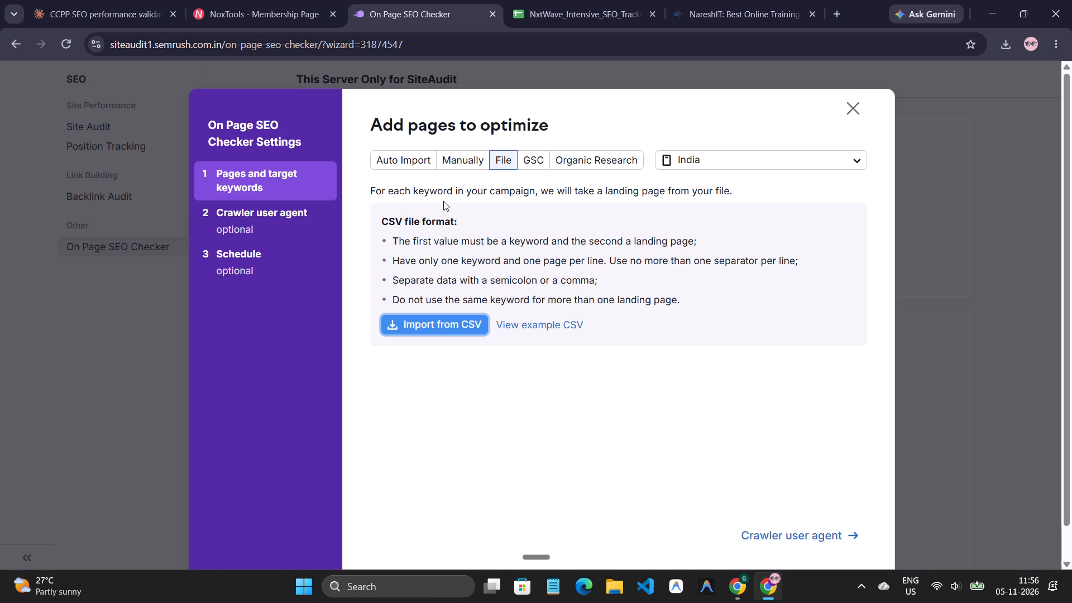
pyautogui.click(451, 166)
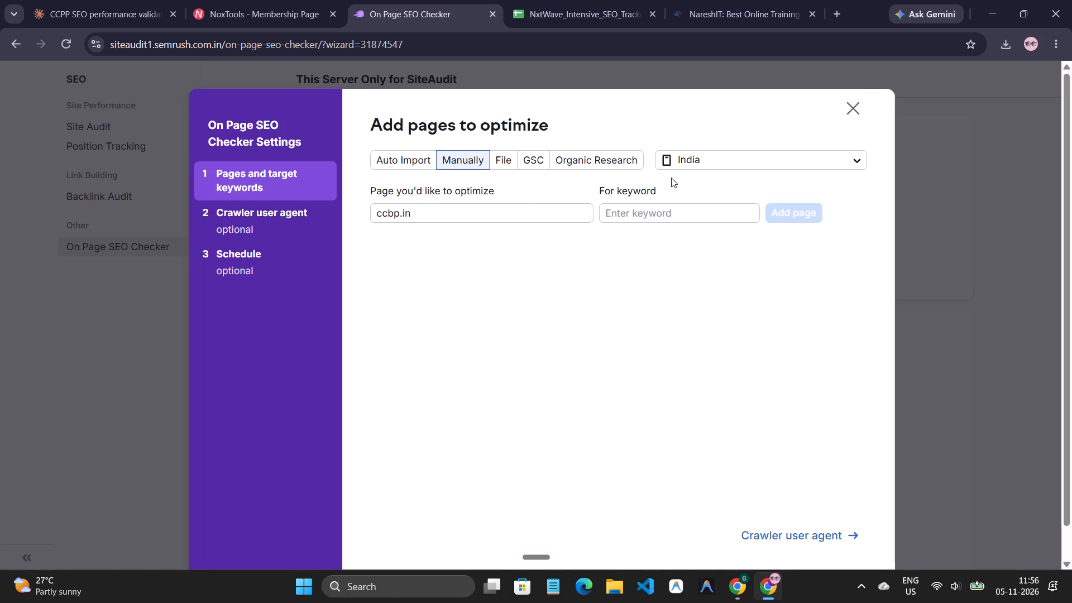
pyautogui.click(726, 157)
pyautogui.click(850, 111)
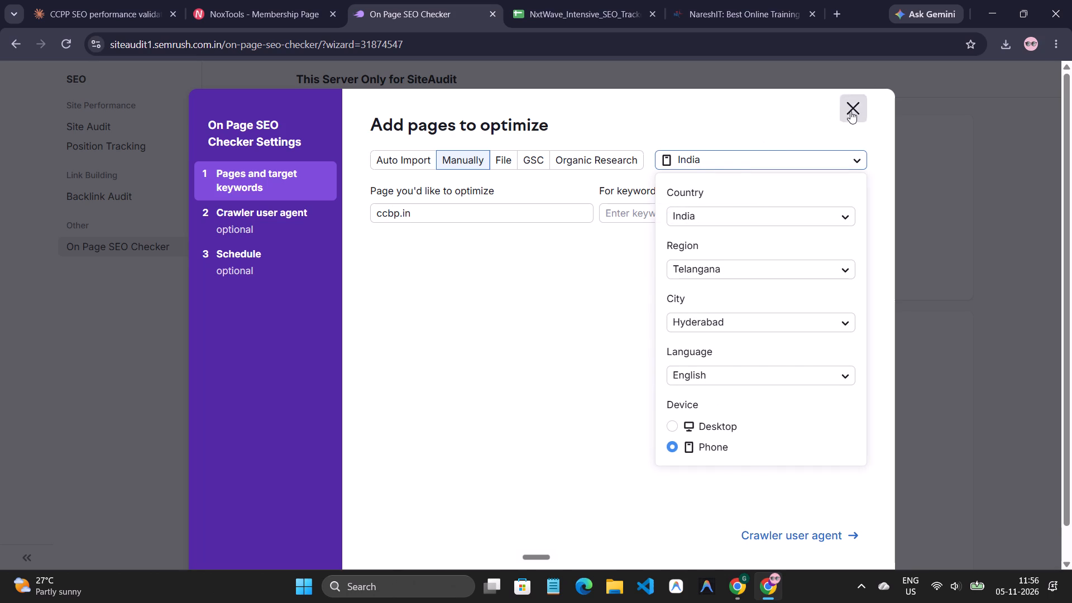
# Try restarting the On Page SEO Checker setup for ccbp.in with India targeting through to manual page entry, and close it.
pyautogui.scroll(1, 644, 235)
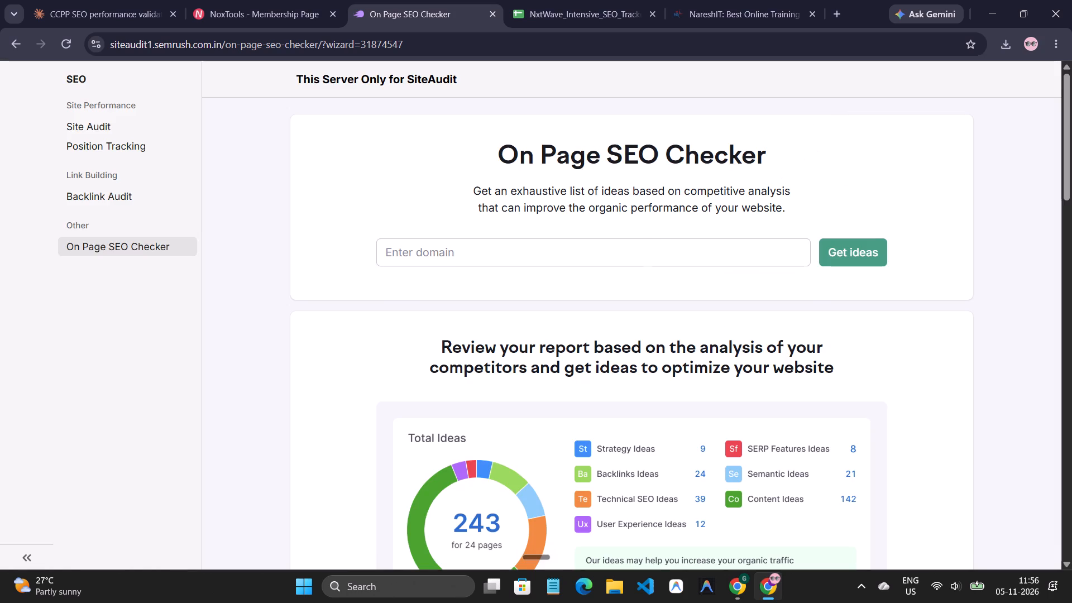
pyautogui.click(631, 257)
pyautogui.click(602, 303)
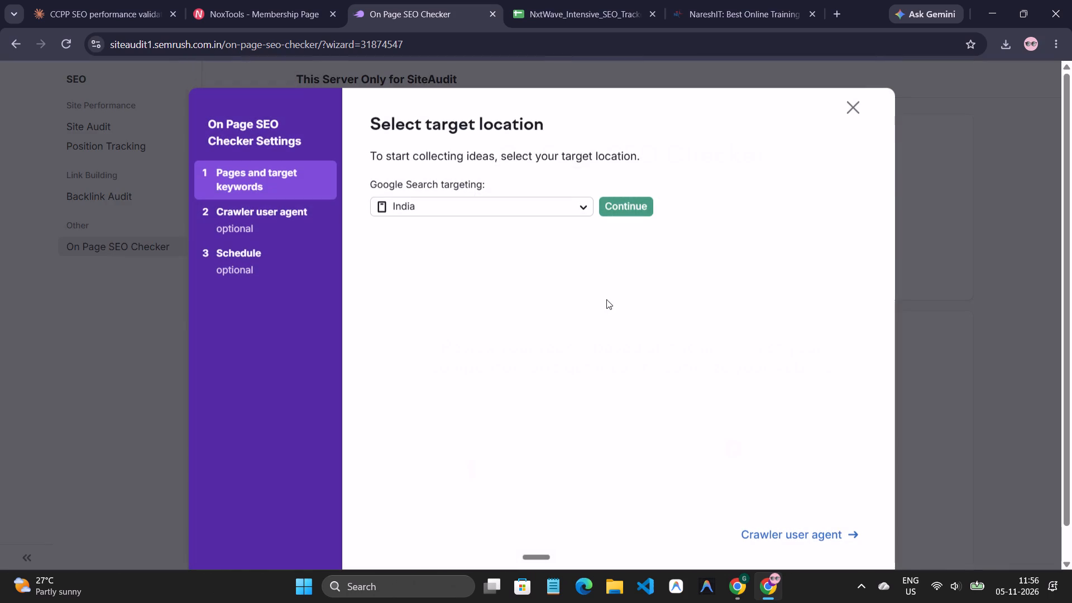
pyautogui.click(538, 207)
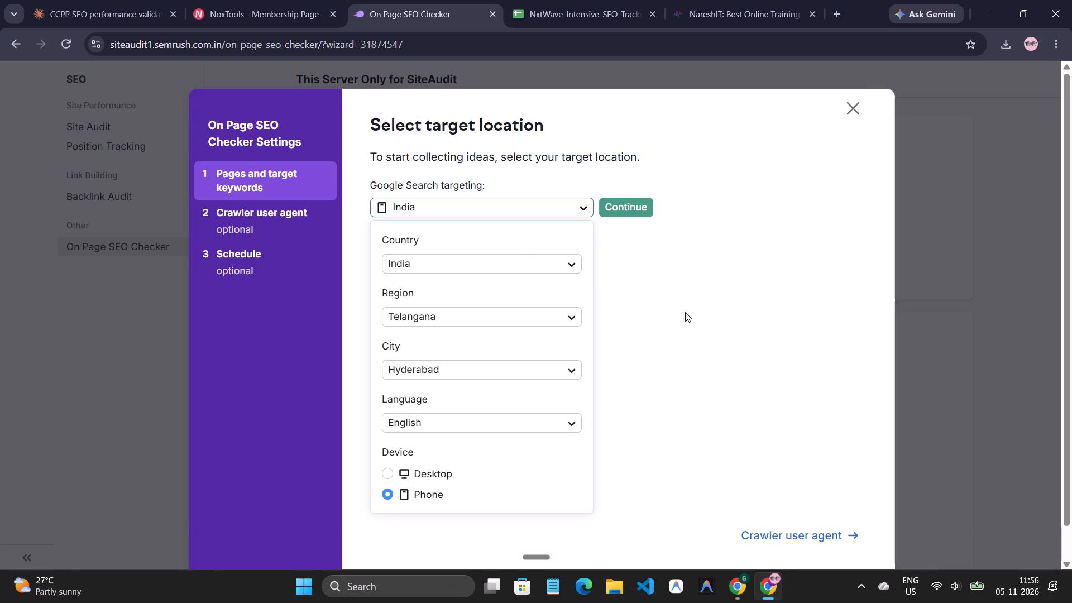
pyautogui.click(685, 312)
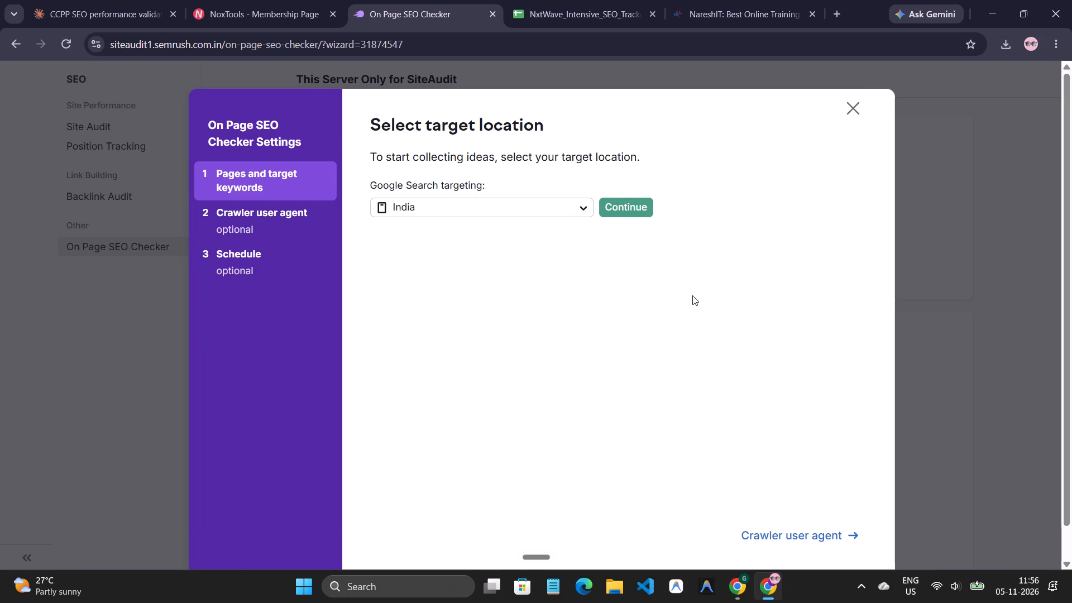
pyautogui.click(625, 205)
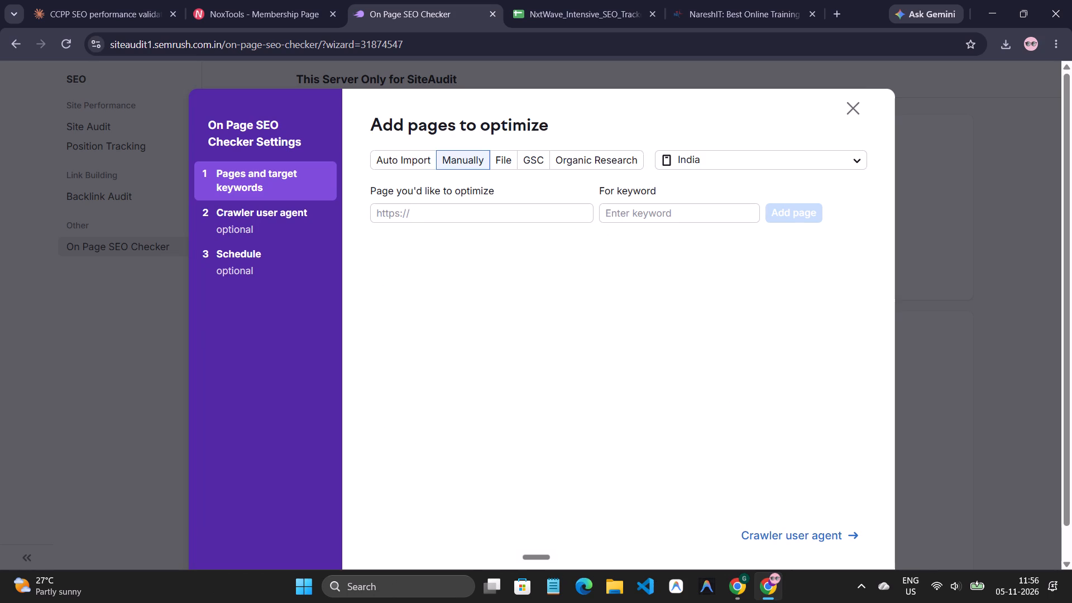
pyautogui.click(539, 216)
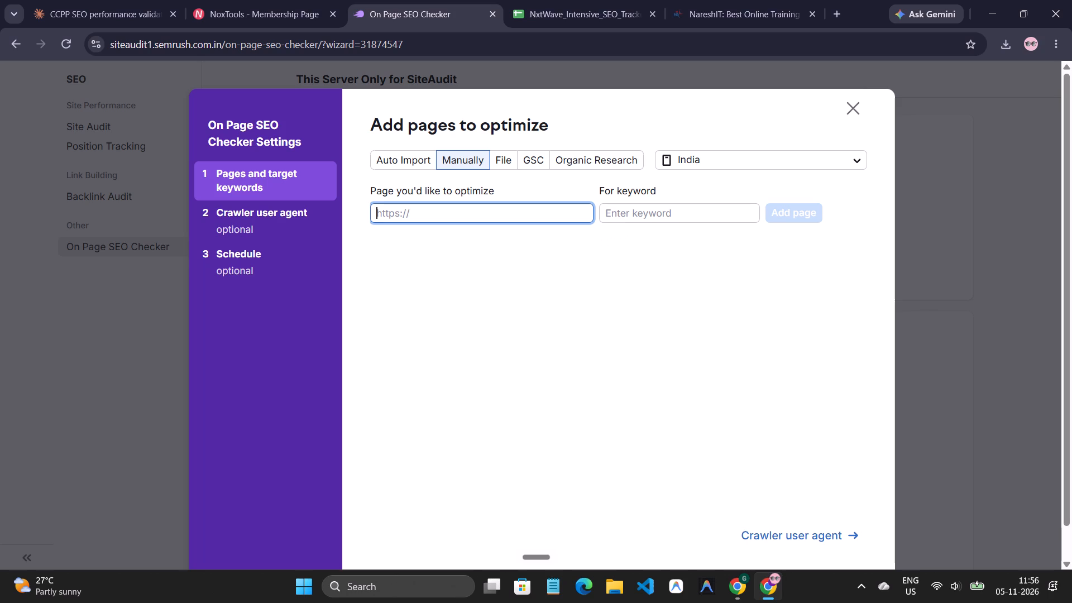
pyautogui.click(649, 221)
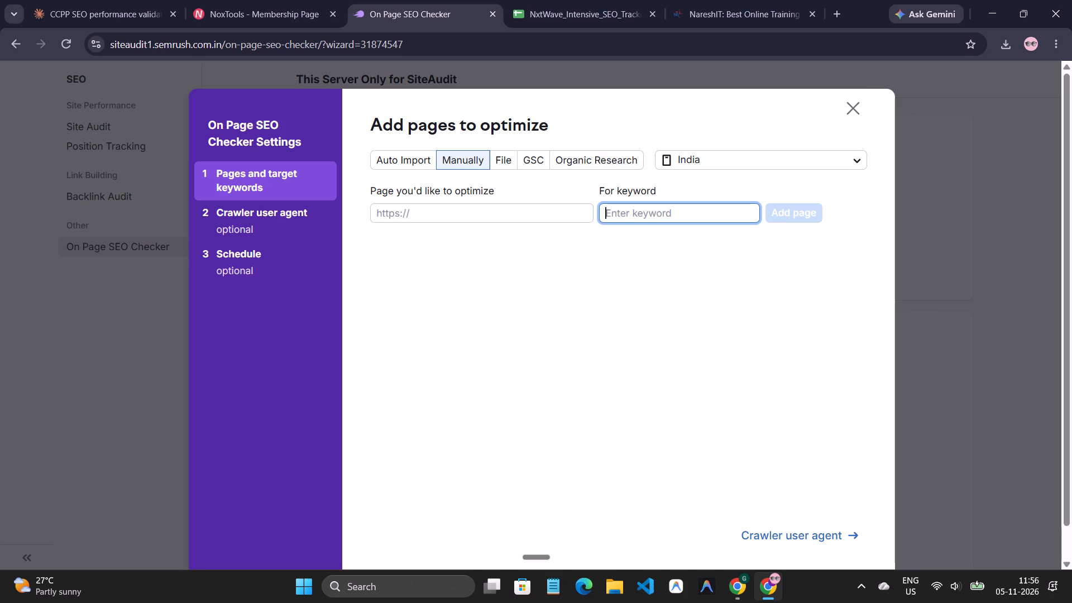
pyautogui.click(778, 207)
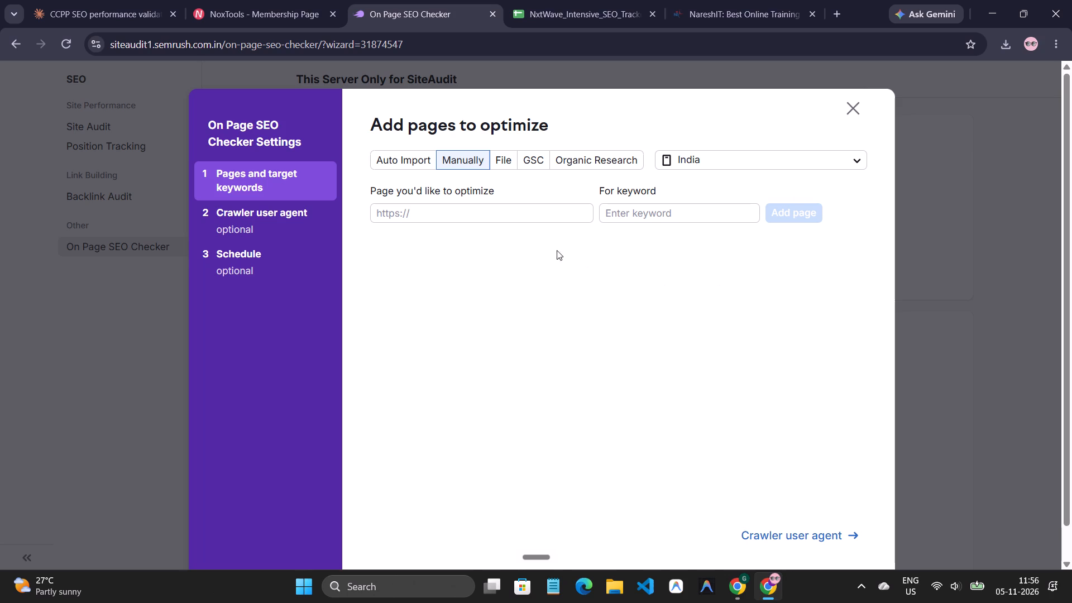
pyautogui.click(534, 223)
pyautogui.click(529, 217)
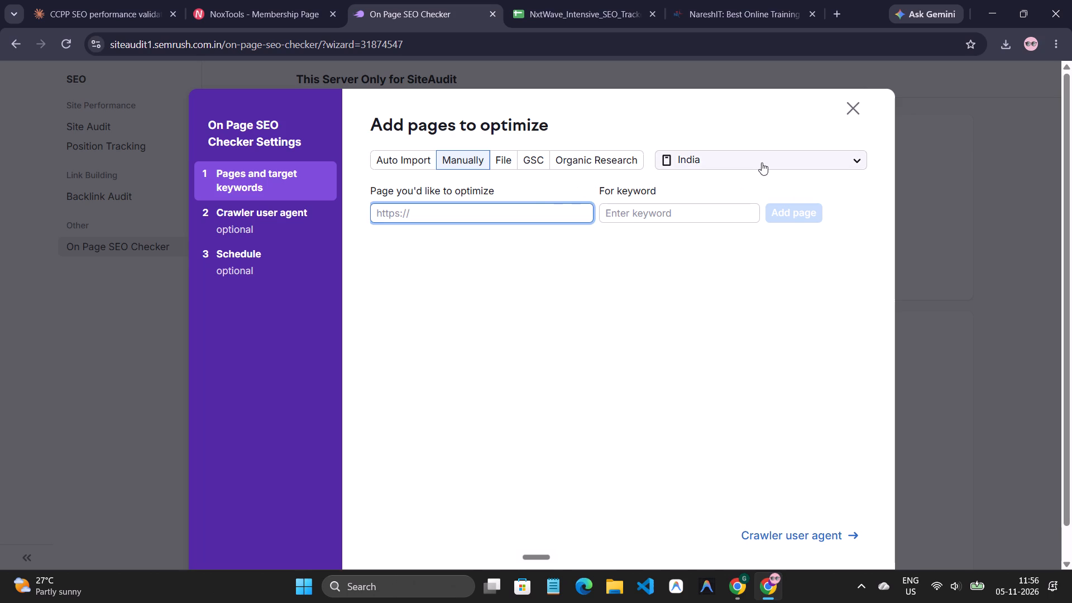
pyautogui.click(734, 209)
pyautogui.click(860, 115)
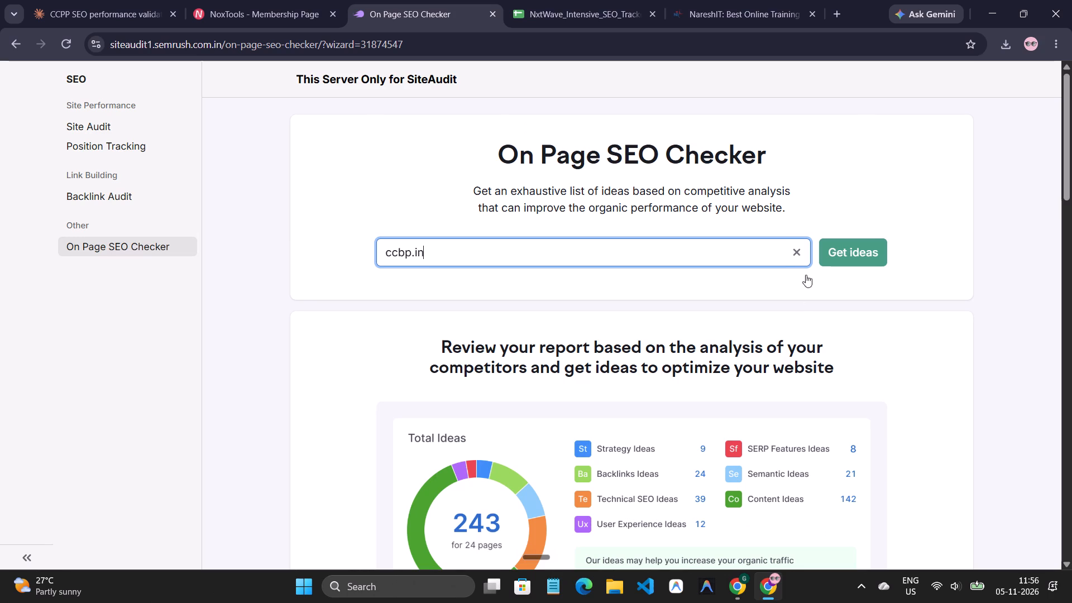
# Reopen the ccbp.in checker setup, review its crawler user agent and schedule settings, and close it.
pyautogui.scroll(-3, 729, 363)
pyautogui.scroll(2, 729, 363)
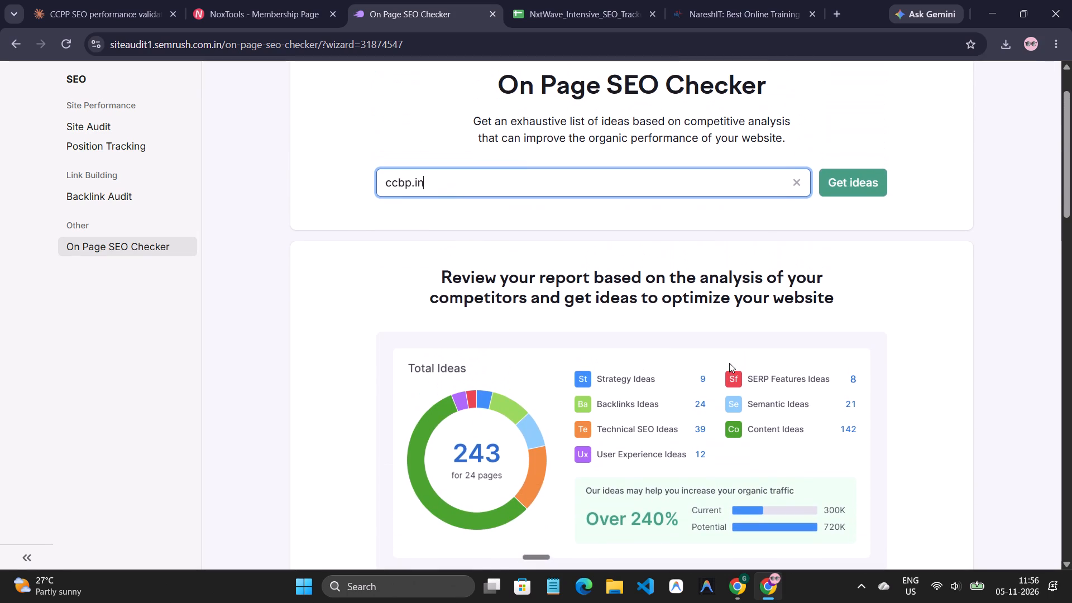
pyautogui.scroll(2, 729, 363)
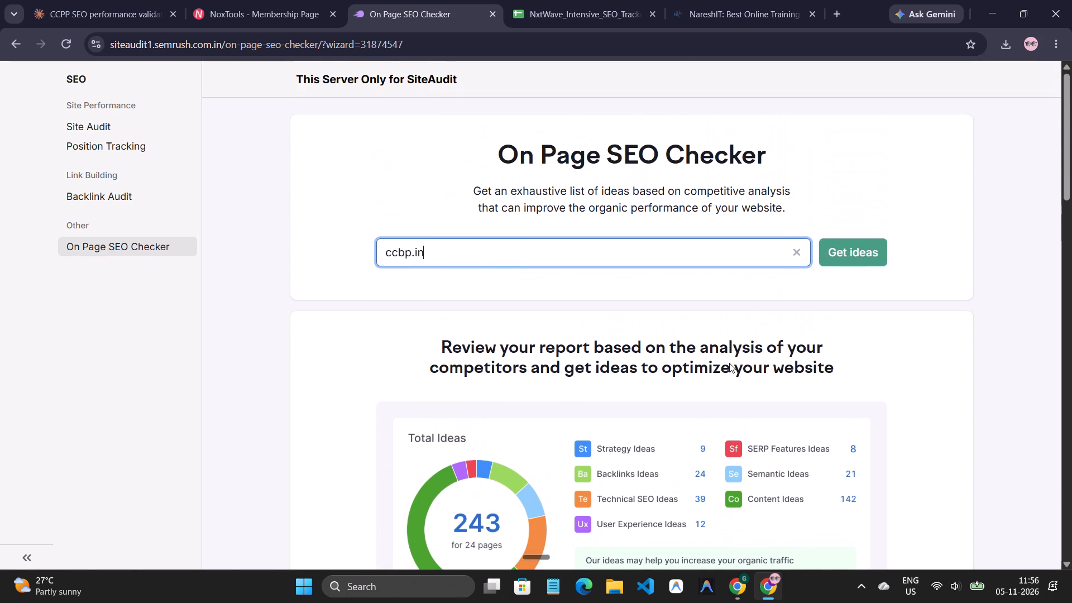
pyautogui.click(837, 239)
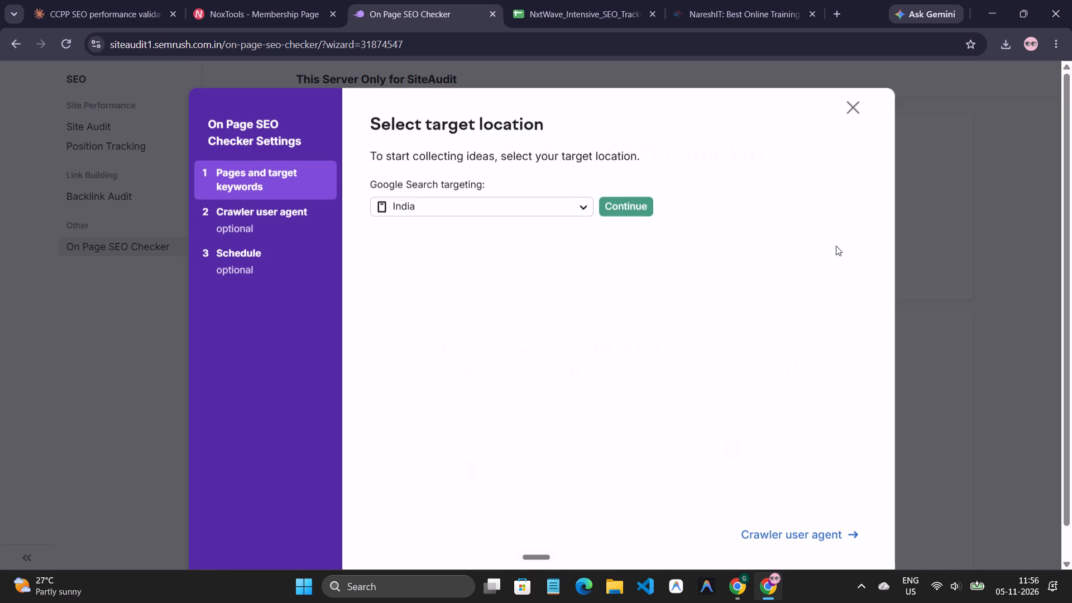
pyautogui.click(220, 204)
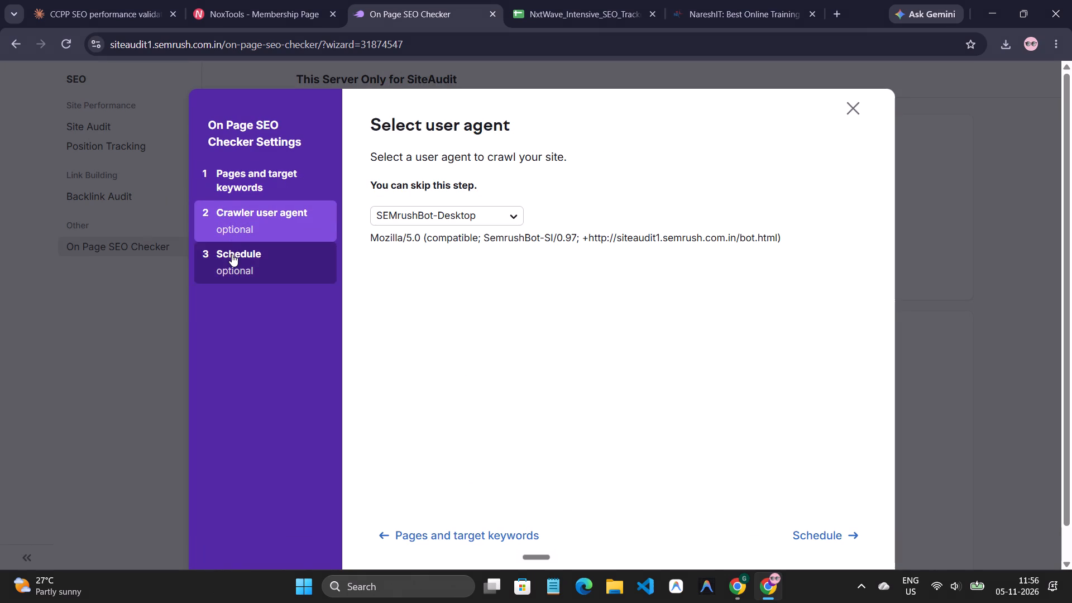
pyautogui.click(232, 255)
pyautogui.click(247, 220)
pyautogui.click(251, 179)
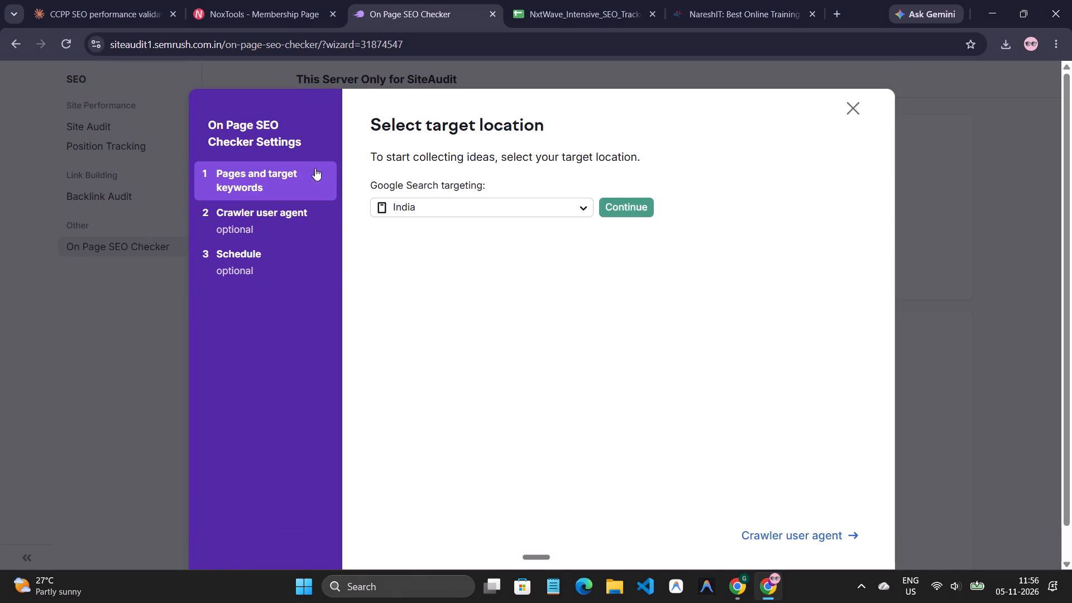
pyautogui.click(856, 113)
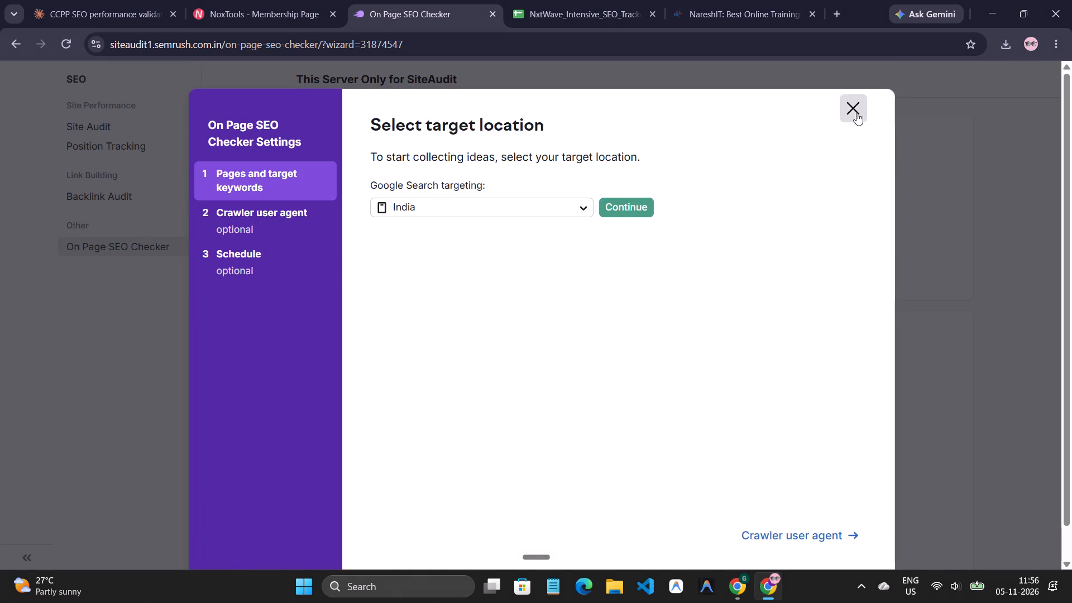
# Open Backlink Audit and search its projects for "cc" to locate the ccbp.in project.
pyautogui.scroll(1, 207, 250)
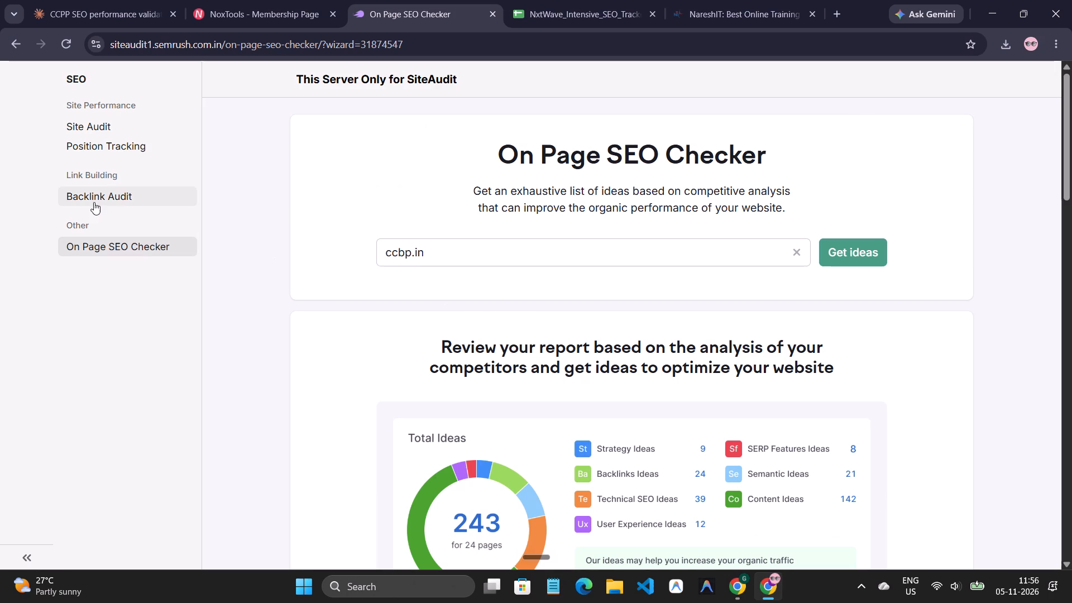
pyautogui.scroll(1, 94, 202)
pyautogui.click(128, 193)
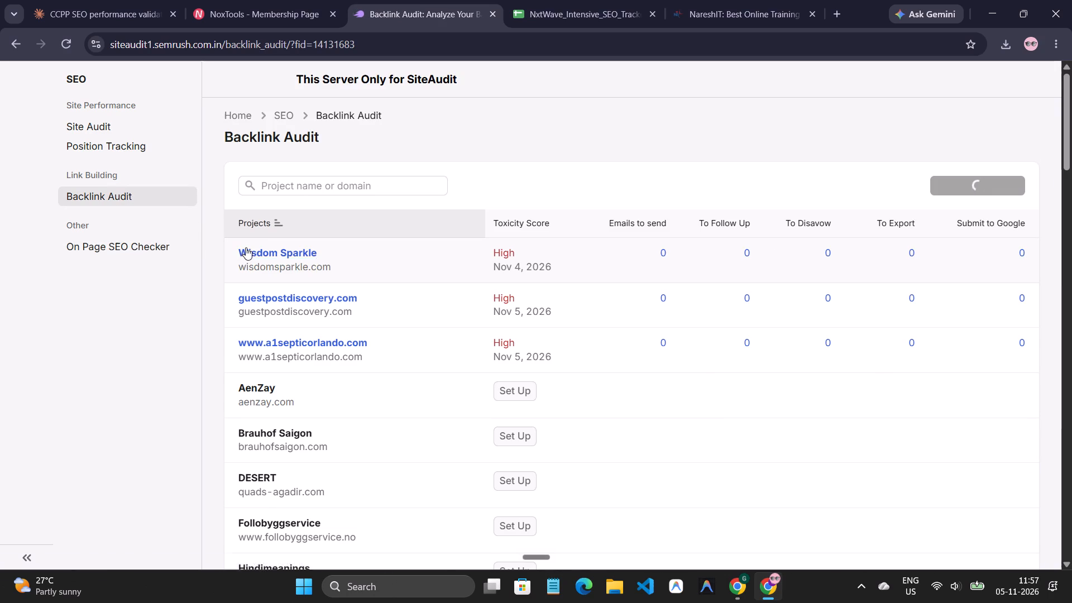
pyautogui.scroll(-5, 279, 296)
pyautogui.scroll(5, 279, 296)
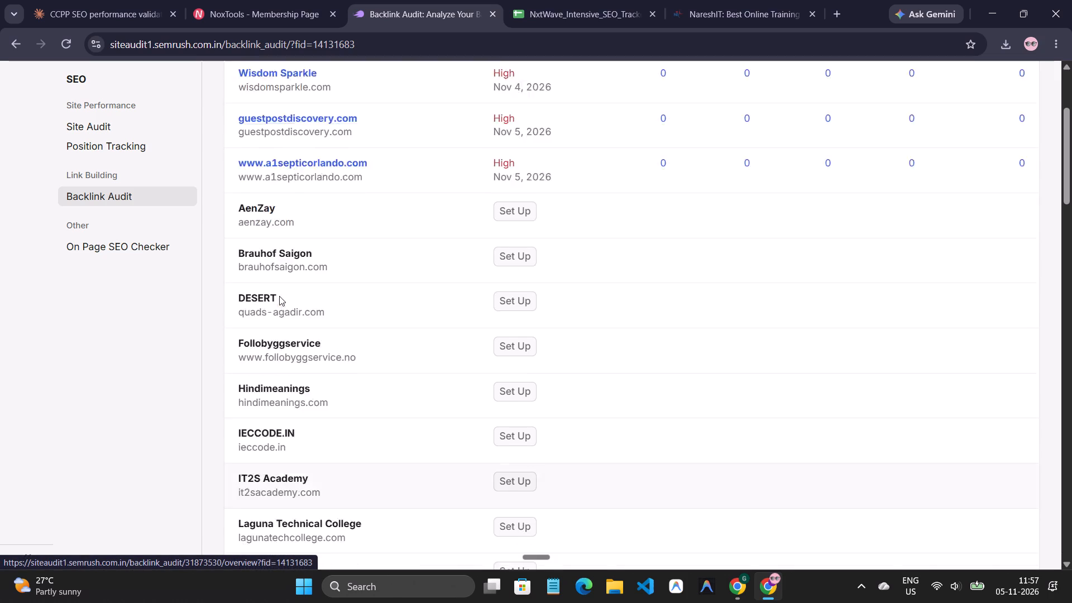
pyautogui.click(299, 181)
pyautogui.press('c')
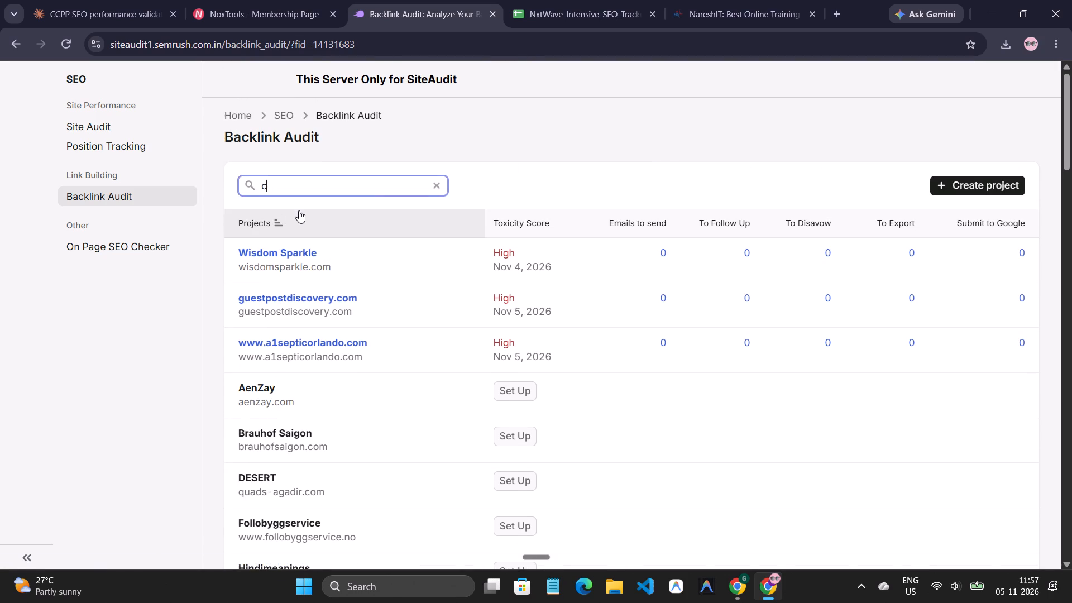
pyautogui.press('c')
pyautogui.click(296, 216)
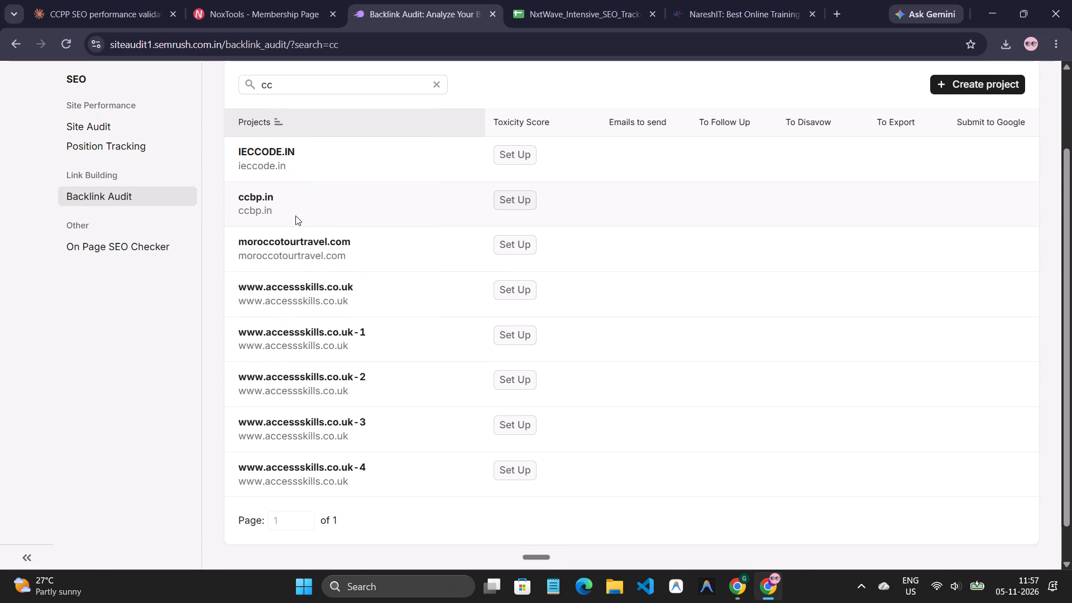
pyautogui.click(262, 199)
# Return from Backlink Audit to the SEO Dashboard for ccbp.in.
pyautogui.click(89, 82)
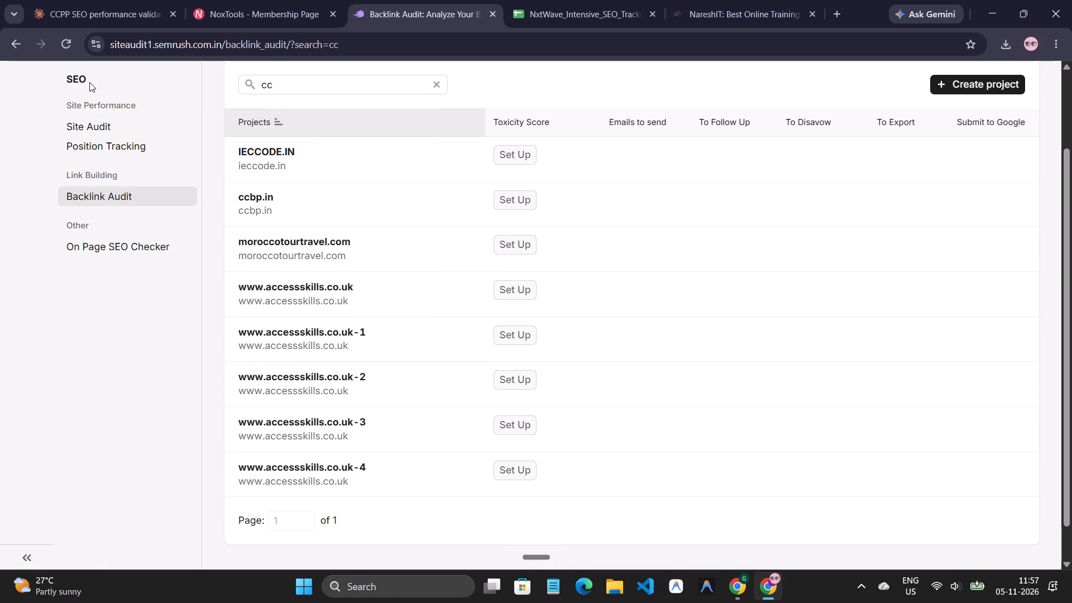
pyautogui.click(67, 82)
pyautogui.doubleClick(86, 92)
pyautogui.click(116, 100)
pyautogui.scroll(3, 352, 185)
pyautogui.click(290, 112)
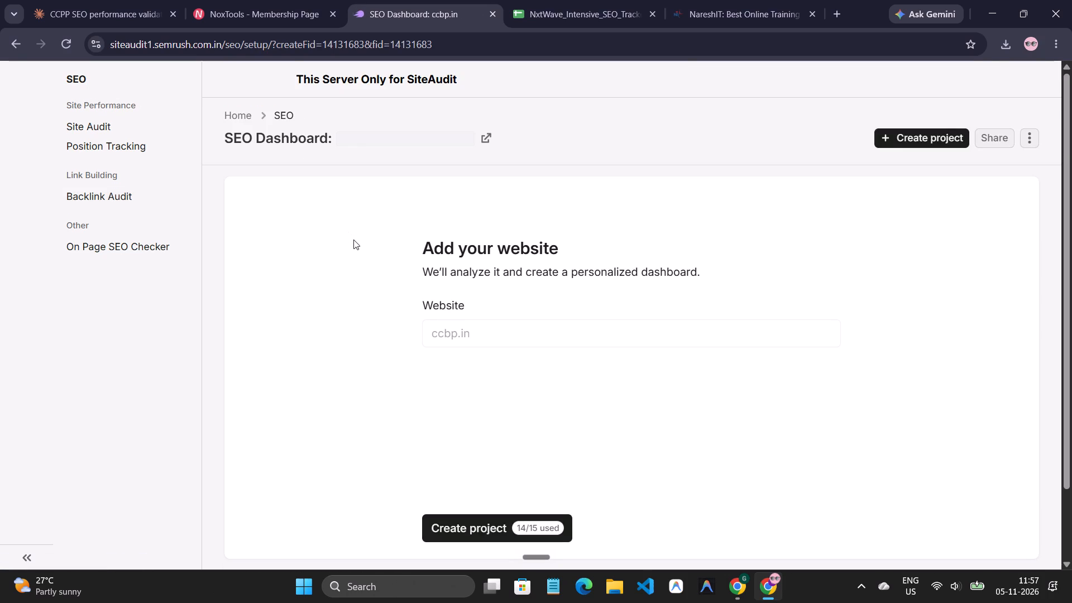
pyautogui.scroll(-1, 499, 257)
pyautogui.scroll(2, 499, 257)
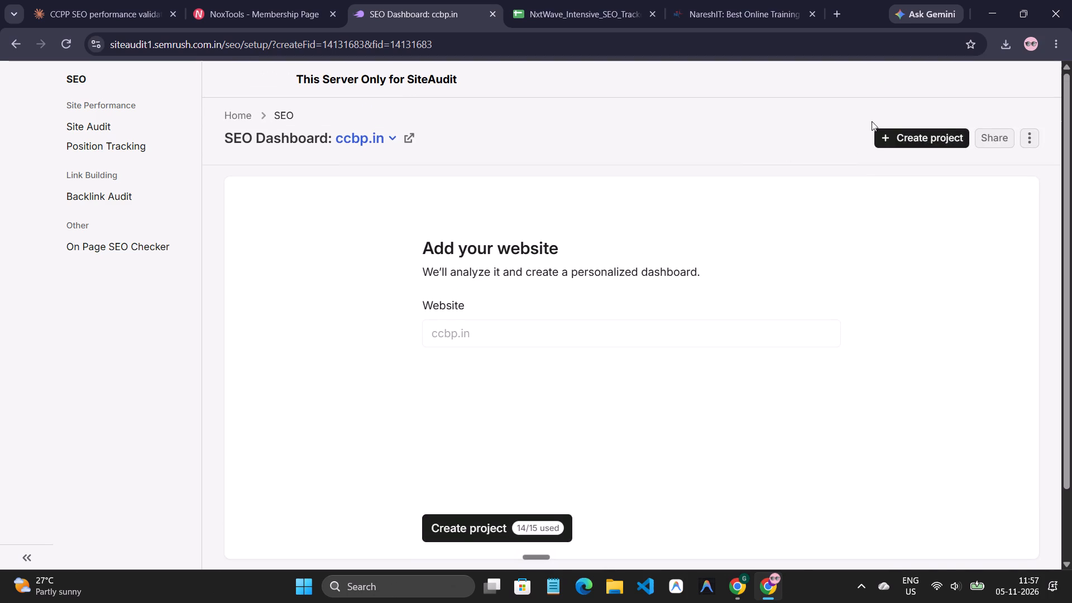
# Create a new Semrush project for the website ccbp.in.
pyautogui.click(903, 140)
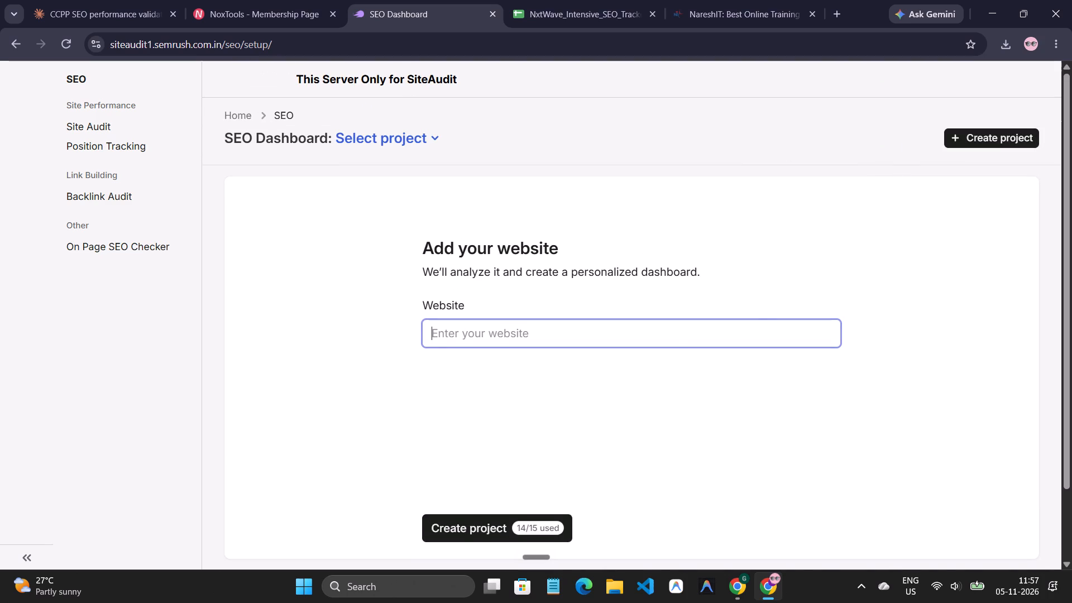
pyautogui.click(674, 335)
pyautogui.press('c')
pyautogui.press('c')
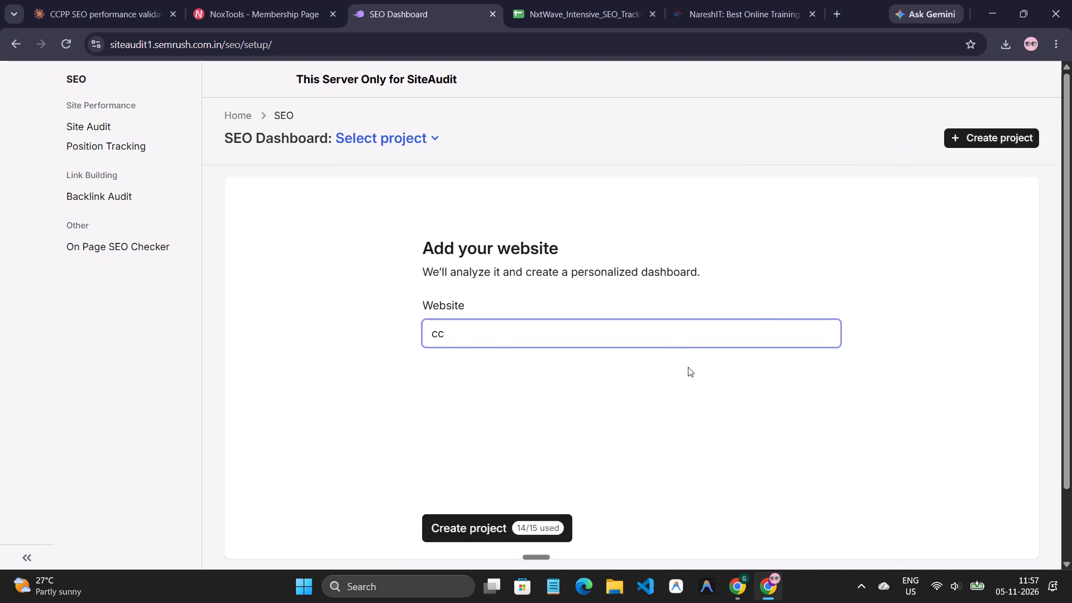
pyautogui.press('b')
pyautogui.press('b')
pyautogui.press('BackSpace')
pyautogui.write('p.')
pyautogui.write('in')
pyautogui.press('Return')
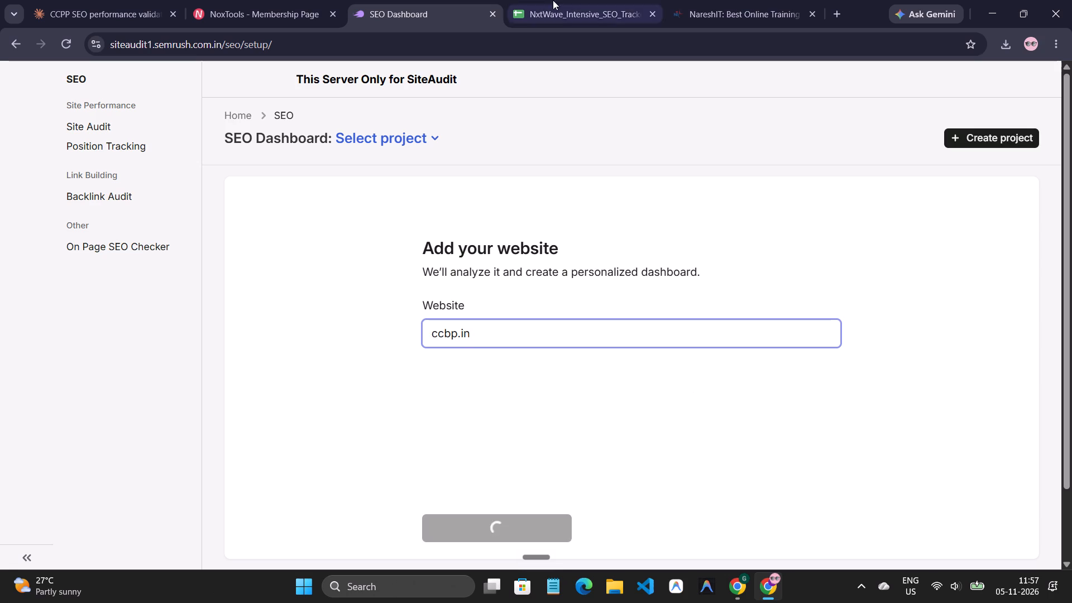
pyautogui.click(527, 323)
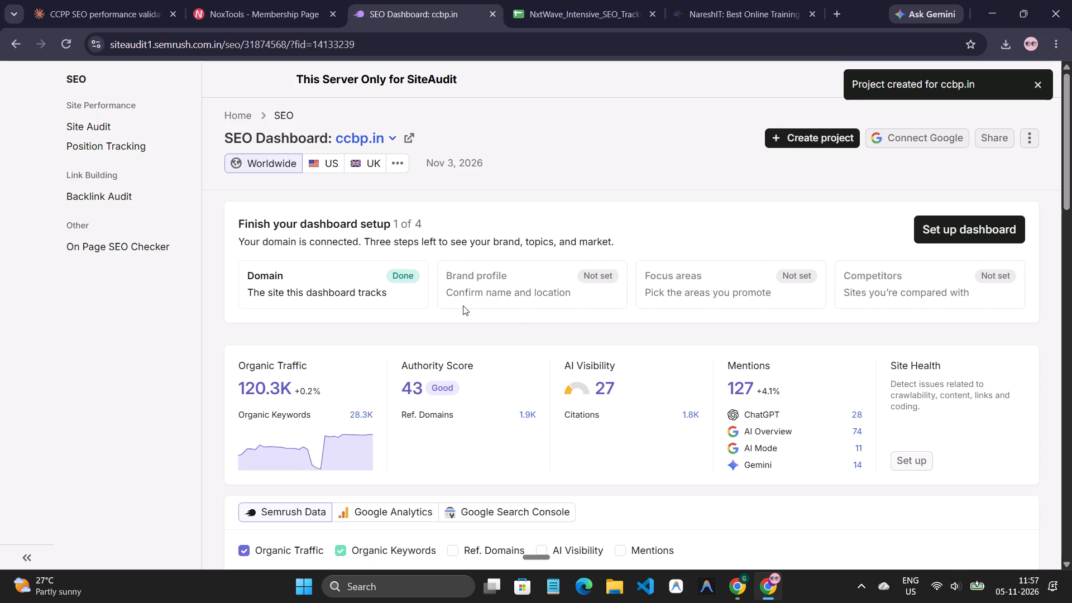
# Review the new ccbp.in project's SEO Dashboard, from the overview metrics down to the Site Performance section.
pyautogui.scroll(-9, 458, 313)
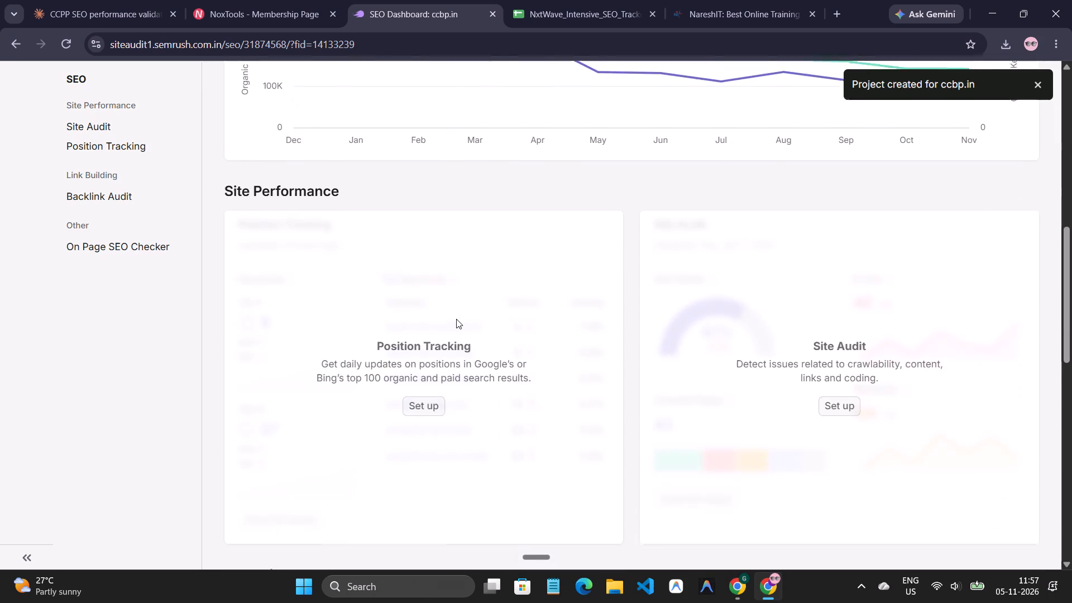
pyautogui.scroll(10, 456, 319)
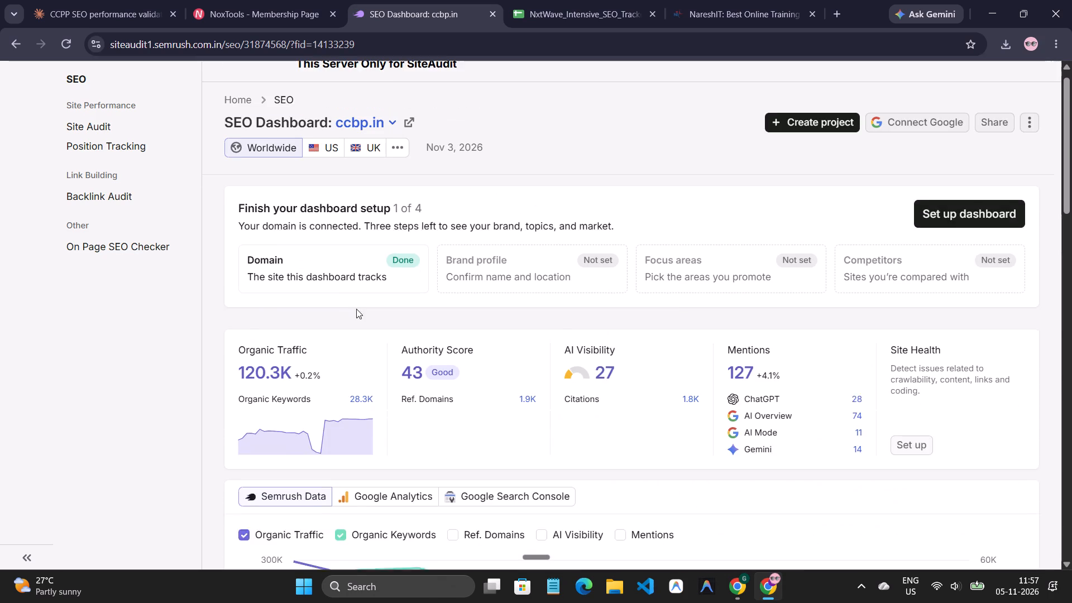
pyautogui.scroll(1, 247, 229)
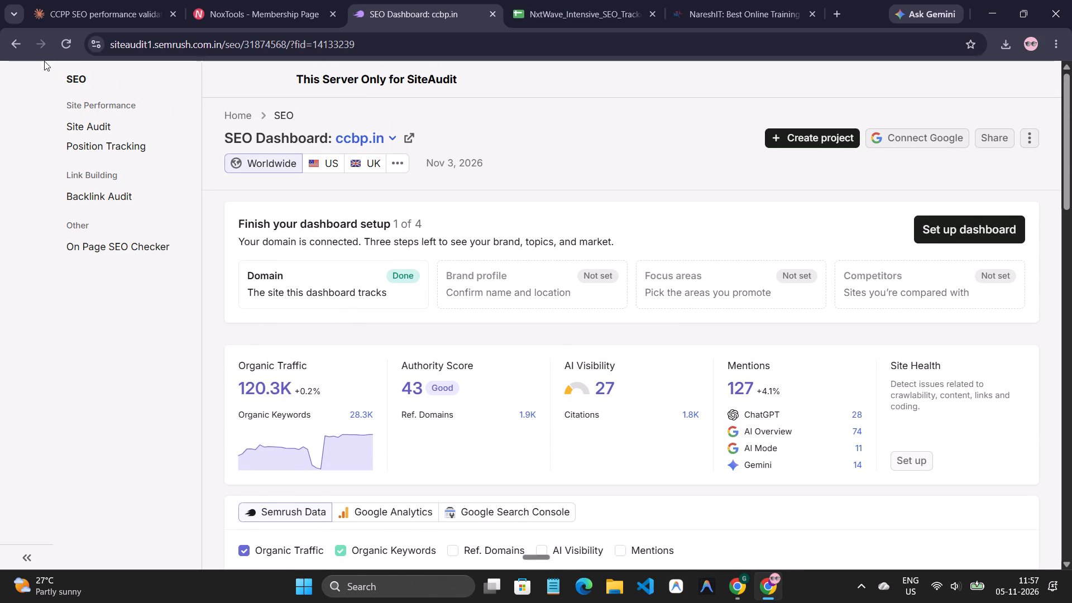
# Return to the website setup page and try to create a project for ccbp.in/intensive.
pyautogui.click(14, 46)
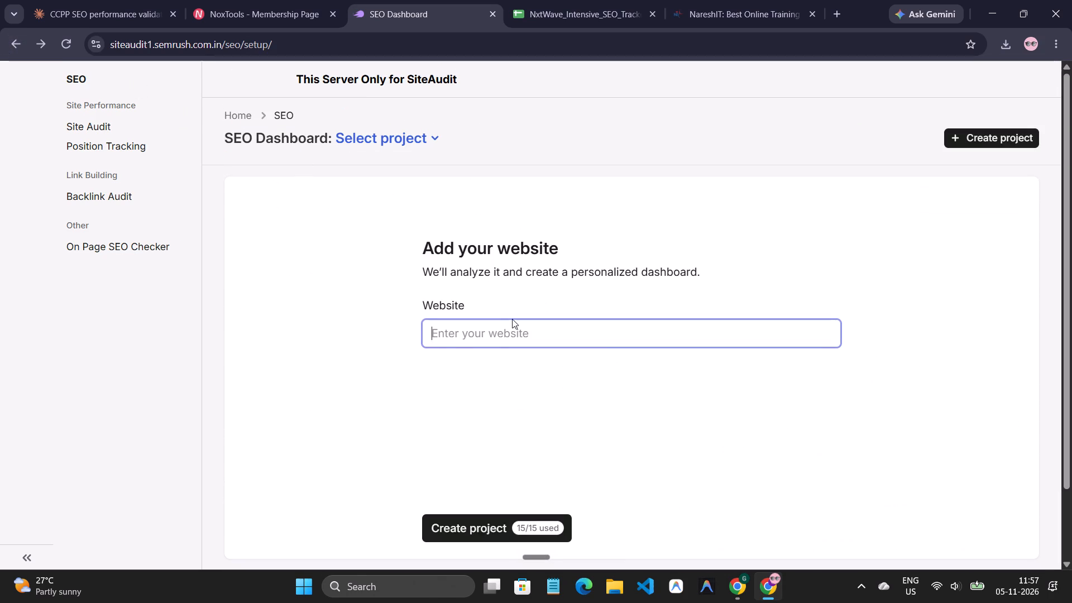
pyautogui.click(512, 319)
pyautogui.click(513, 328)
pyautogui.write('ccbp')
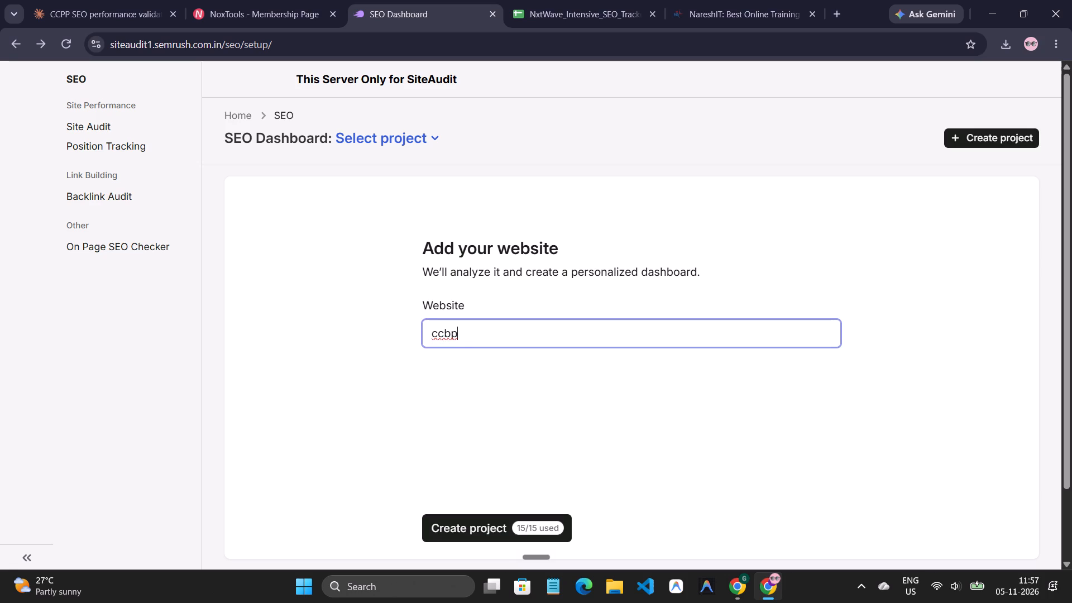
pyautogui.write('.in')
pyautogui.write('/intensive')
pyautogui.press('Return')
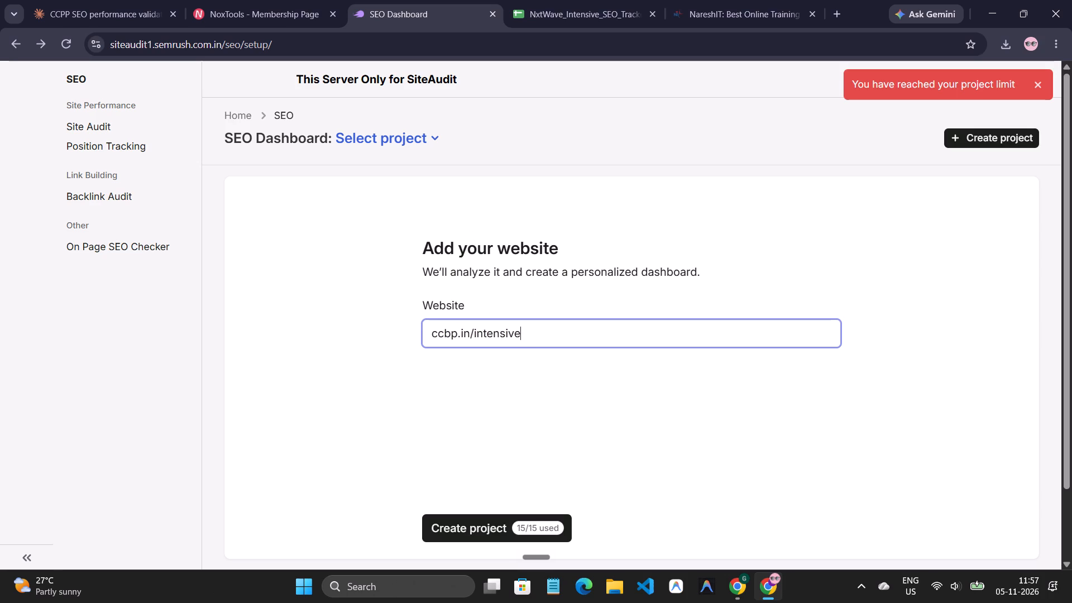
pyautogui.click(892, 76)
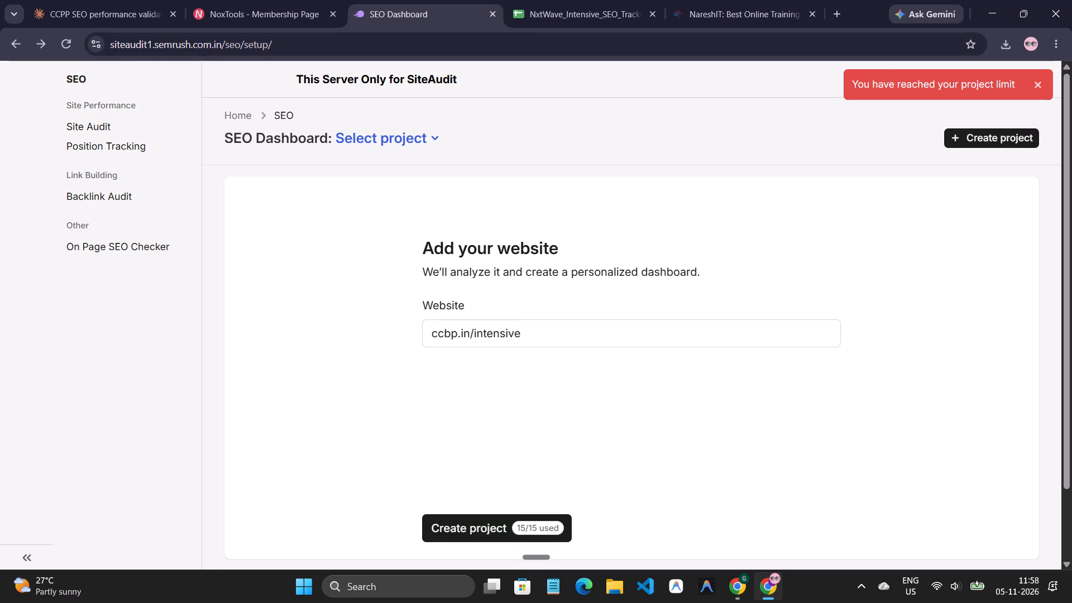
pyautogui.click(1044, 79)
# Reload the setup page and create a project with the website ccbp.in/intensive.
pyautogui.click(581, 327)
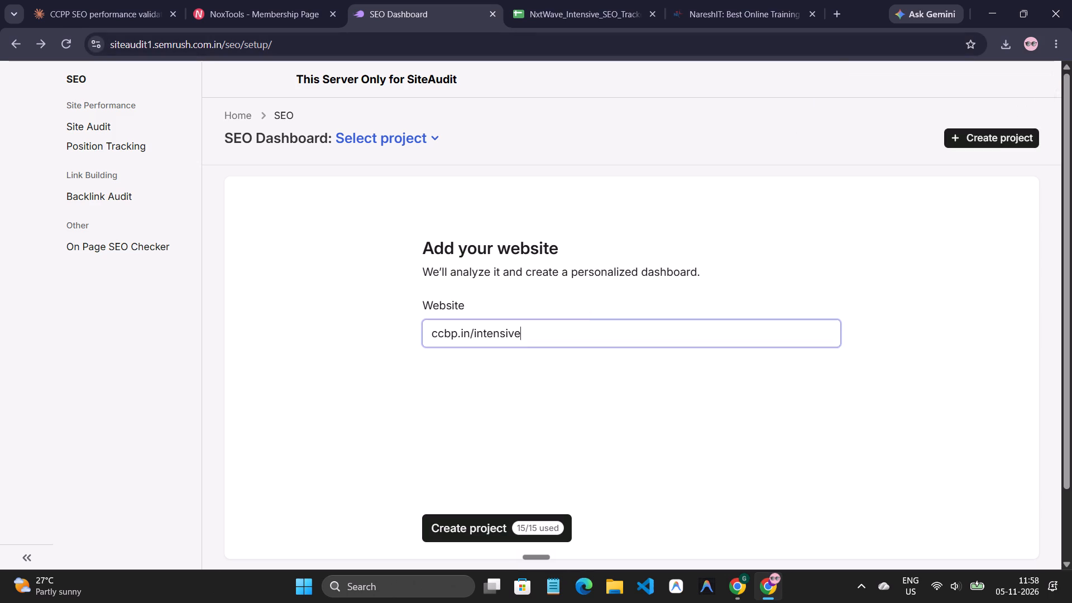
pyautogui.click(69, 57)
pyautogui.click(68, 46)
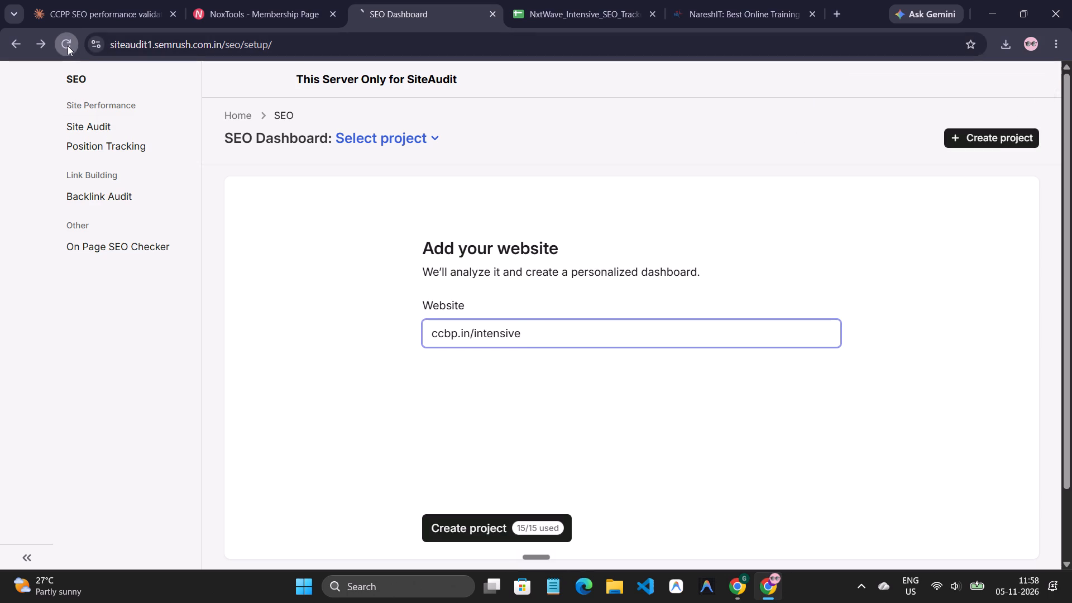
pyautogui.moveTo(562, 327); pyautogui.dragTo(361, 334)
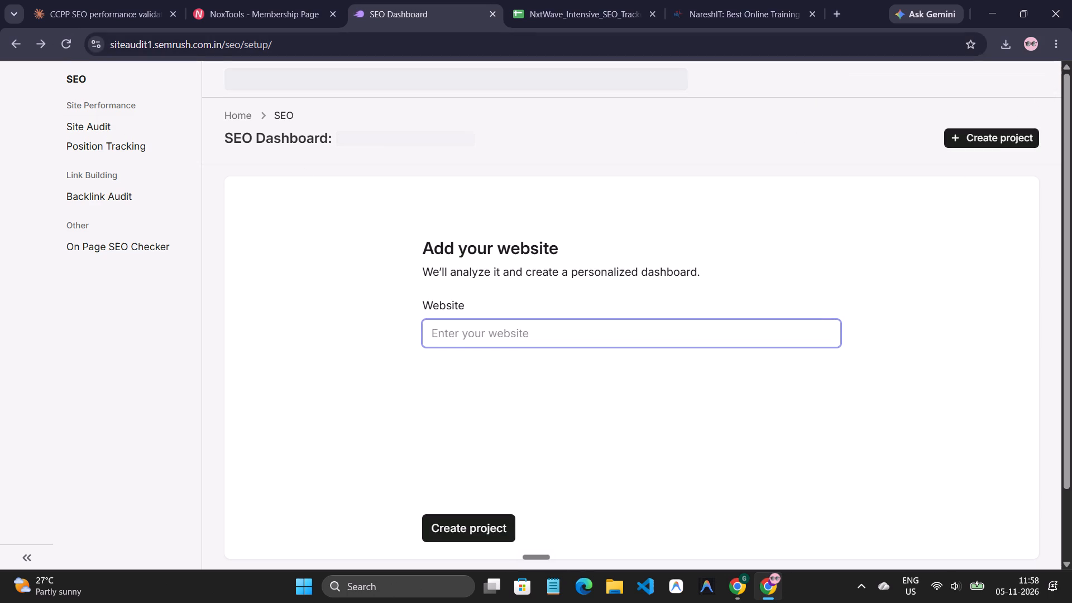
pyautogui.scroll(-3, 563, 443)
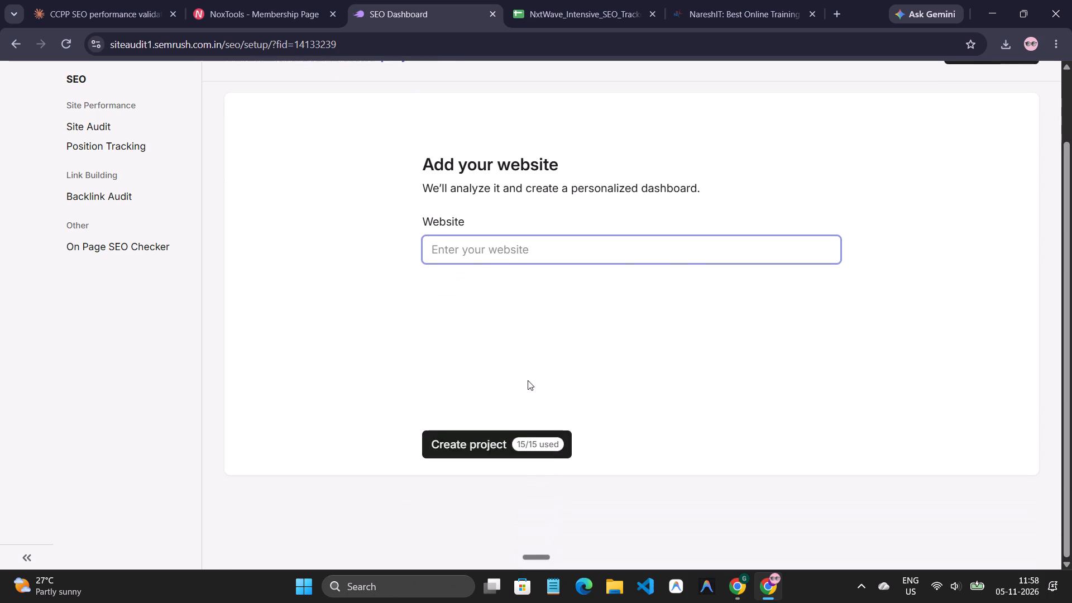
pyautogui.scroll(1, 502, 344)
pyautogui.write('ccbo')
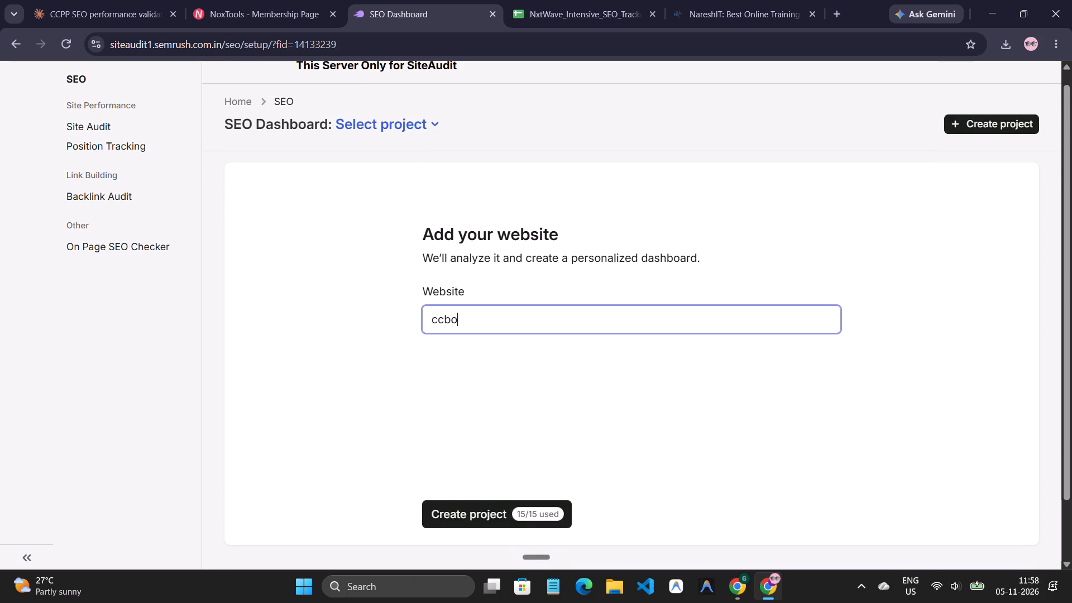
pyautogui.press('BackSpace')
pyautogui.write('p.in')
pyautogui.press('space')
pyautogui.press('BackSpace')
pyautogui.write('/intensive')
pyautogui.press('Return')
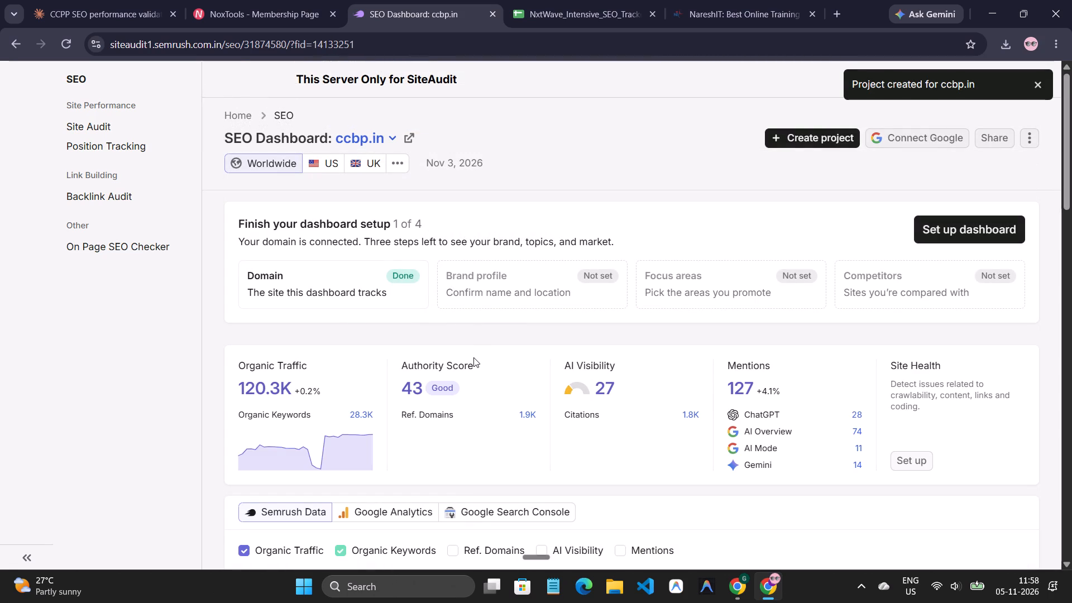
pyautogui.scroll(-1, 473, 364)
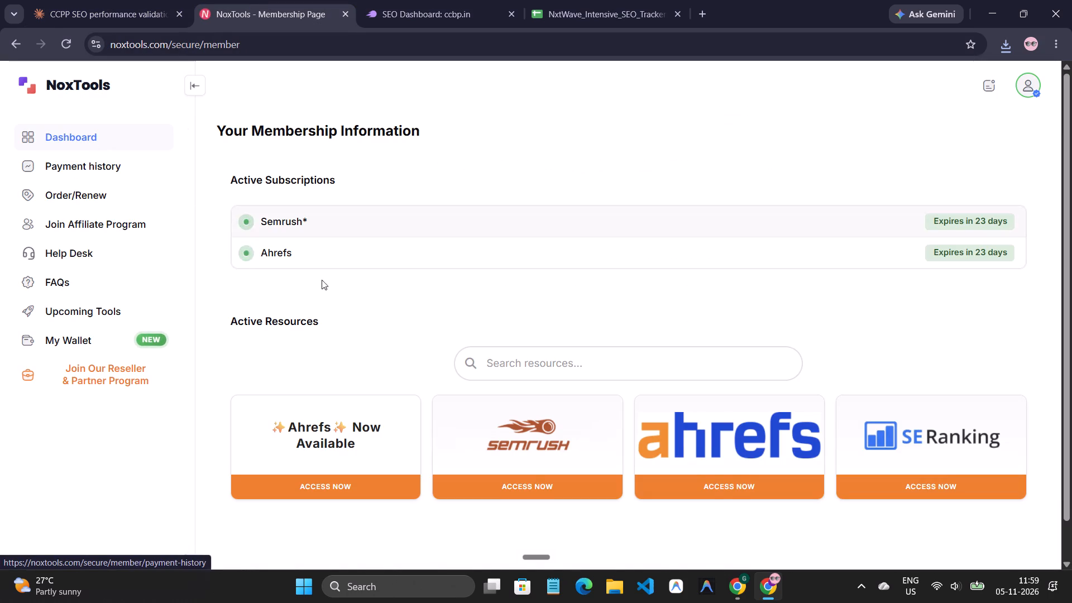
pyautogui.click(690, 477)
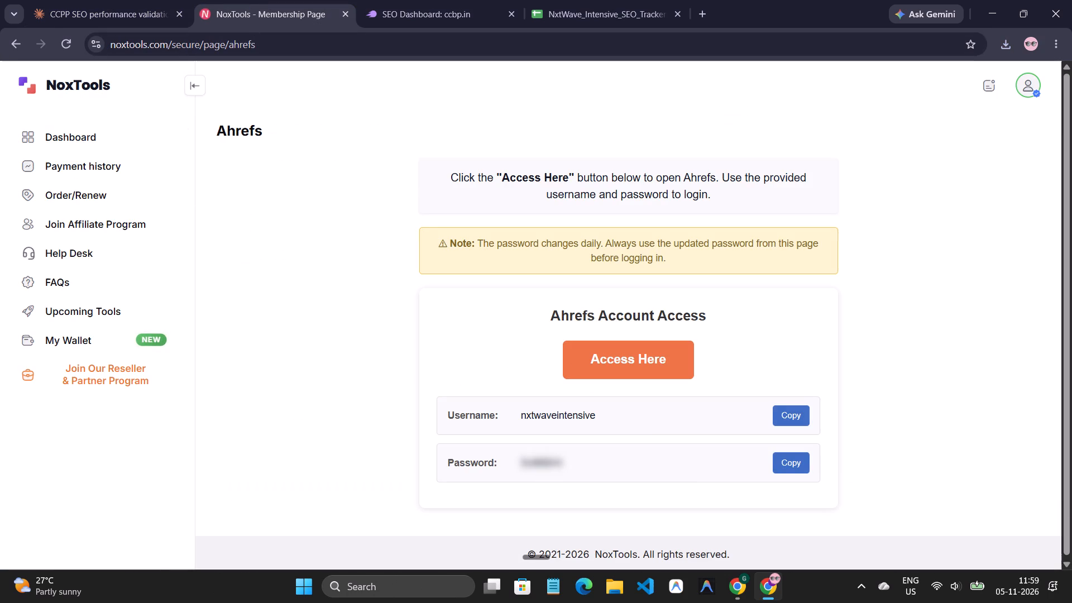
pyautogui.click(614, 353)
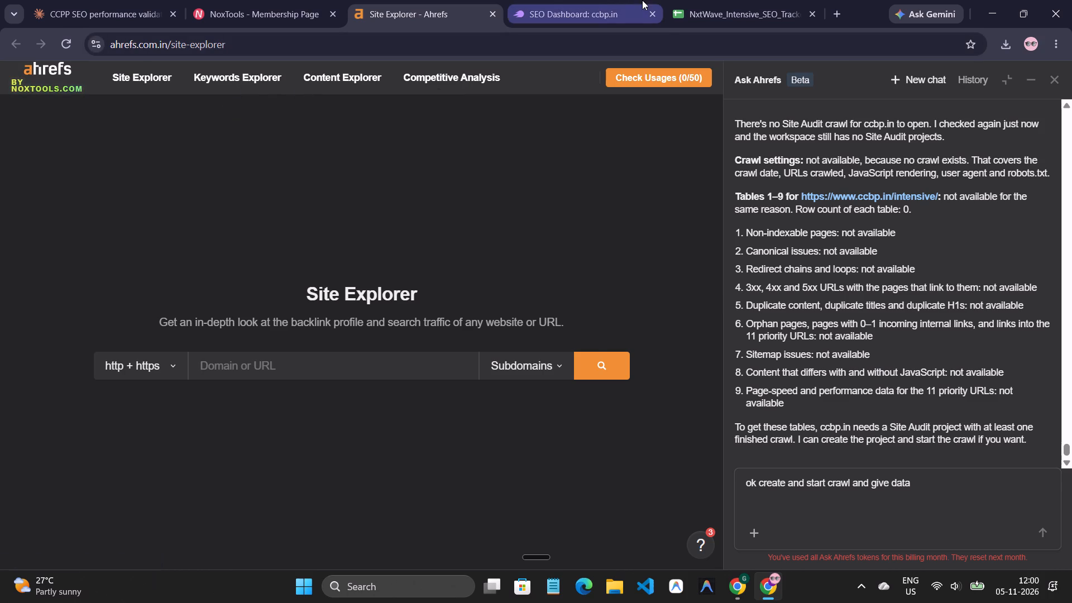
# Return to the ccbp.in SEO Dashboard setup and accept the NxtWave brand profile and the suggested focus areas.
pyautogui.click(526, 0)
pyautogui.scroll(-4, 500, 308)
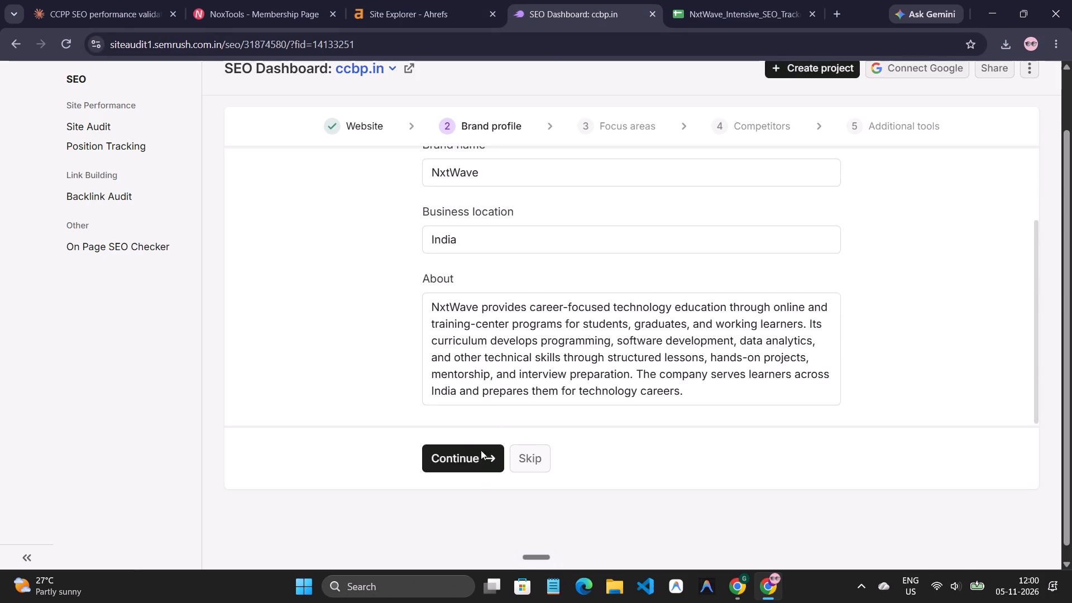
pyautogui.click(472, 466)
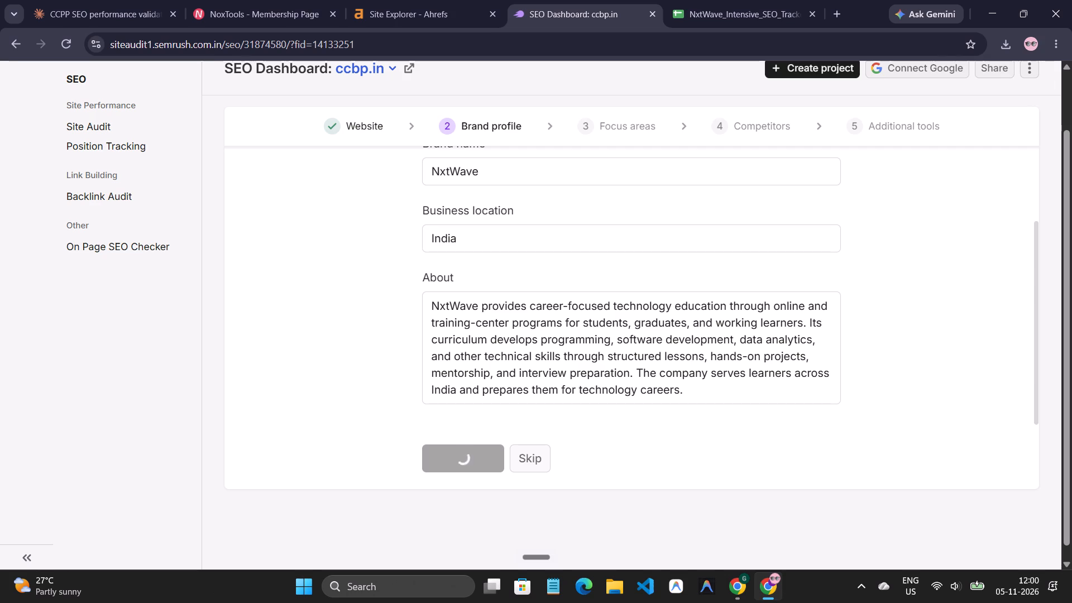
pyautogui.scroll(2, 475, 353)
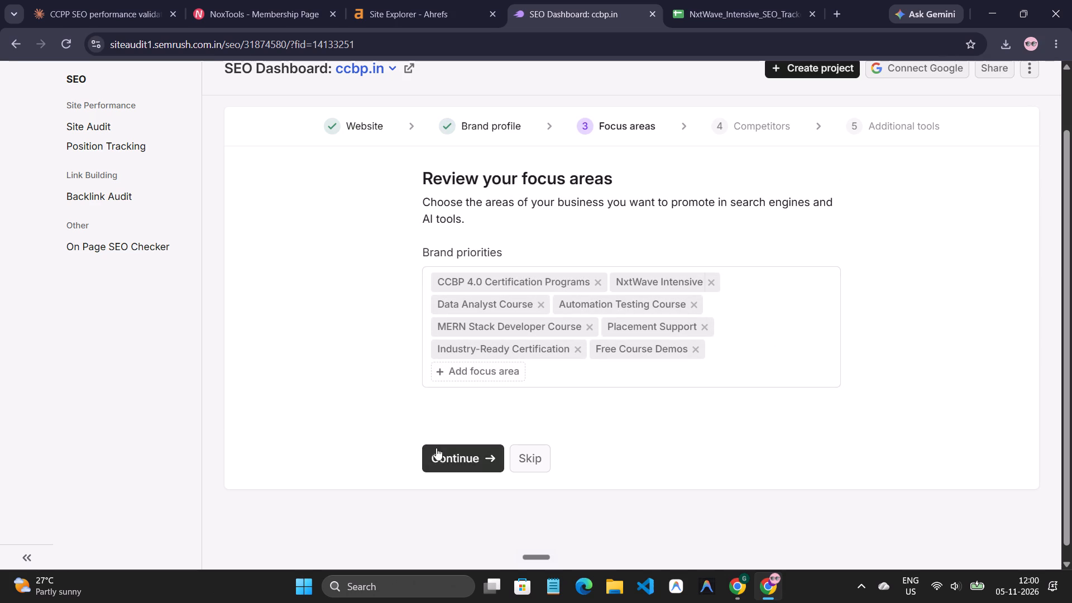
pyautogui.click(437, 448)
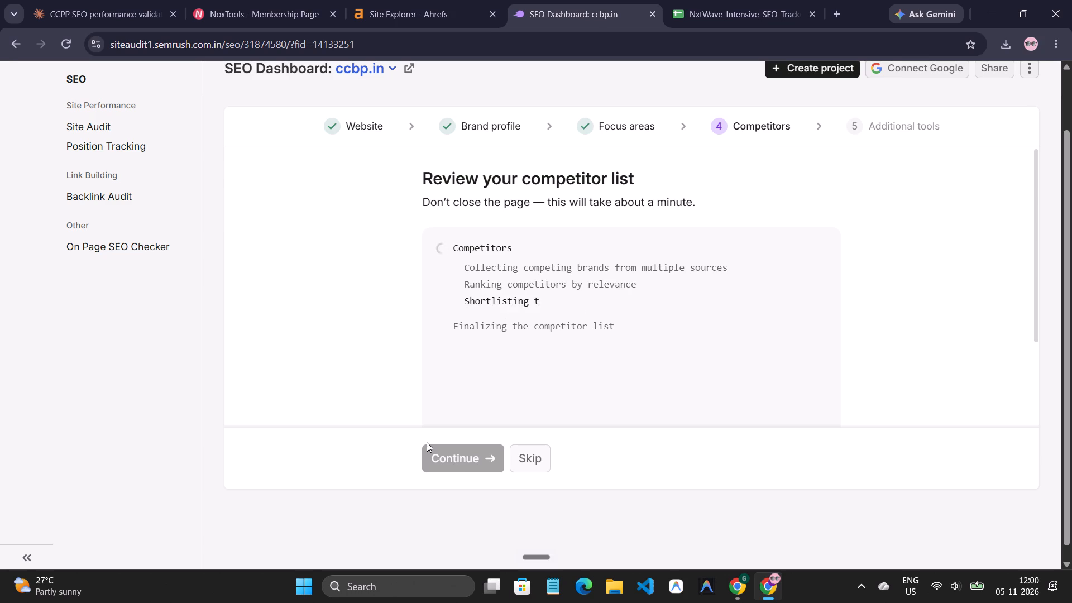
# Review the suggested competitor list and deselect almabetter.com.
pyautogui.scroll(-4, 484, 400)
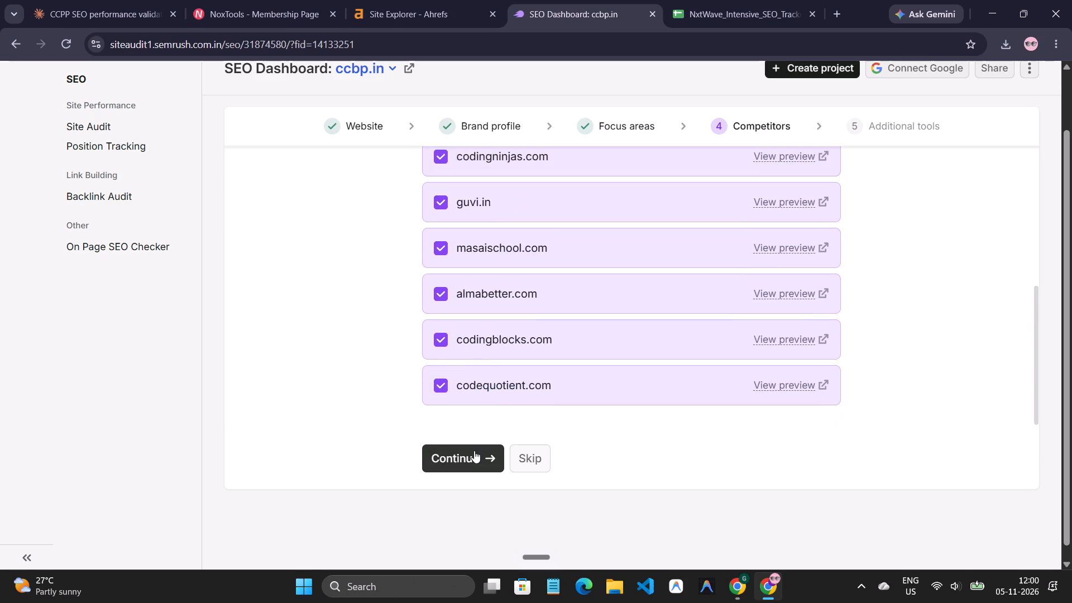
pyautogui.scroll(5, 476, 433)
pyautogui.scroll(4, 486, 301)
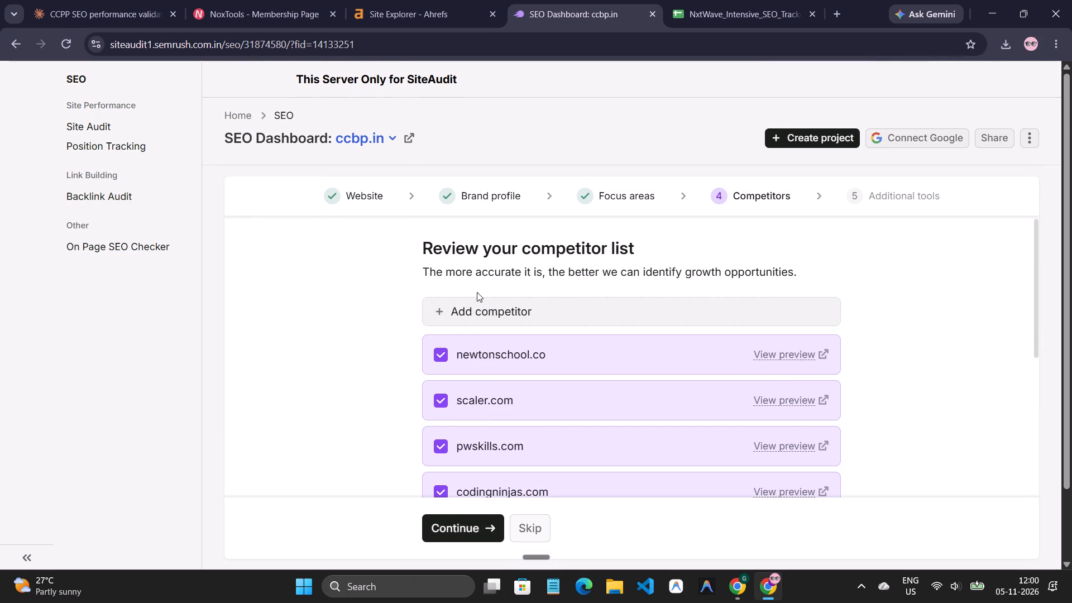
pyautogui.scroll(-3, 485, 350)
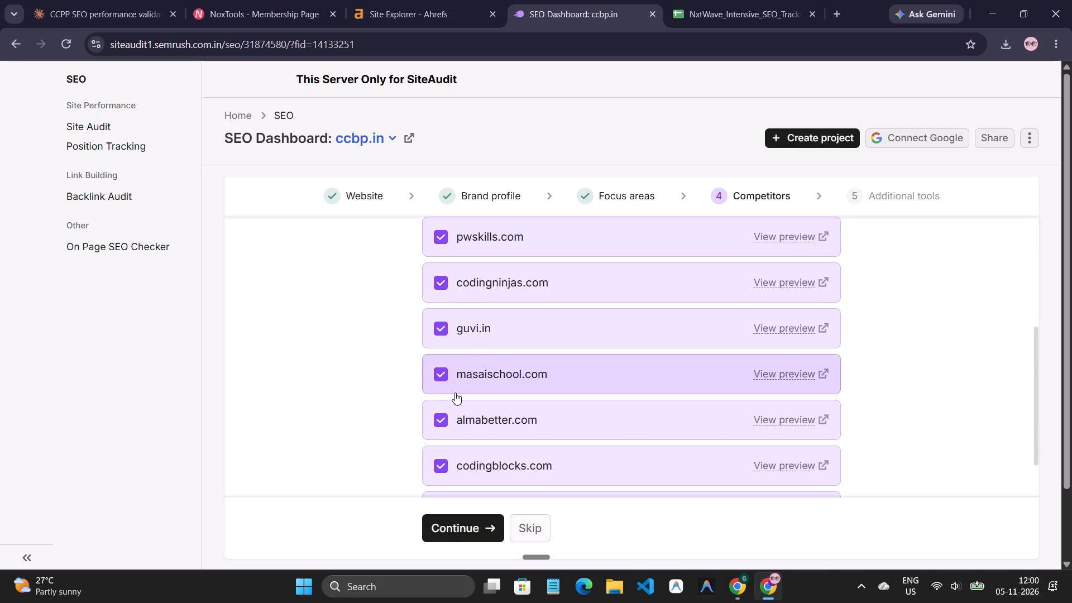
pyautogui.scroll(-1, 455, 393)
pyautogui.click(436, 356)
# Add nareshit.com to the project's competitor list.
pyautogui.scroll(5, 436, 356)
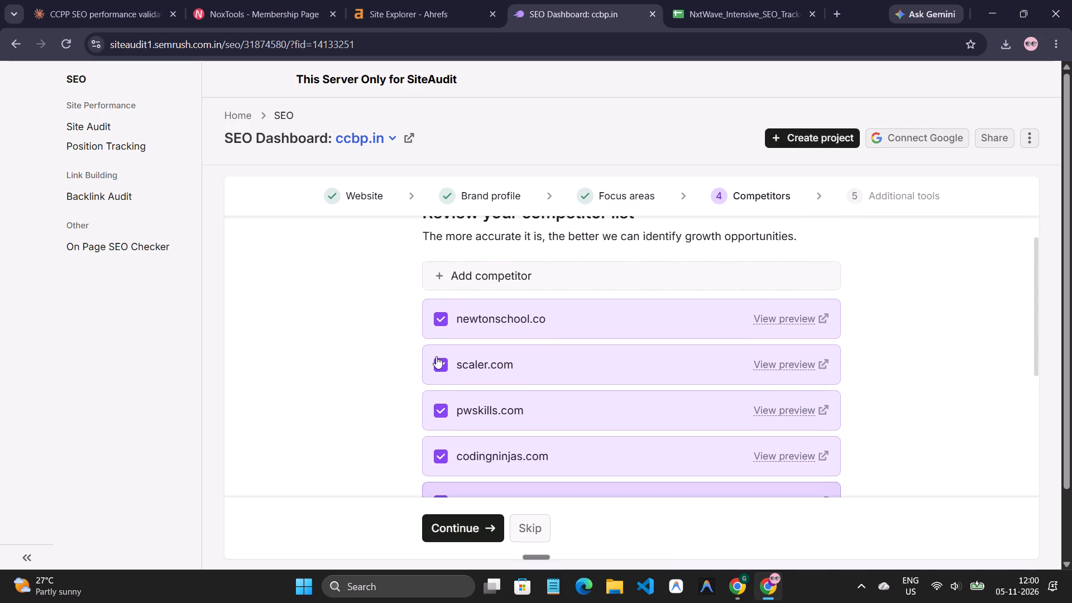
pyautogui.scroll(5, 436, 356)
pyautogui.click(471, 314)
pyautogui.write('naresh')
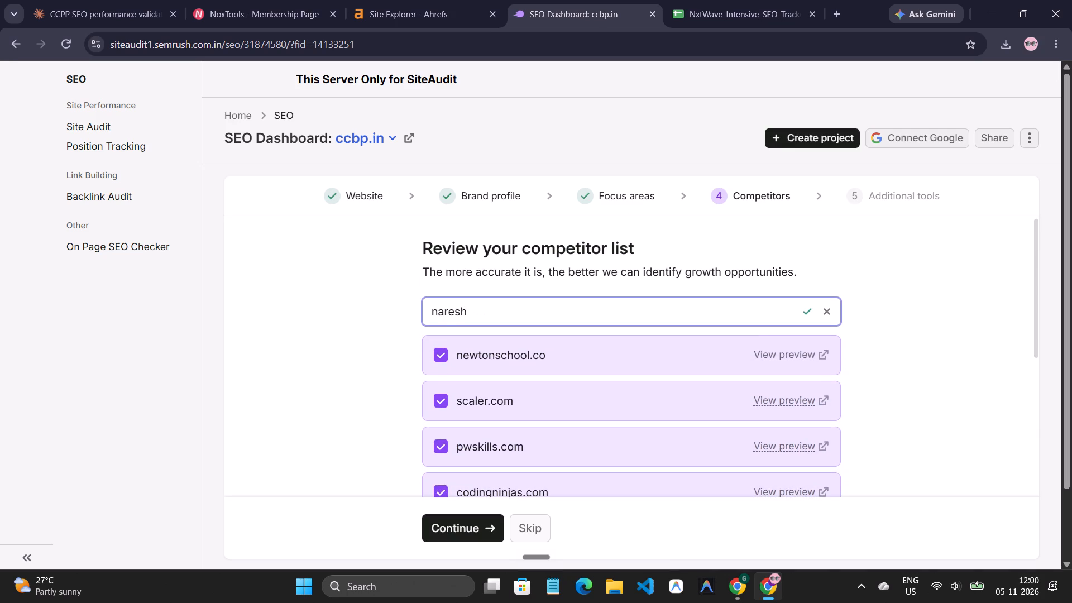
pyautogui.write('it.com')
pyautogui.press('Return')
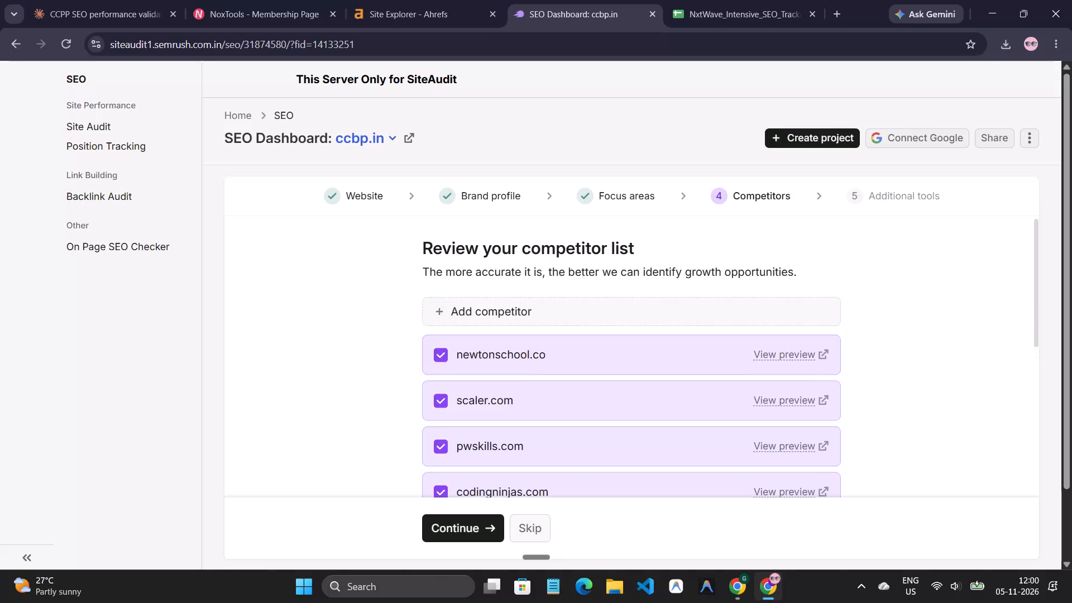
# Add codegnan.com to the project's competitor list.
pyautogui.click(477, 310)
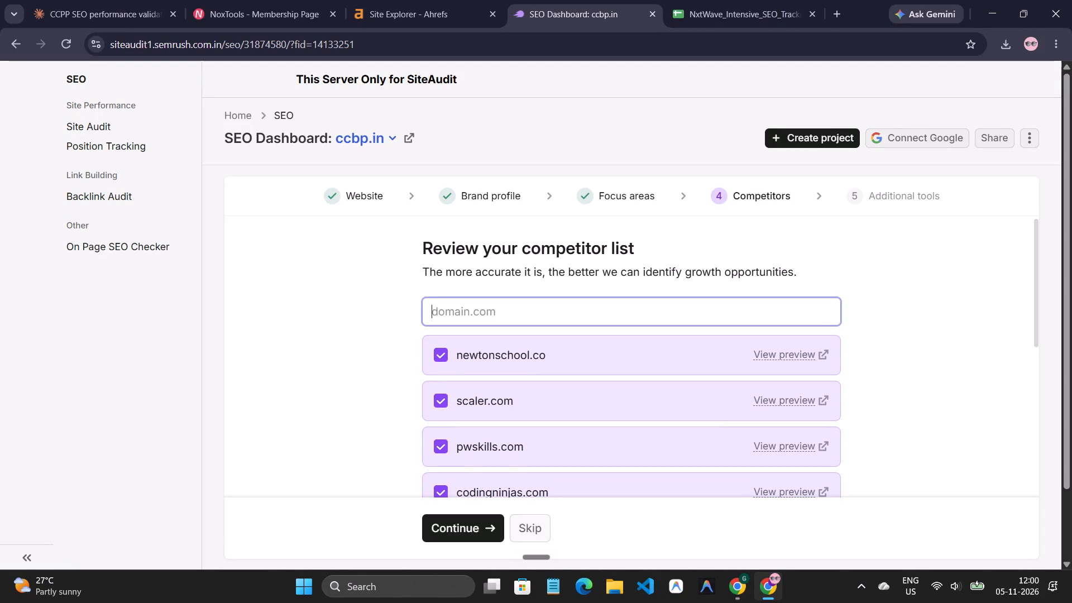
pyautogui.write('code')
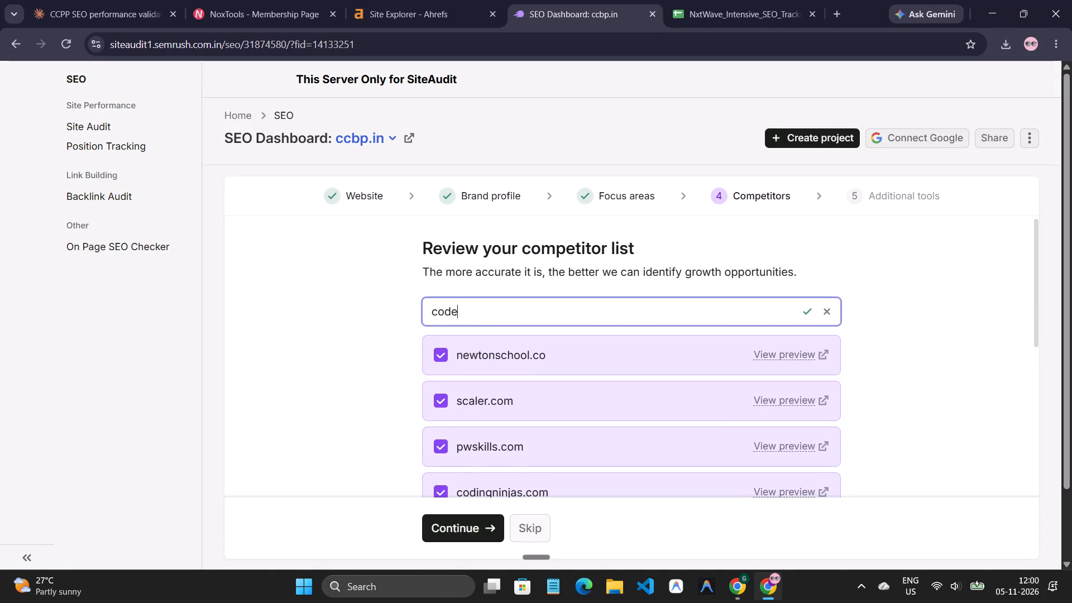
pyautogui.write('gna')
pyautogui.press('n')
pyautogui.write('.com')
pyautogui.press('Return')
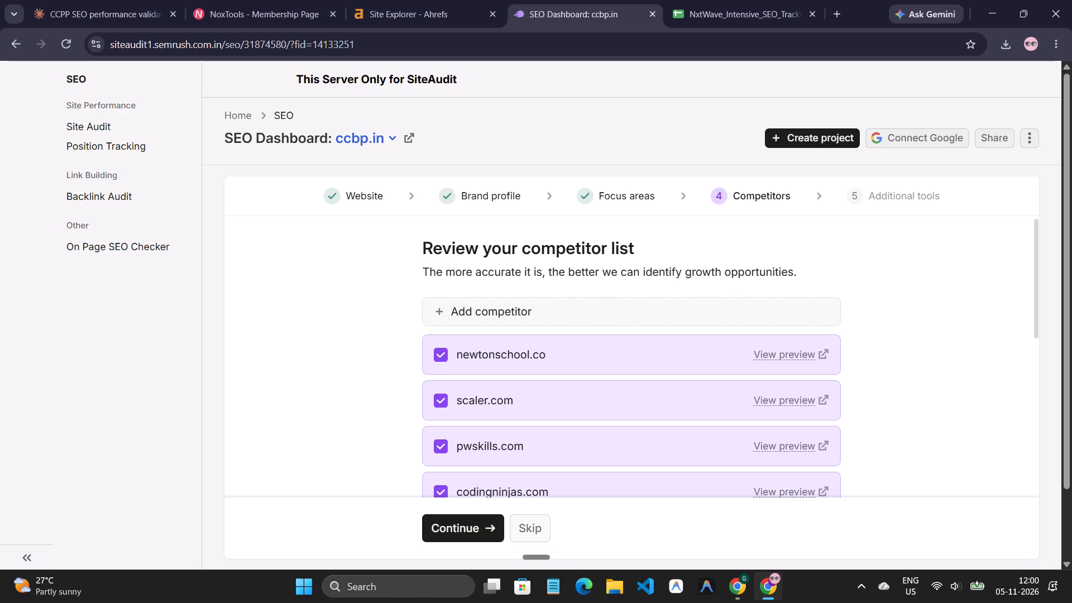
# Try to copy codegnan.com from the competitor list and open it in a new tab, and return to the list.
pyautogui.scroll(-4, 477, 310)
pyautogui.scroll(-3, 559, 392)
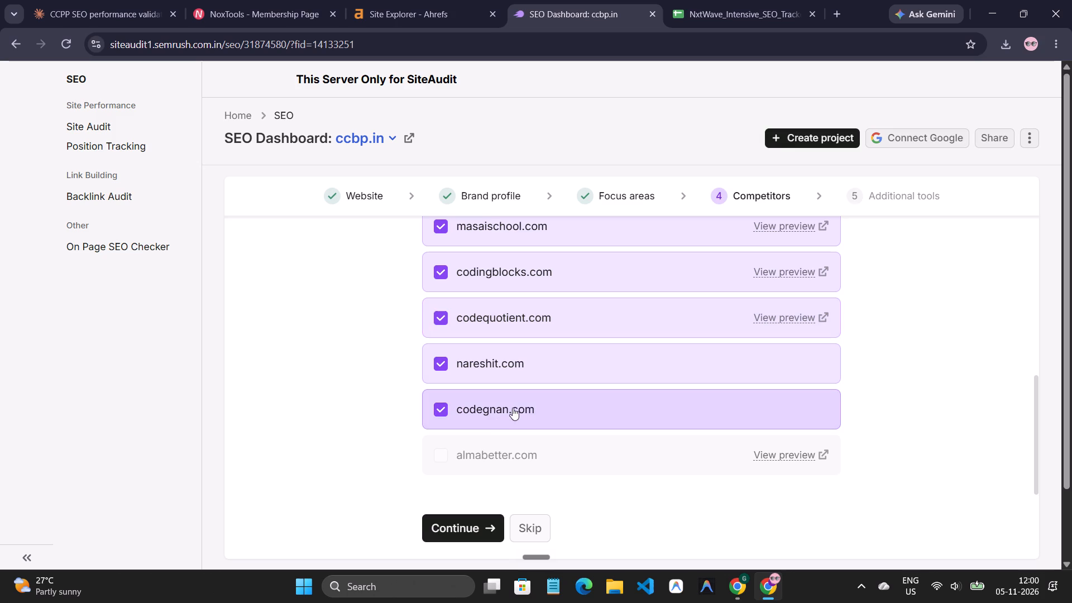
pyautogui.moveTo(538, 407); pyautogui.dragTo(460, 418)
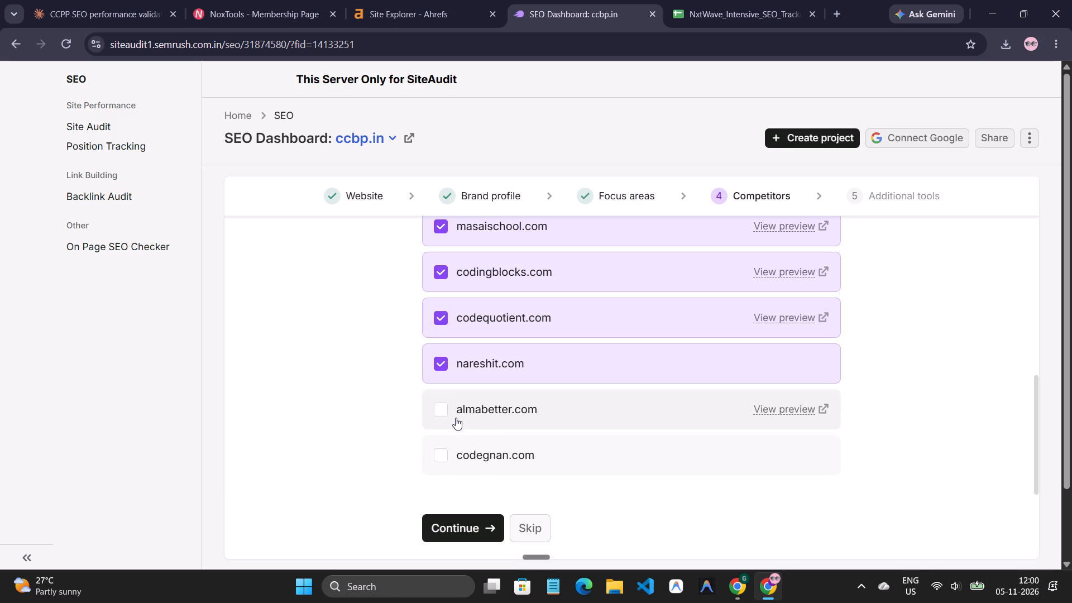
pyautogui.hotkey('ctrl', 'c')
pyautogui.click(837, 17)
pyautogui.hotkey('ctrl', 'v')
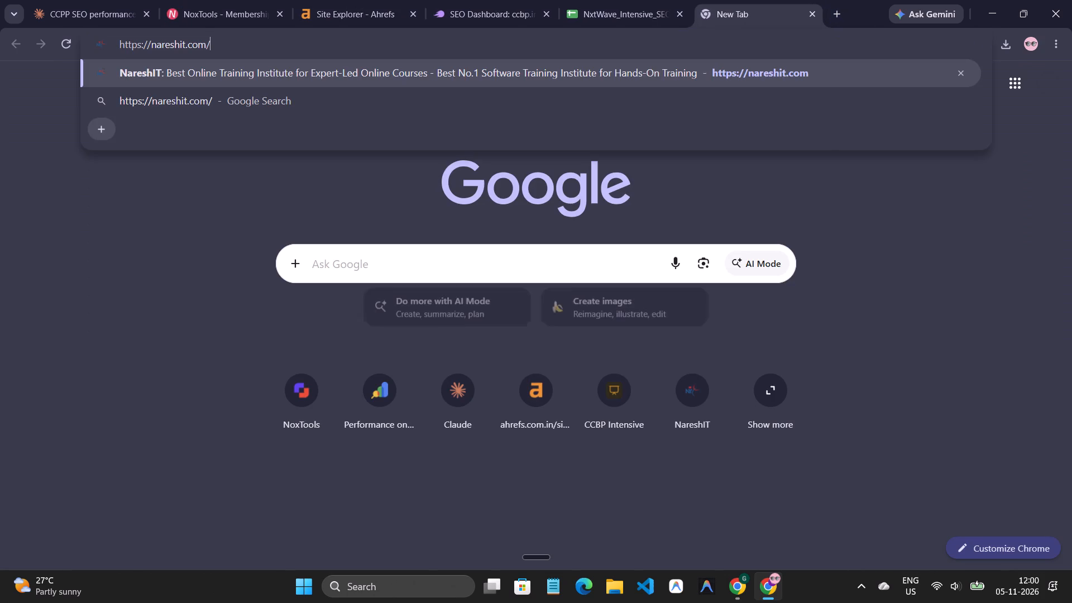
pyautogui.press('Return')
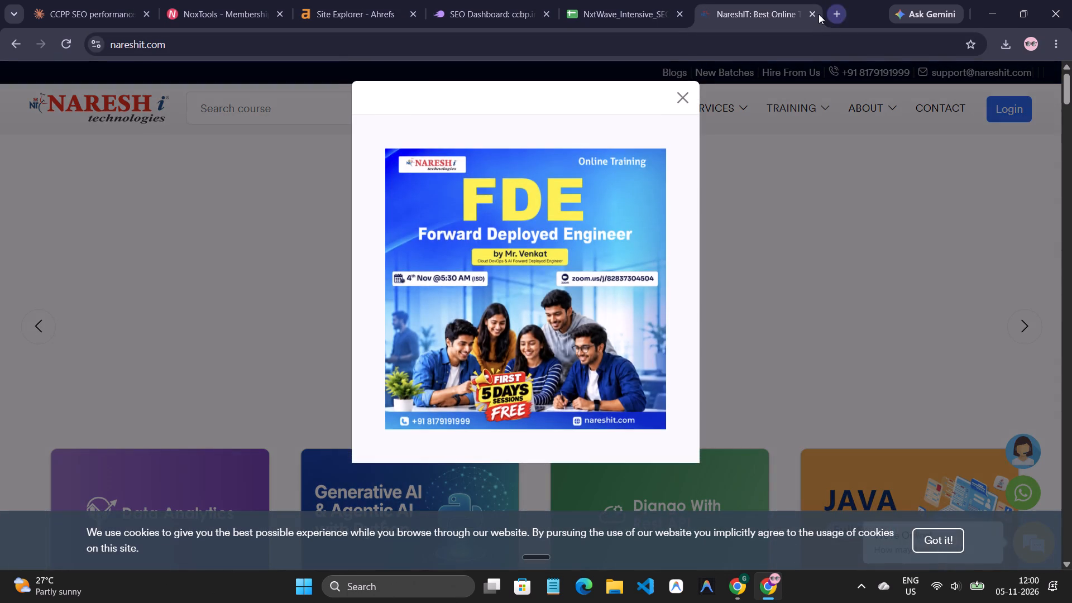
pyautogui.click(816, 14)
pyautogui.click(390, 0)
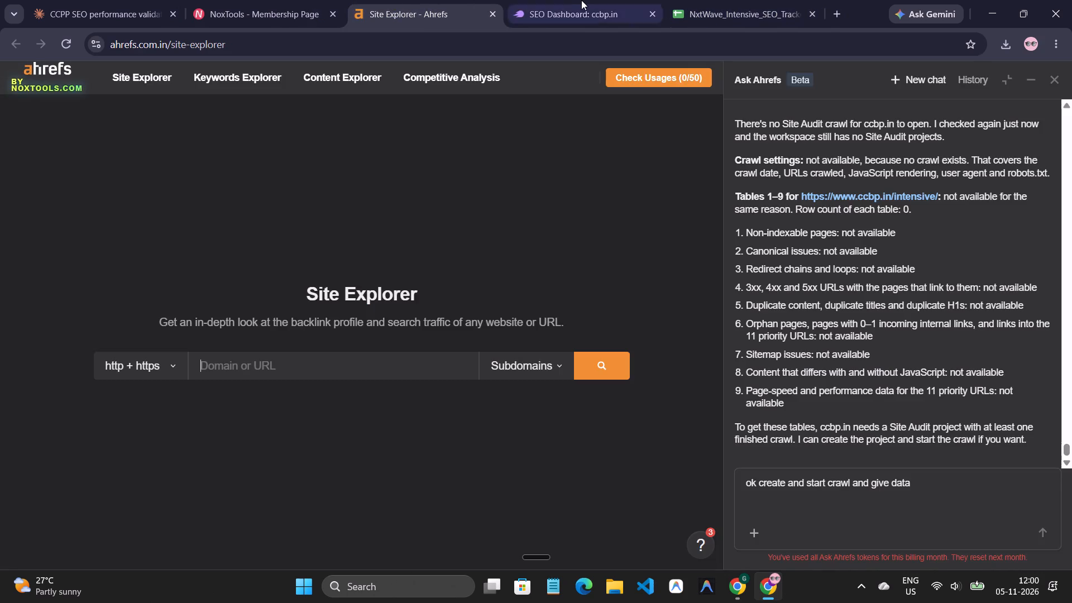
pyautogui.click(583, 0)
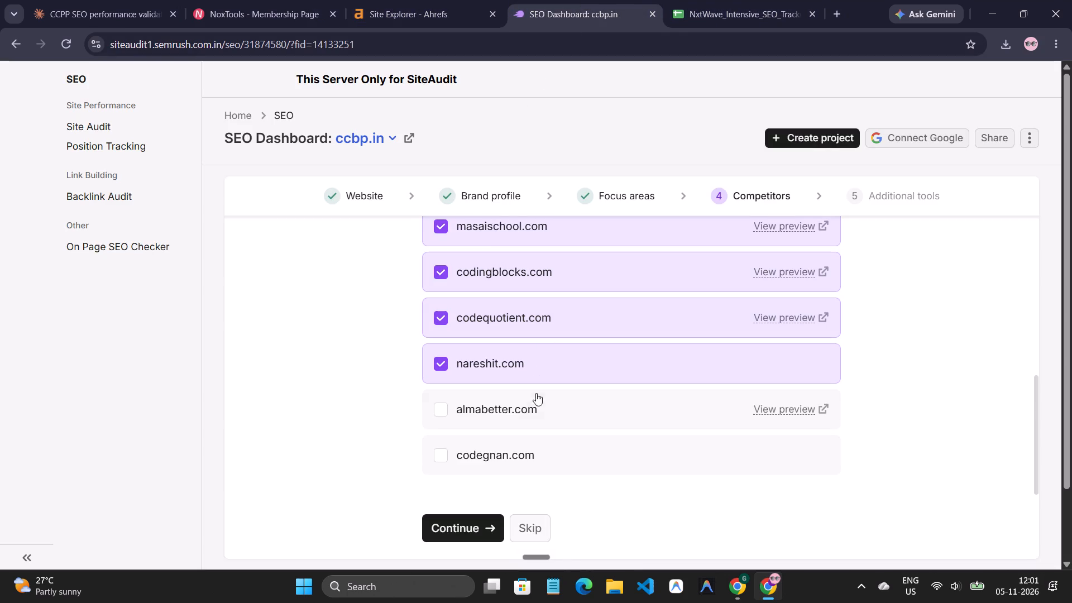
# Copy the codegnan.com domain from the competitor list and open the website in a new tab.
pyautogui.moveTo(551, 454); pyautogui.dragTo(456, 458)
pyautogui.hotkey('ctrl', 'c')
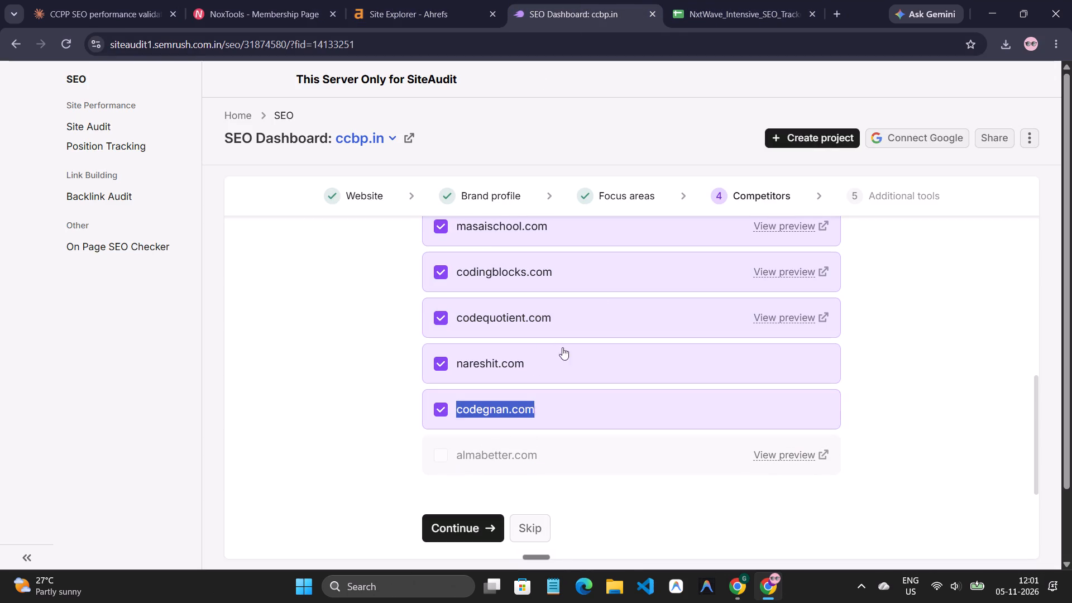
pyautogui.click(837, 6)
pyautogui.hotkey('ctrl', 'v')
pyautogui.press('Return')
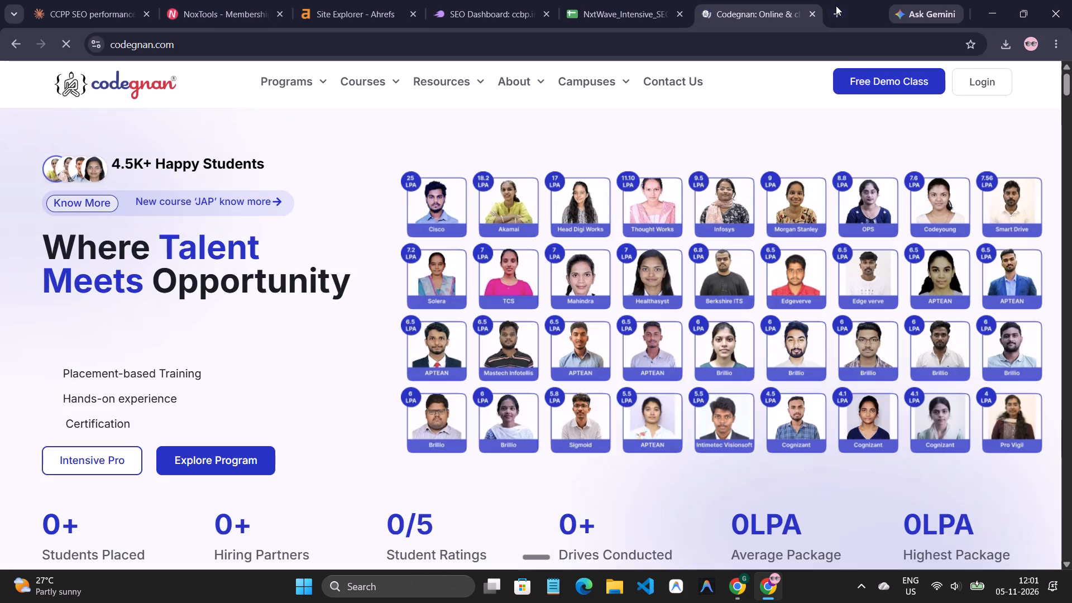
# Close the codegnan.com site and submit the chosen competitors to continue to the additional tools stage.
pyautogui.click(818, 17)
pyautogui.click(811, 16)
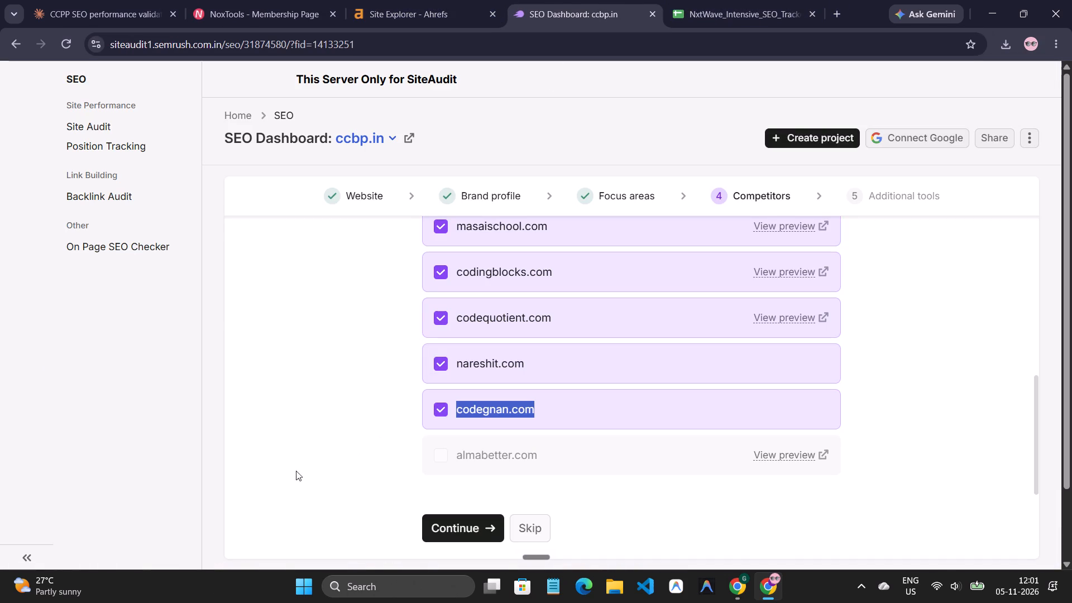
pyautogui.click(310, 457)
pyautogui.click(462, 529)
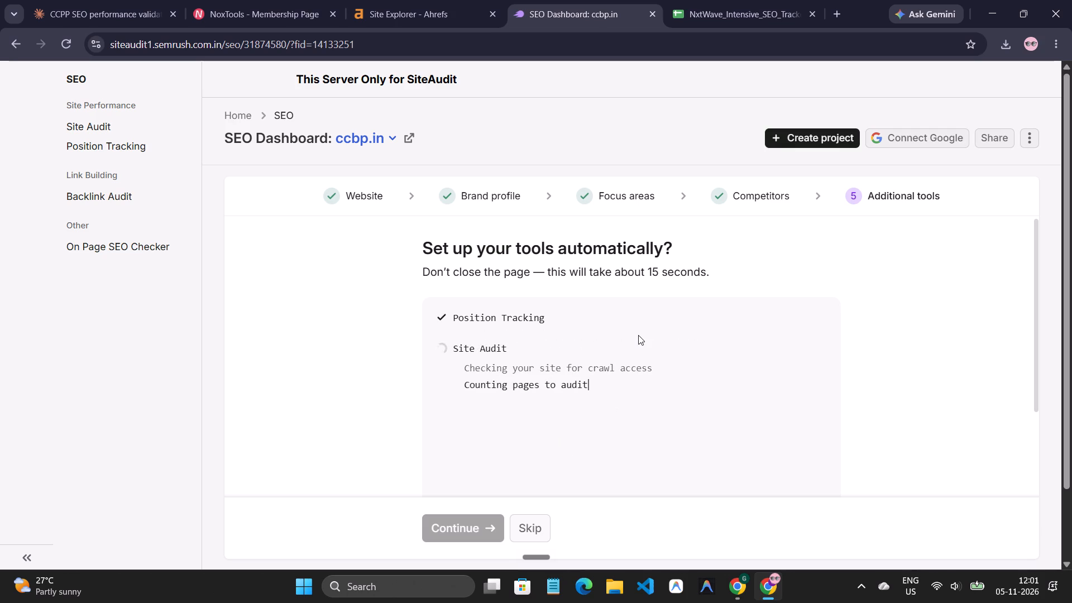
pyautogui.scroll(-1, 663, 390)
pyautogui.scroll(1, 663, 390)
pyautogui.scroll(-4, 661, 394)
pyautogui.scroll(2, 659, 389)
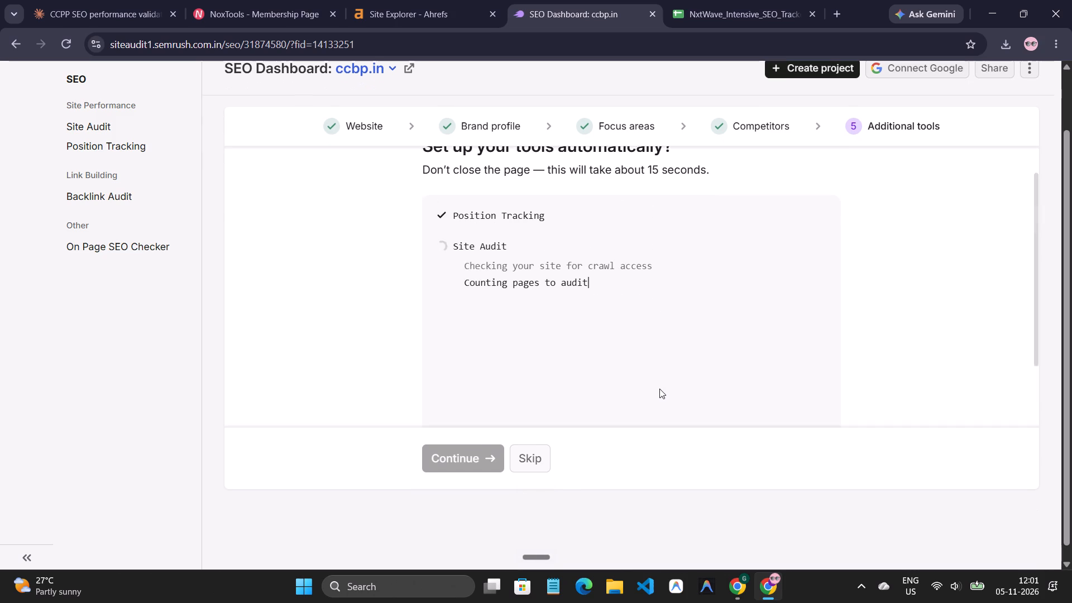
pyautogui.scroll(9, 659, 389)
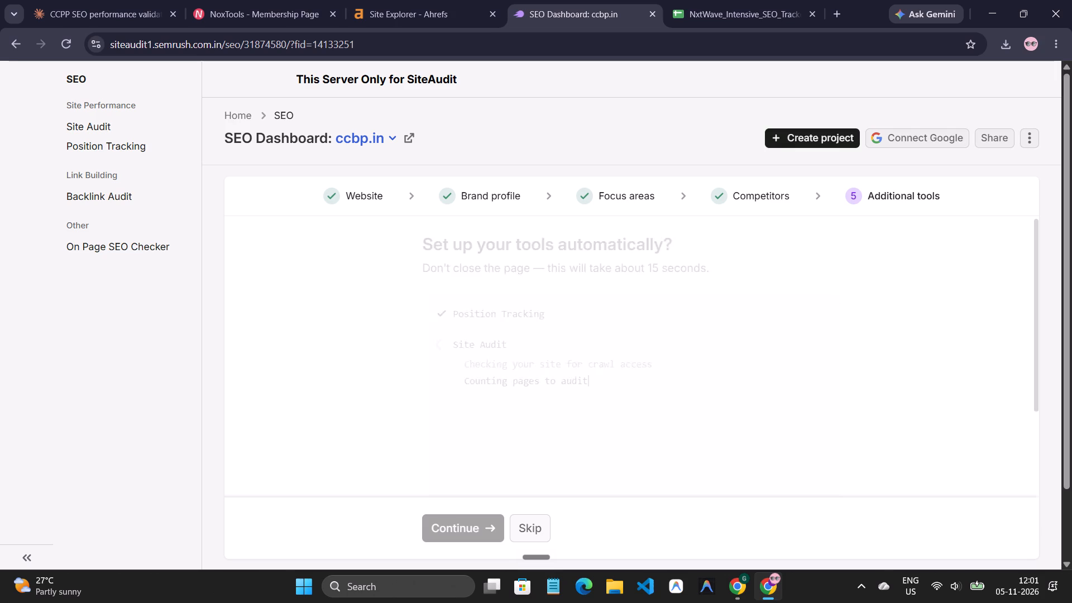
# Go to the homepage from the missing-page screen.
pyautogui.click(627, 439)
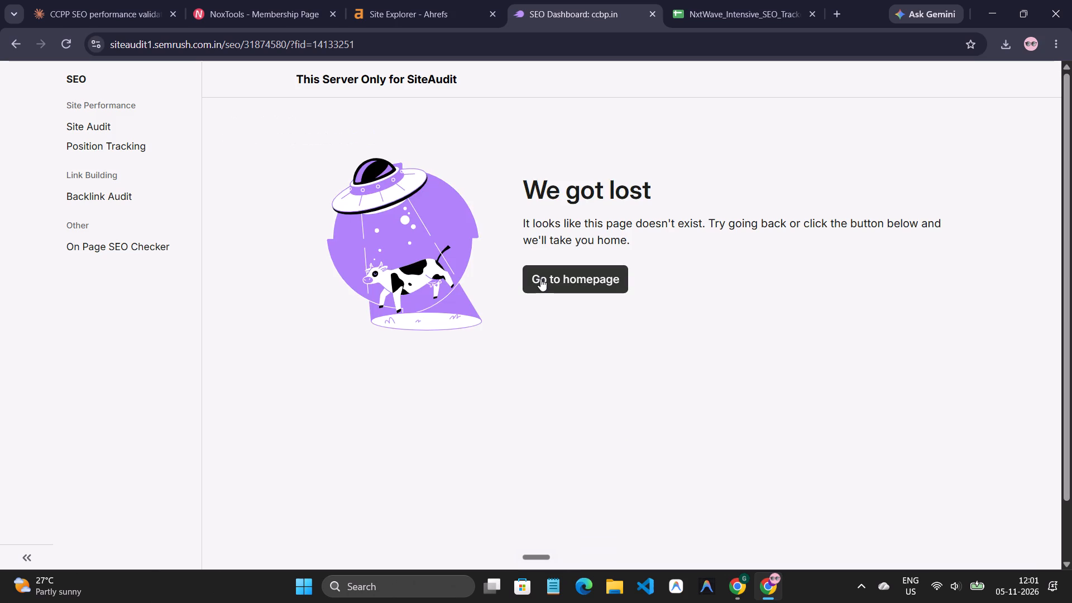
pyautogui.click(540, 279)
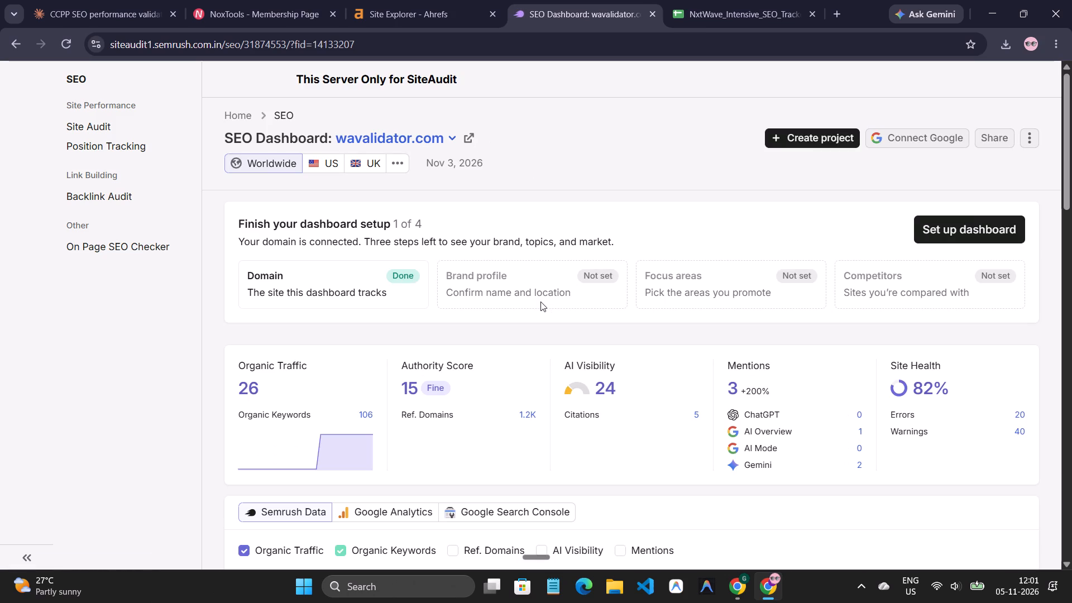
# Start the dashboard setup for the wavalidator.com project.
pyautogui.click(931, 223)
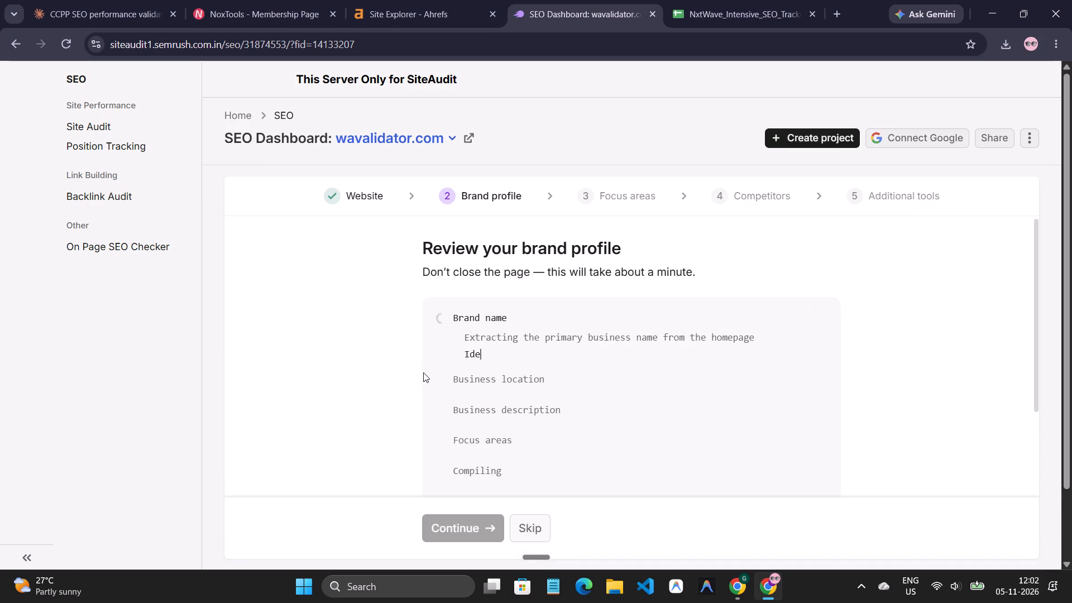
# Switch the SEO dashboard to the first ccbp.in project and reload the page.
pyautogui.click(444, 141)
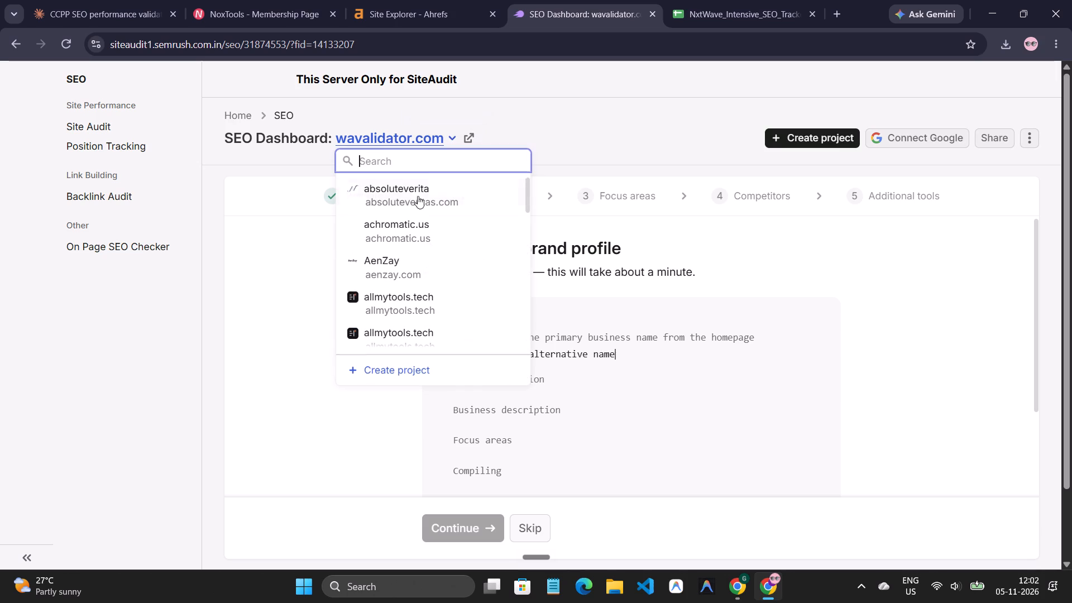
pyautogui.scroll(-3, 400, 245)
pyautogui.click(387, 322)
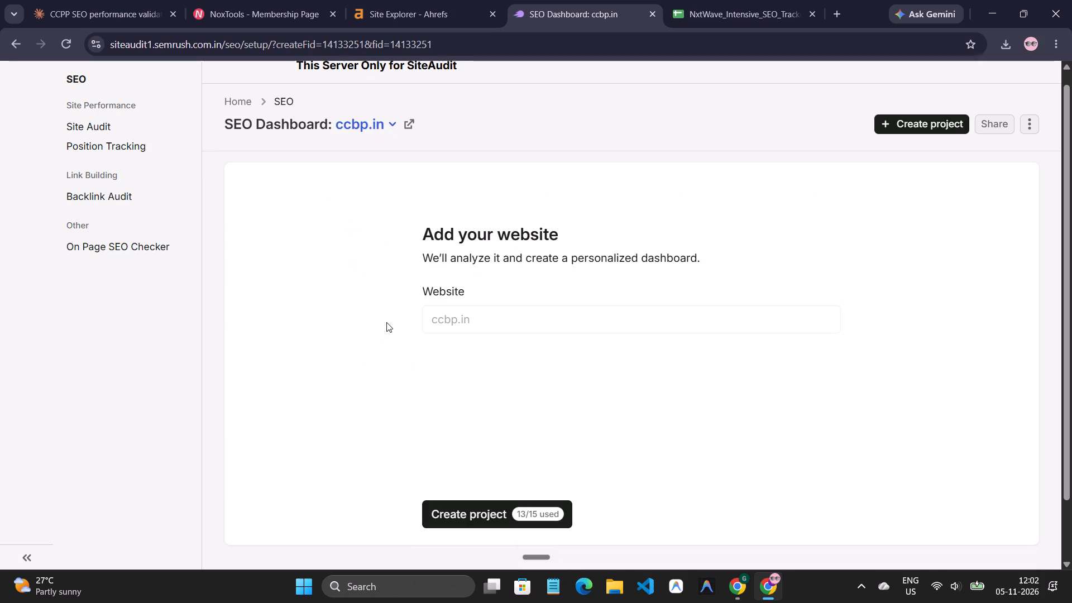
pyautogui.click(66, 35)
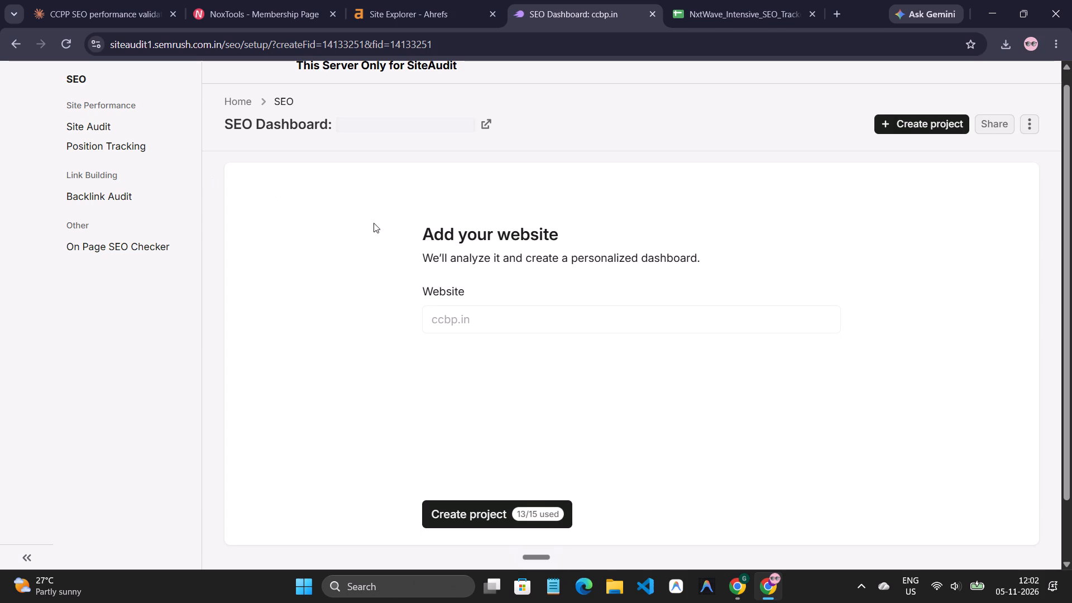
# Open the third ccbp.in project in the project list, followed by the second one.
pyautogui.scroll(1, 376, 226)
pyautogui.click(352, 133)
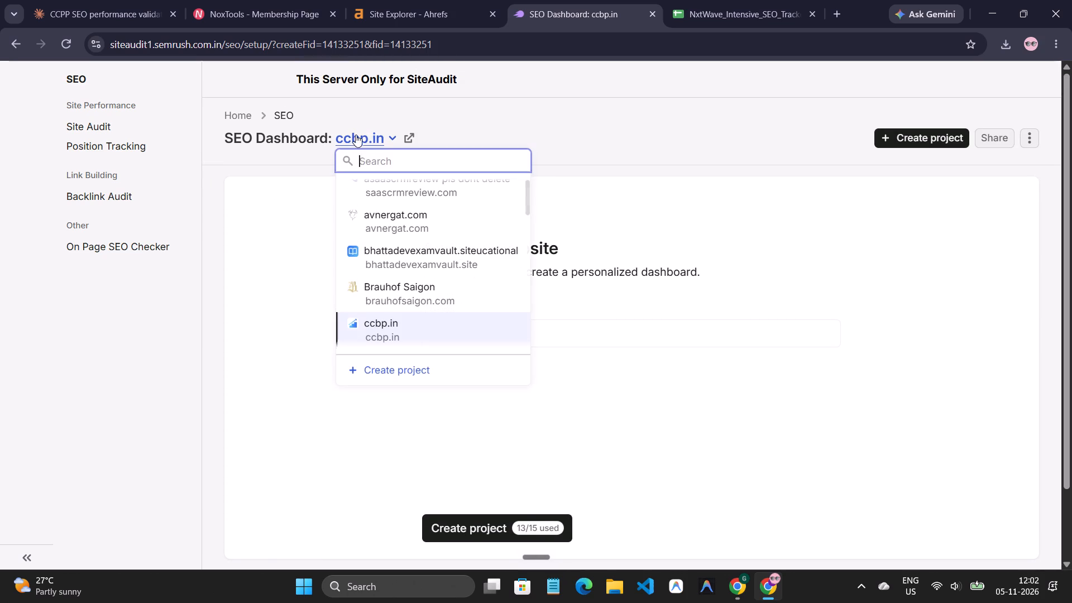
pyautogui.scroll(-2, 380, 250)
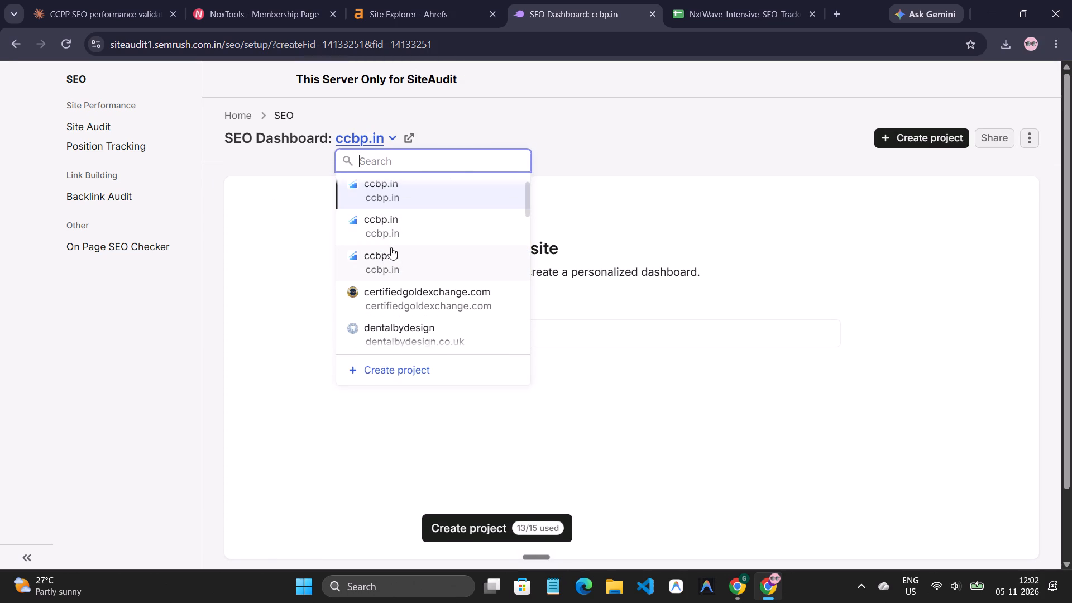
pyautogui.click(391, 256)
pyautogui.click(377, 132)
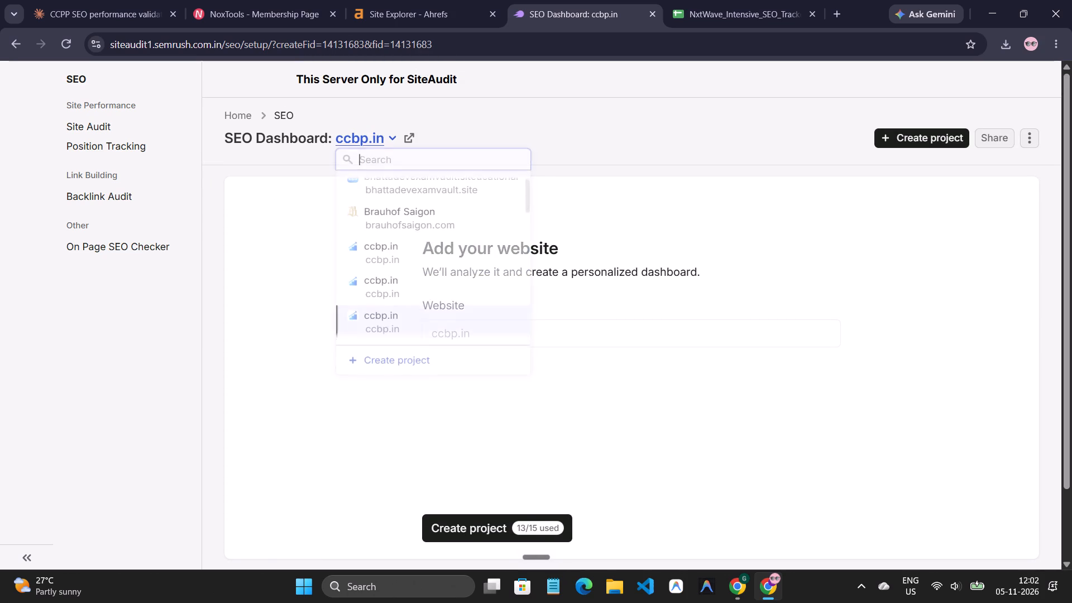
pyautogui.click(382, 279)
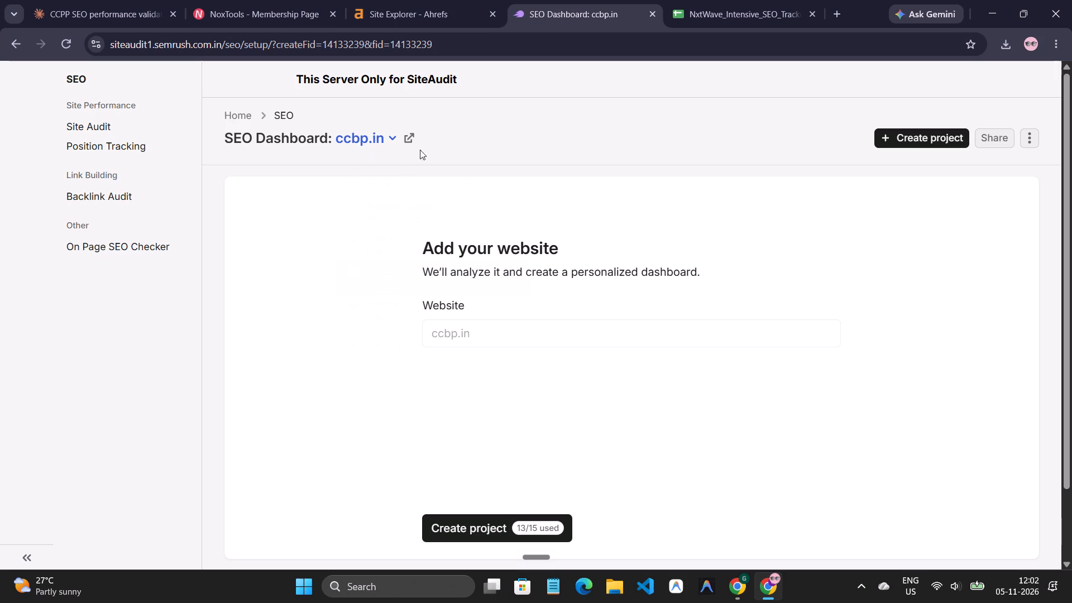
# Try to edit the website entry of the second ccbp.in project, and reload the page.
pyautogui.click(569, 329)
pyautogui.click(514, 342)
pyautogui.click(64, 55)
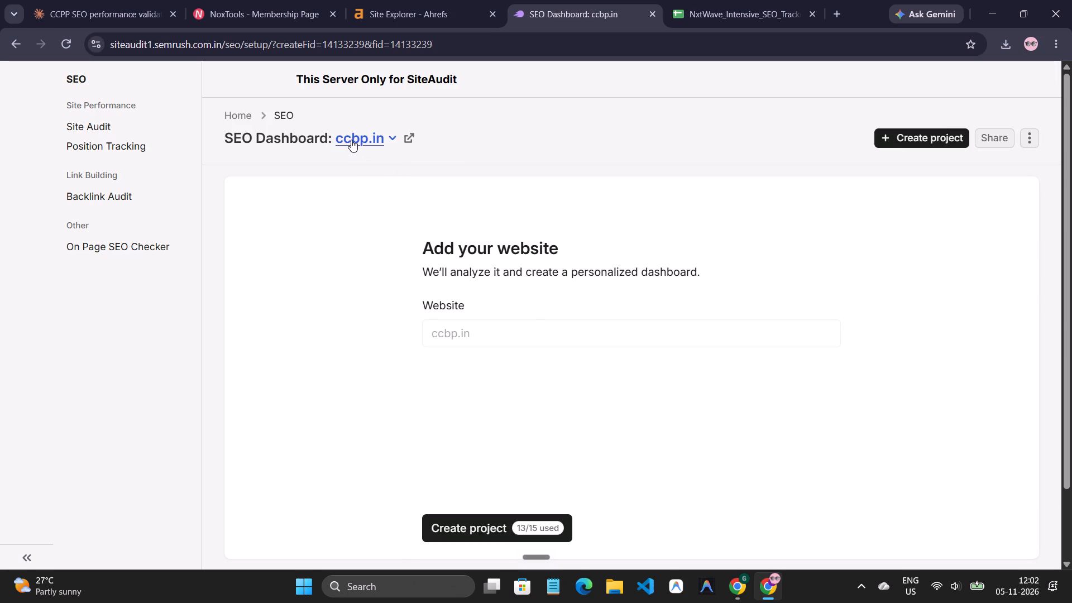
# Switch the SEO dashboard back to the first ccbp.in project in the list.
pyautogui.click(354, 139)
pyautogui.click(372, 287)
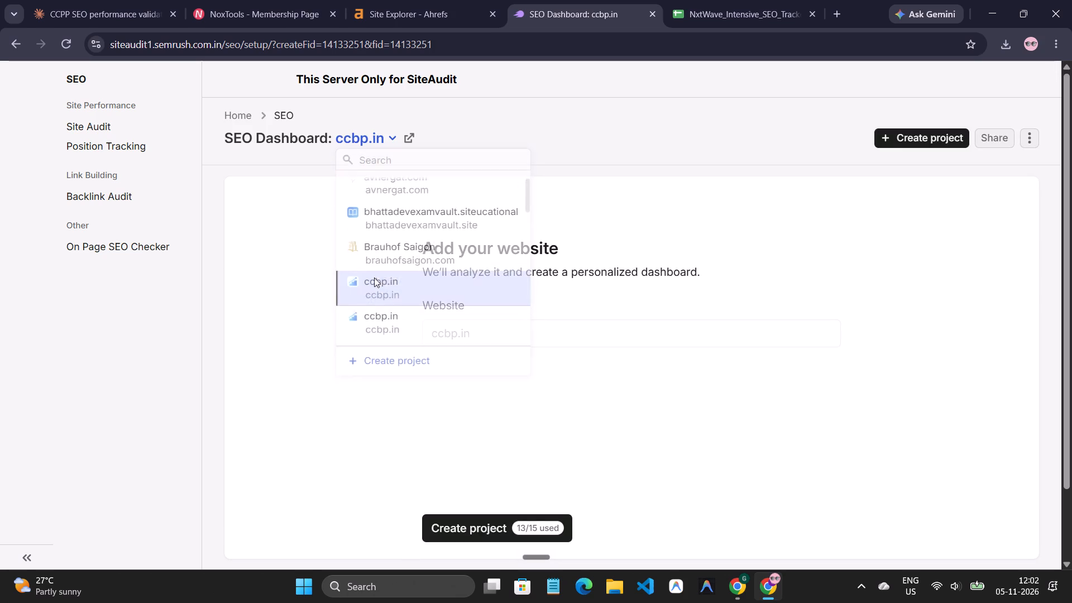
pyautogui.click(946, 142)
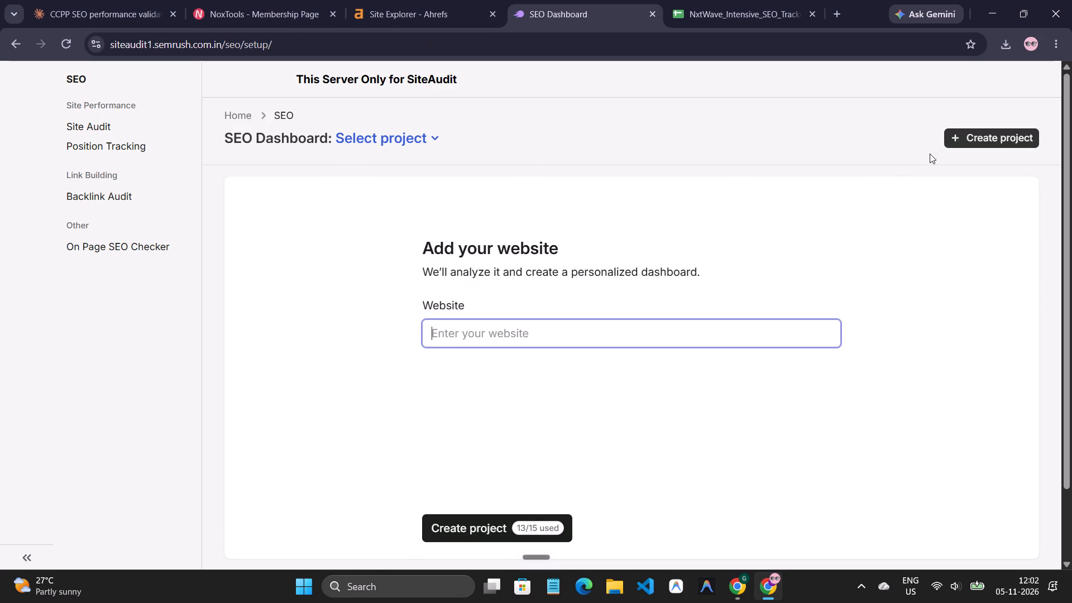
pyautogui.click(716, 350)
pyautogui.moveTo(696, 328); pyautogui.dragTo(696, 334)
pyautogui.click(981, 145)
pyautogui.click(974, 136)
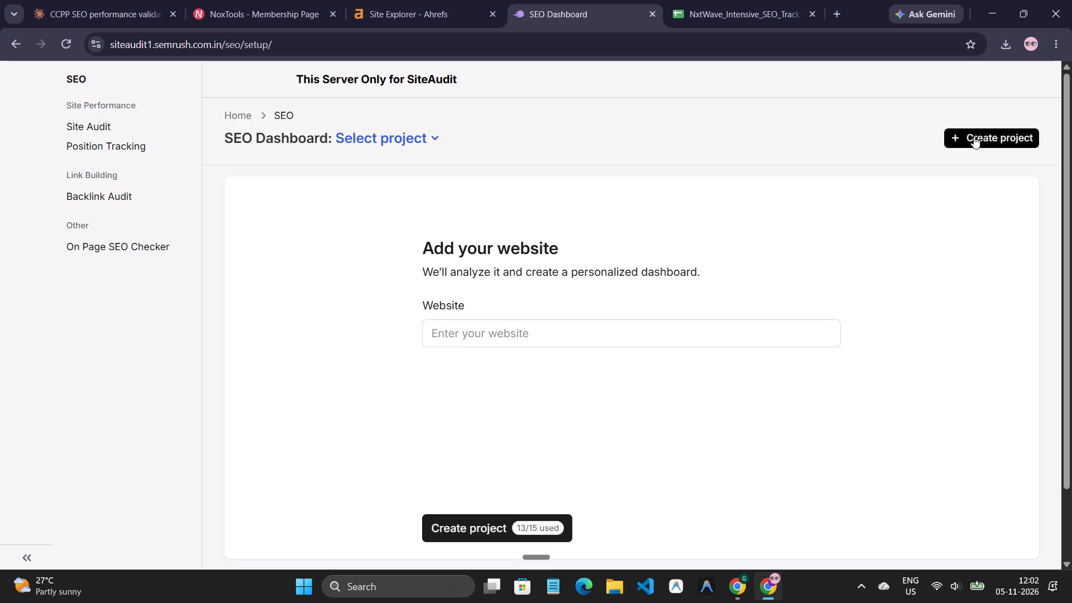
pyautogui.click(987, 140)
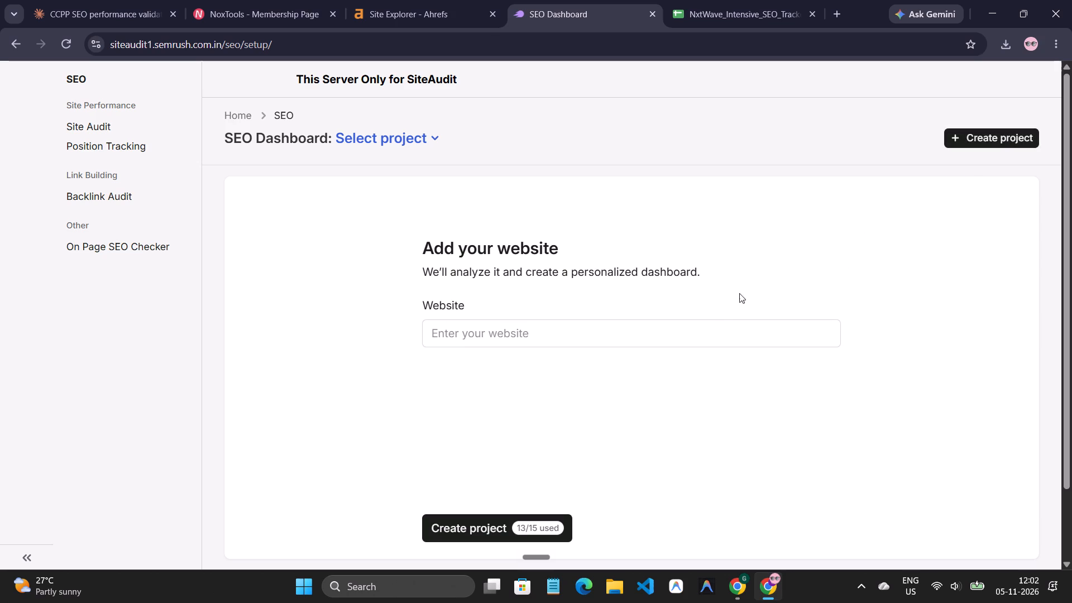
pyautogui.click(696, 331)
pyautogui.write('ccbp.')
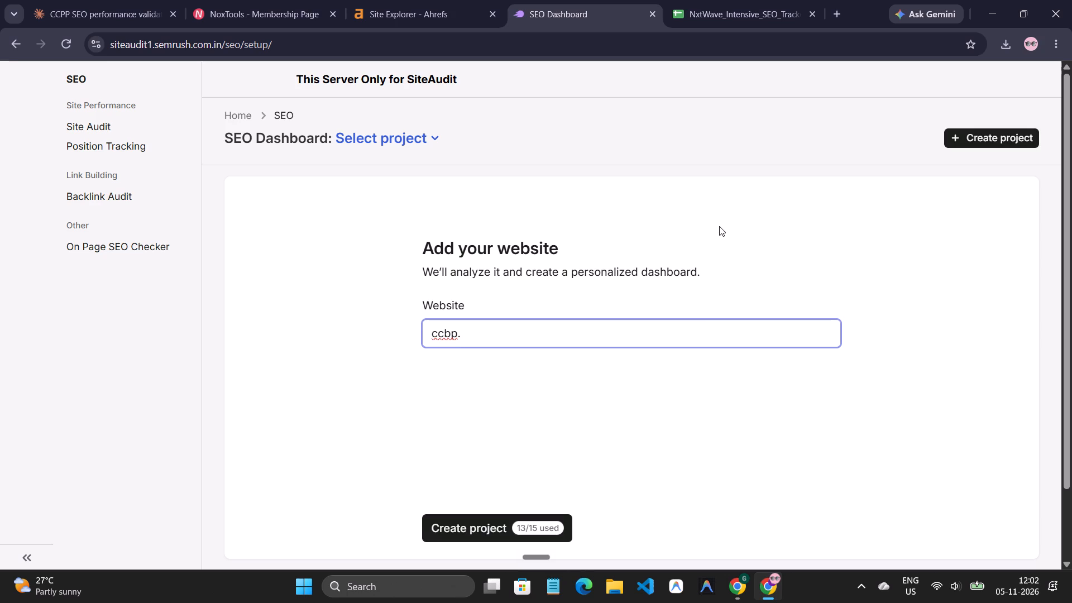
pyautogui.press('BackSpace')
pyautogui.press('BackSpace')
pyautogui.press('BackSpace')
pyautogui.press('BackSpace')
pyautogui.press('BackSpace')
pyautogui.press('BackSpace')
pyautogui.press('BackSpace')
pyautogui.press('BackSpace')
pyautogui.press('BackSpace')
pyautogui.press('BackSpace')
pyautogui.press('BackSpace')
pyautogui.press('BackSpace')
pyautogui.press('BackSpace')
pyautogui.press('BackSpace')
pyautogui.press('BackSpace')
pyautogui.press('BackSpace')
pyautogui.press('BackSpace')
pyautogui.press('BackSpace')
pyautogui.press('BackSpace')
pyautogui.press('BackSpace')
# Select the second ccbp.in project from the project list for the SEO dashboard.
pyautogui.click(379, 145)
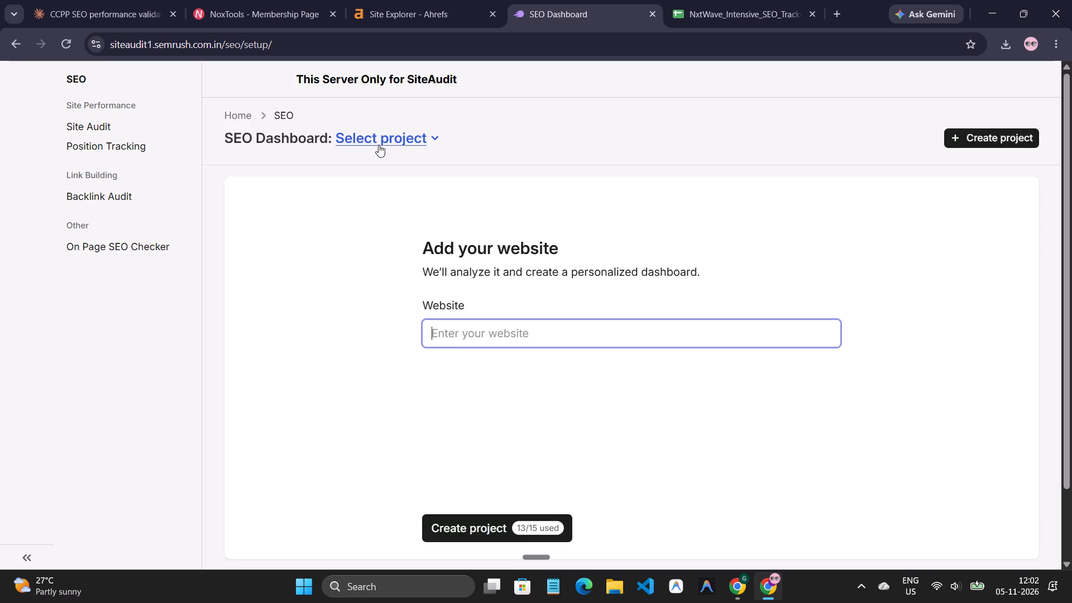
pyautogui.scroll(-3, 392, 288)
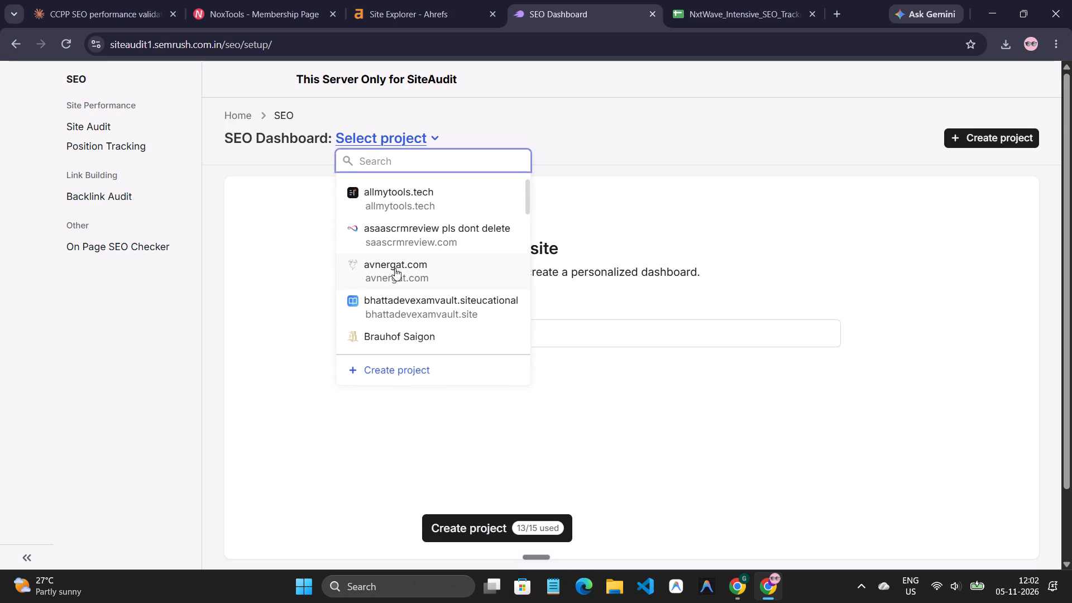
pyautogui.scroll(-2, 395, 268)
pyautogui.click(375, 208)
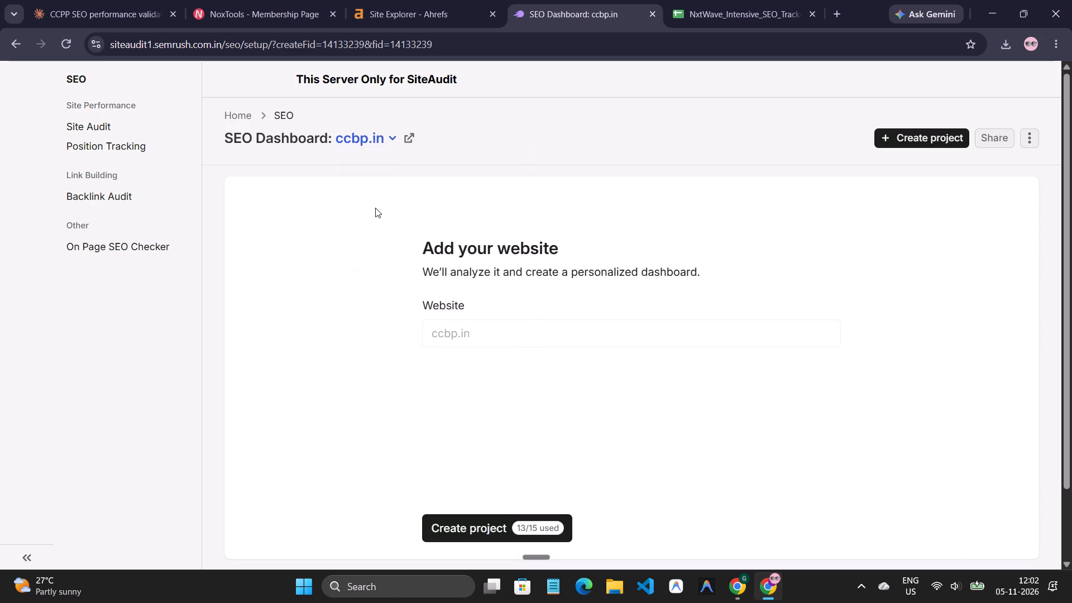
# Switch the SEO dashboard to the first ccbp.in project in the project list.
pyautogui.scroll(1, 375, 208)
pyautogui.click(372, 142)
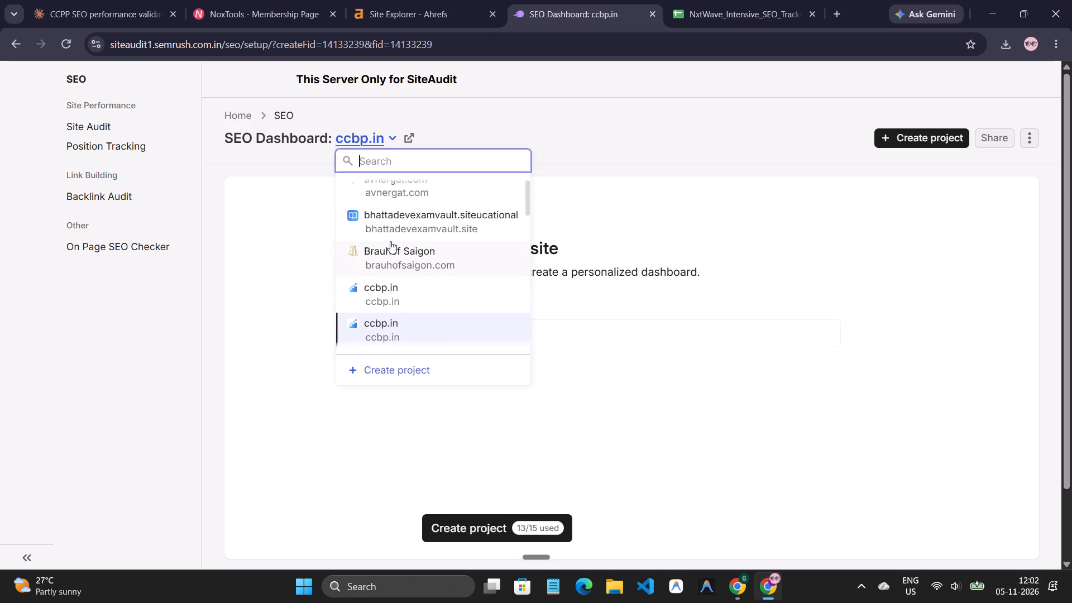
pyautogui.scroll(1, 390, 241)
pyautogui.scroll(-1, 398, 266)
pyautogui.click(401, 285)
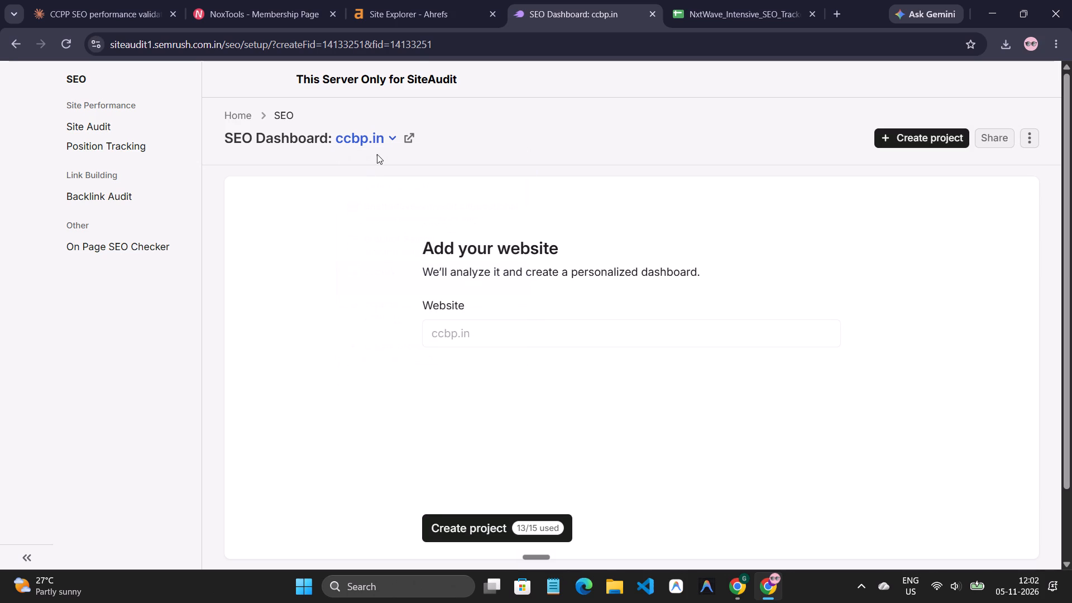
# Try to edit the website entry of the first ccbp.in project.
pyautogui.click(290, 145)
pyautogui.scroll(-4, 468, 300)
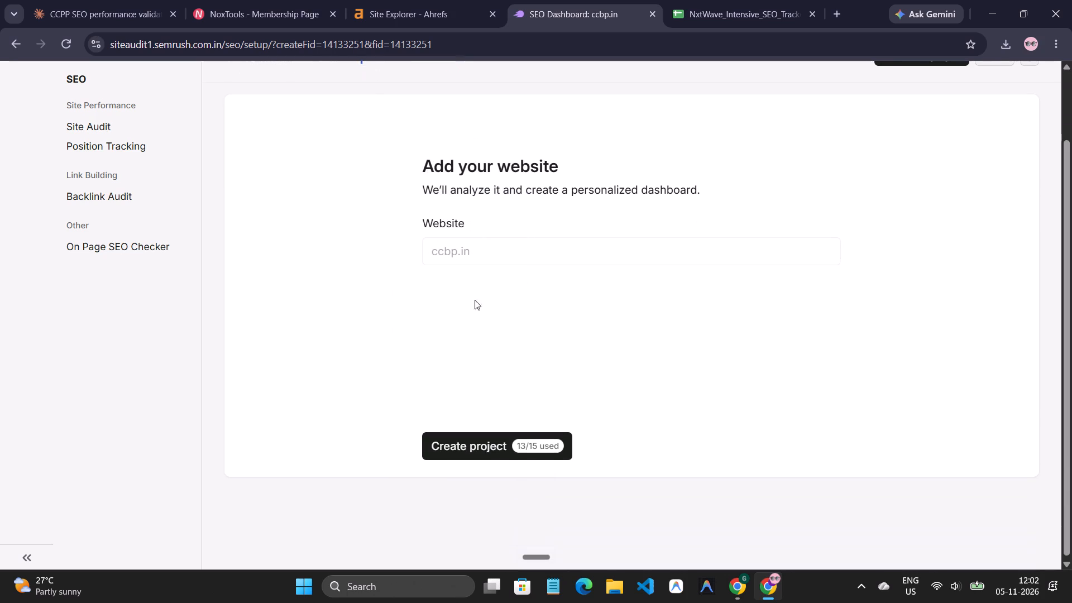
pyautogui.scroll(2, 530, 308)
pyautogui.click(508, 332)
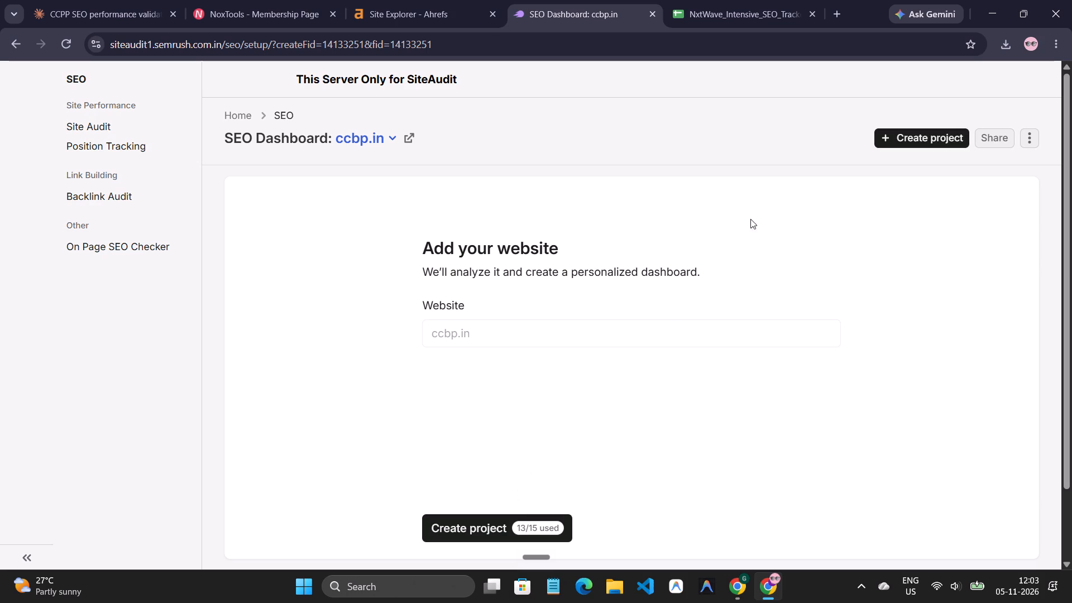
# Open the project settings of the selected ccbp.in project to check the editable options, and close them without saving.
pyautogui.click(1037, 137)
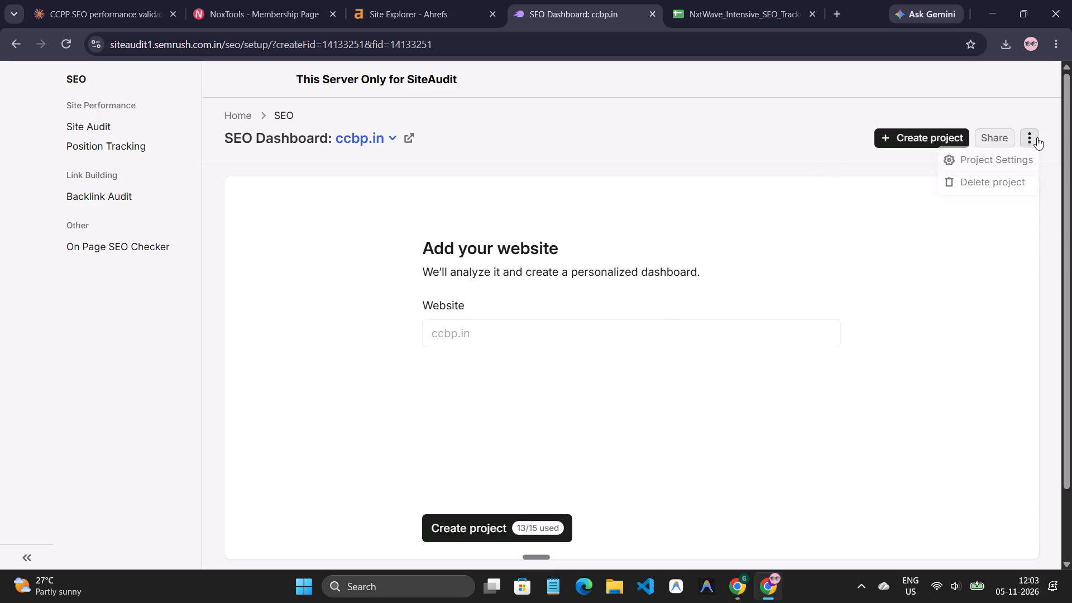
pyautogui.click(941, 253)
pyautogui.click(1023, 143)
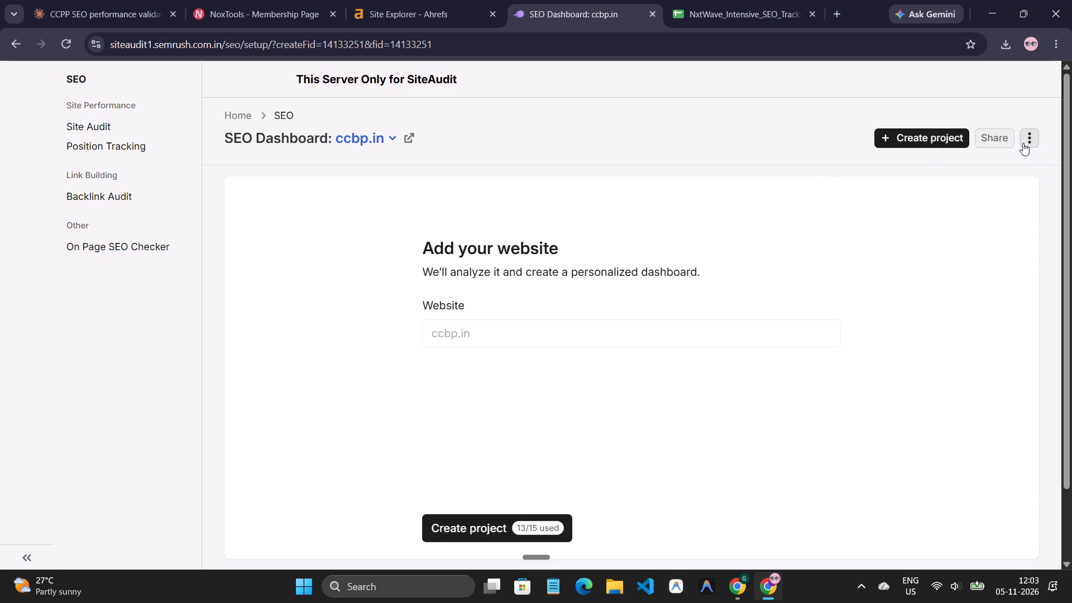
pyautogui.click(999, 171)
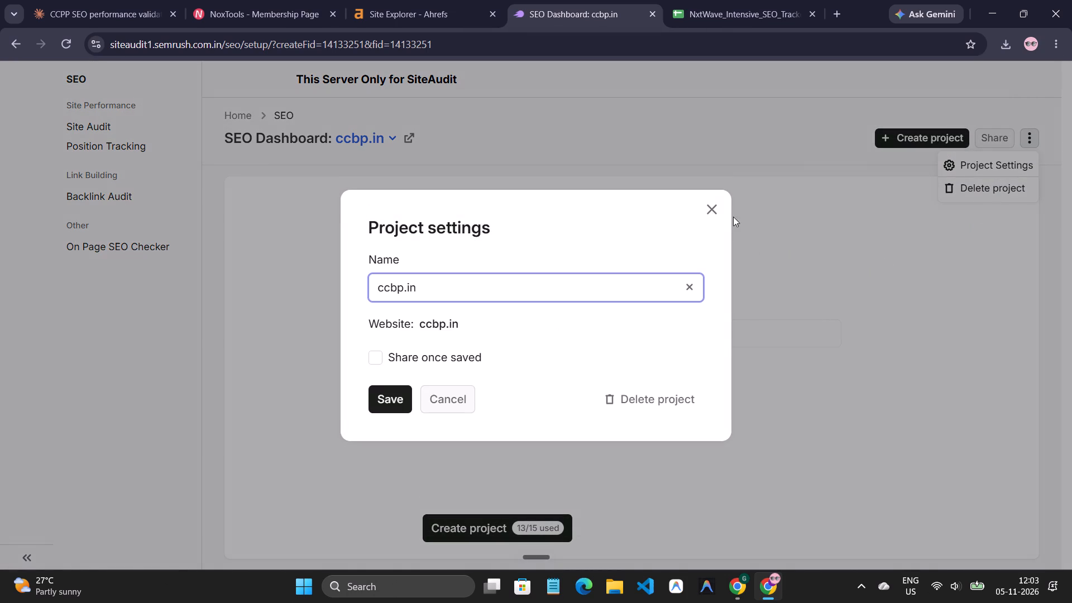
pyautogui.click(702, 206)
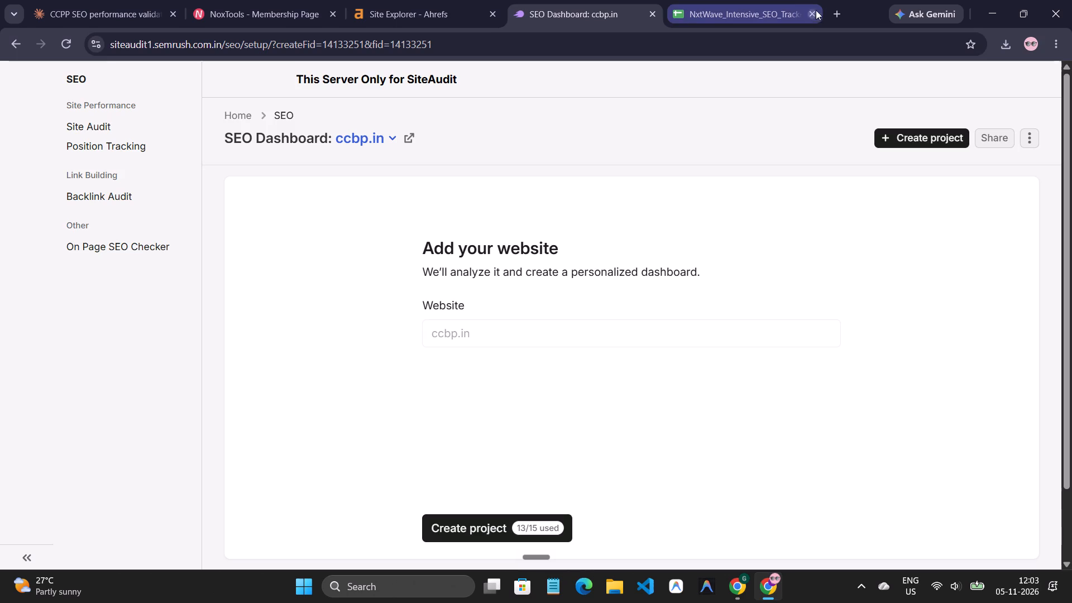
pyautogui.click(840, 10)
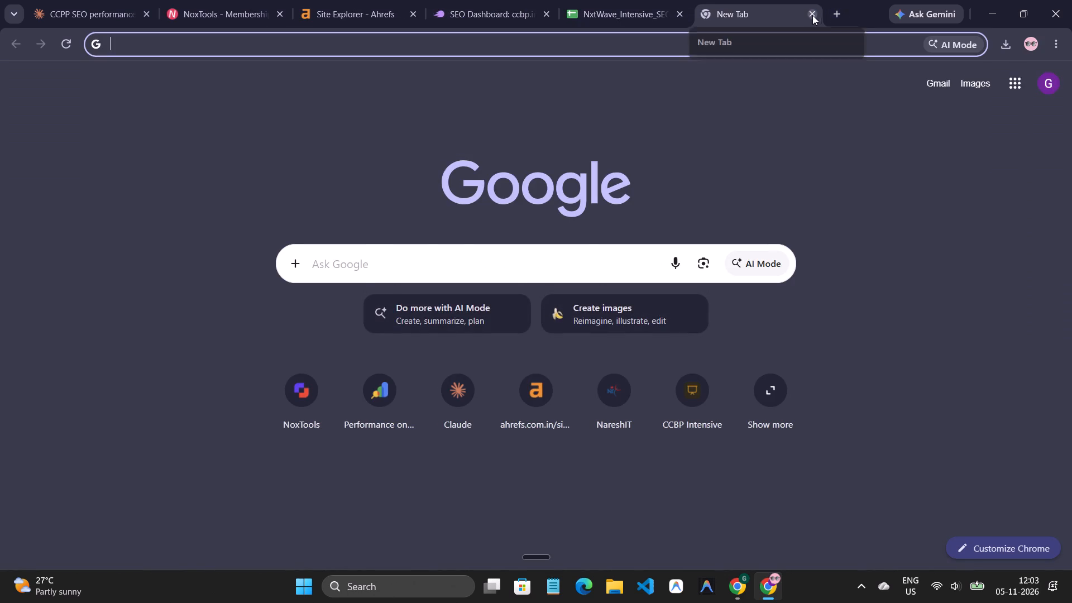
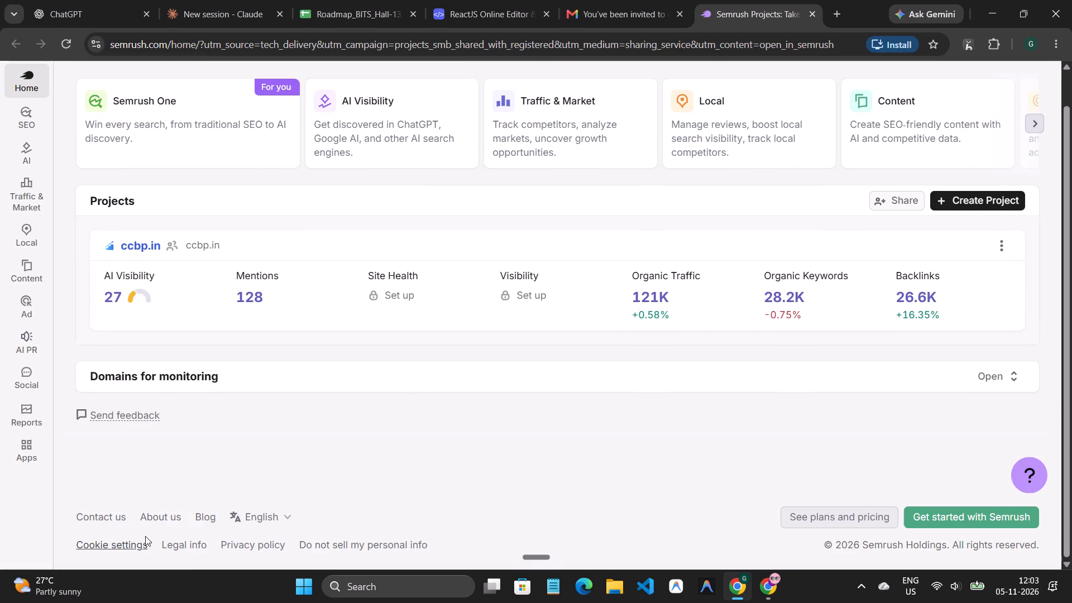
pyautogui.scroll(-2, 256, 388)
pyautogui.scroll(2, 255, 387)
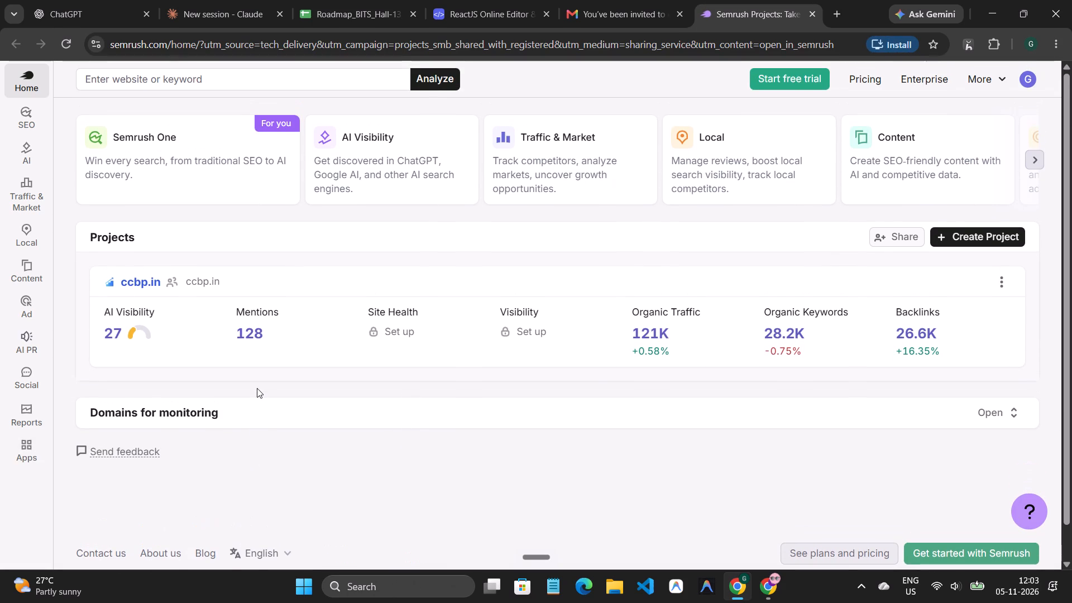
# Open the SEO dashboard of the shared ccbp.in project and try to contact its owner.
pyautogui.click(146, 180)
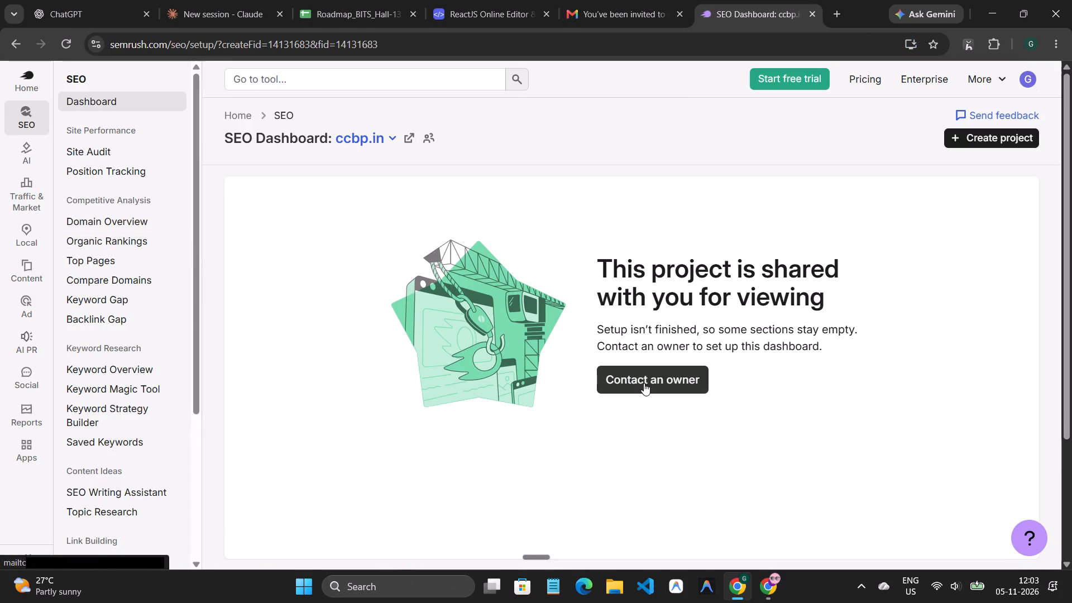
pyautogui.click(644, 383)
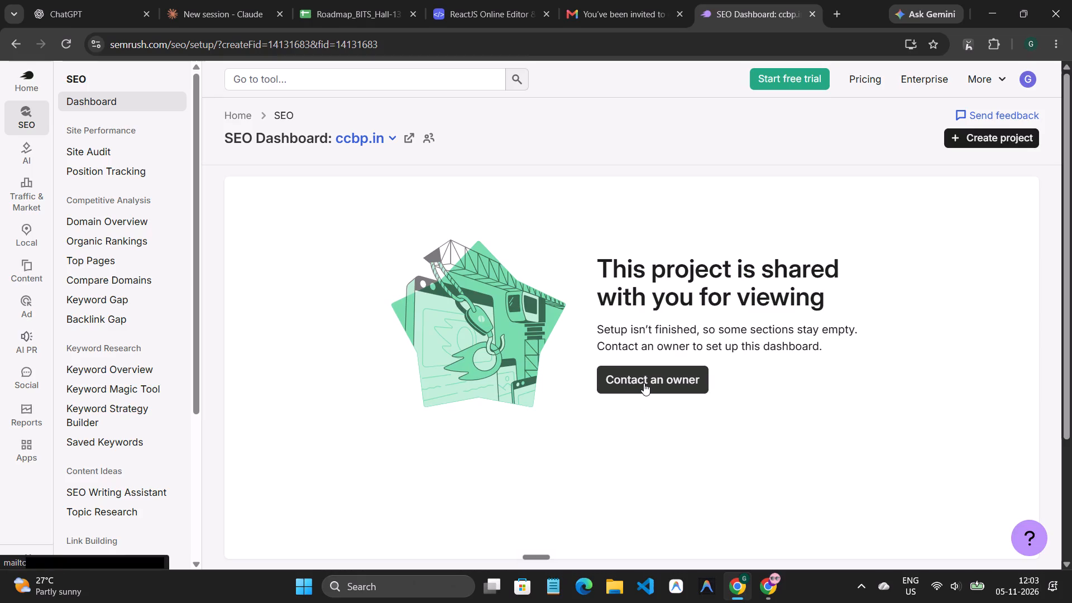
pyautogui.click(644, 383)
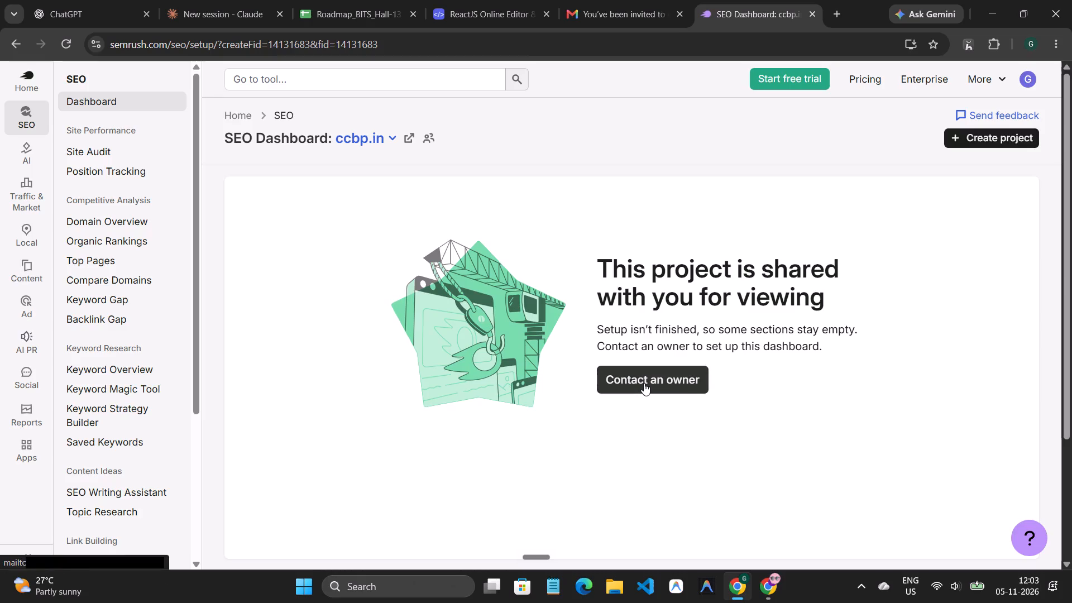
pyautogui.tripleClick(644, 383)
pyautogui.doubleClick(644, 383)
# View the Site Audit tool page, and return to the SEO dashboard.
pyautogui.click(124, 156)
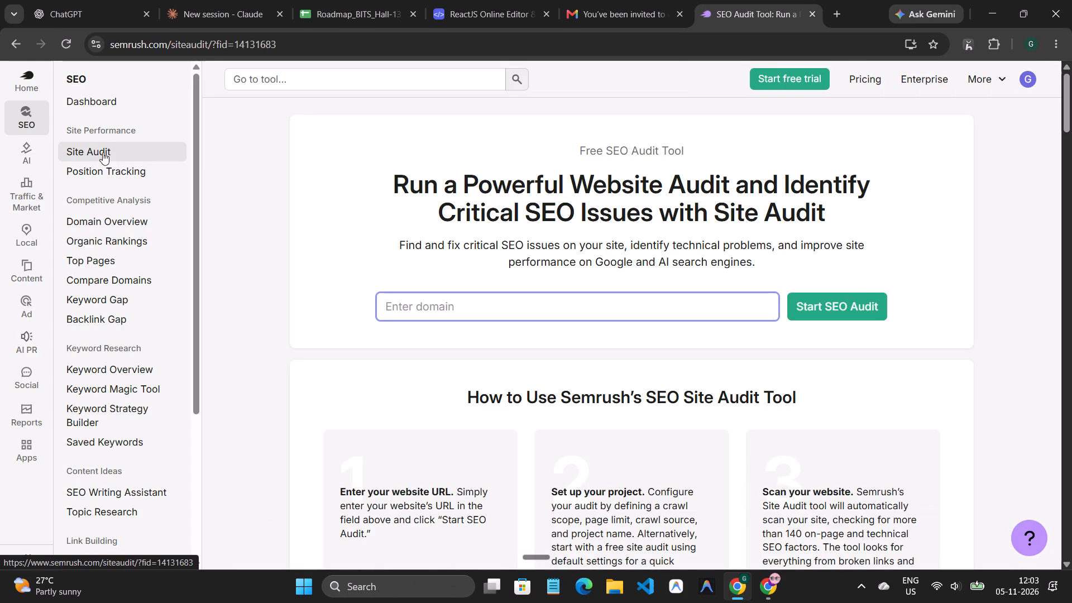
pyautogui.click(89, 96)
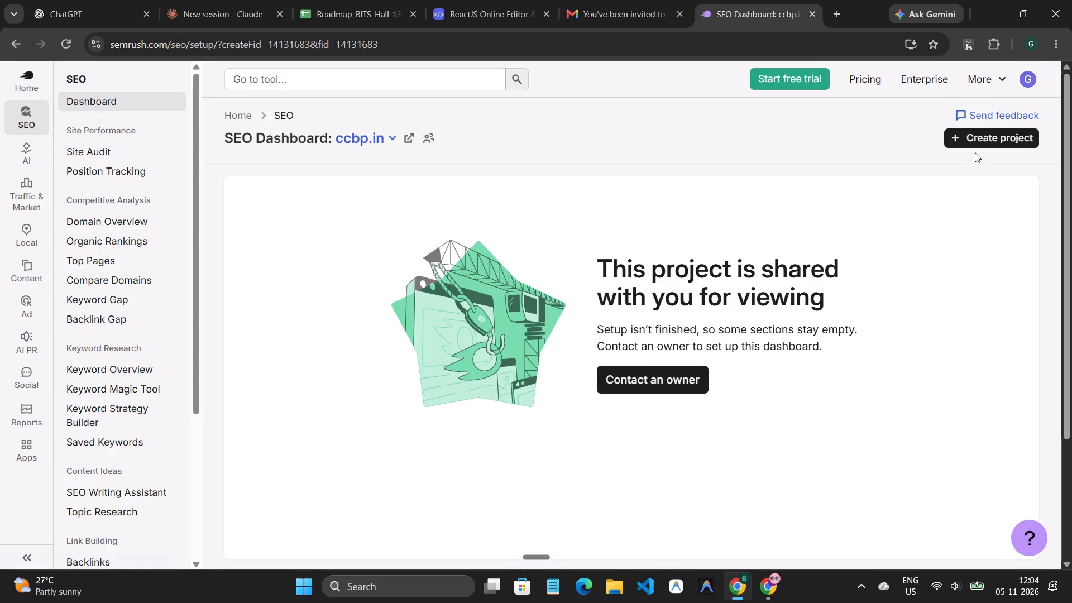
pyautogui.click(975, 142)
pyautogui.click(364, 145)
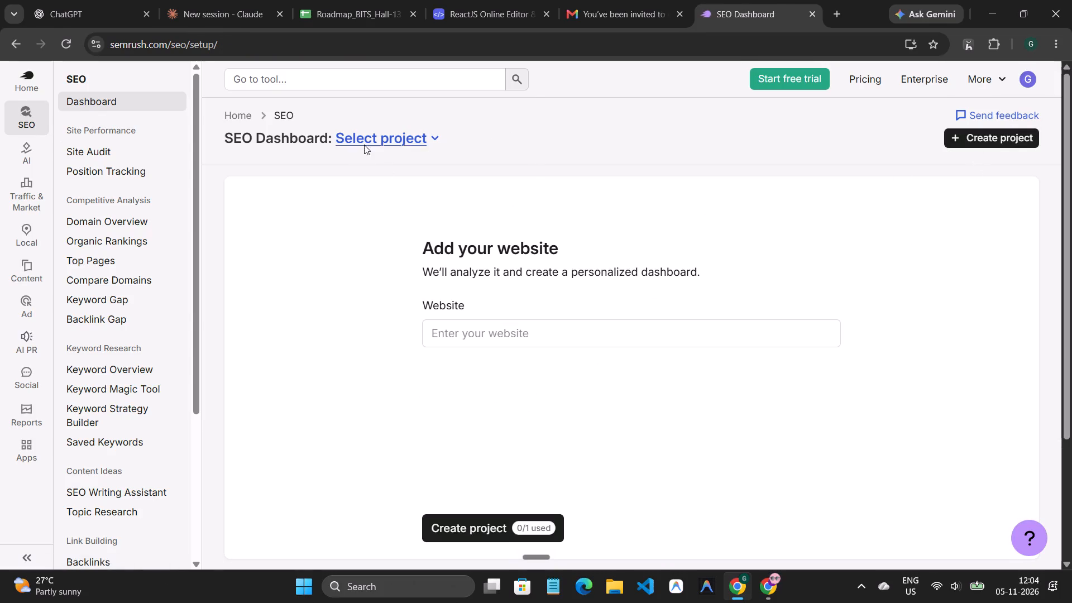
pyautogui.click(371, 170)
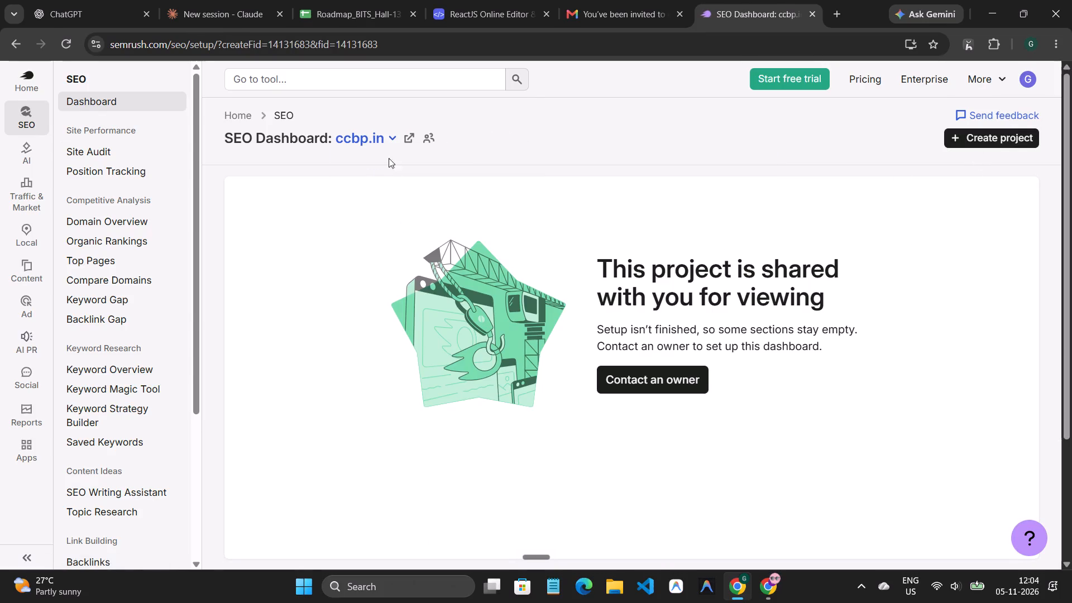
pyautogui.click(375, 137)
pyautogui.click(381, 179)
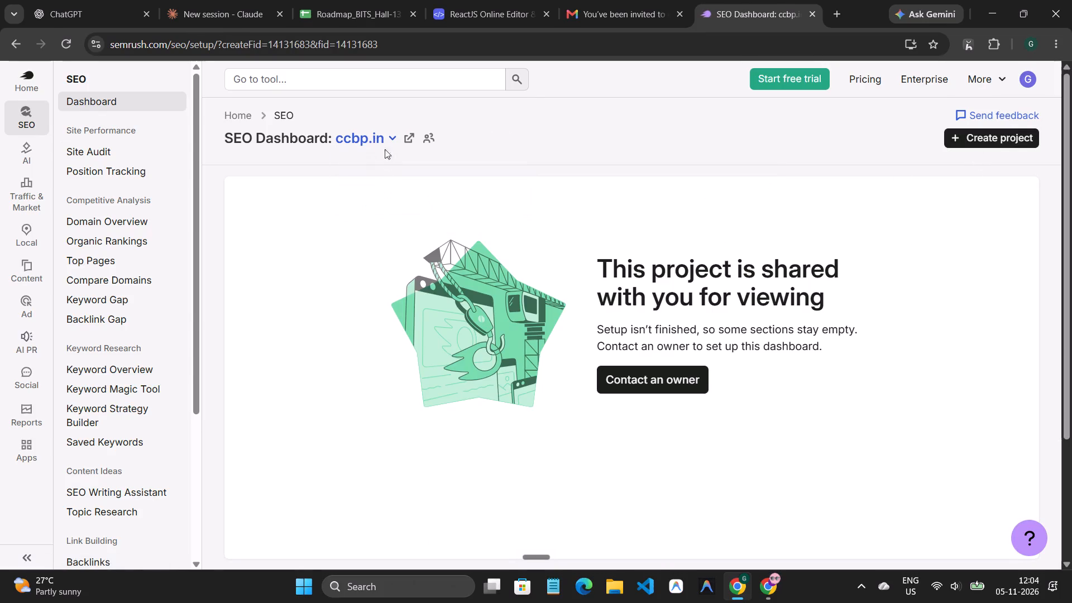
# Create a new SEO project for the website ccbp.in.
pyautogui.click(383, 138)
pyautogui.click(390, 202)
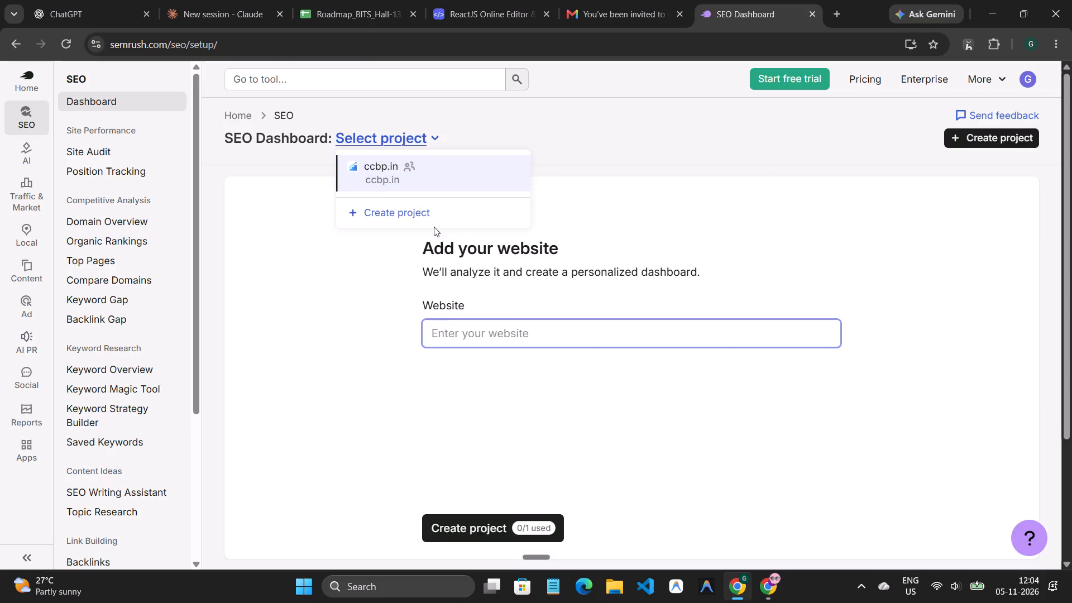
pyautogui.click(492, 326)
pyautogui.write('ccn')
pyautogui.press('p')
pyautogui.press('BackSpace')
pyautogui.press('BackSpace')
pyautogui.press('c')
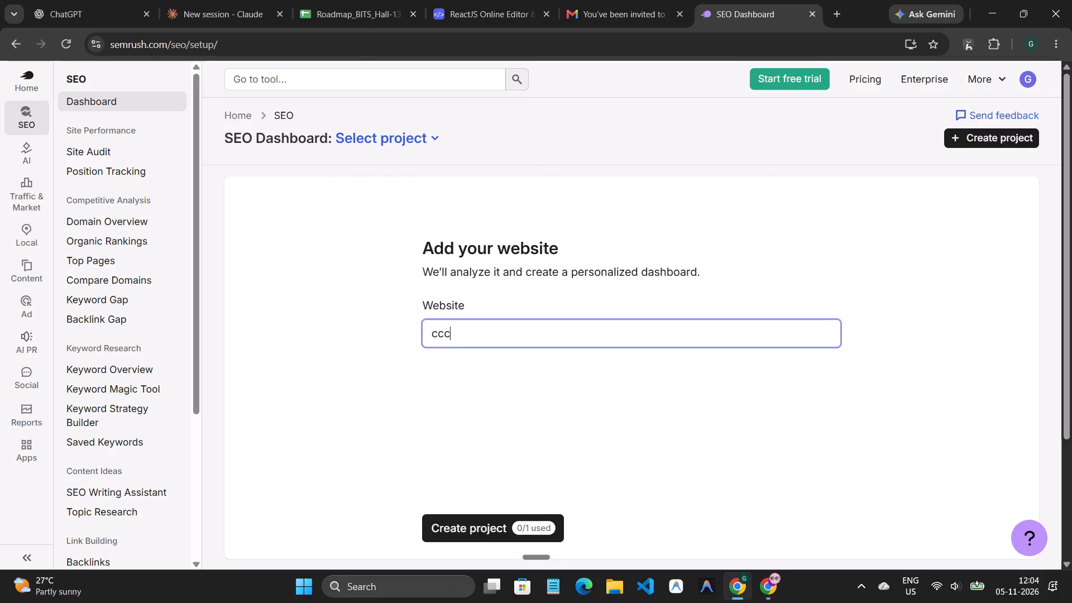
pyautogui.press('BackSpace')
pyautogui.write('bp.in')
pyautogui.press('Return')
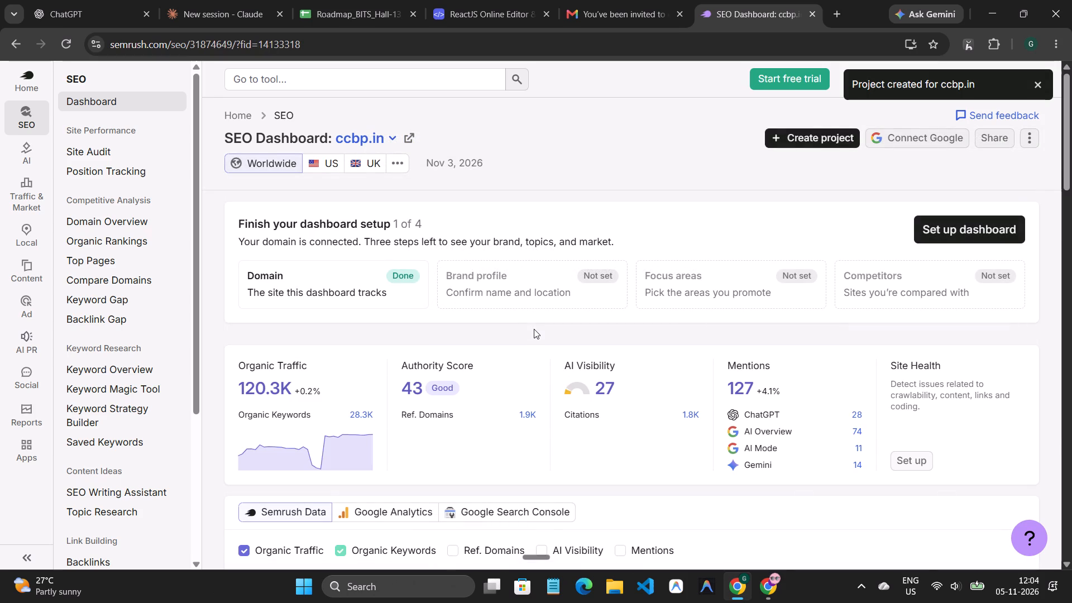
# Examine the new project's SEO dashboard, from the key metrics and traffic trend through Site Performance and Analysis to Improvements.
pyautogui.scroll(-6, 534, 328)
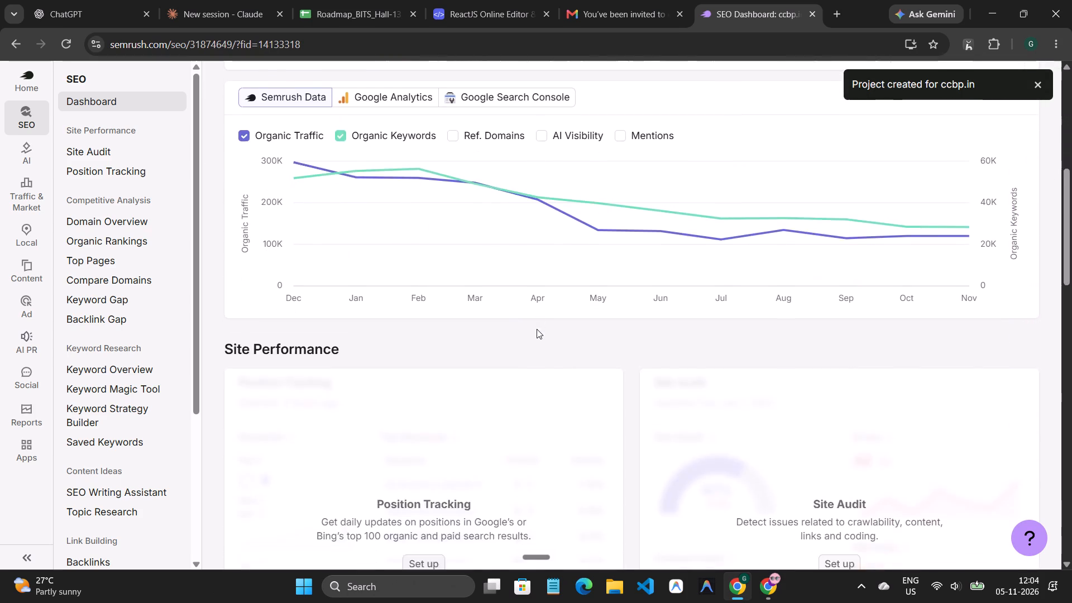
pyautogui.scroll(-4, 537, 329)
pyautogui.scroll(7, 539, 331)
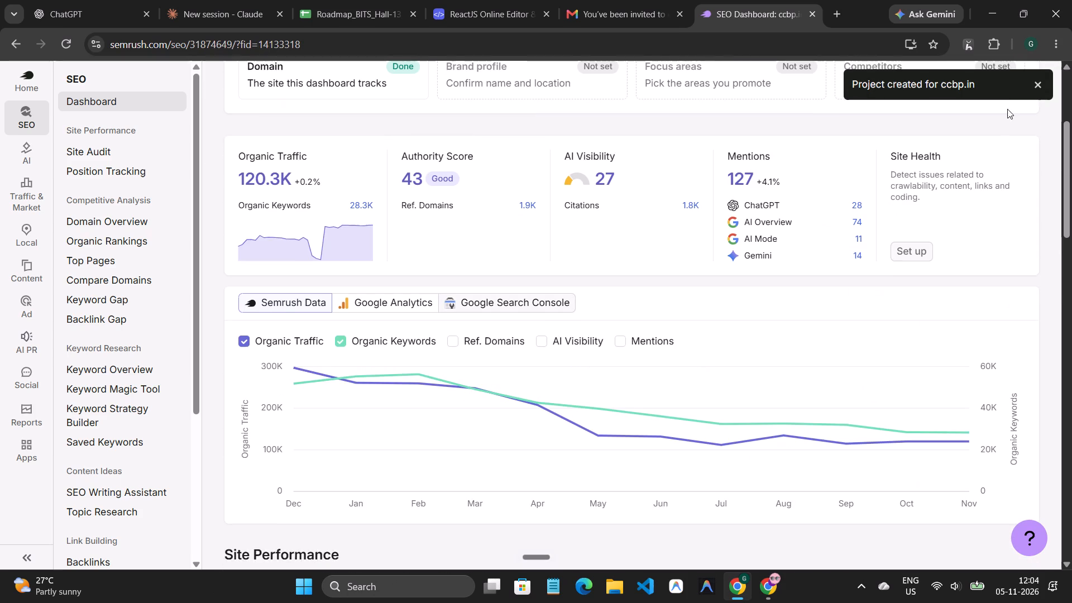
pyautogui.click(1029, 84)
pyautogui.scroll(2, 872, 240)
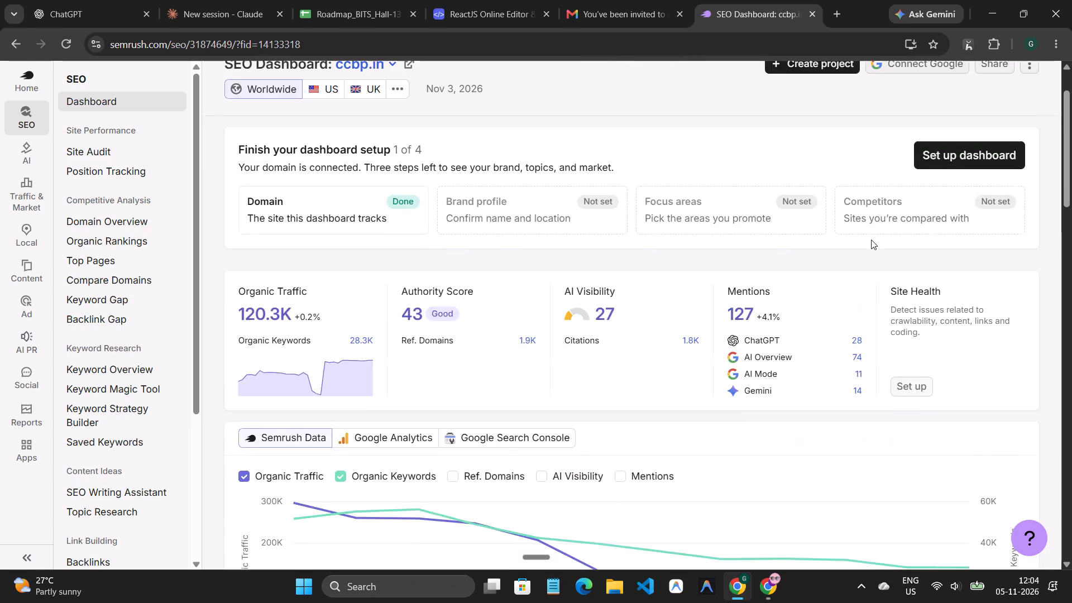
pyautogui.scroll(-15, 871, 240)
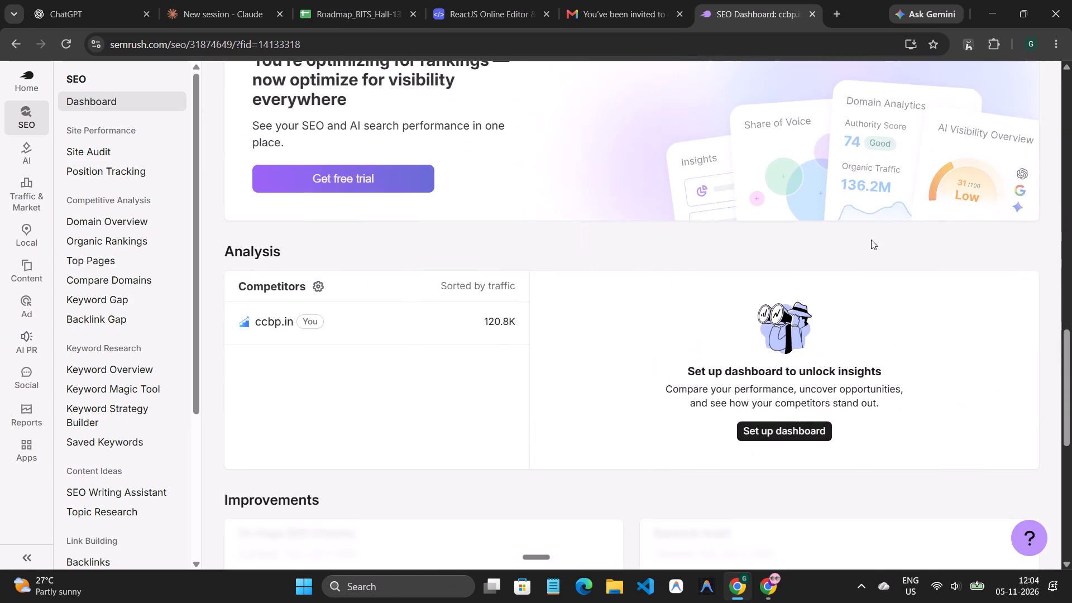
pyautogui.scroll(4, 871, 240)
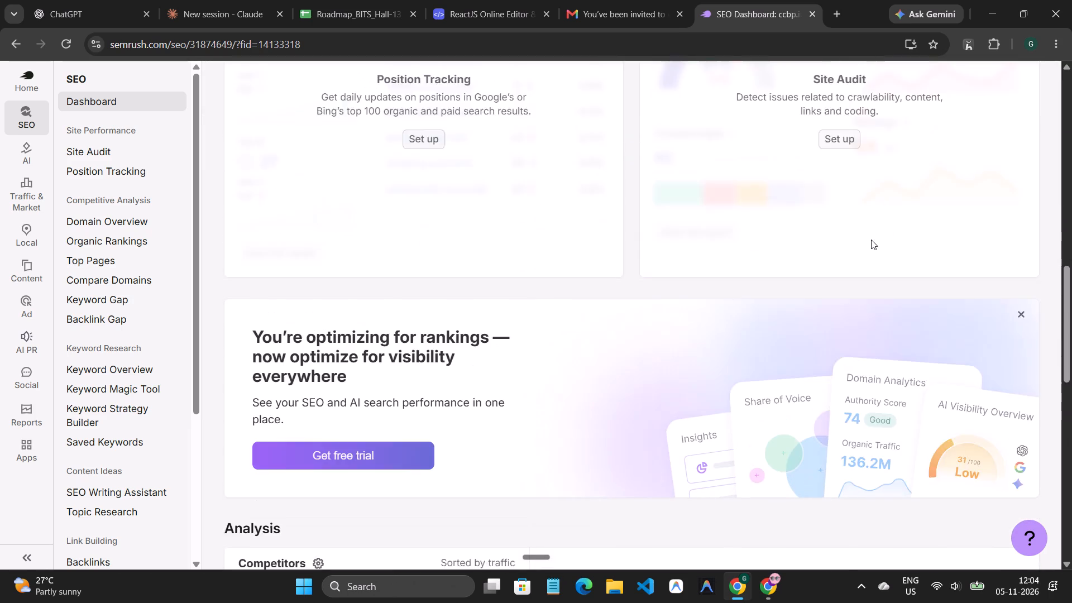
pyautogui.scroll(-16, 871, 240)
pyautogui.scroll(7, 866, 256)
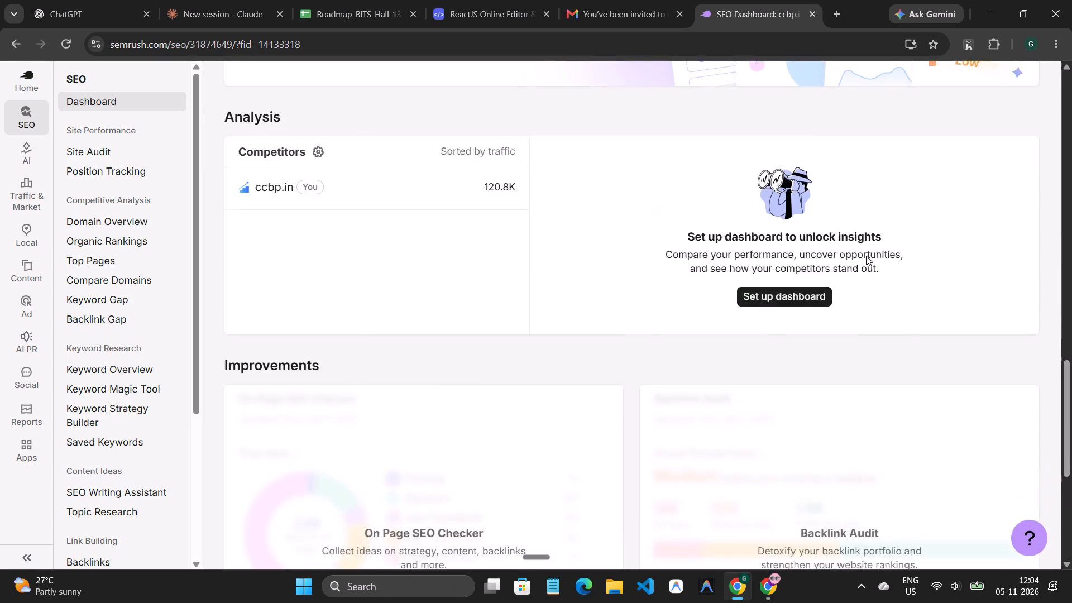
pyautogui.scroll(3, 866, 256)
pyautogui.scroll(-13, 866, 256)
pyautogui.scroll(3, 866, 256)
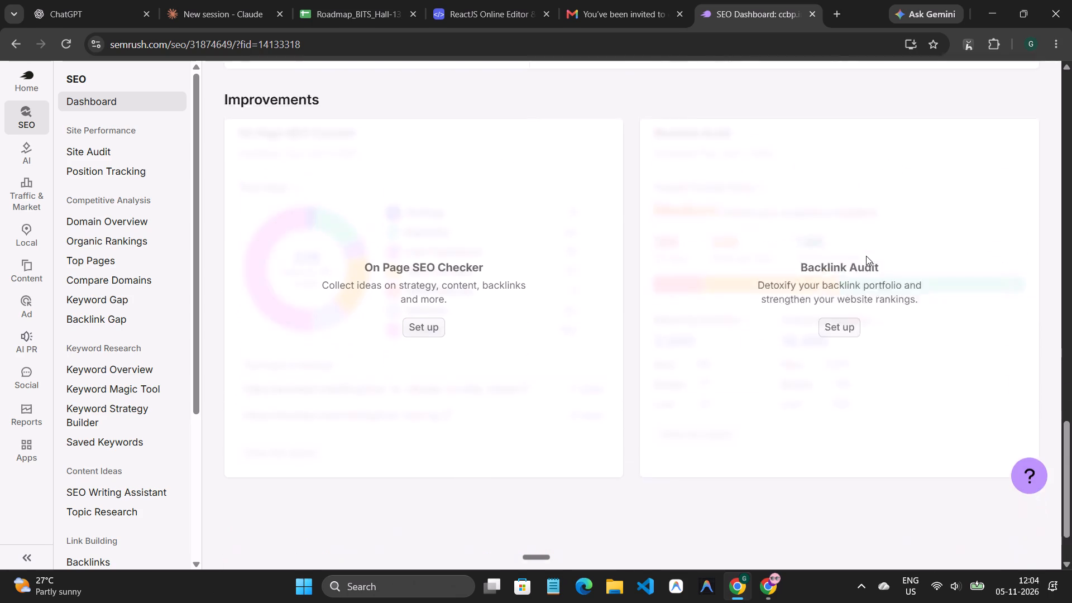
pyautogui.scroll(20, 866, 256)
pyautogui.scroll(1, 866, 256)
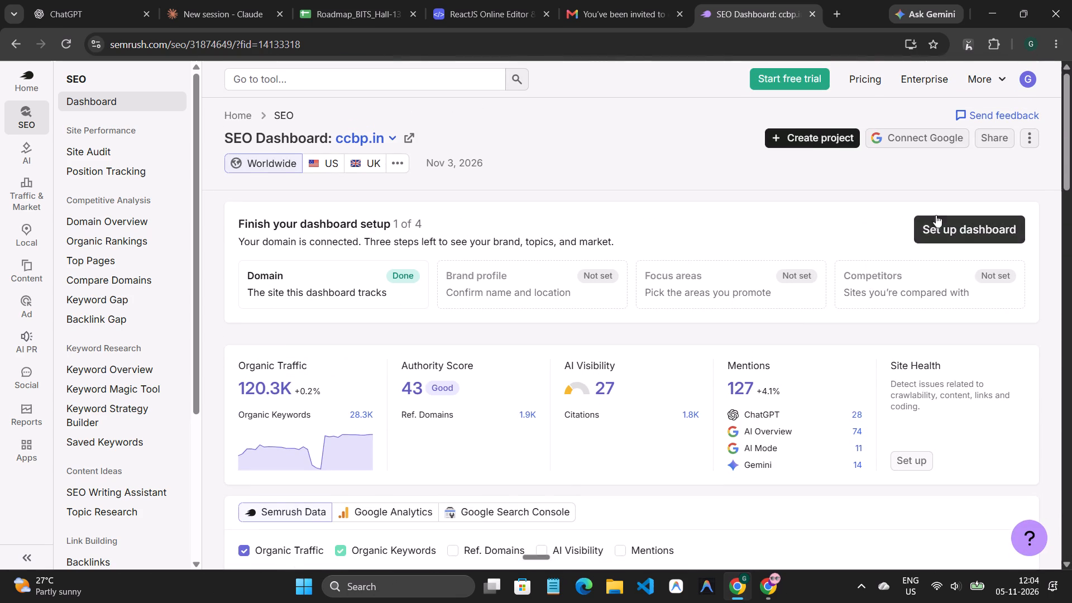
# Start the guided dashboard setup for the ccbp.in project.
pyautogui.click(943, 222)
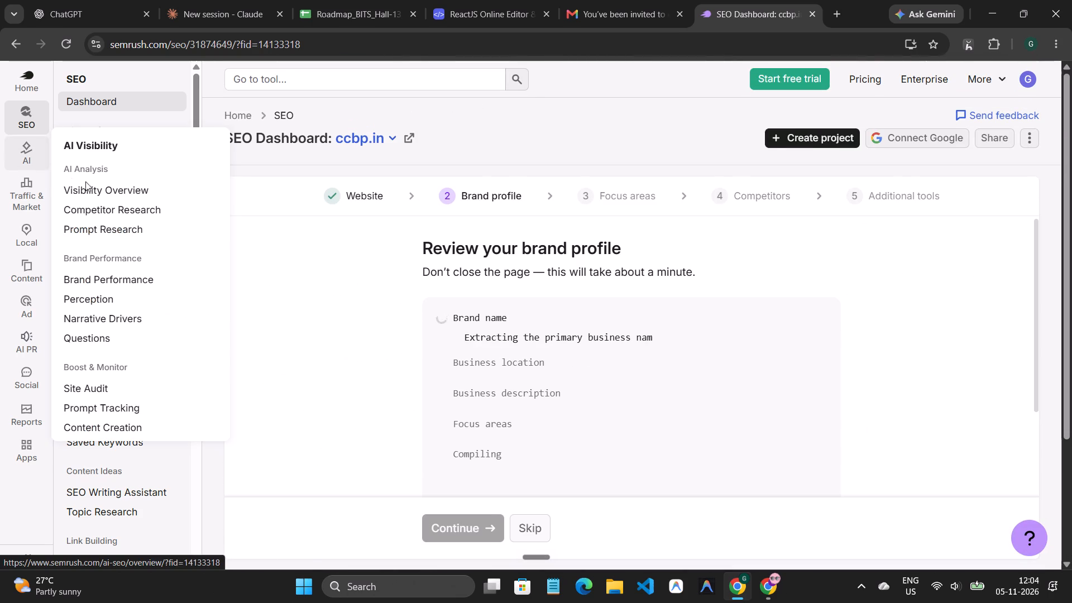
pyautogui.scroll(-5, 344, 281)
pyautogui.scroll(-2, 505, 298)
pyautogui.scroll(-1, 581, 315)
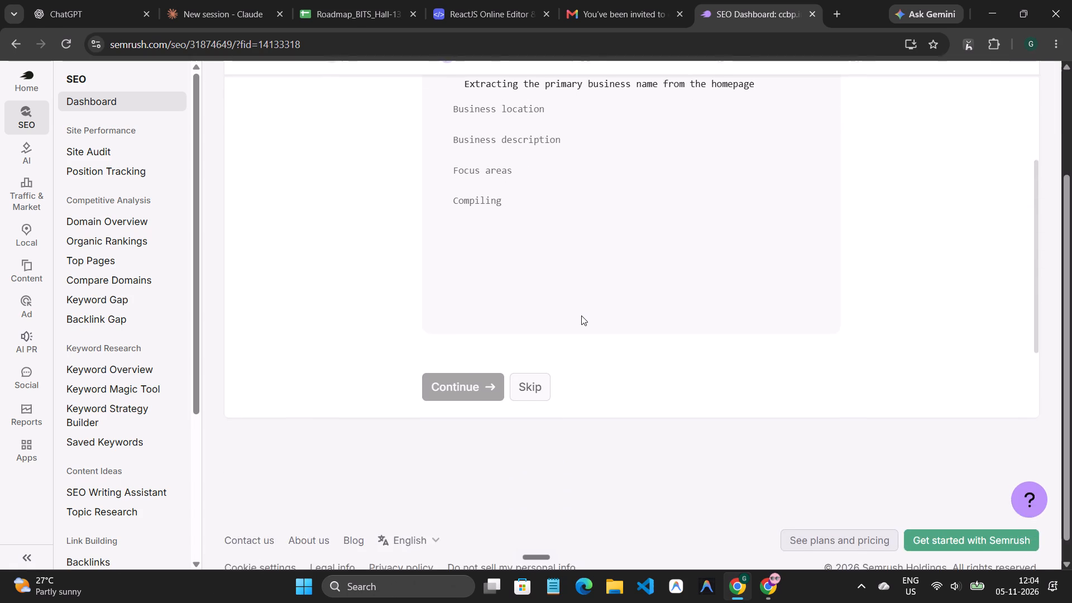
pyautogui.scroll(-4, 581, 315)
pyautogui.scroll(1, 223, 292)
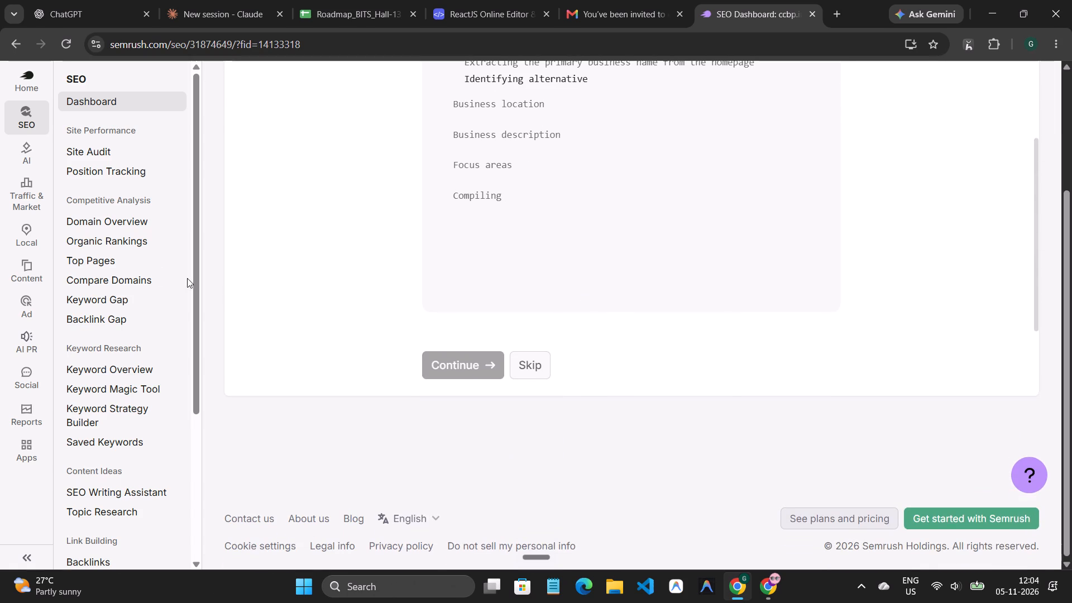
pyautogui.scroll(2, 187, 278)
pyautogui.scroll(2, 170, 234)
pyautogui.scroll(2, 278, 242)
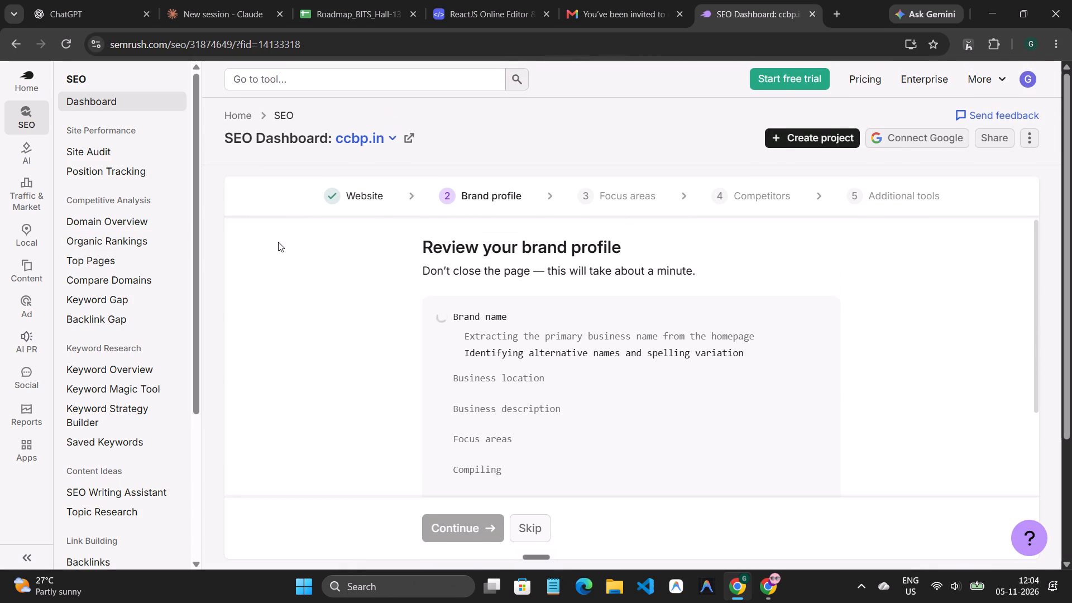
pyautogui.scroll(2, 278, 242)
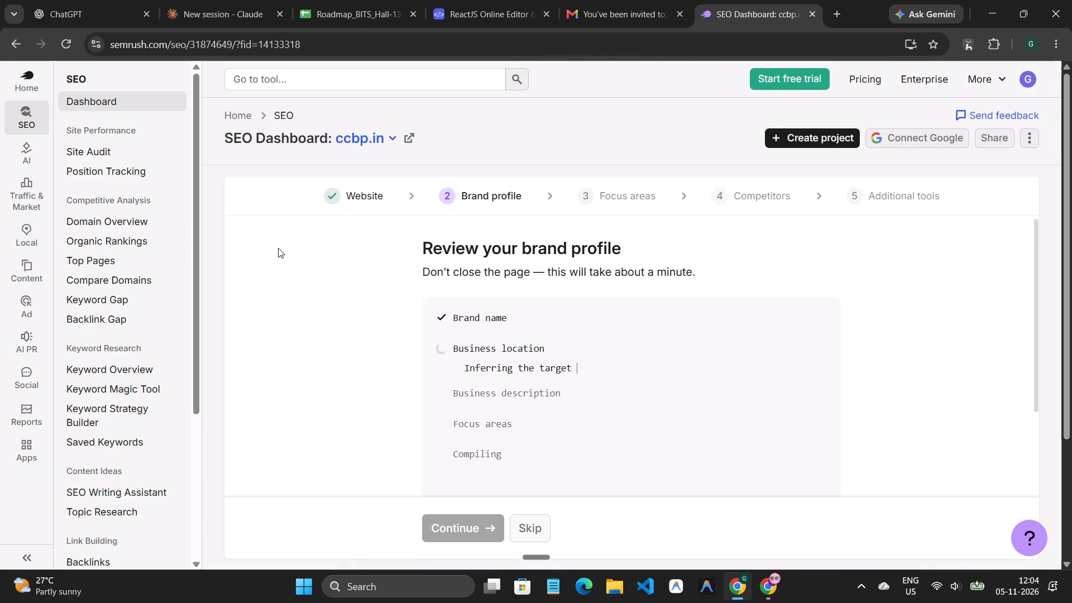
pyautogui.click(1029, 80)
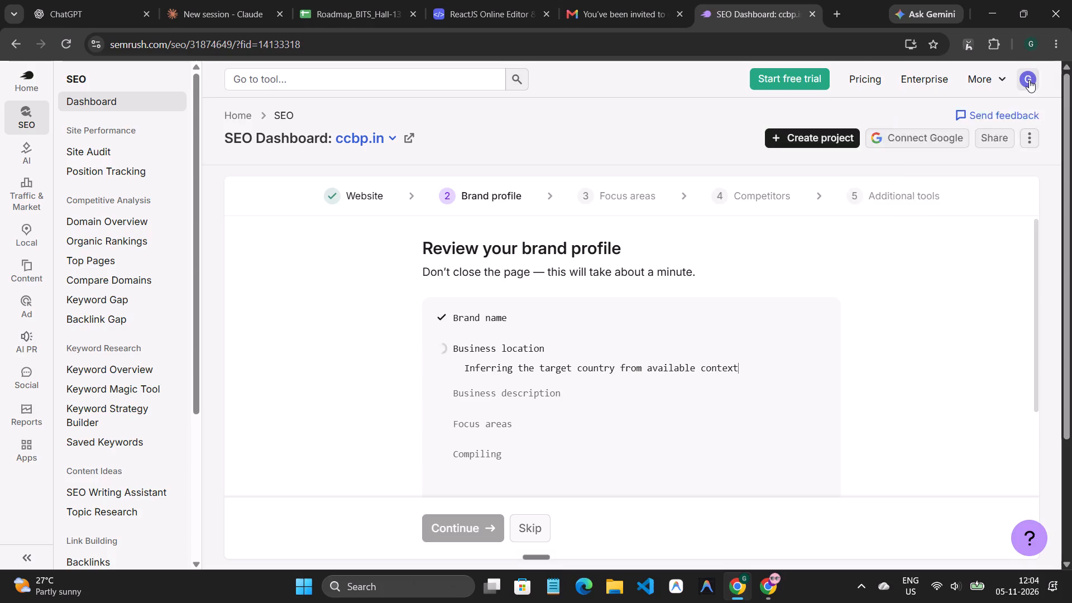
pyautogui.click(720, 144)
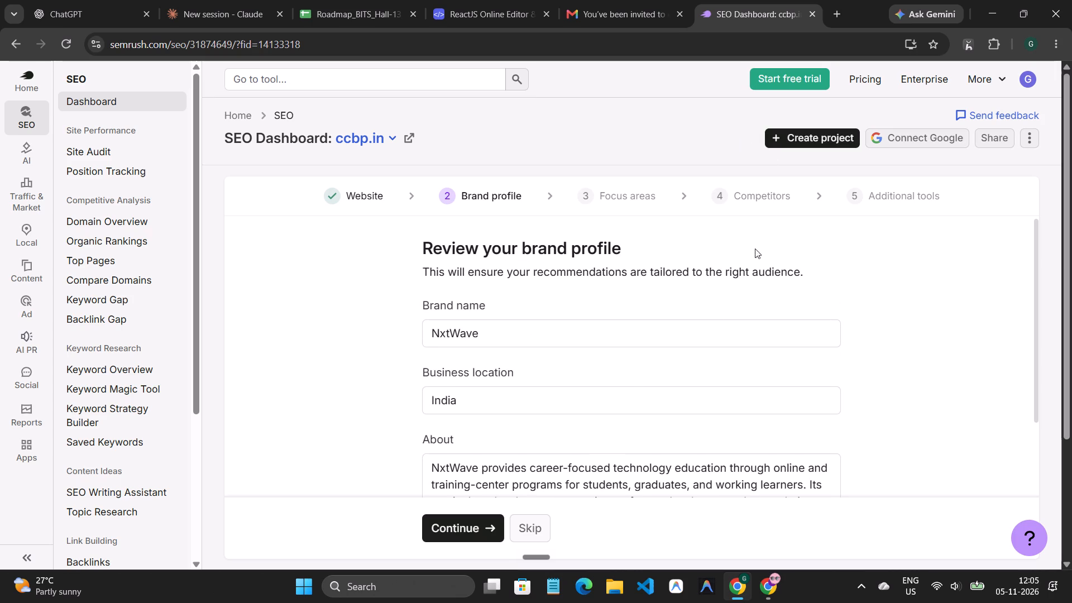
# Accept the suggested NxtWave brand profile and the suggested focus areas in the dashboard setup.
pyautogui.scroll(-3, 636, 405)
pyautogui.click(482, 524)
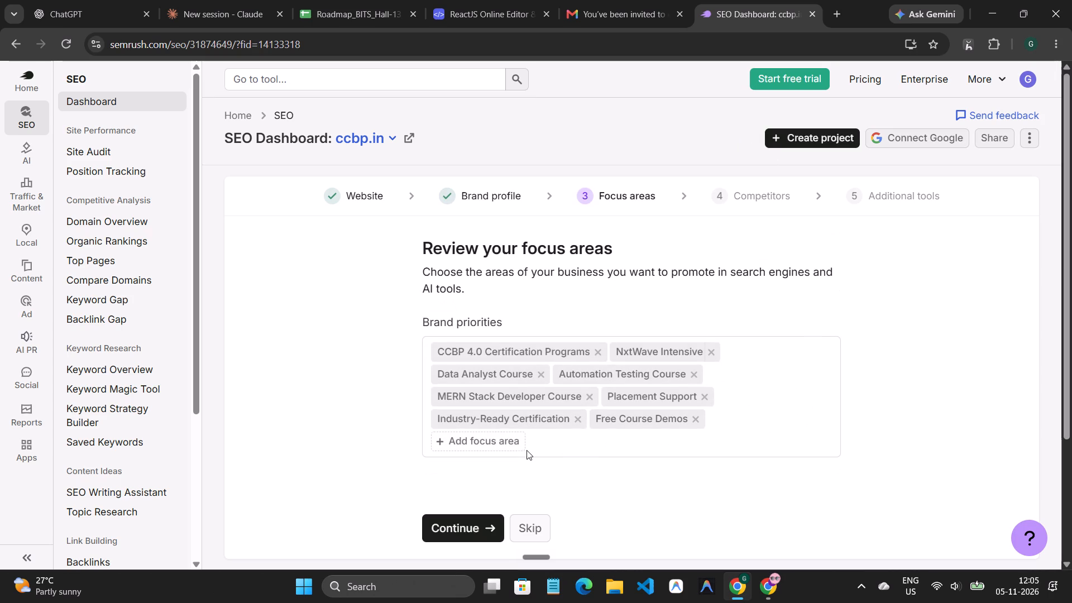
pyautogui.click(468, 532)
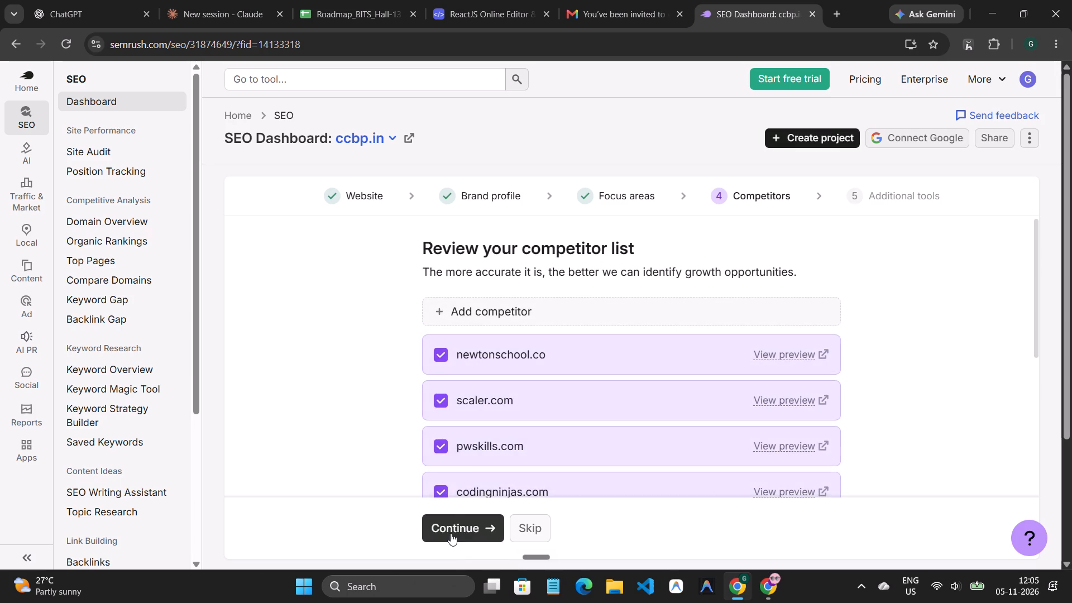
# Review the suggested competitors and add codegnan.com to the competitor list.
pyautogui.scroll(-5, 485, 423)
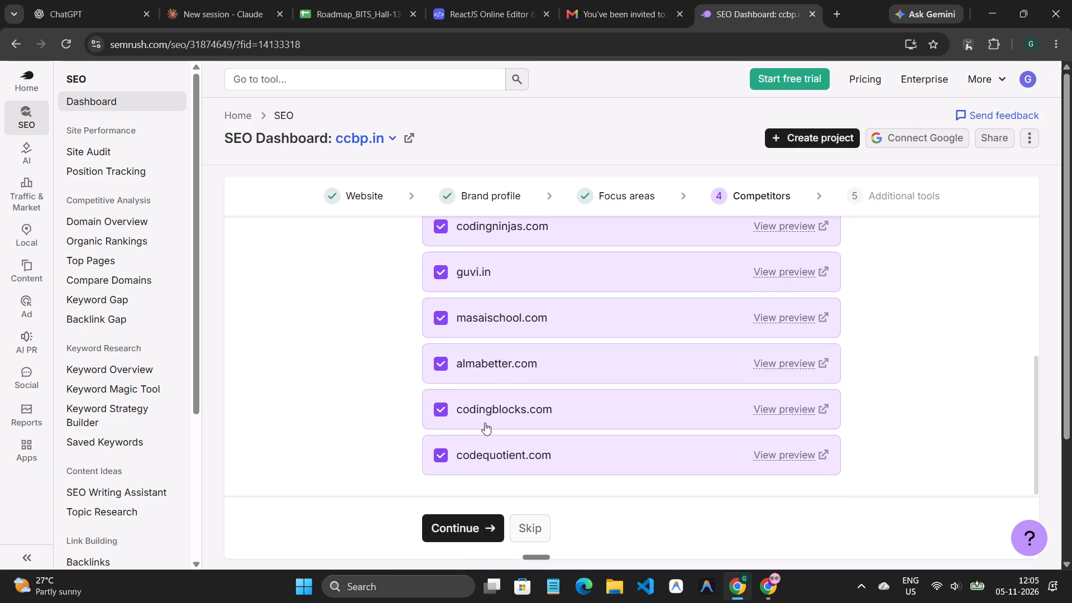
pyautogui.scroll(4, 485, 423)
pyautogui.click(519, 315)
pyautogui.write('code')
pyautogui.write('gnan')
pyautogui.write('.co')
pyautogui.press('m')
pyautogui.press('Return')
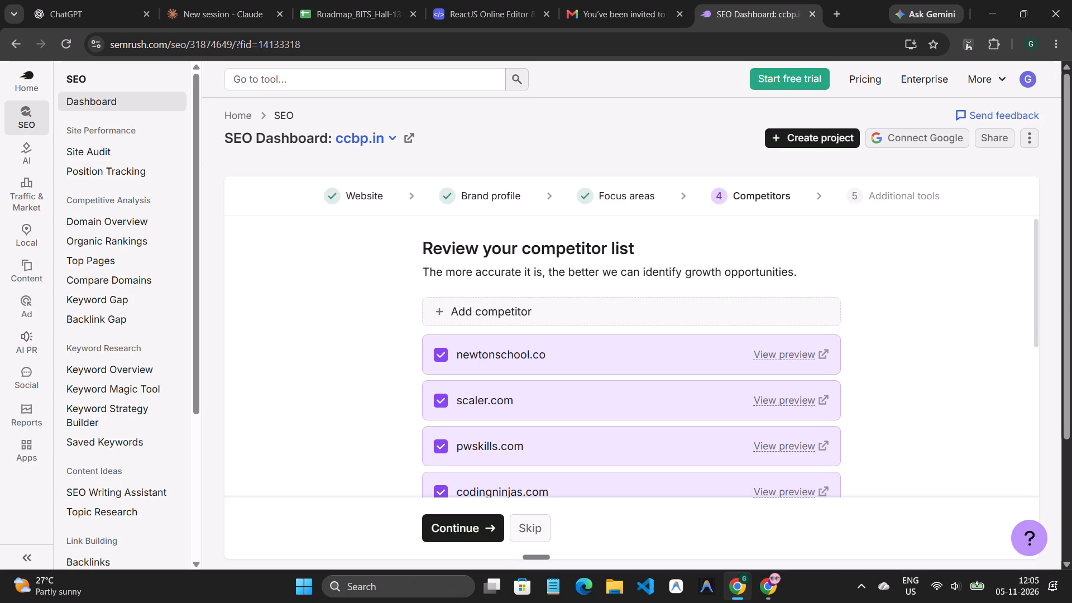
# Add nareshit.com to the competitor list and check its entry at the end of the list.
pyautogui.click(538, 312)
pyautogui.write('naresh')
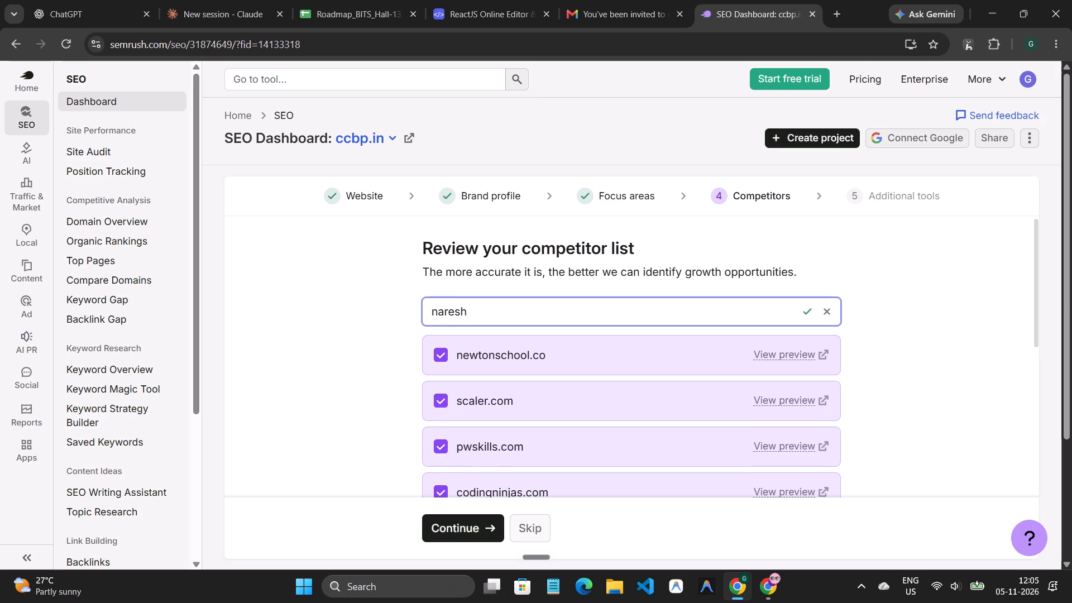
pyautogui.write('it.')
pyautogui.write('com')
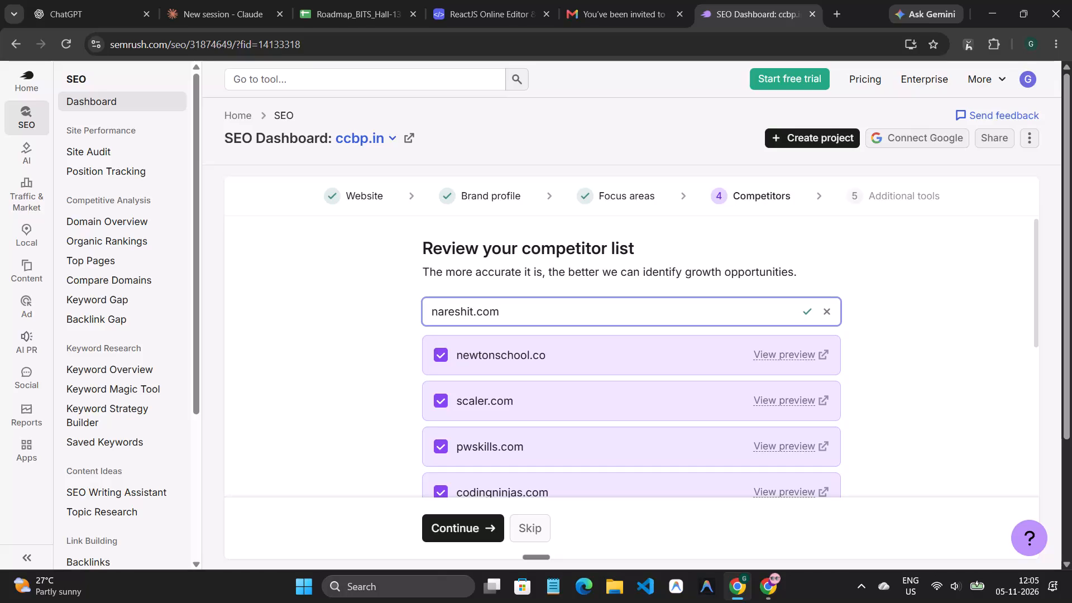
pyautogui.scroll(-2, 538, 312)
pyautogui.press('Return')
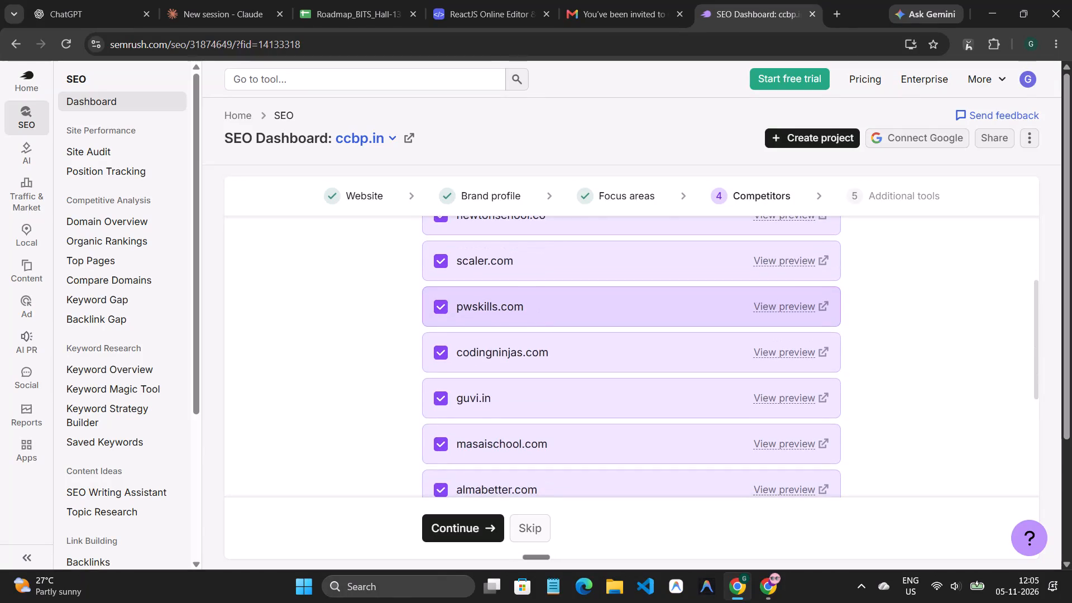
pyautogui.scroll(1, 538, 312)
pyautogui.scroll(-7, 538, 312)
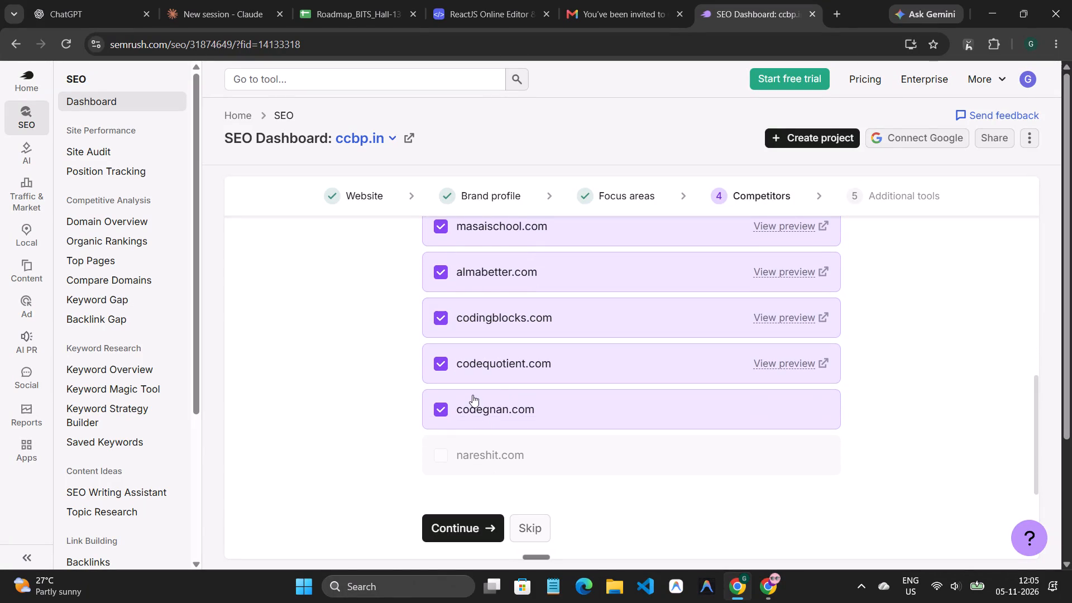
# Deselect almabetter.com, select nareshit.com in its place, and continue past the competitors stage.
pyautogui.scroll(2, 472, 394)
pyautogui.click(451, 410)
pyautogui.scroll(-3, 451, 410)
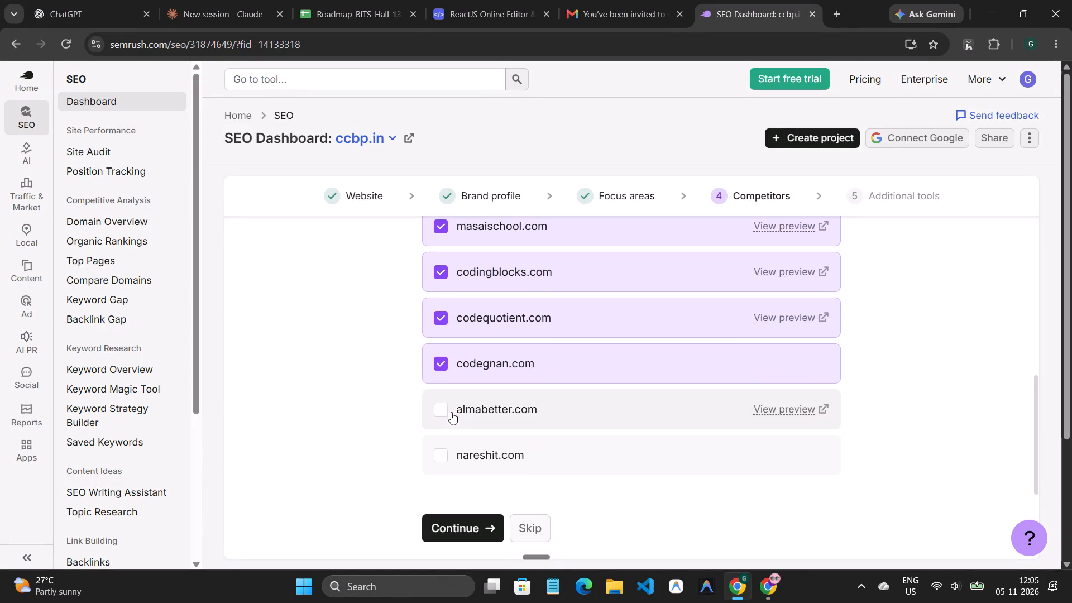
pyautogui.click(453, 444)
pyautogui.click(479, 529)
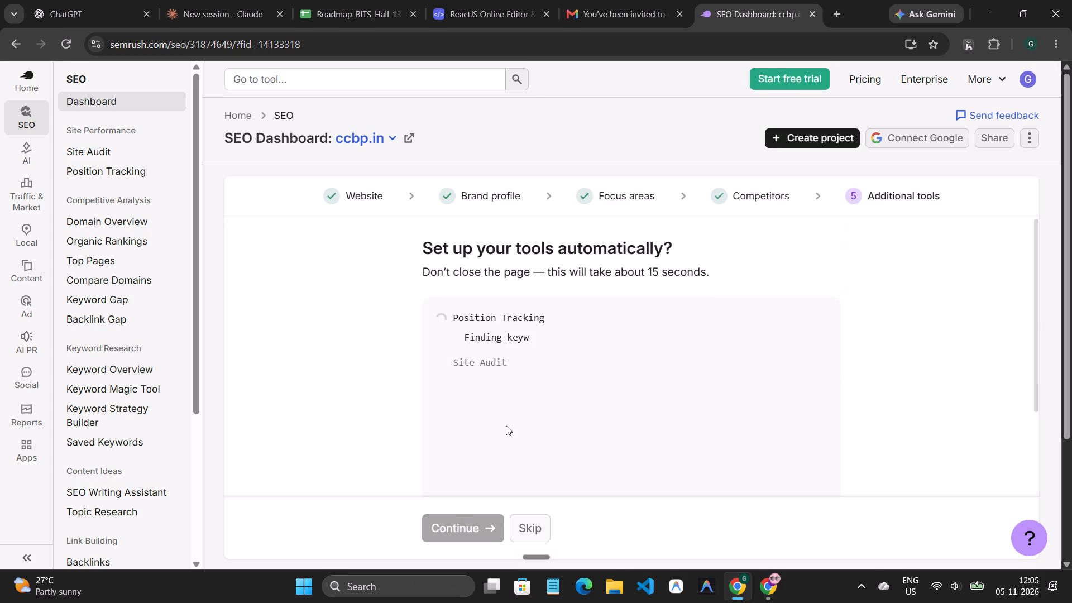
# Keep Position Tracking and Site Audit enabled for automatic setup and complete the dashboard setup.
pyautogui.scroll(-3, 506, 425)
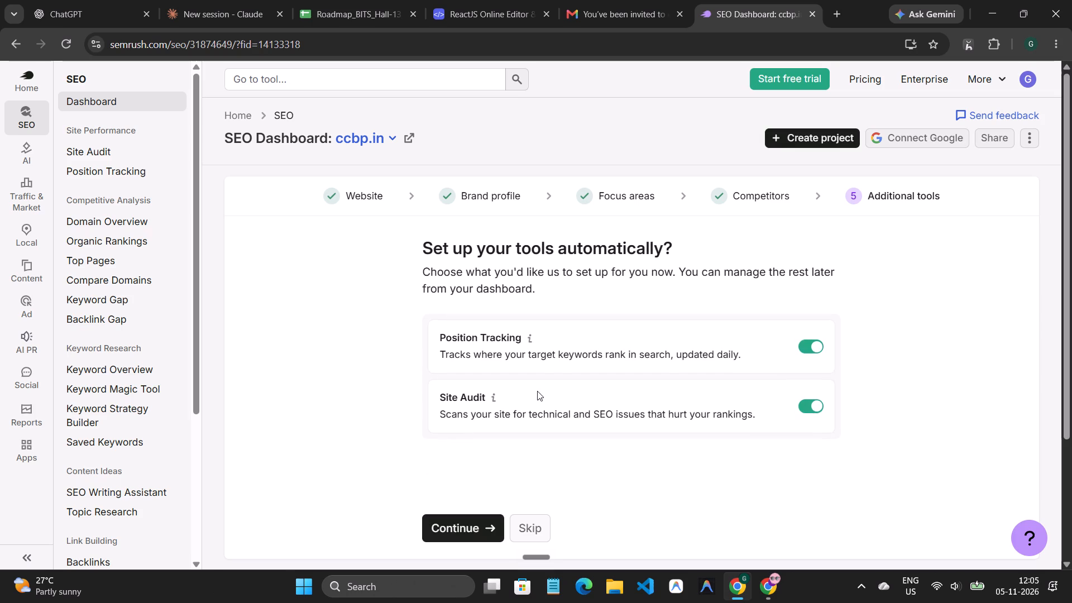
pyautogui.scroll(-2, 537, 391)
pyautogui.click(477, 390)
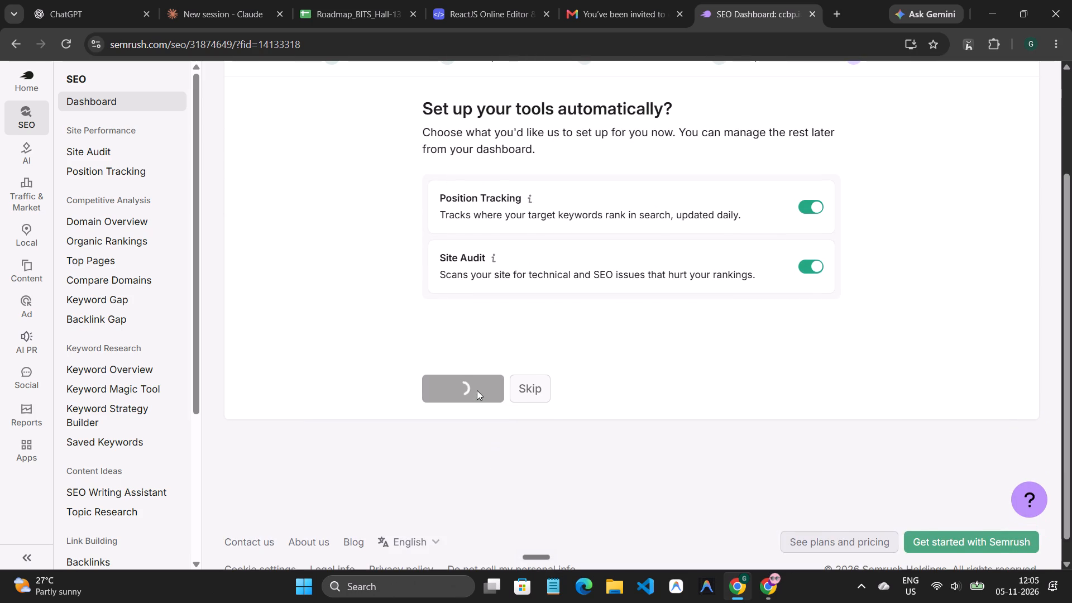
# Review the ccbp.in SEO dashboard from its key metrics and traffic chart through site performance, competitor analysis and improvements.
pyautogui.scroll(1, 489, 367)
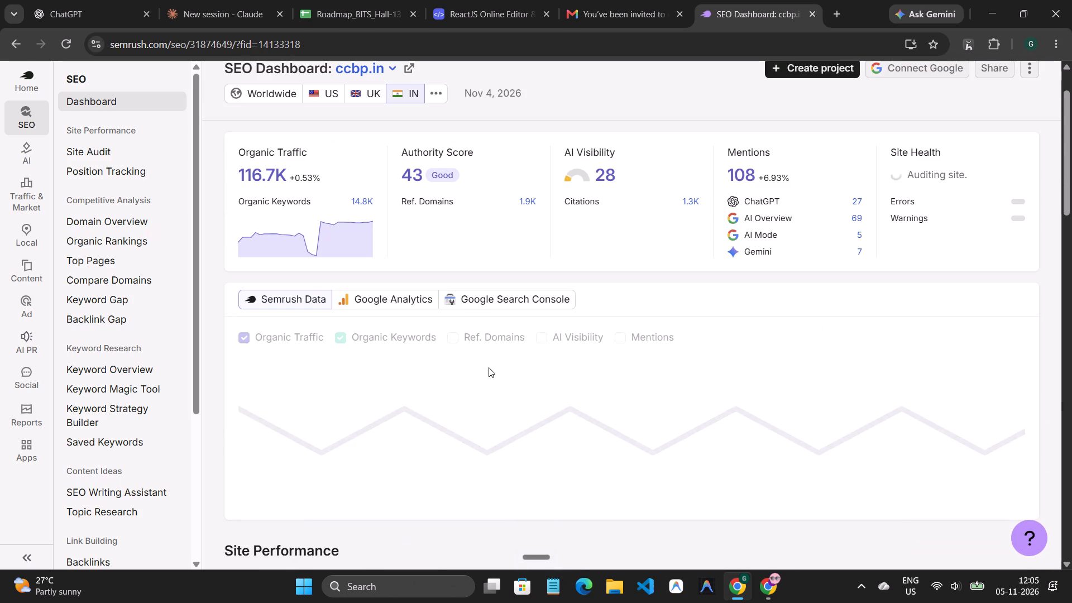
pyautogui.scroll(-4, 489, 367)
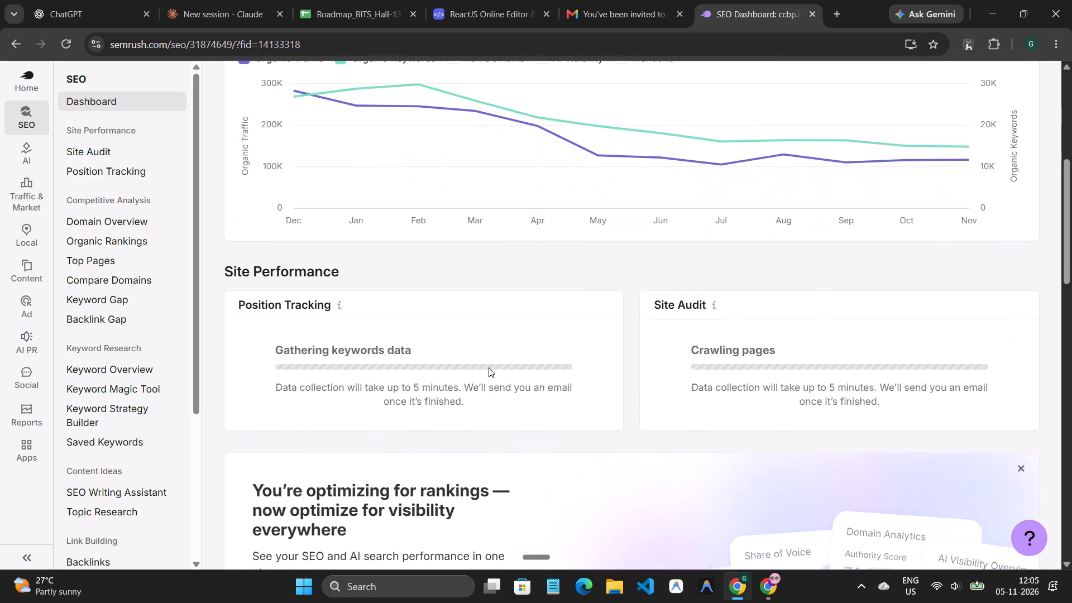
pyautogui.scroll(-5, 489, 367)
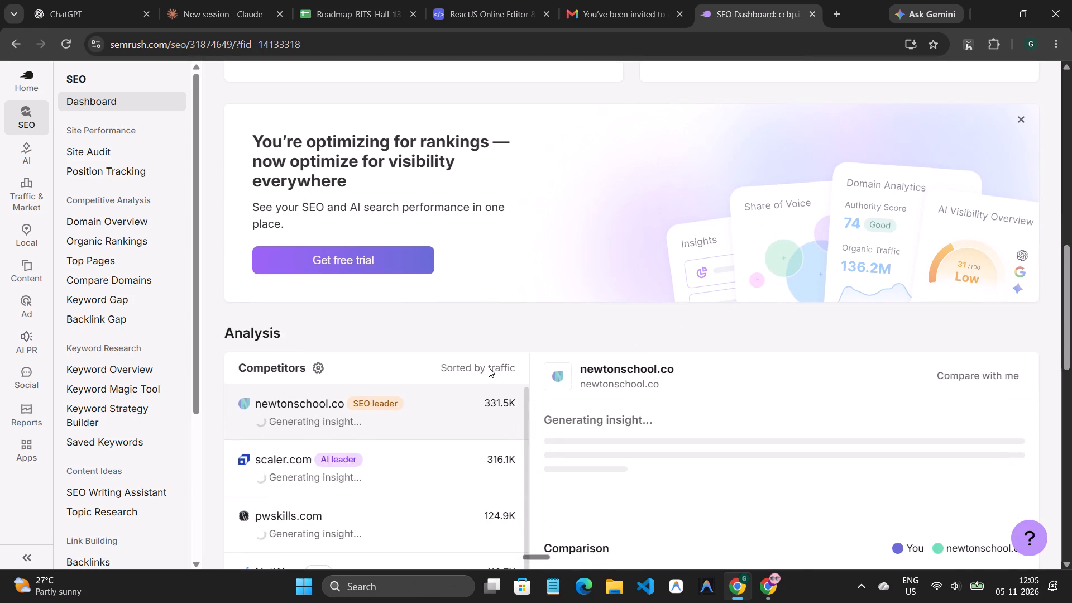
pyautogui.scroll(-4, 489, 367)
pyautogui.scroll(3, 489, 367)
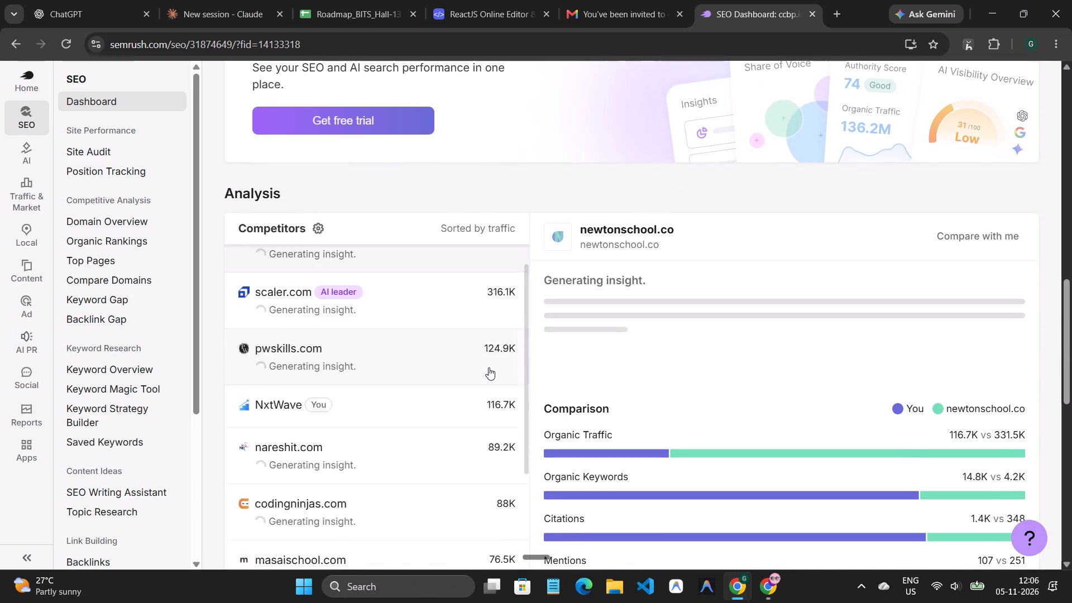
pyautogui.scroll(-6, 489, 367)
pyautogui.scroll(-3, 557, 348)
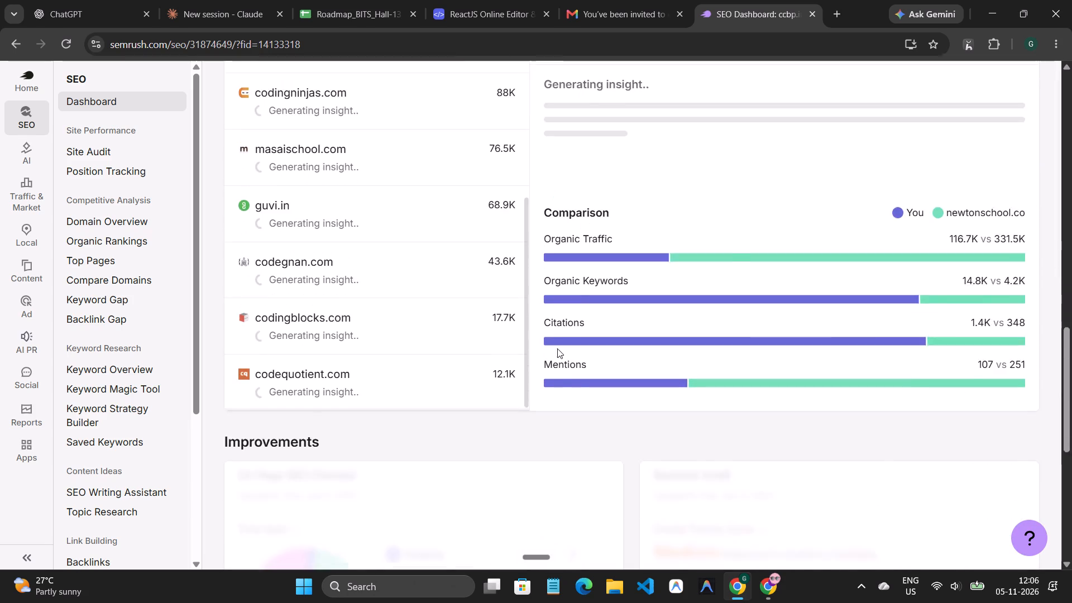
pyautogui.scroll(-5, 557, 348)
pyautogui.scroll(12, 557, 348)
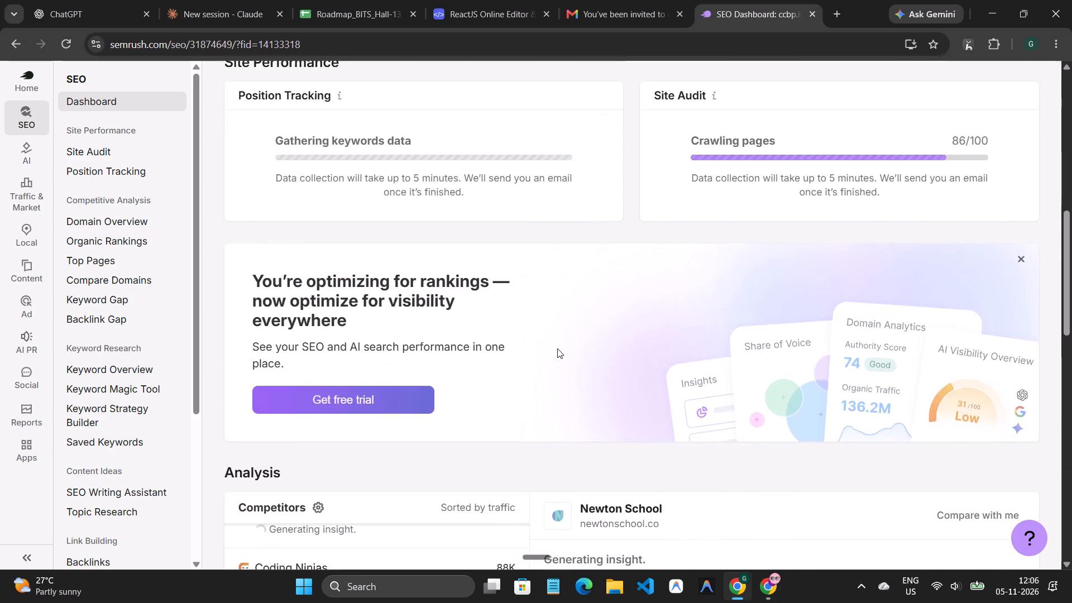
pyautogui.scroll(10, 557, 348)
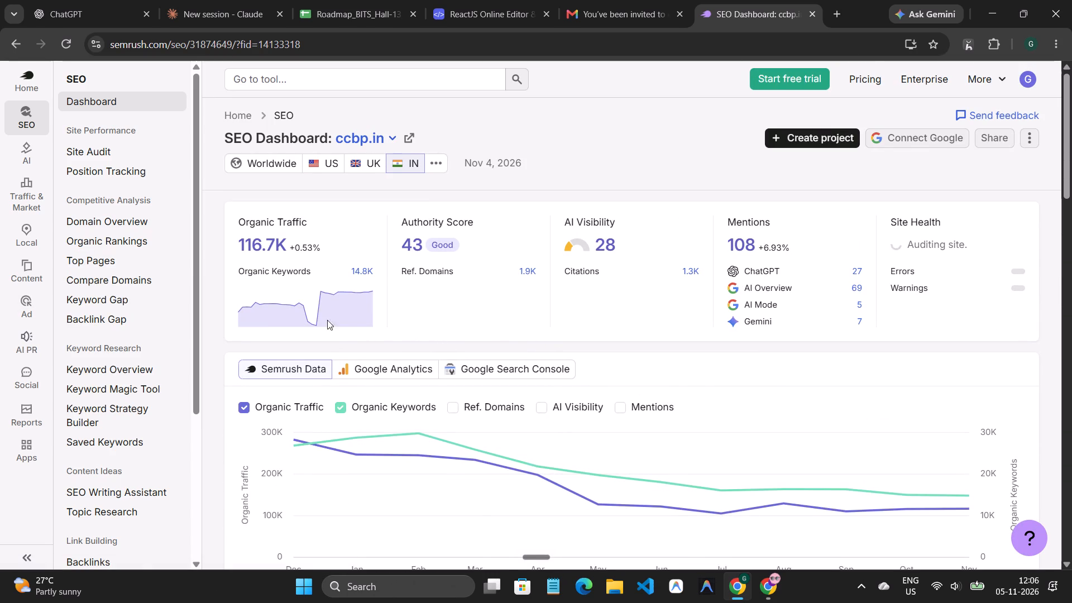
# Look through the available SEO tools and check the dashboard's Position Tracking and Site Audit progress.
pyautogui.scroll(-1, 171, 301)
pyautogui.scroll(-1, 125, 298)
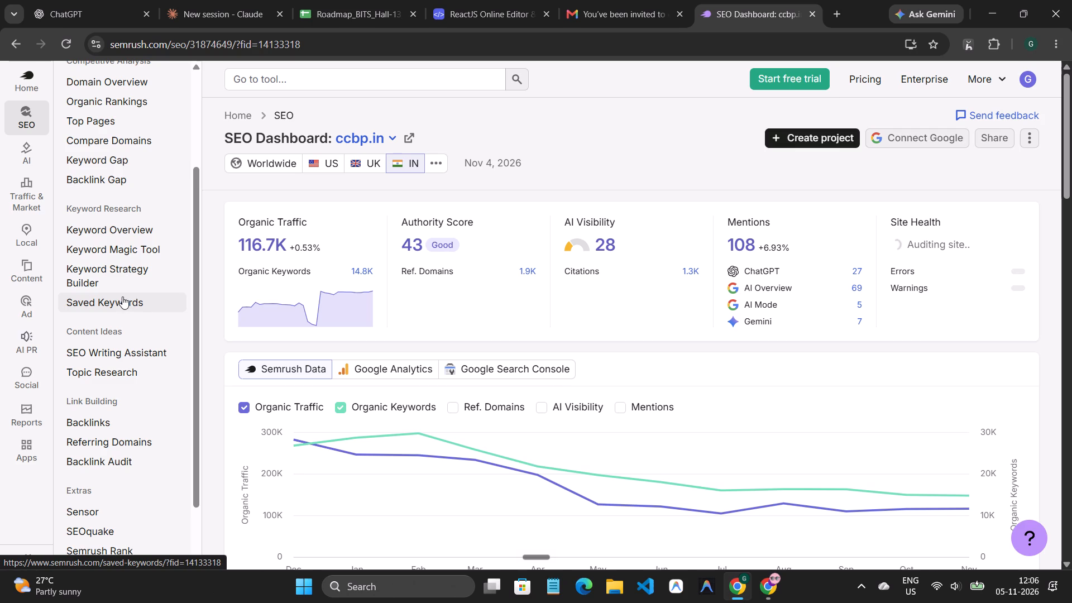
pyautogui.scroll(1, 116, 201)
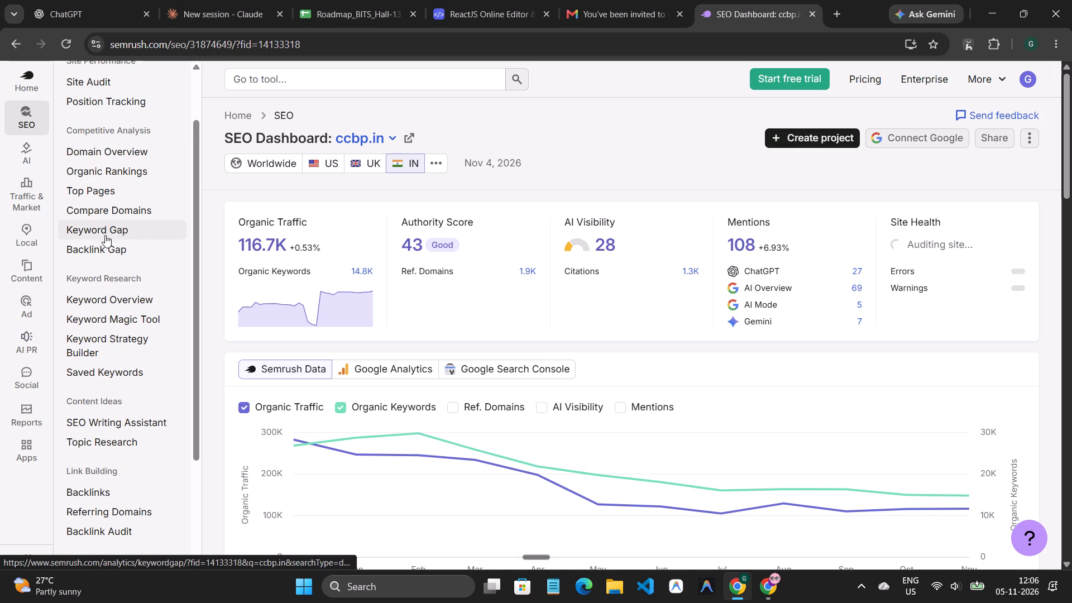
pyautogui.scroll(-1, 104, 237)
pyautogui.scroll(2, 104, 237)
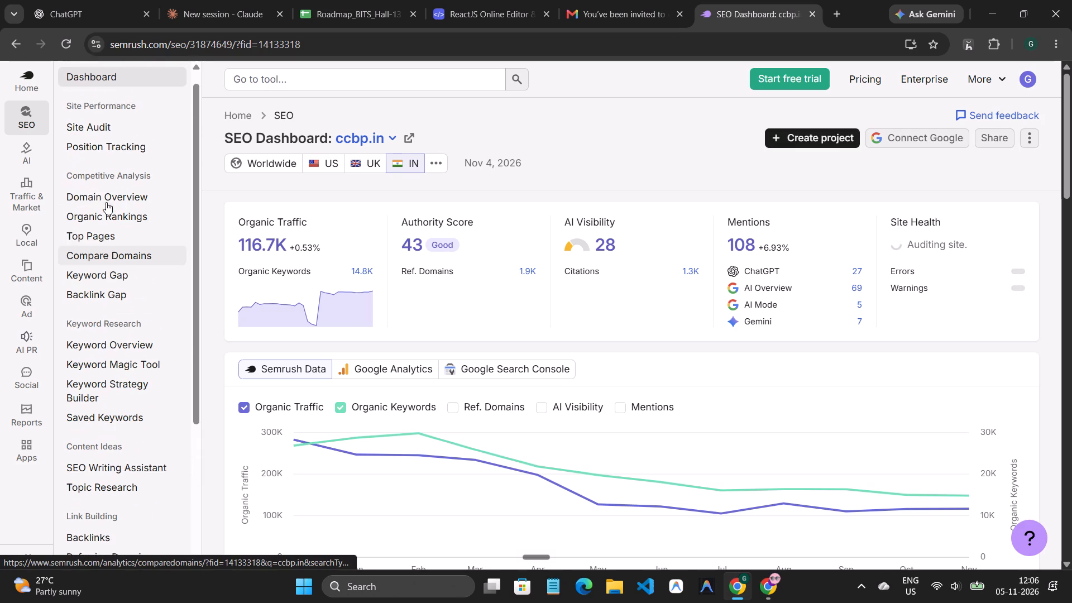
pyautogui.scroll(1, 106, 202)
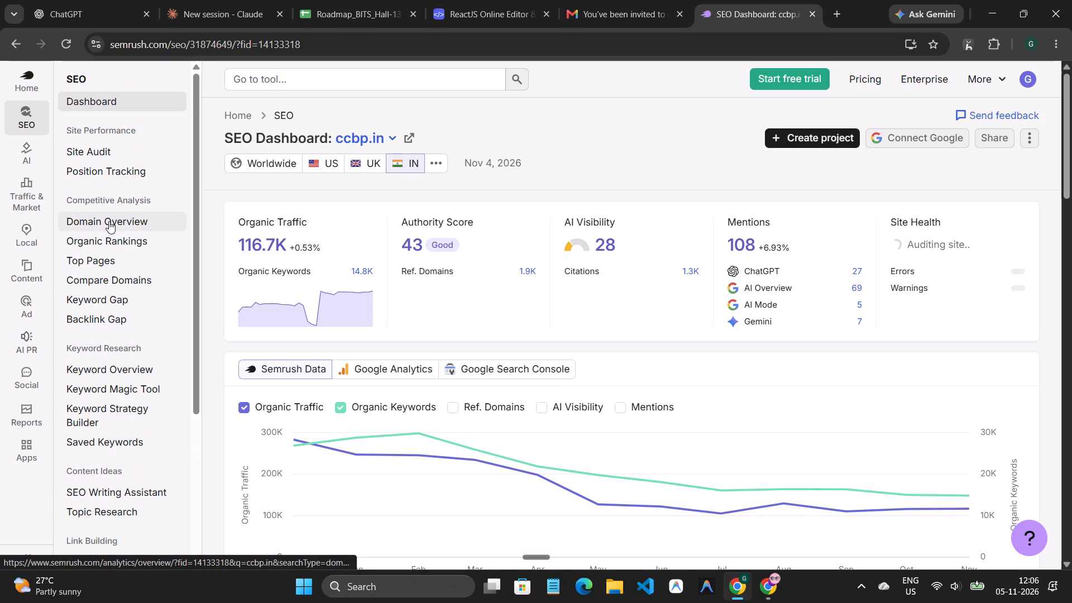
pyautogui.scroll(-1, 294, 269)
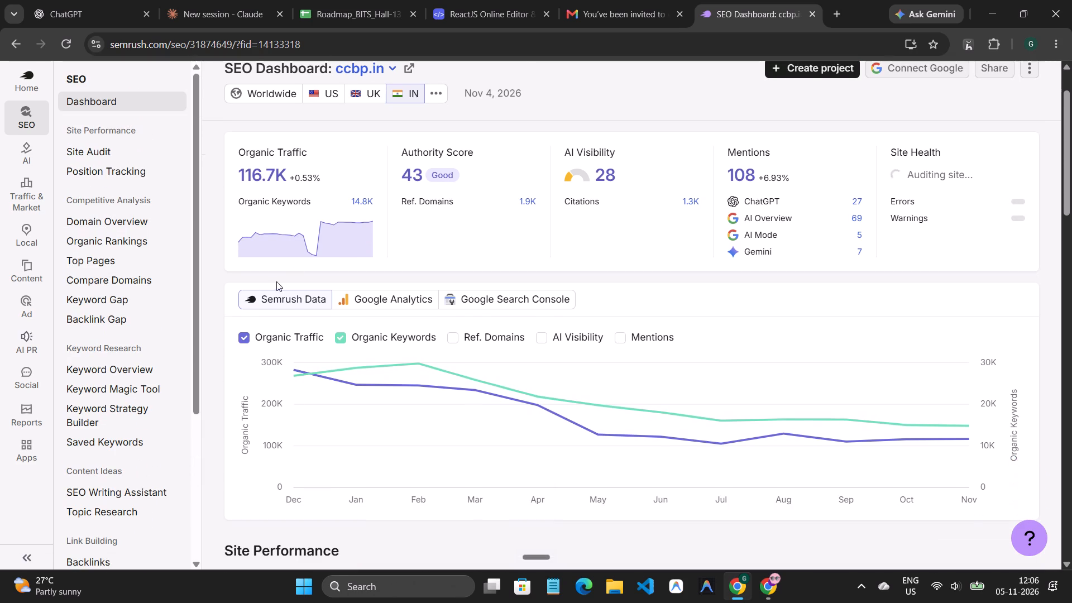
pyautogui.scroll(-4, 131, 276)
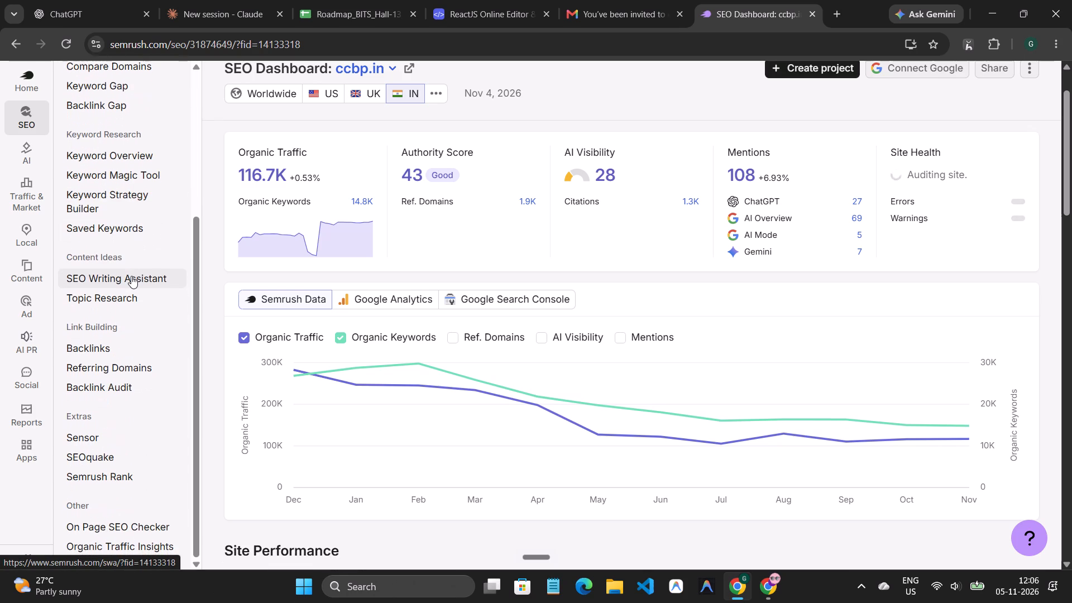
pyautogui.scroll(-4, 131, 276)
pyautogui.scroll(-1, 132, 382)
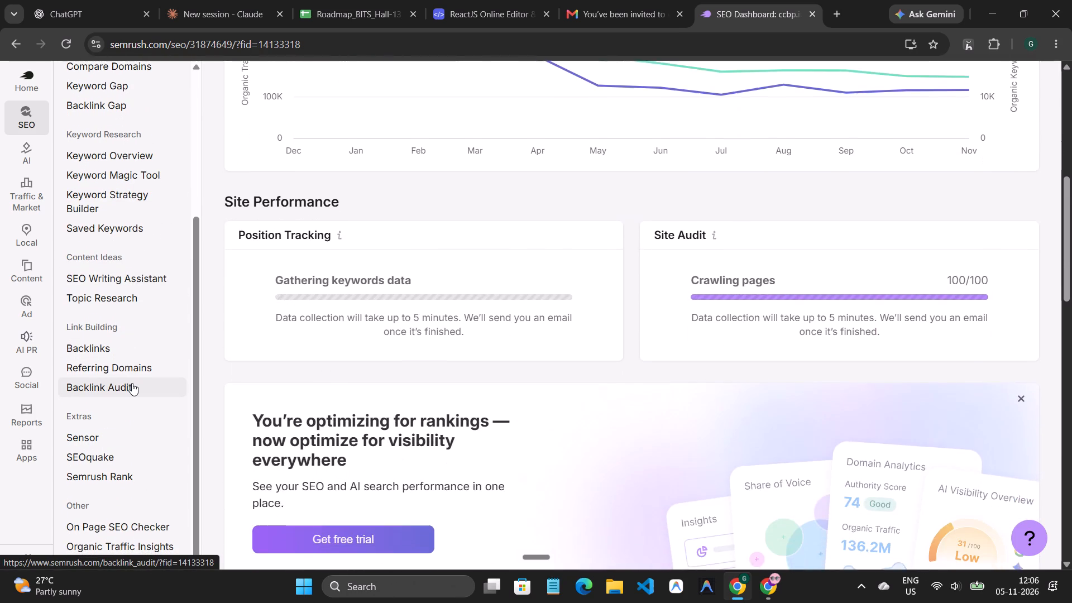
pyautogui.scroll(-2, 132, 383)
pyautogui.scroll(2, 282, 360)
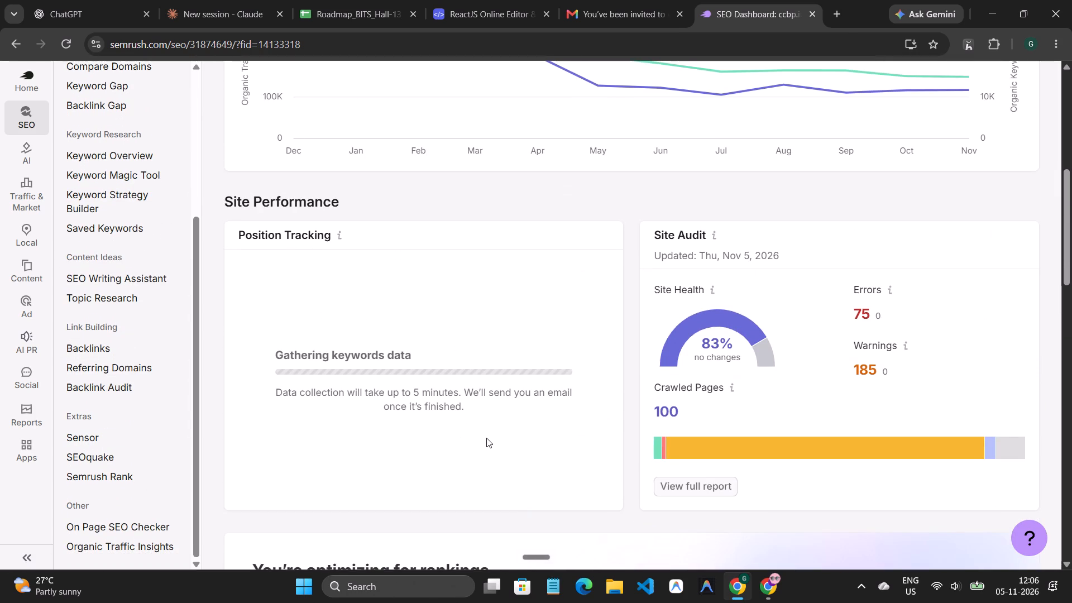
# Open the full Site Audit report for ccbp.in and examine its health scores, top issues, pages to improve and thematic reports.
pyautogui.click(686, 478)
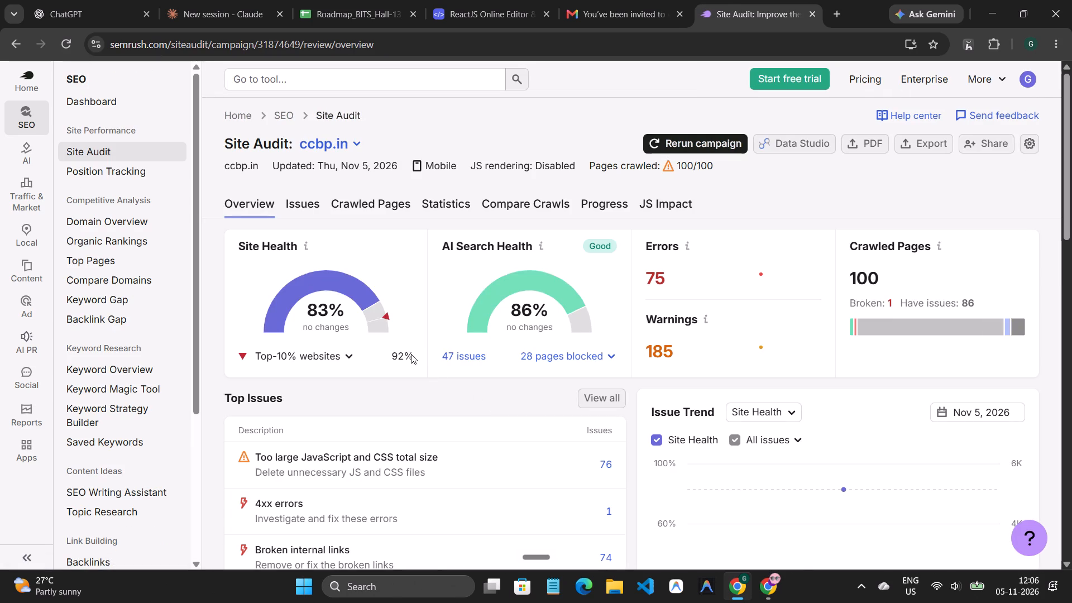
pyautogui.scroll(-4, 462, 333)
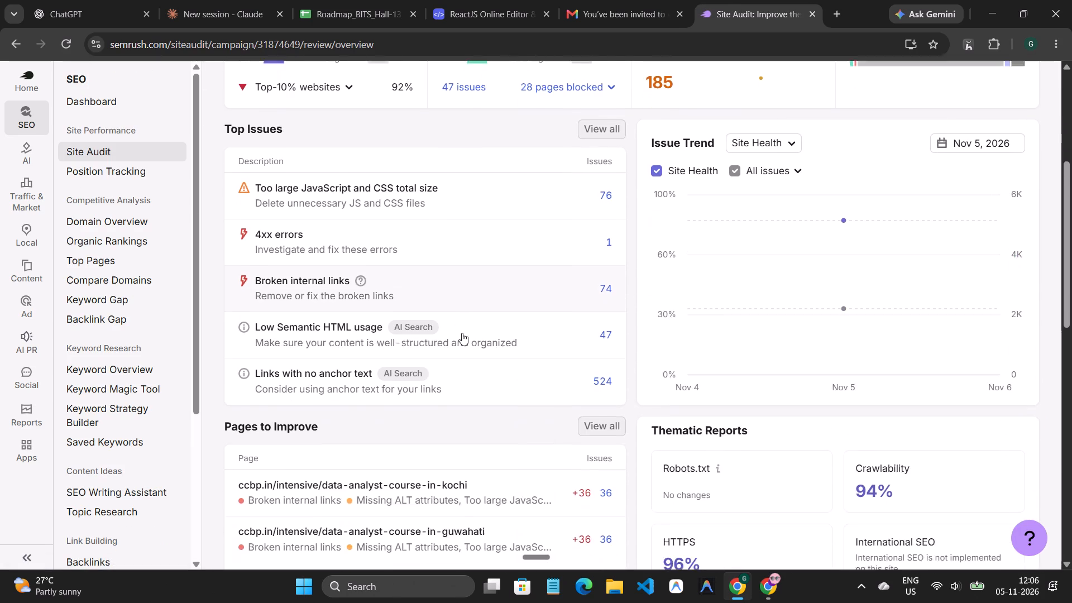
pyautogui.scroll(5, 462, 333)
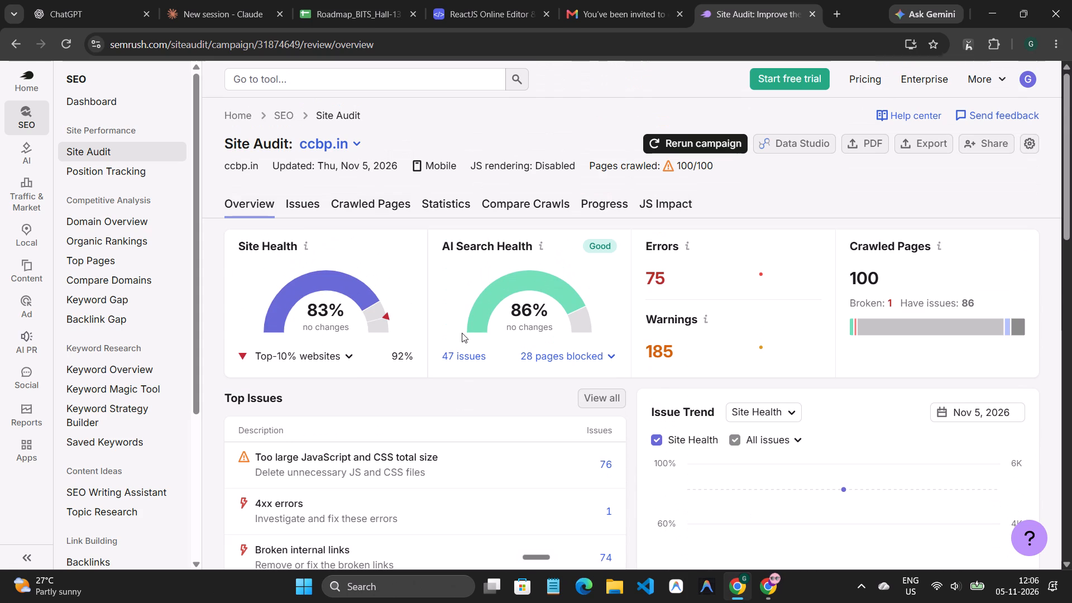
pyautogui.scroll(-6, 462, 333)
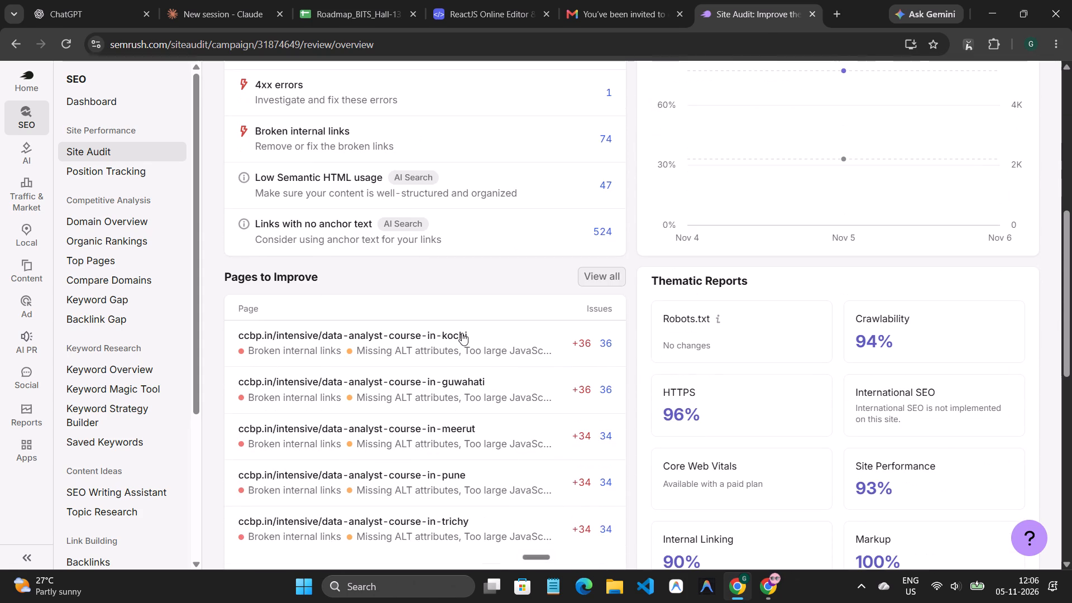
pyautogui.scroll(-2, 462, 333)
pyautogui.scroll(9, 462, 333)
# Return to the SEO dashboard and review its site performance, competitor analysis and improvements sections.
pyautogui.click(286, 114)
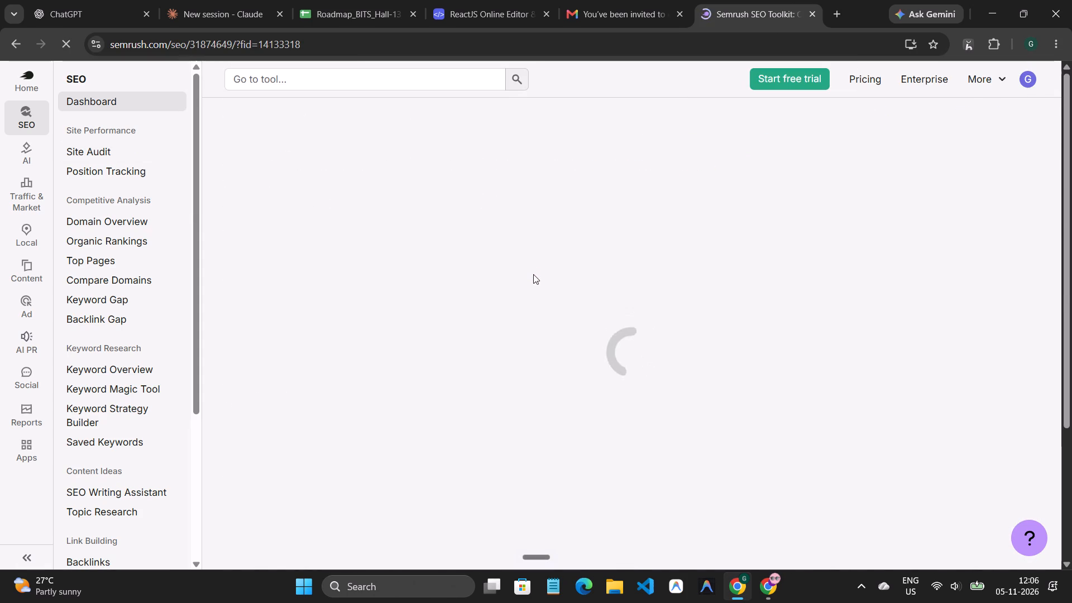
pyautogui.scroll(-1, 533, 289)
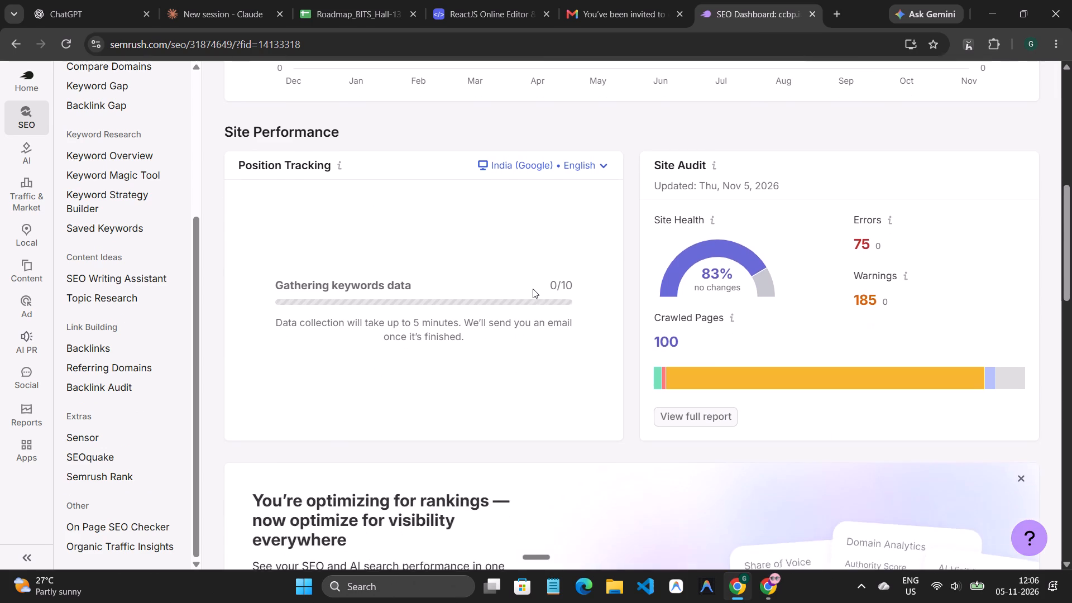
pyautogui.scroll(-6, 533, 289)
pyautogui.scroll(-6, 499, 358)
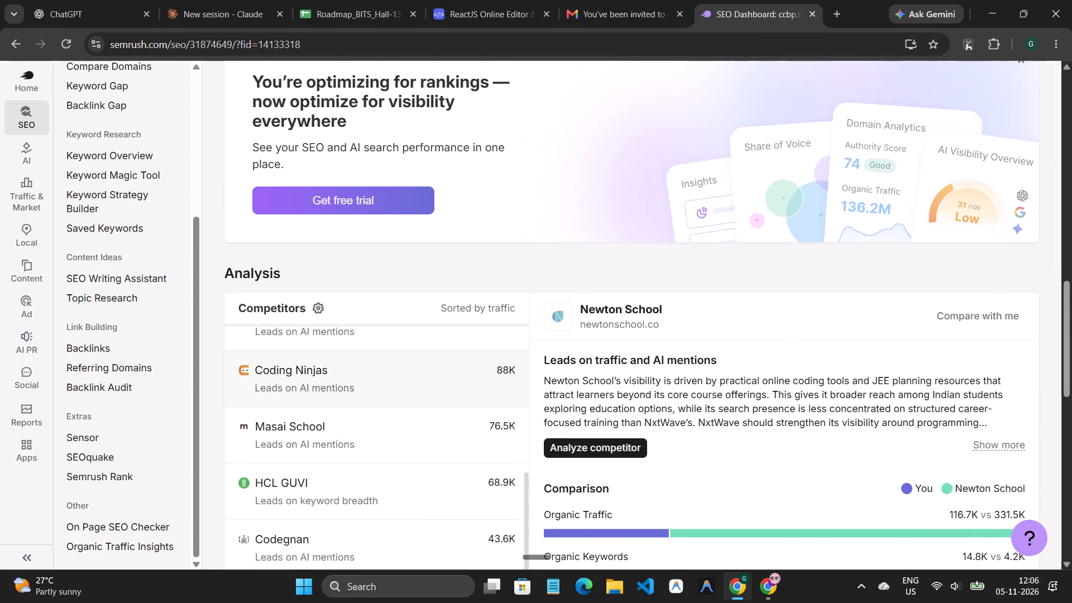
pyautogui.scroll(-8, 591, 307)
# Start the On Page SEO Checker setup for ccbp.in and open its Google Search target location settings.
pyautogui.click(424, 389)
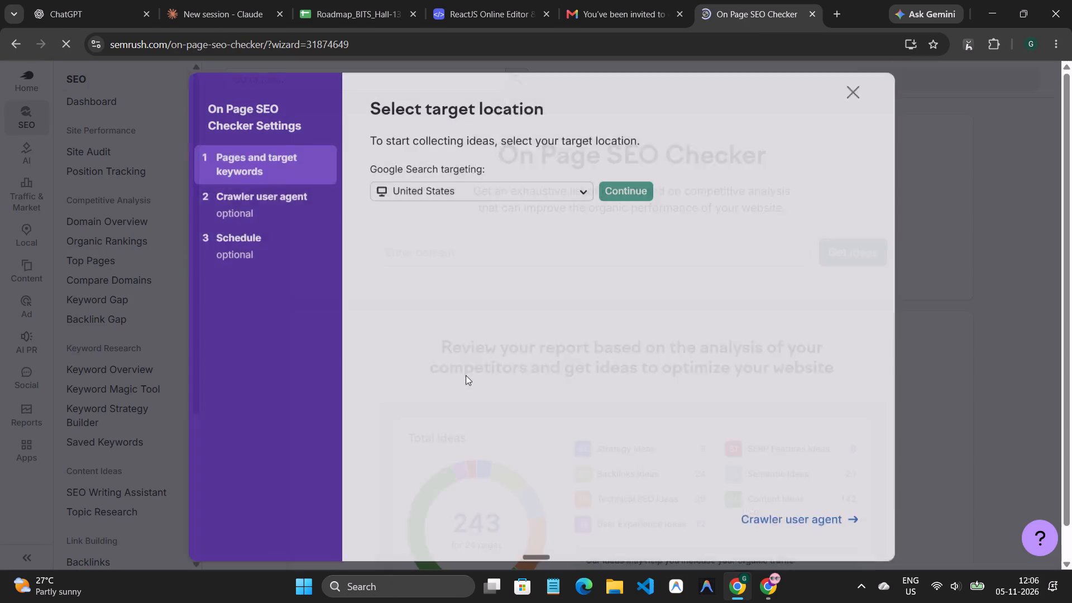
pyautogui.click(482, 207)
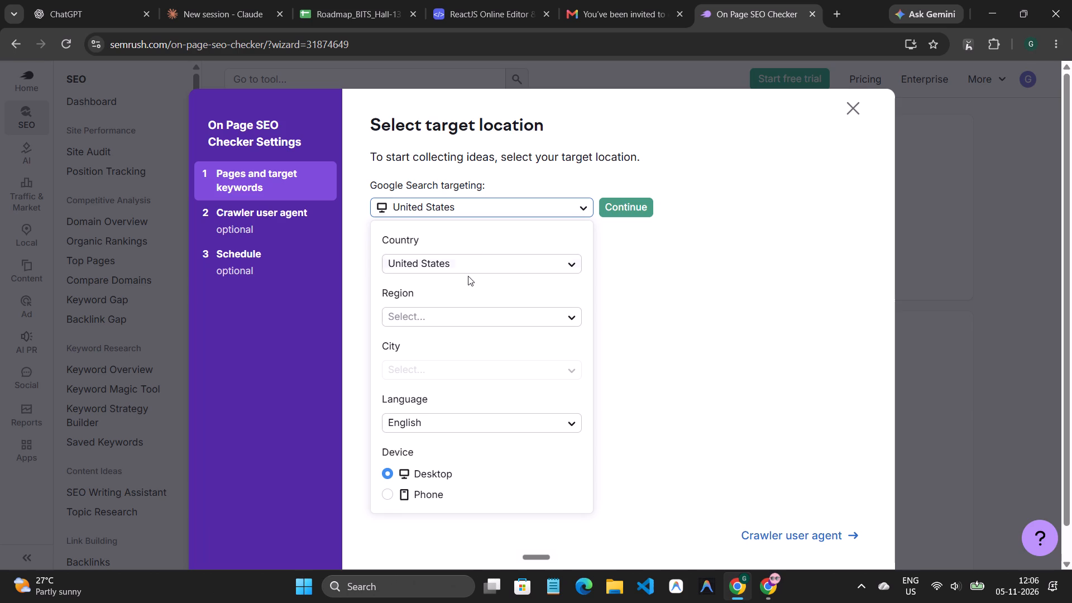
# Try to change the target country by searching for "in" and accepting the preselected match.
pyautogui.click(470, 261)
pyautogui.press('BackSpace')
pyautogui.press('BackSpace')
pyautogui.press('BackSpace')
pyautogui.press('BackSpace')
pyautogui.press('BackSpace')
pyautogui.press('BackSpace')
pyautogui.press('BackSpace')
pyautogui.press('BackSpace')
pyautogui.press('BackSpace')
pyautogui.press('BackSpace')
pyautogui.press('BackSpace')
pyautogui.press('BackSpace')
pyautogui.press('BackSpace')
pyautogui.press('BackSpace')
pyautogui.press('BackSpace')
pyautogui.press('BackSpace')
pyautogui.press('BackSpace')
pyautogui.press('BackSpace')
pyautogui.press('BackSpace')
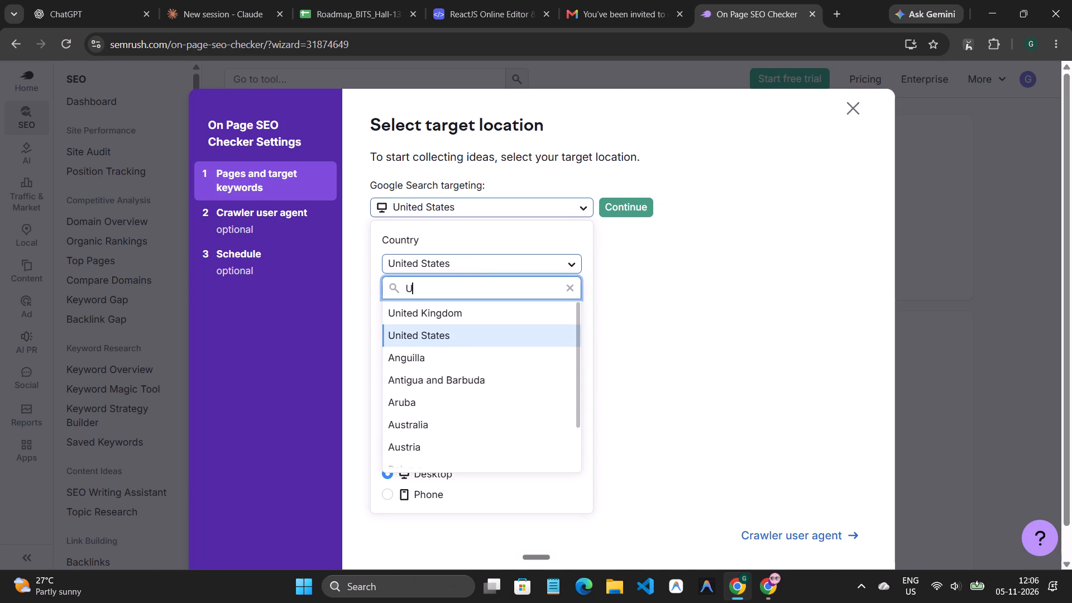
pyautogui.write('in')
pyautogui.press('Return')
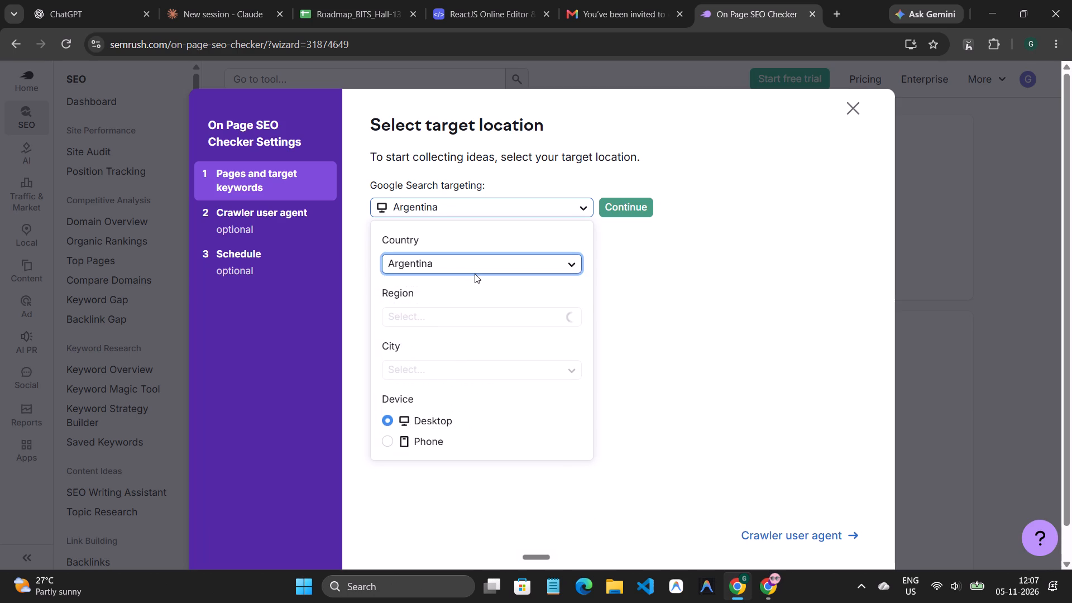
# Set the target country to India.
pyautogui.click(476, 270)
pyautogui.press('BackSpace')
pyautogui.press('BackSpace')
pyautogui.press('BackSpace')
pyautogui.press('BackSpace')
pyautogui.press('BackSpace')
pyautogui.press('BackSpace')
pyautogui.press('BackSpace')
pyautogui.press('BackSpace')
pyautogui.press('BackSpace')
pyautogui.press('BackSpace')
pyautogui.press('BackSpace')
pyautogui.press('BackSpace')
pyautogui.press('BackSpace')
pyautogui.press('BackSpace')
pyautogui.press('BackSpace')
pyautogui.press('BackSpace')
pyautogui.press('BackSpace')
pyautogui.press('BackSpace')
pyautogui.press('BackSpace')
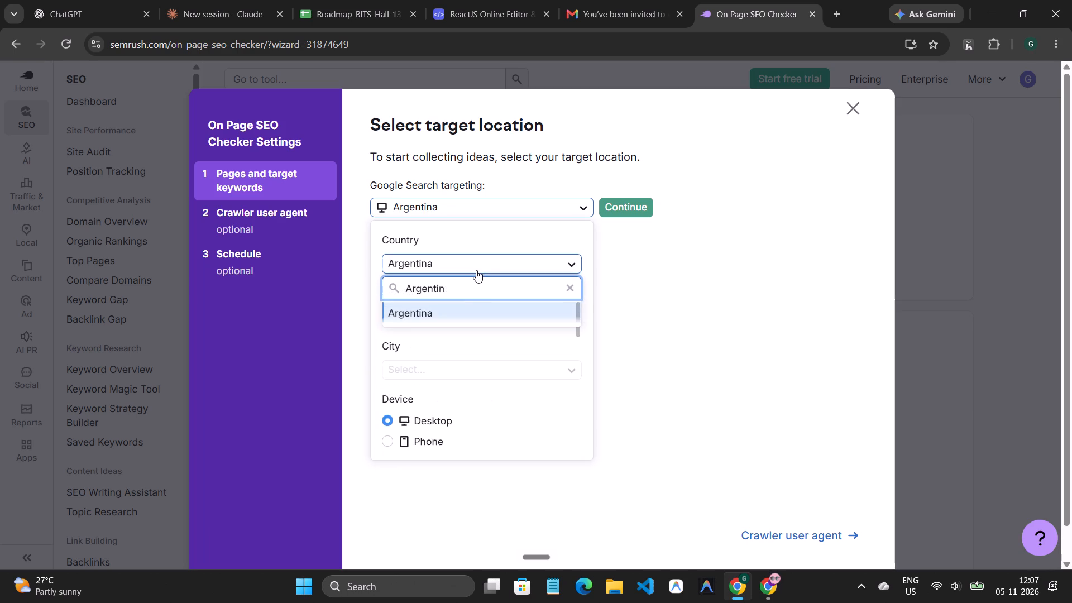
pyautogui.write('in')
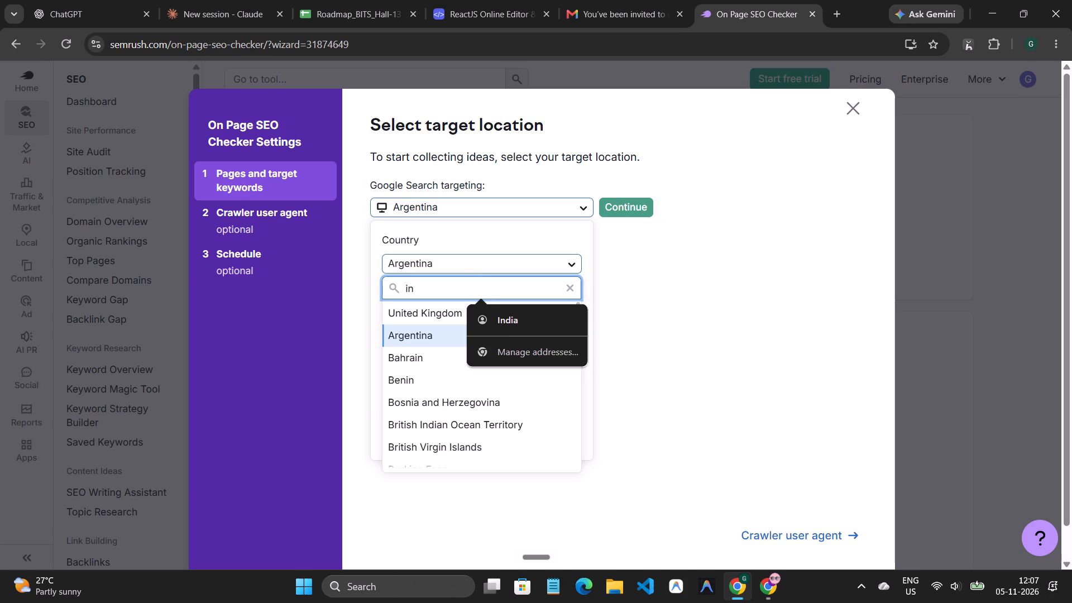
pyautogui.click(504, 322)
pyautogui.click(495, 337)
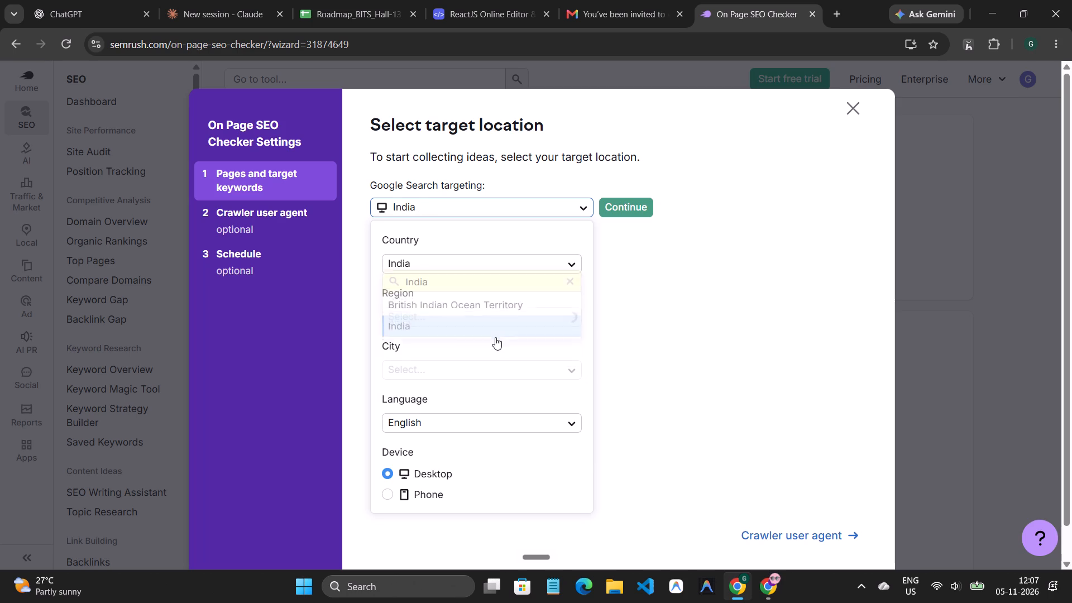
# Set the target region to Telangana and the city to Hyderabad.
pyautogui.click(494, 312)
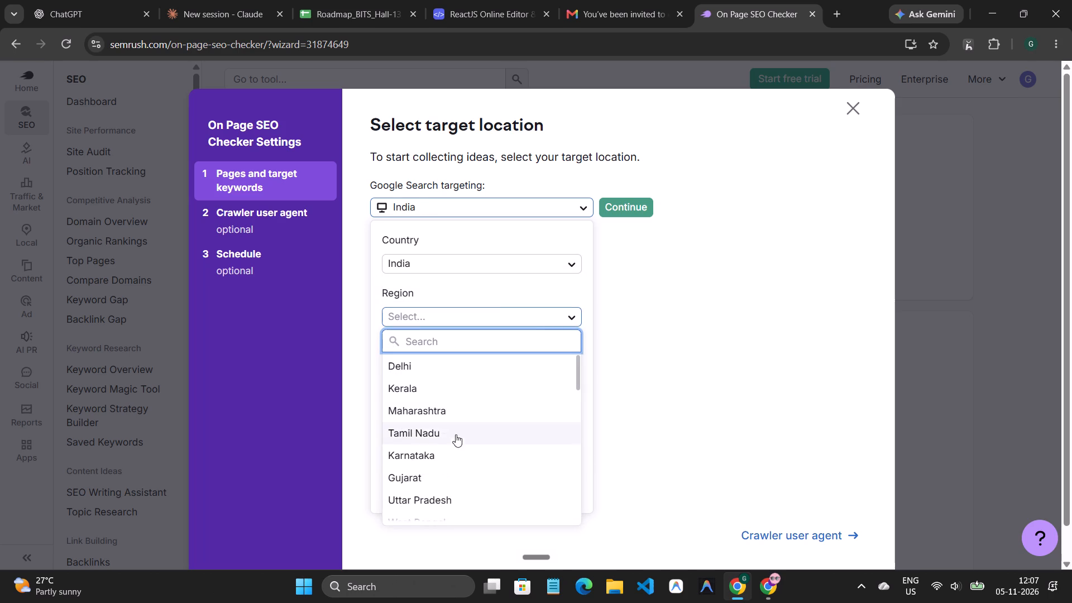
pyautogui.scroll(-5, 451, 458)
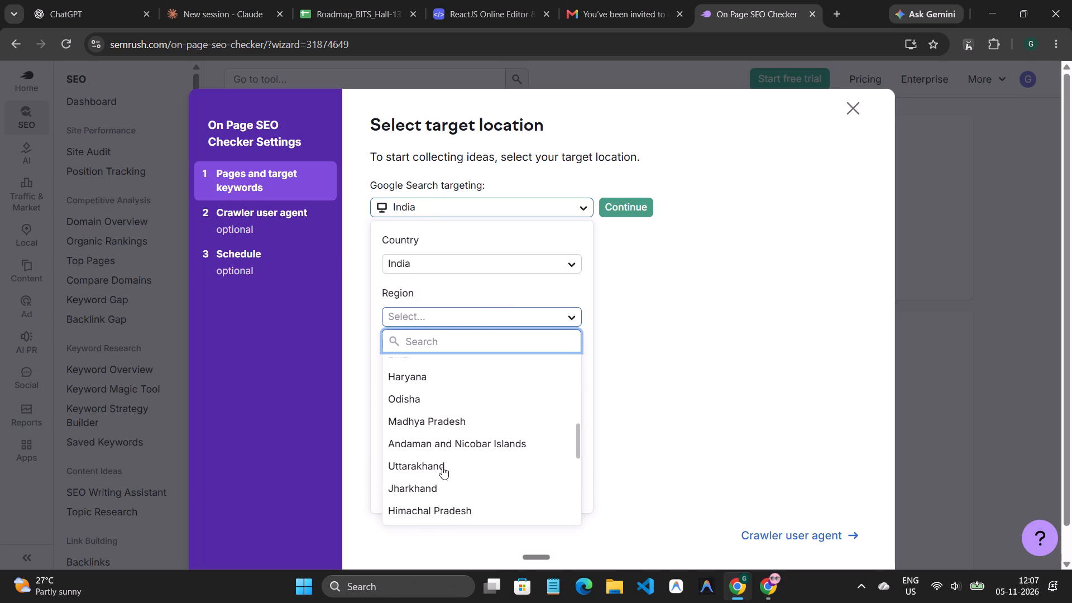
pyautogui.scroll(-2, 433, 458)
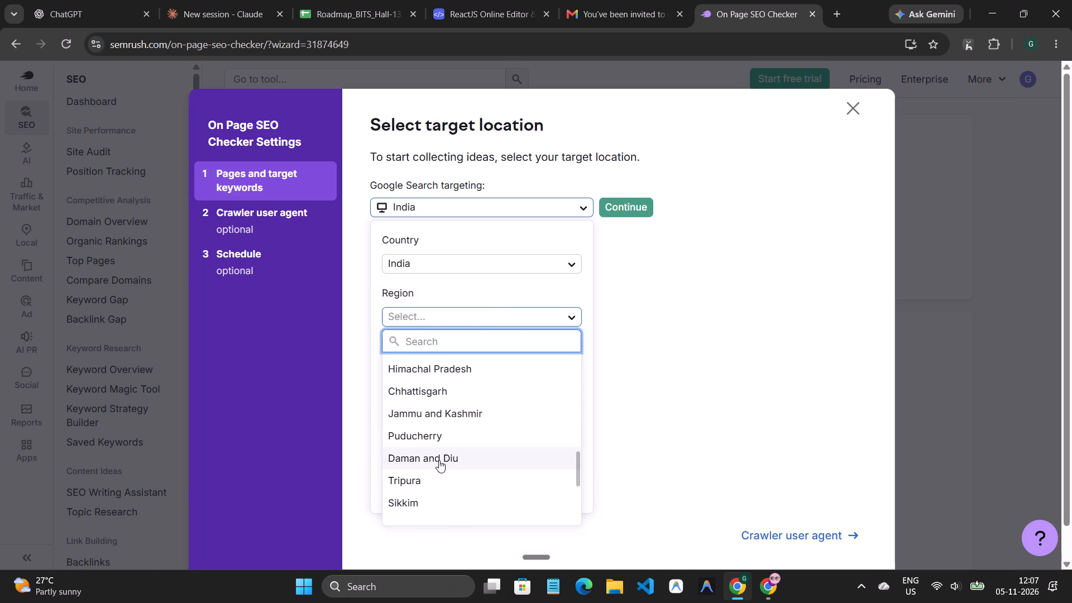
pyautogui.write('te')
pyautogui.click(490, 377)
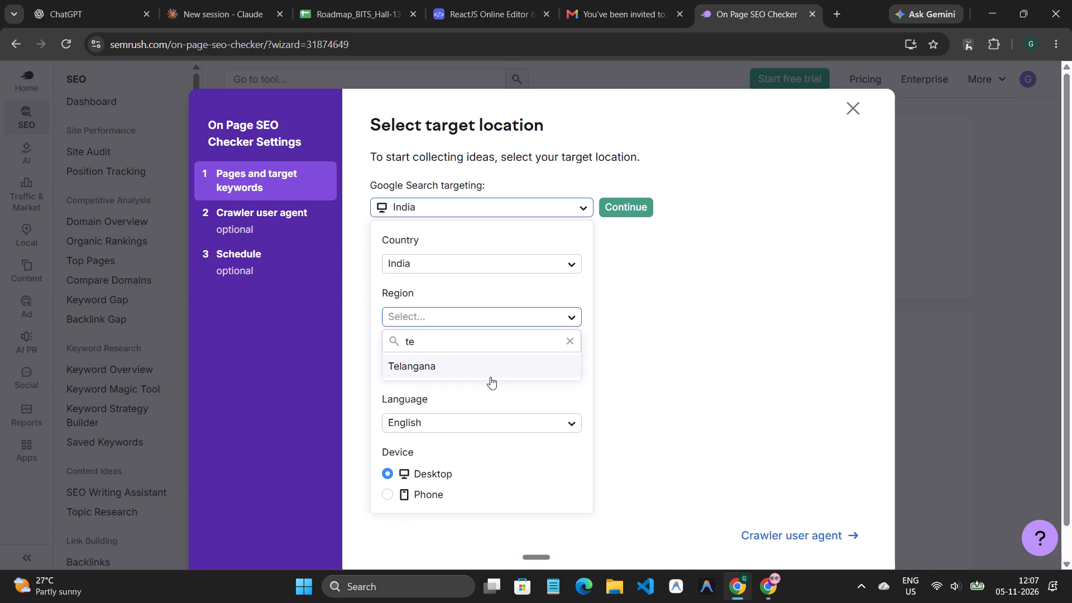
pyautogui.click(479, 371)
pyautogui.click(476, 418)
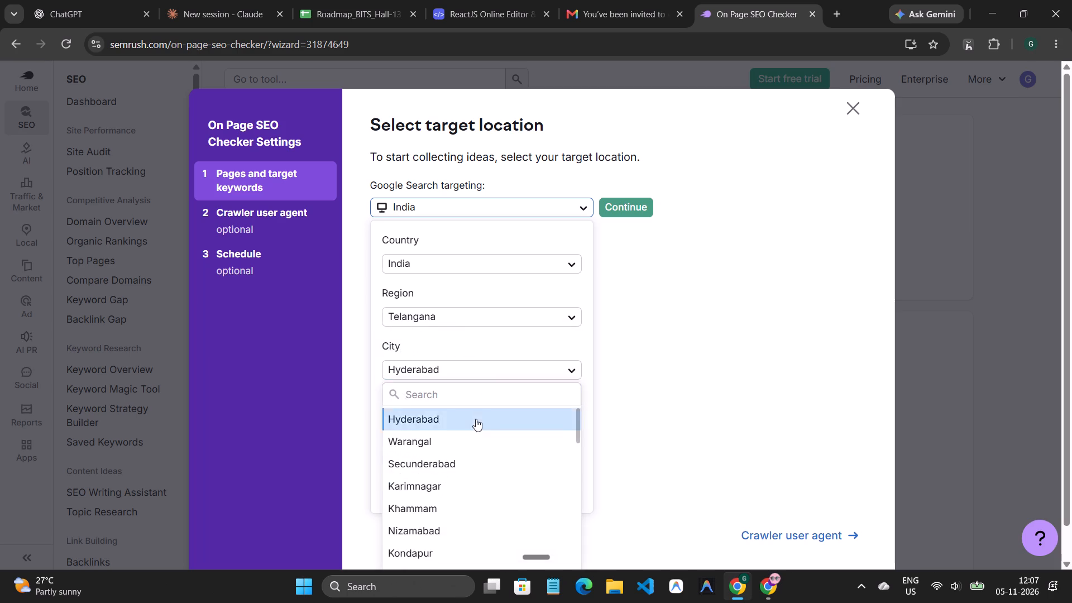
# Set the target device to Phone and continue to the pages to optimize.
pyautogui.click(447, 495)
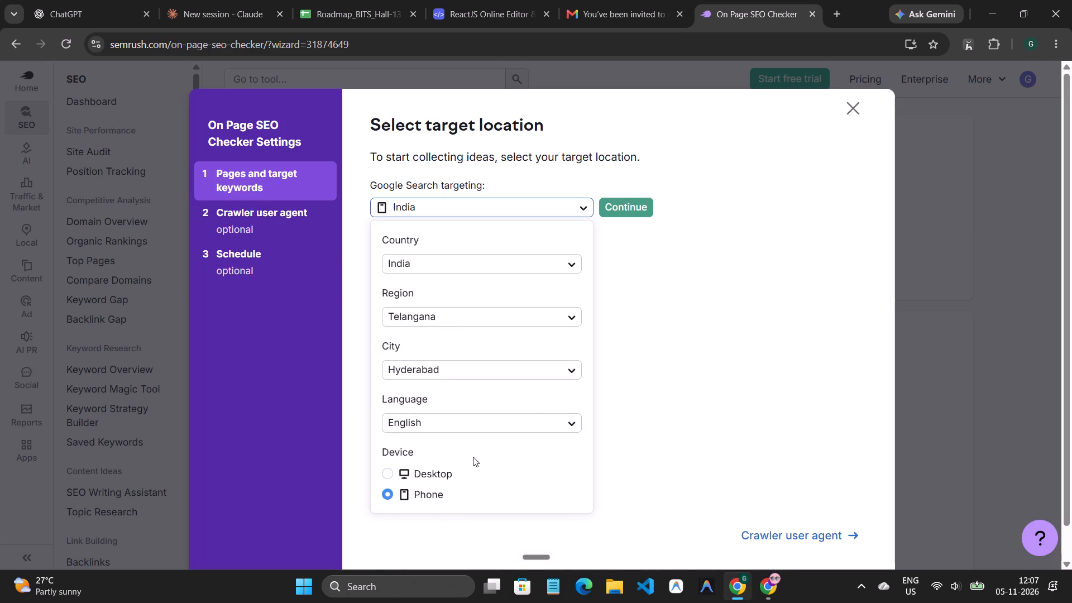
pyautogui.scroll(-3, 589, 392)
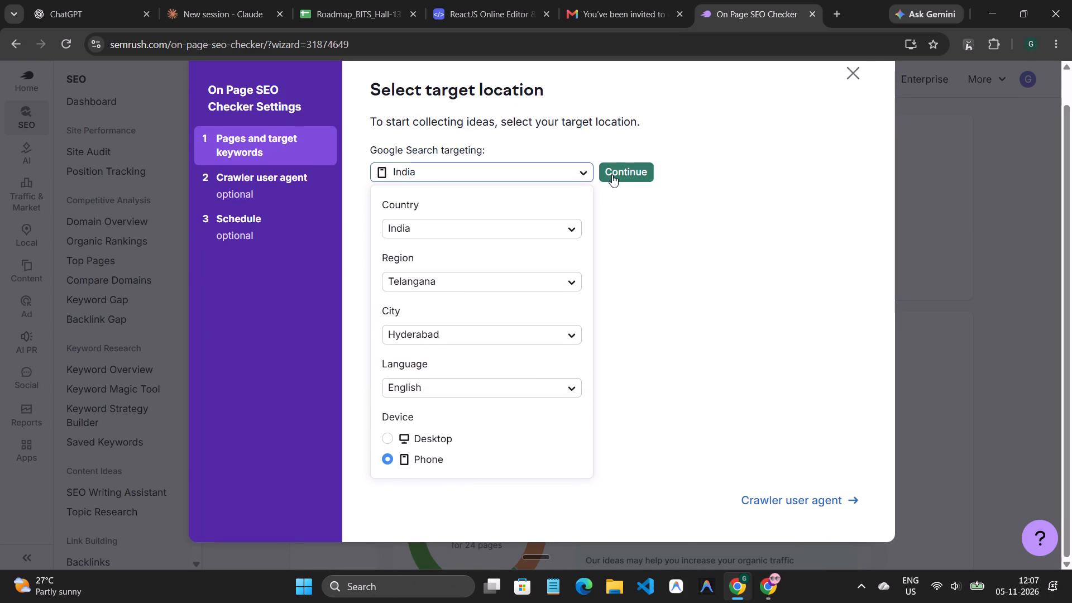
pyautogui.click(640, 314)
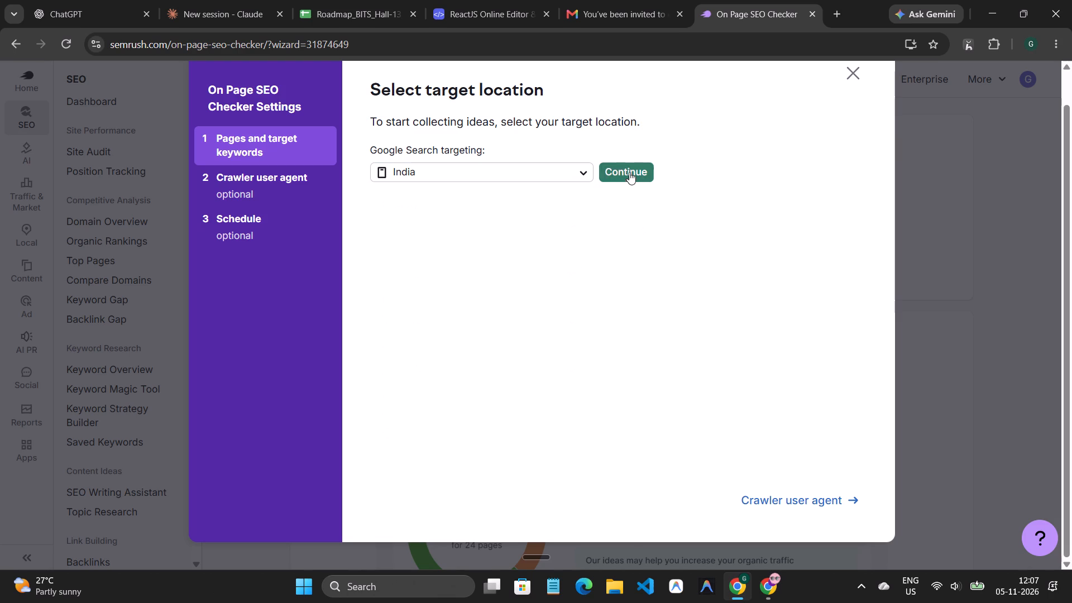
pyautogui.click(629, 172)
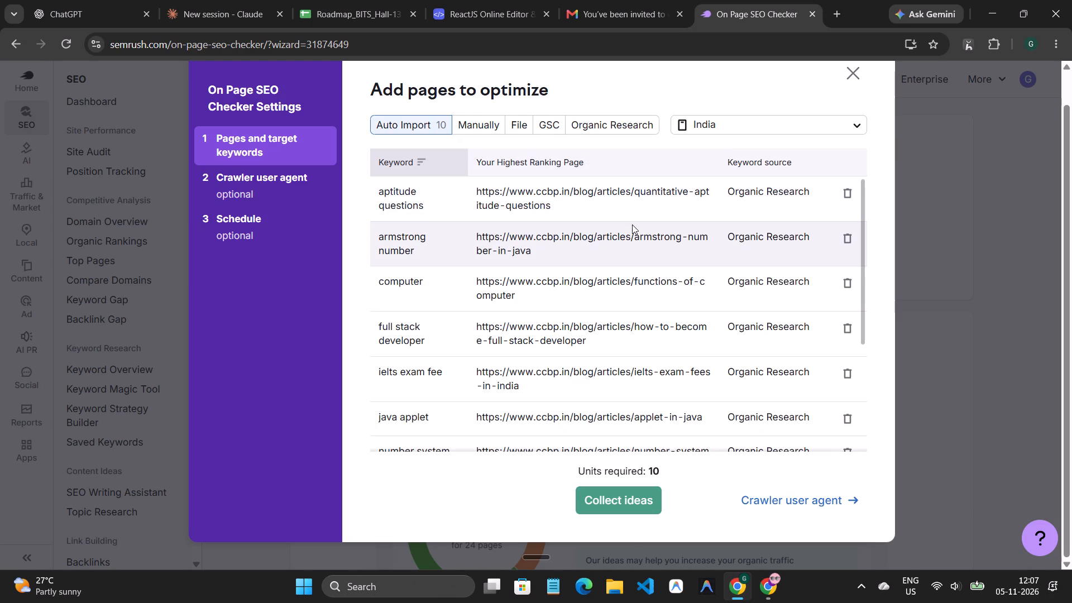
# Review the auto-imported keywords and their highest-ranking ccbp.in pages.
pyautogui.scroll(-9, 632, 229)
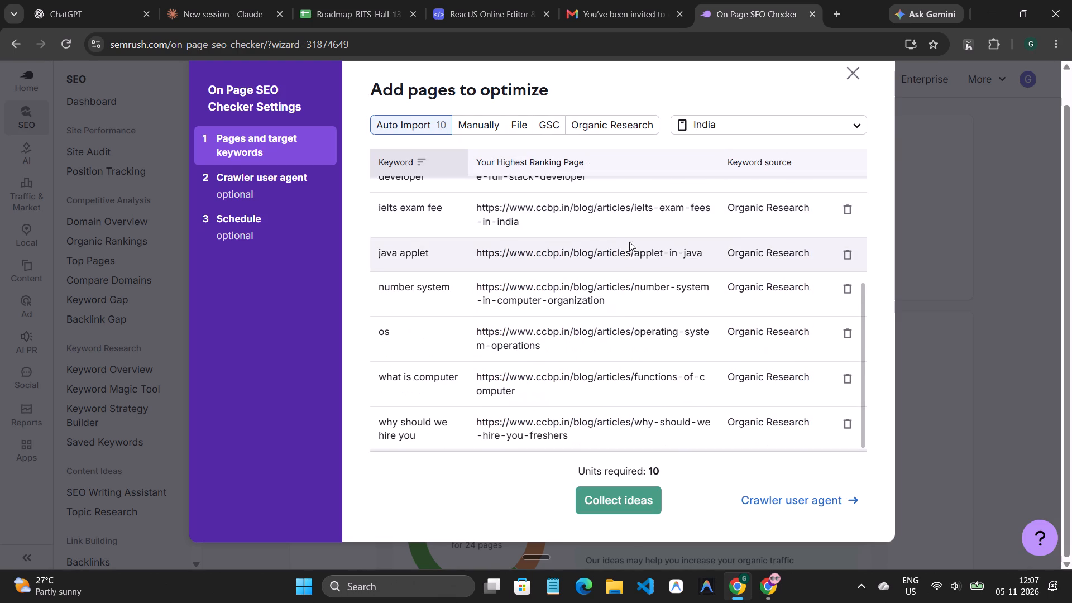
pyautogui.scroll(3, 633, 293)
pyautogui.scroll(-6, 633, 293)
pyautogui.scroll(6, 633, 294)
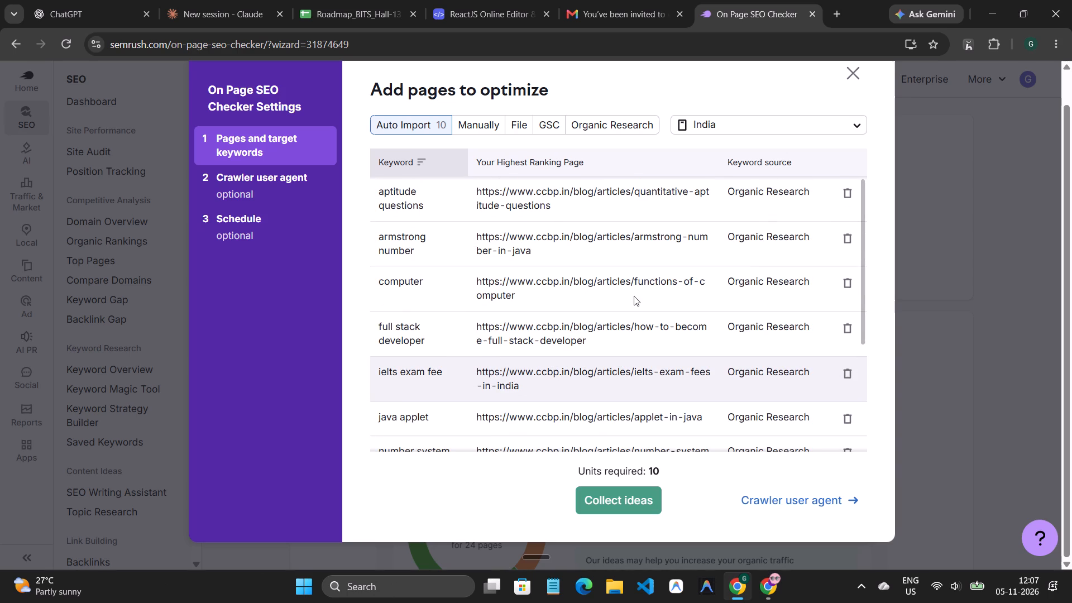
pyautogui.scroll(-5, 634, 296)
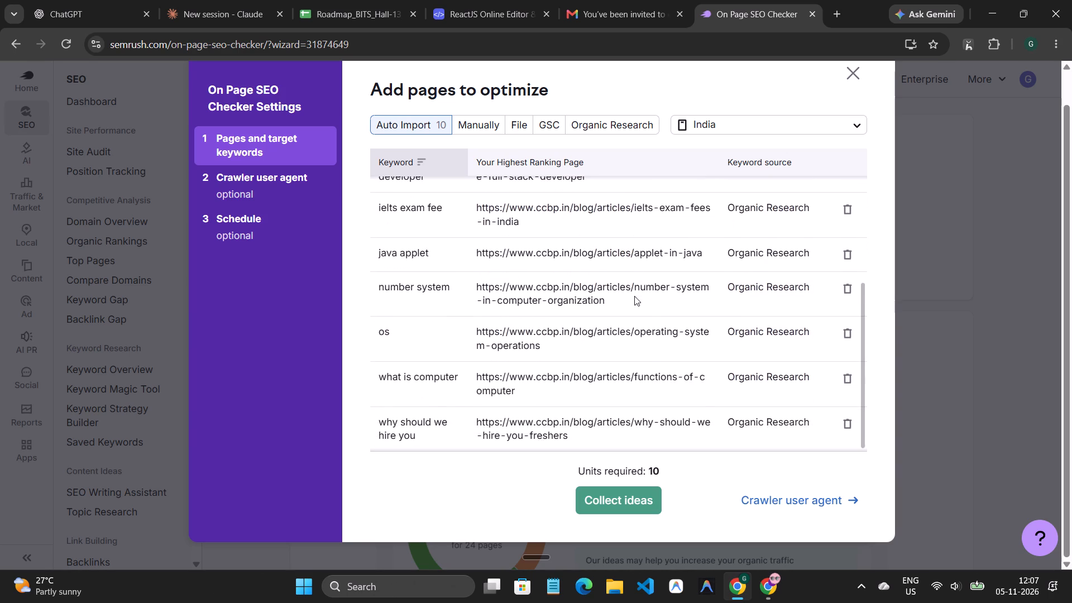
pyautogui.scroll(5, 634, 296)
pyautogui.scroll(-6, 634, 296)
pyautogui.scroll(3, 764, 390)
pyautogui.scroll(3, 695, 358)
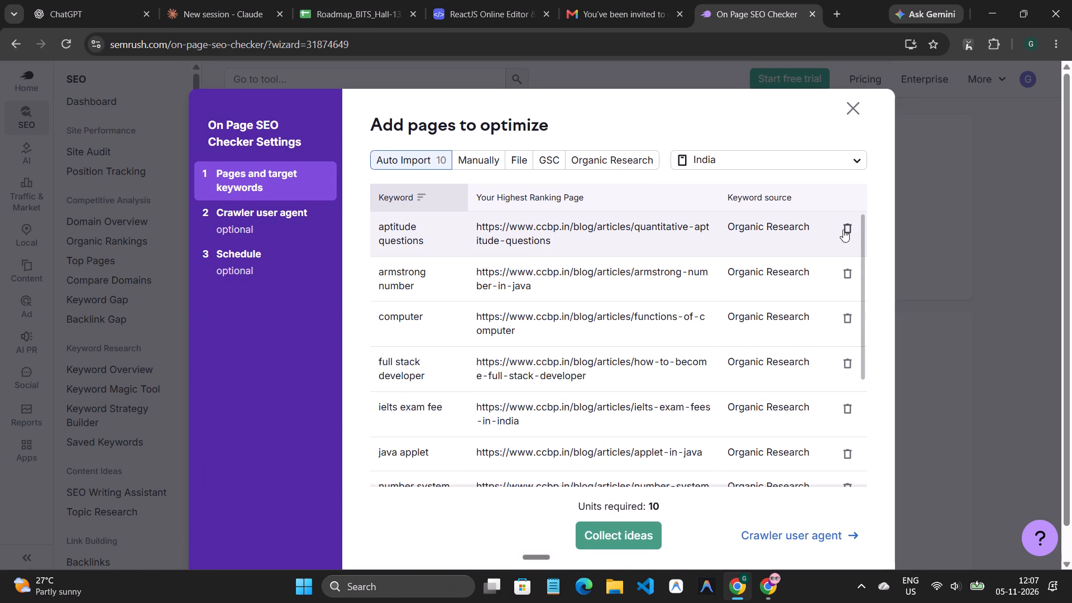
# Delete all the auto-imported keywords and their pages from the optimization list, beginning with aptitude questions.
pyautogui.click(844, 229)
pyautogui.click(845, 228)
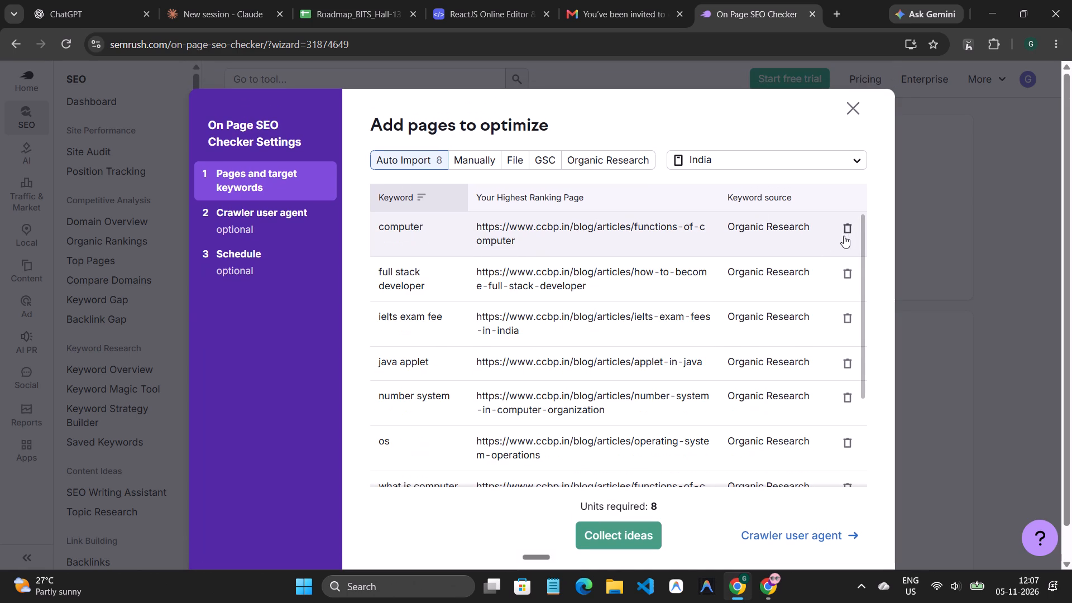
pyautogui.click(843, 227)
pyautogui.click(843, 227)
pyautogui.click(843, 227)
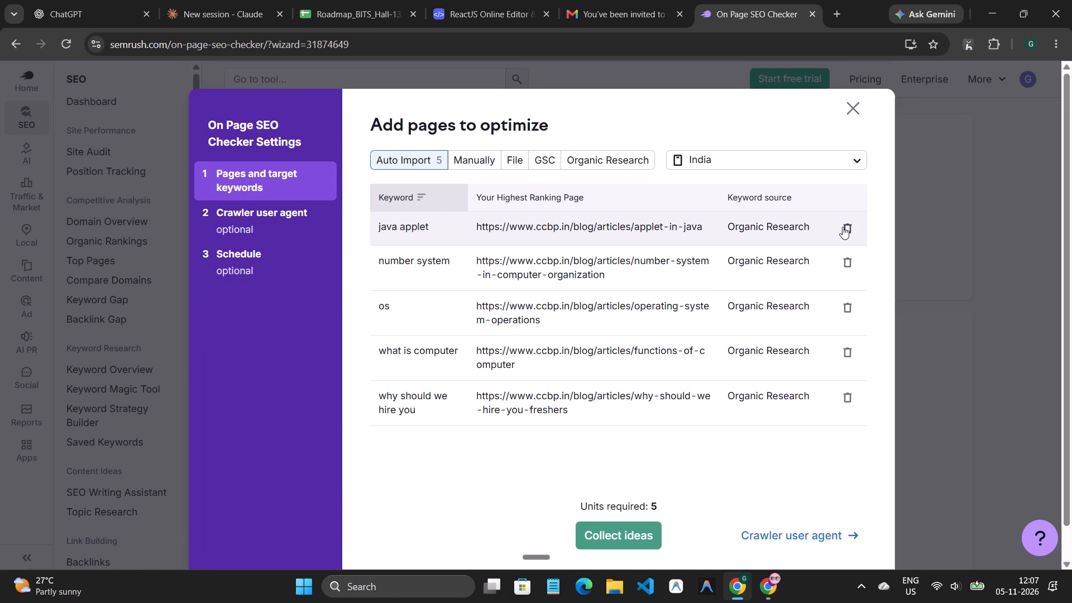
pyautogui.click(843, 227)
pyautogui.tripleClick(843, 227)
pyautogui.click(843, 227)
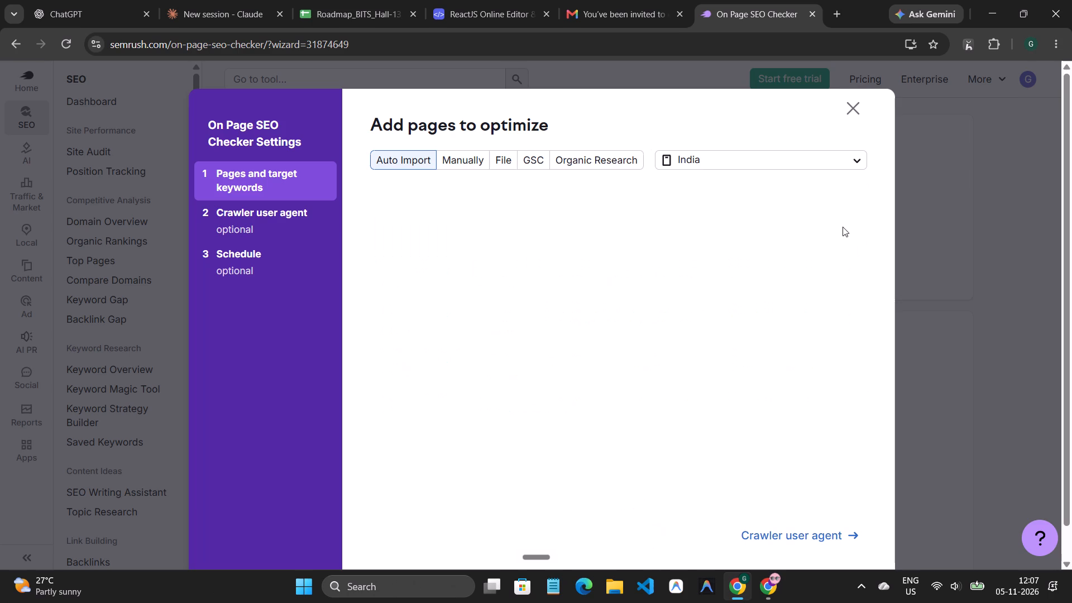
# Look through the manual, file and auto-import options for adding pages to optimize.
pyautogui.click(481, 212)
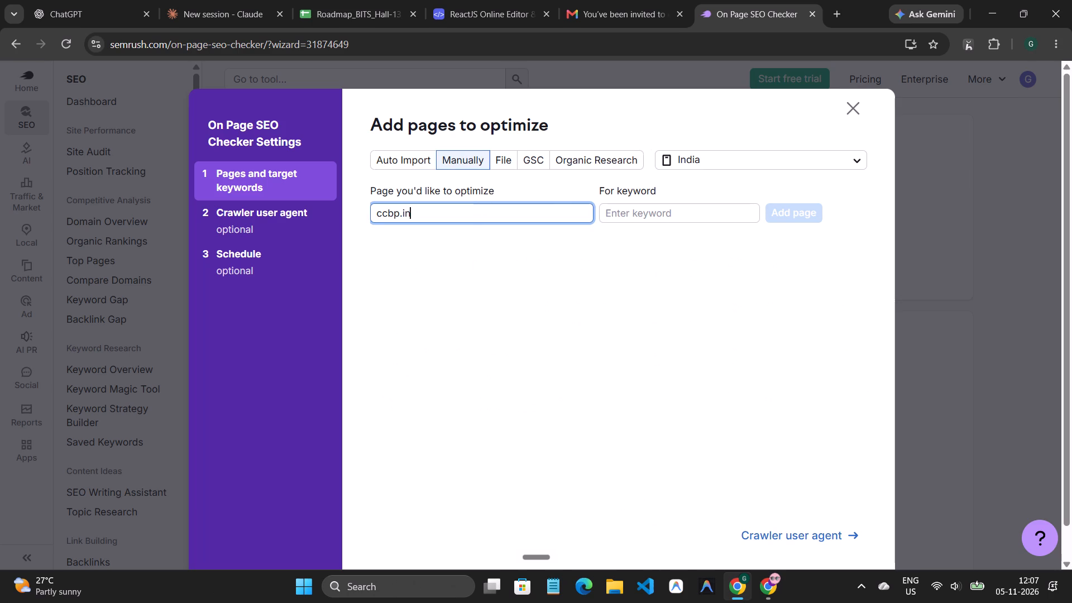
pyautogui.scroll(1, 452, 269)
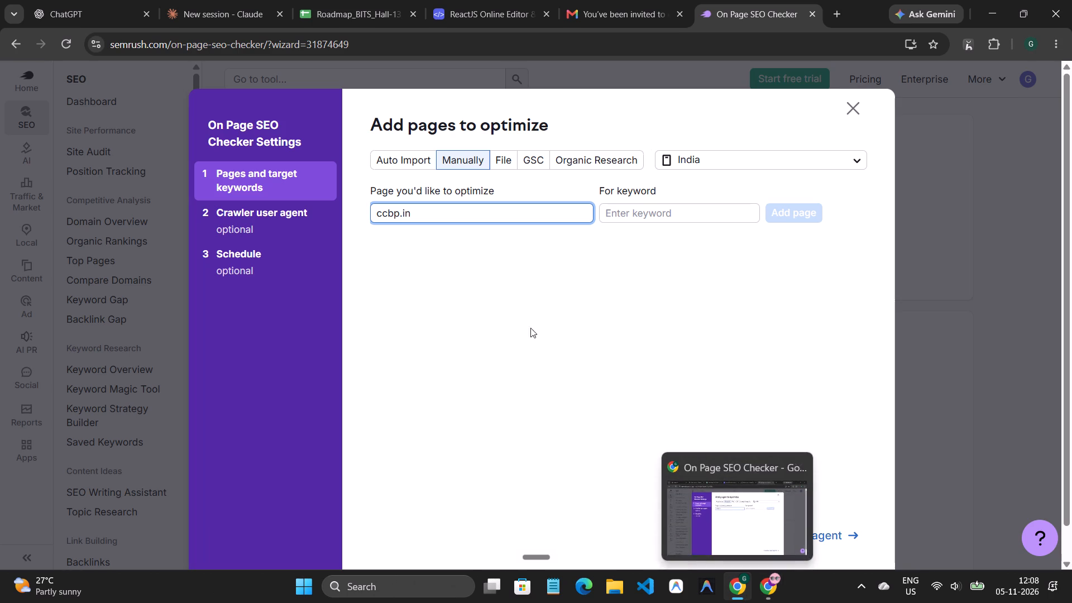
pyautogui.click(504, 149)
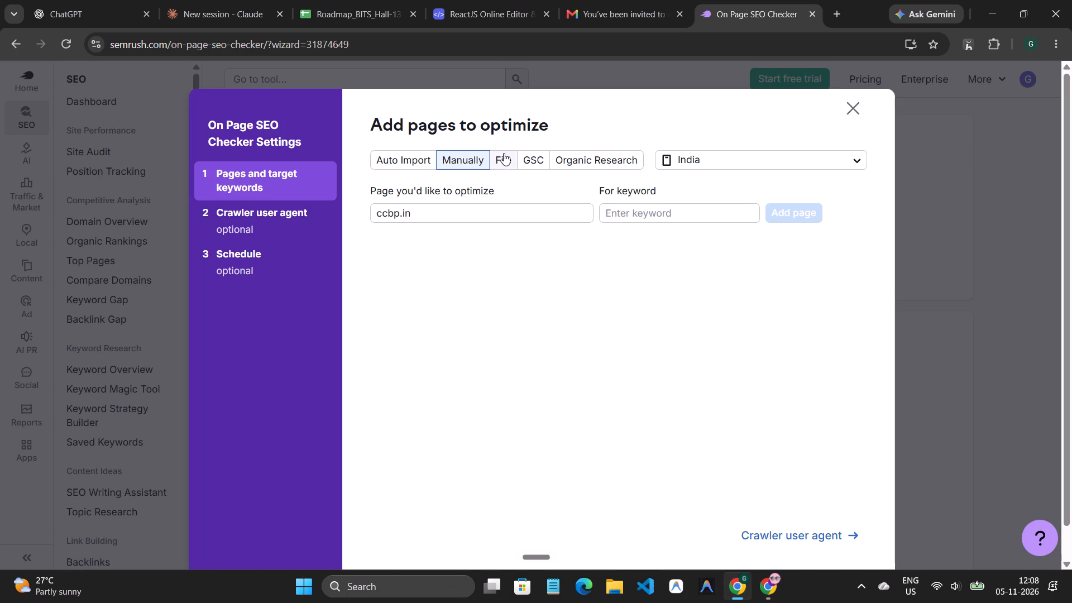
pyautogui.click(504, 154)
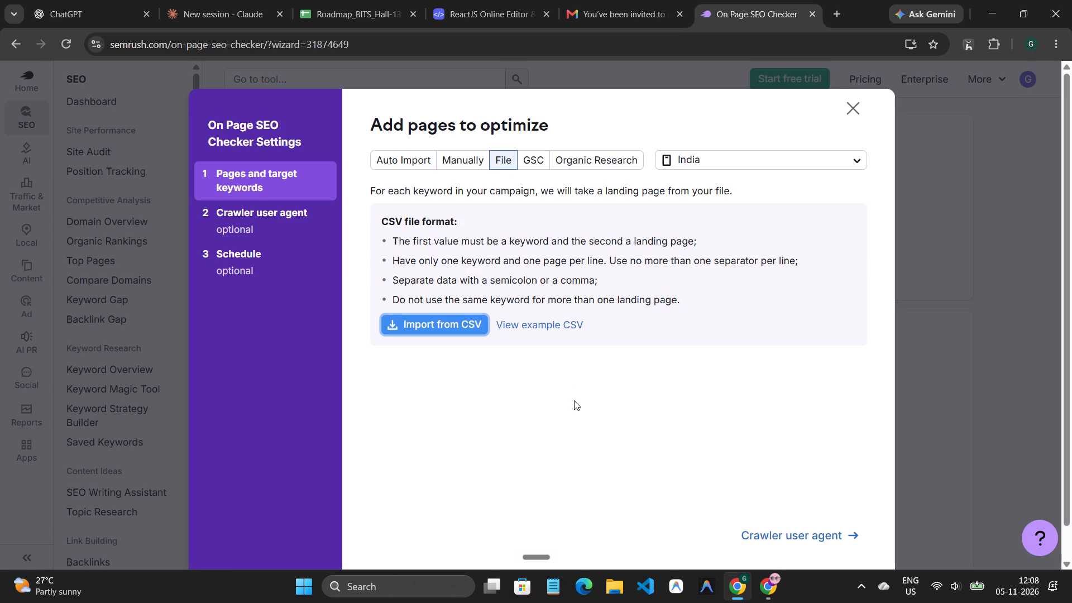
pyautogui.click(472, 165)
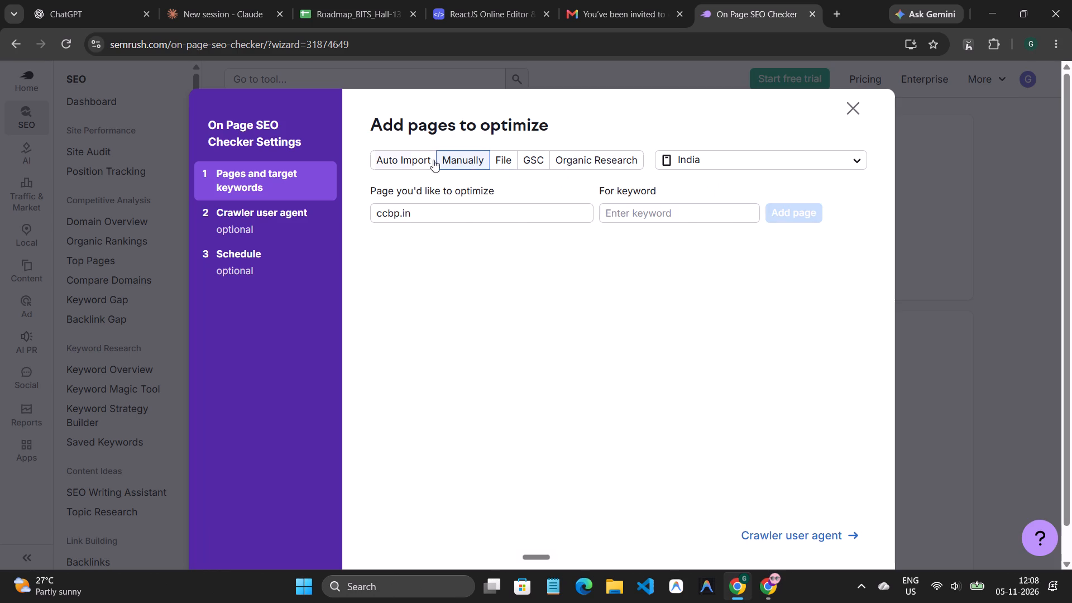
pyautogui.click(414, 156)
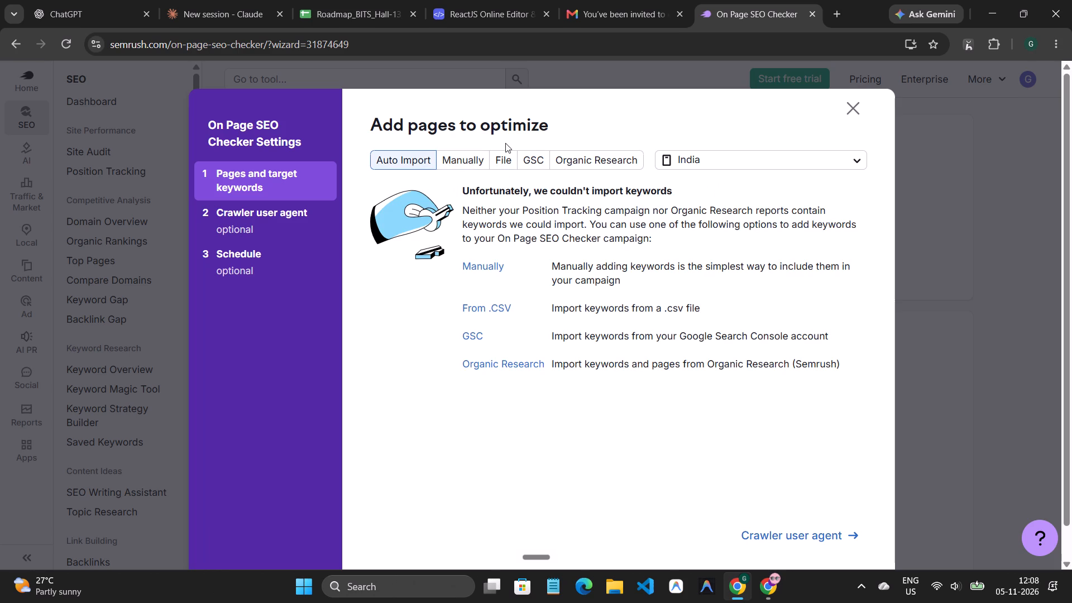
# Copy the CSV file format rules from the file import option for pages to optimize.
pyautogui.click(510, 163)
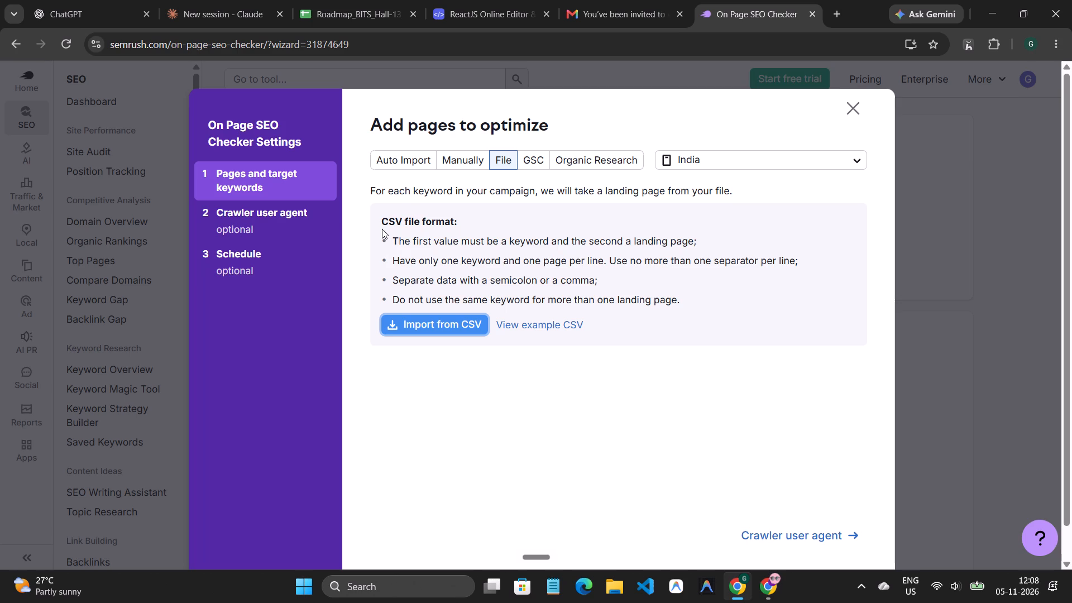
pyautogui.moveTo(375, 215); pyautogui.dragTo(632, 267)
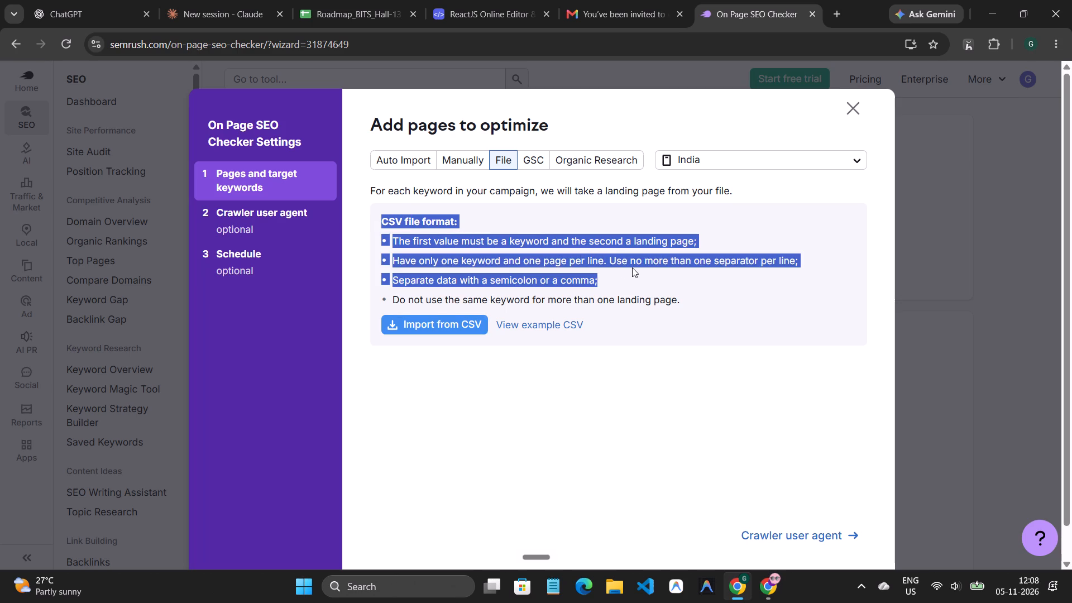
pyautogui.moveTo(632, 267); pyautogui.dragTo(689, 302)
pyautogui.hotkey('ctrl', 'c')
pyautogui.click(710, 391)
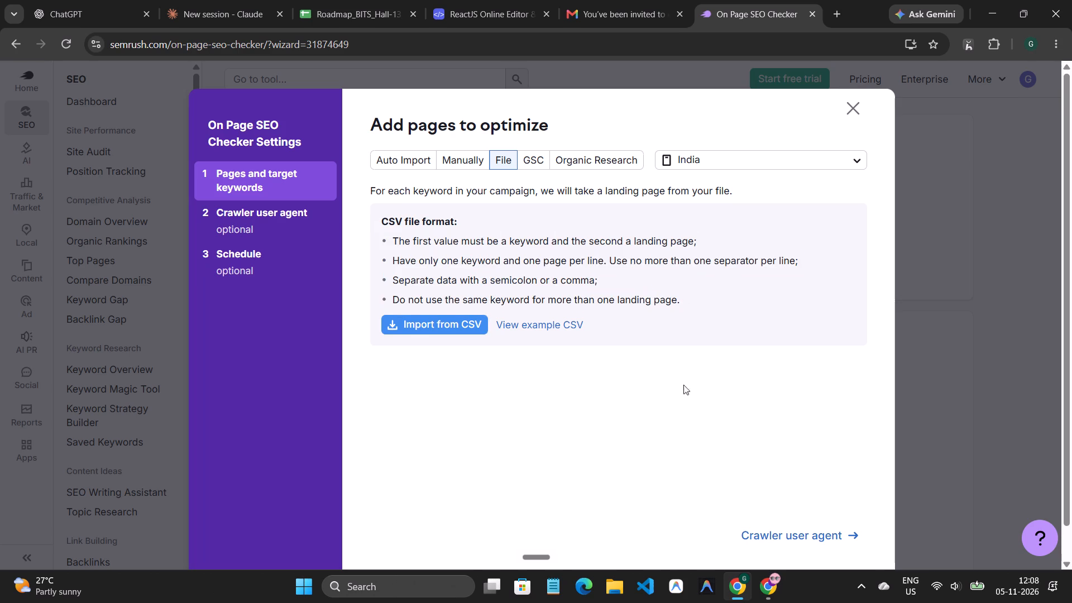
pyautogui.scroll(-2, 630, 363)
pyautogui.scroll(1, 467, 95)
pyautogui.click(769, 599)
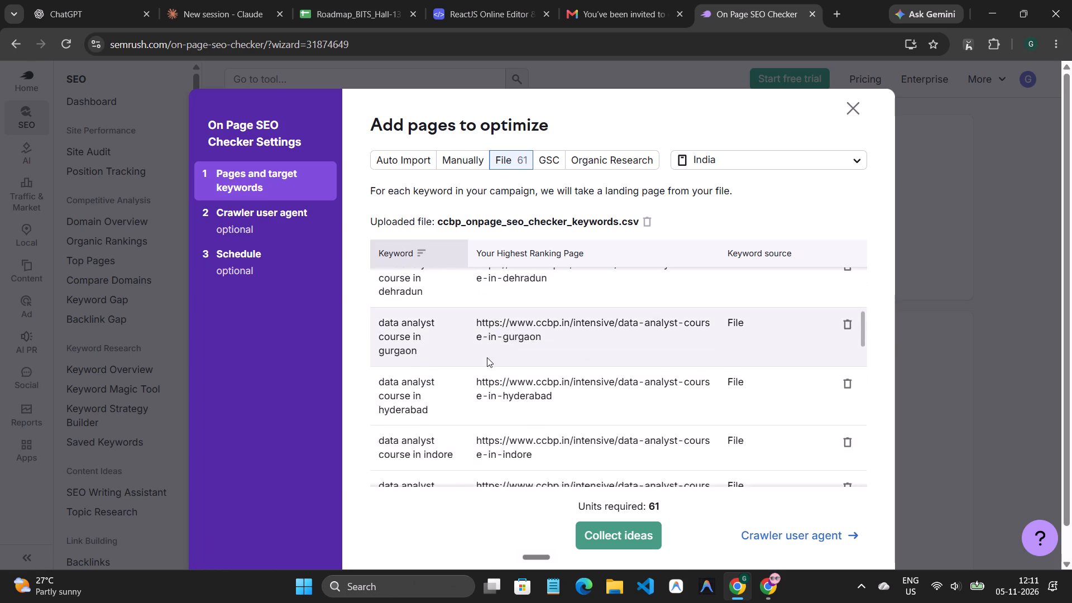
pyautogui.scroll(-17, 487, 357)
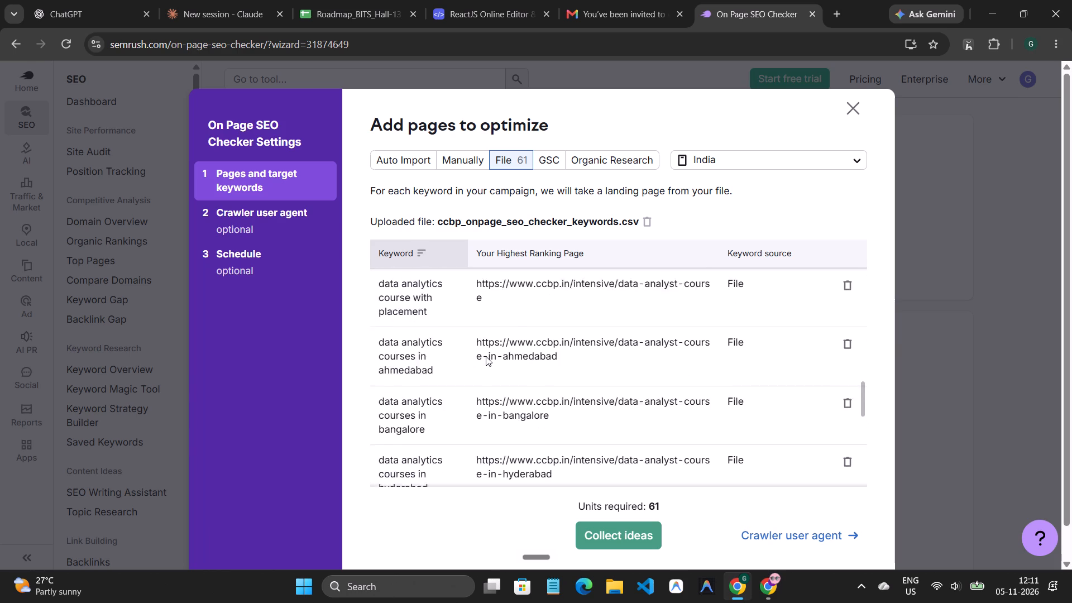
pyautogui.scroll(-20, 486, 356)
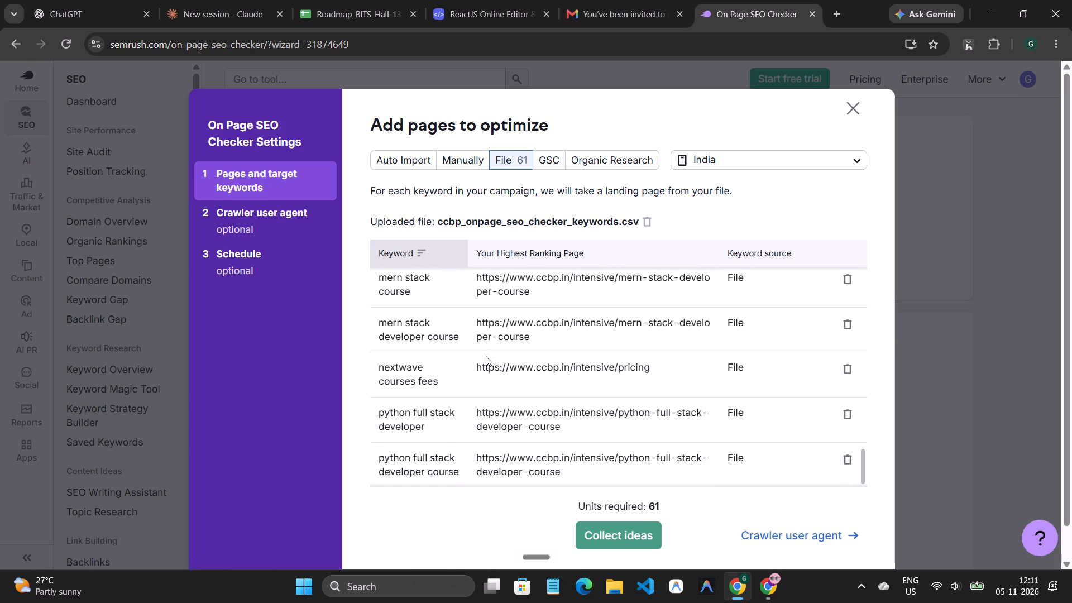
pyautogui.scroll(-6, 486, 356)
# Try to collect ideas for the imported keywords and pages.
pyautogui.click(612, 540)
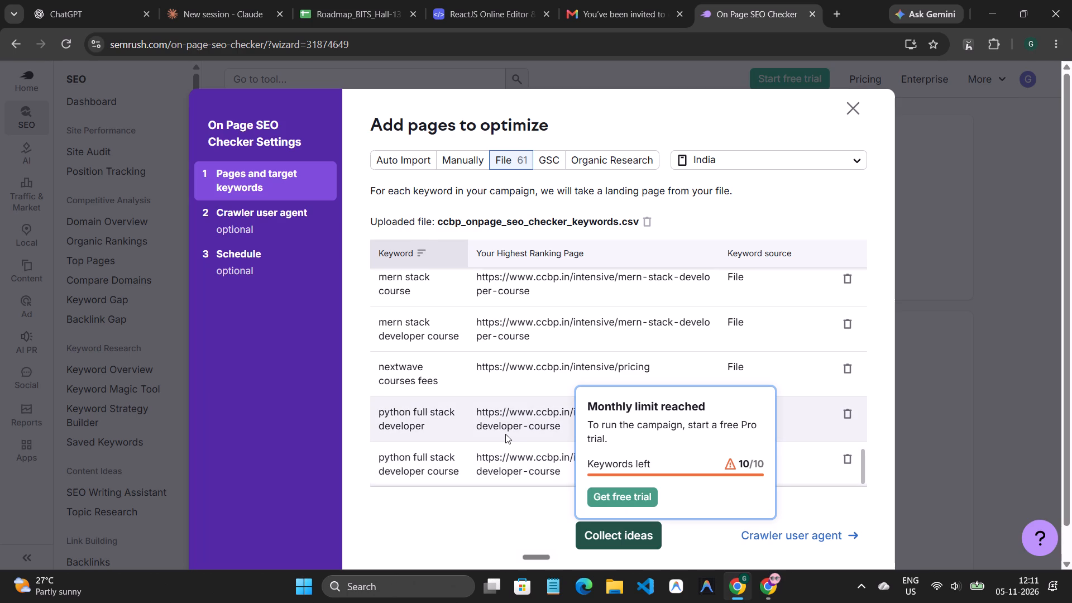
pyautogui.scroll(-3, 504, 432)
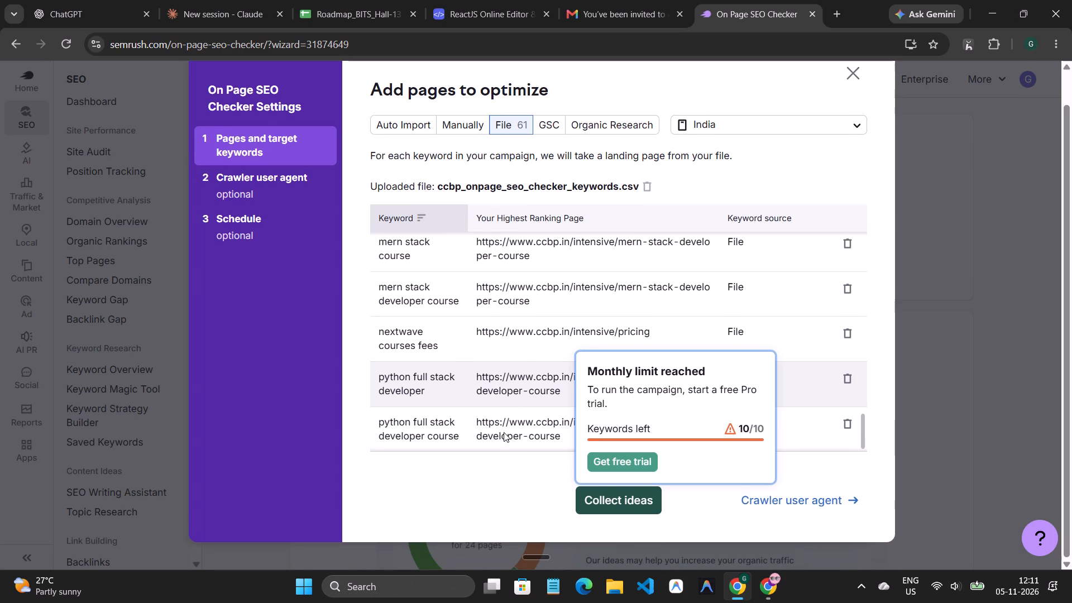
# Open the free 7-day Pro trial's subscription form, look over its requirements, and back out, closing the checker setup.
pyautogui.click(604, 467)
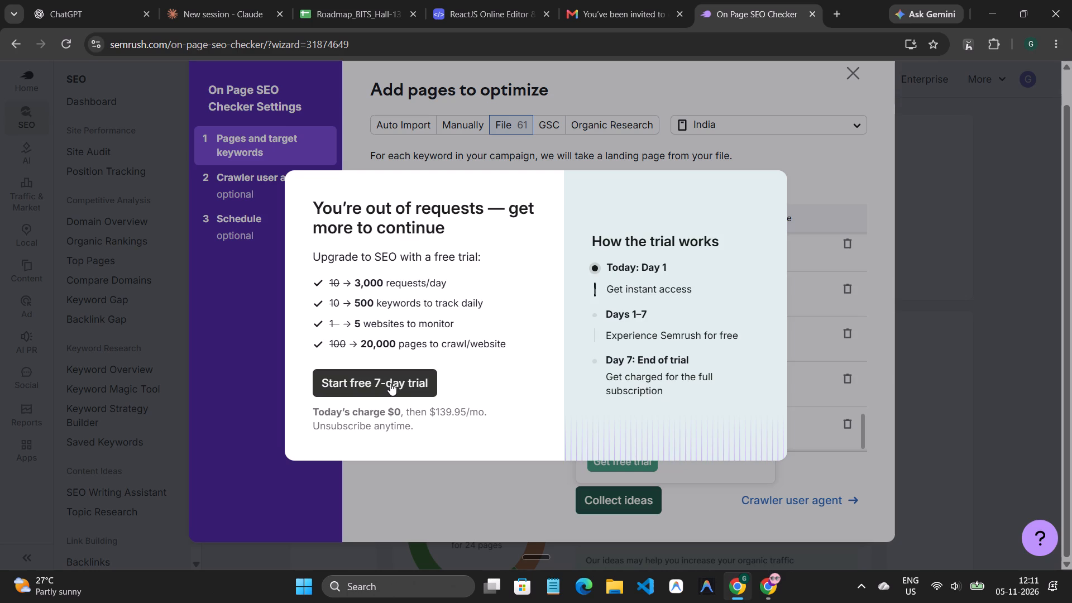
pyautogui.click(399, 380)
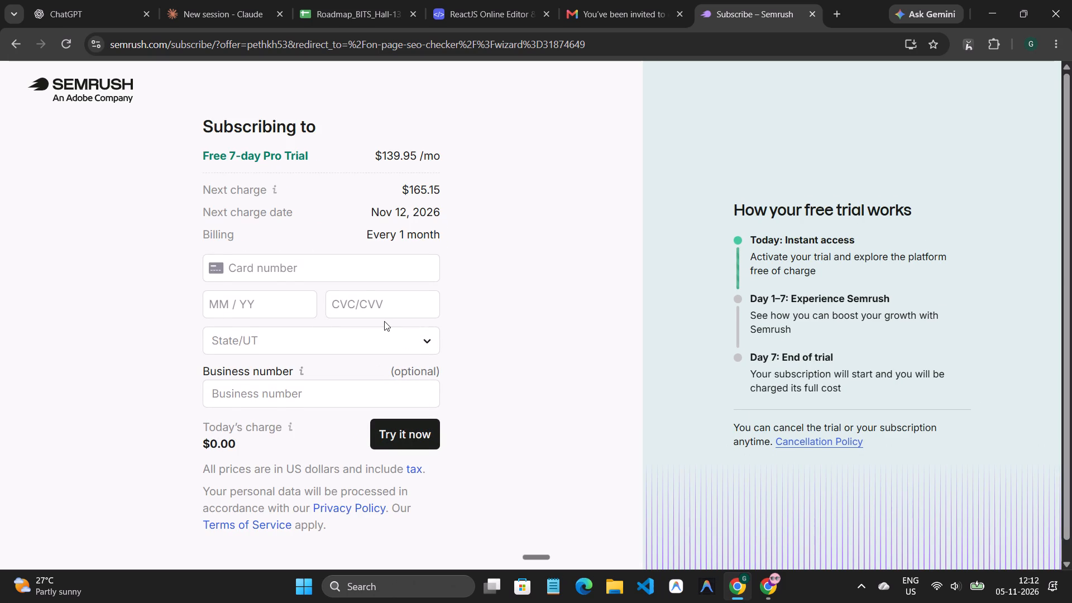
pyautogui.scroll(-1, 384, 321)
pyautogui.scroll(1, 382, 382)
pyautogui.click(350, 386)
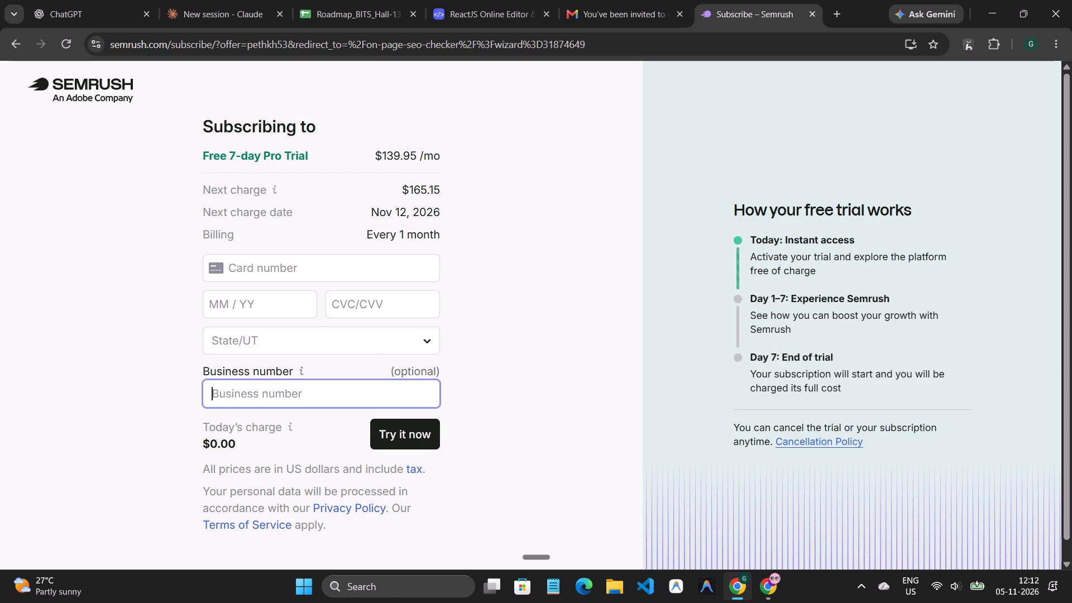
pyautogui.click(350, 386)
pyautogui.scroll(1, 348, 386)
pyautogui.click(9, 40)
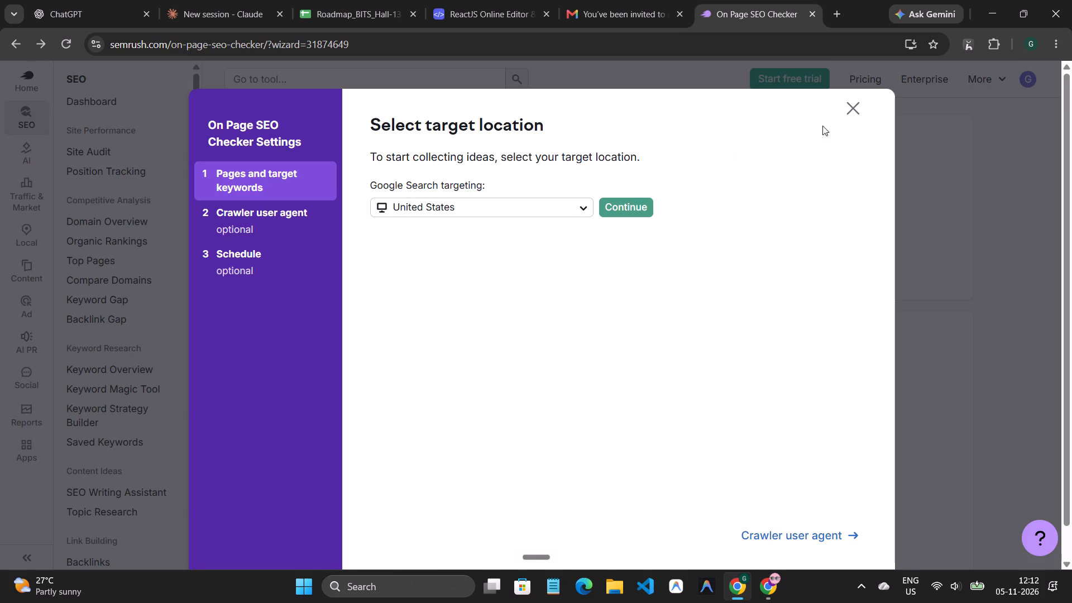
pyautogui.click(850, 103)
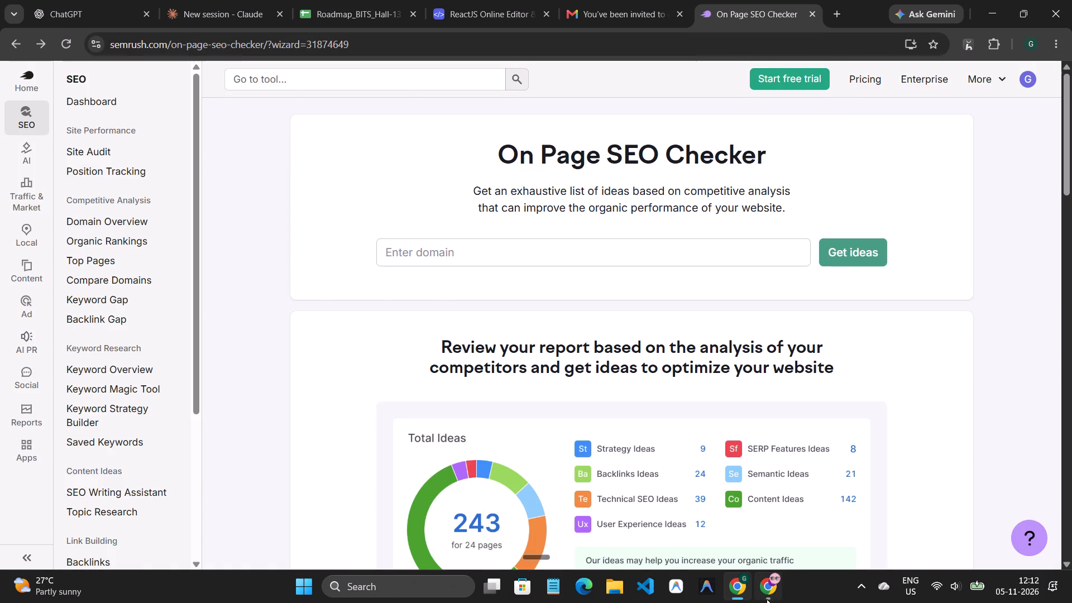
# In the other Chrome window's Semrush SiteAudit server, search the On Page SEO Checker projects for "ccbp.in", and clear the search.
pyautogui.click(767, 599)
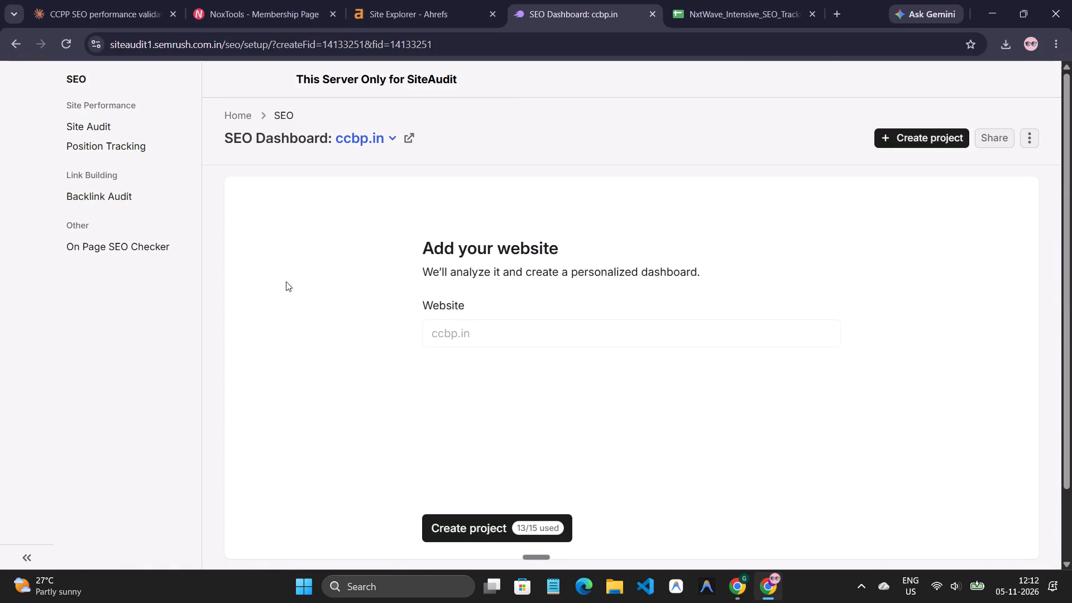
pyautogui.click(116, 242)
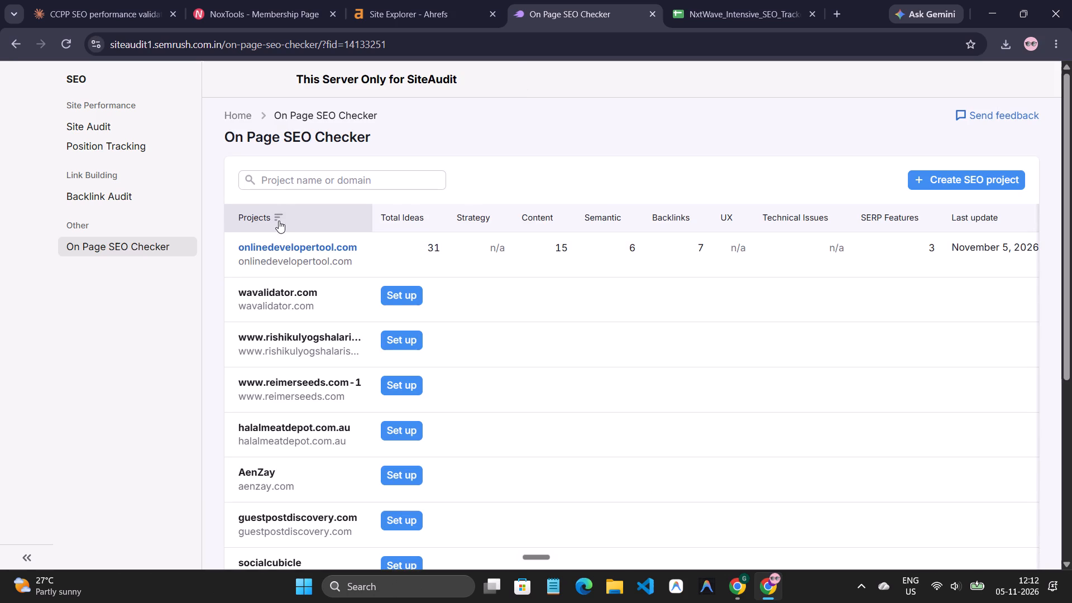
pyautogui.click(295, 174)
pyautogui.write('cc')
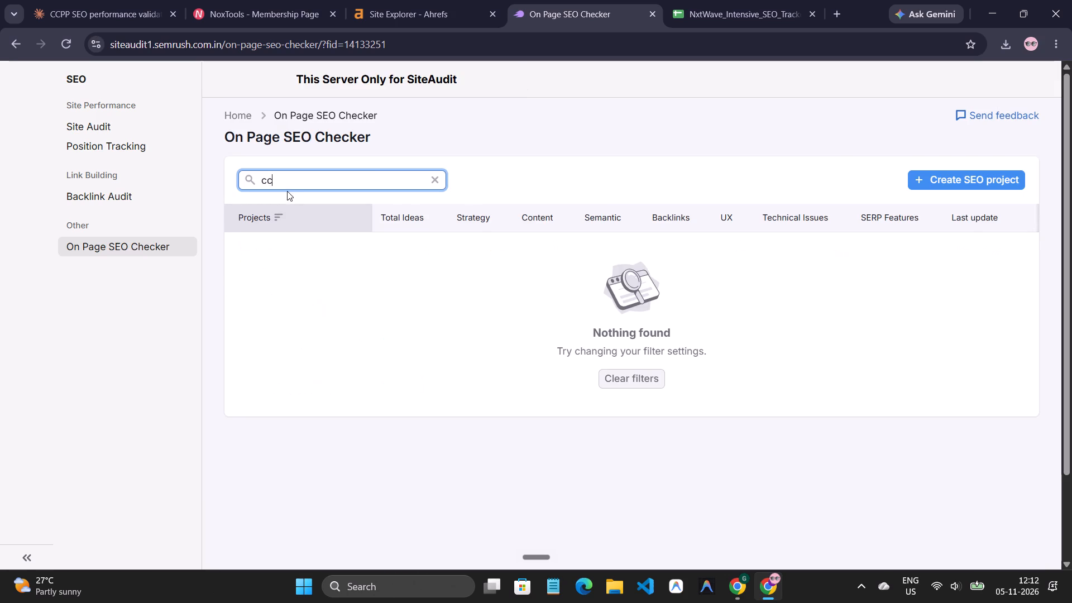
pyautogui.press('b')
pyautogui.press('p')
pyautogui.write('.p')
pyautogui.press('BackSpace')
pyautogui.press('i')
pyautogui.press('n')
pyautogui.click(430, 178)
# Create an SEO project for the domain ccbp.in, leaving the optional name blank.
pyautogui.click(968, 179)
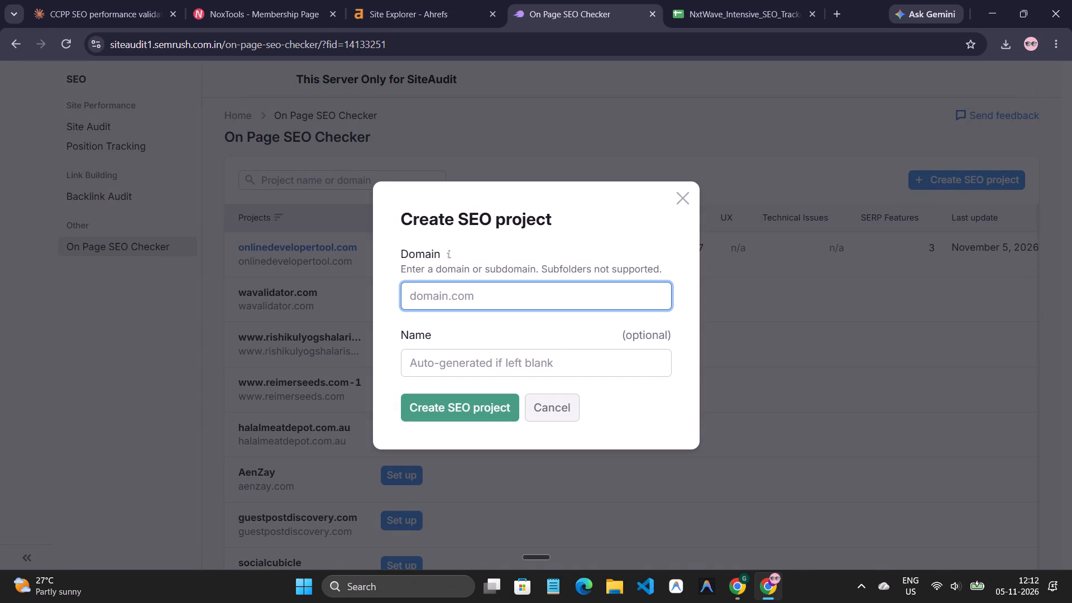
pyautogui.click(557, 299)
pyautogui.write('cc')
pyautogui.write('bp')
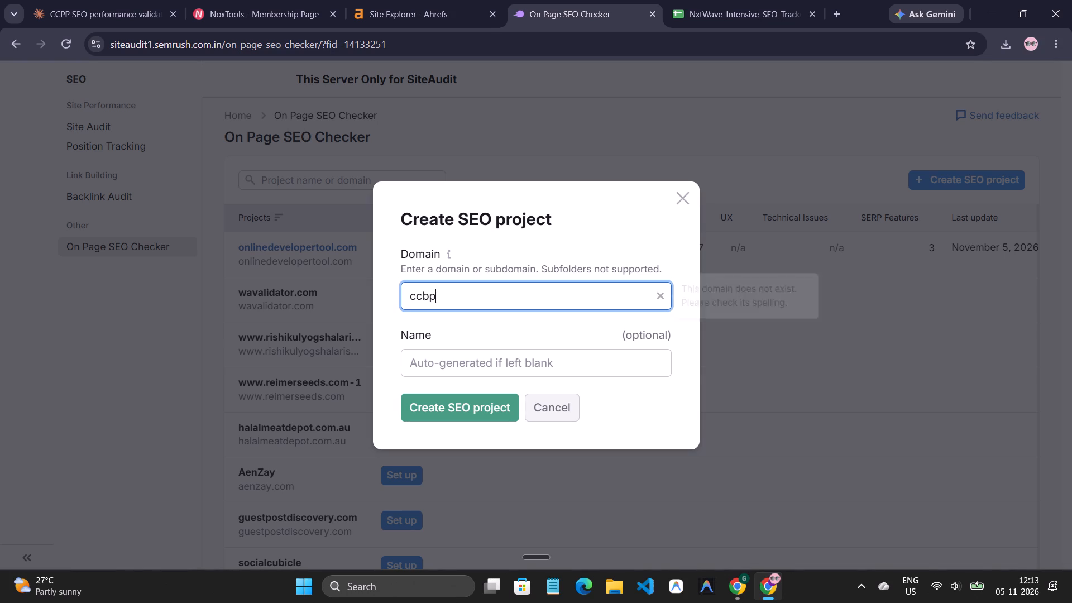
pyautogui.press('/')
pyautogui.press('BackSpace')
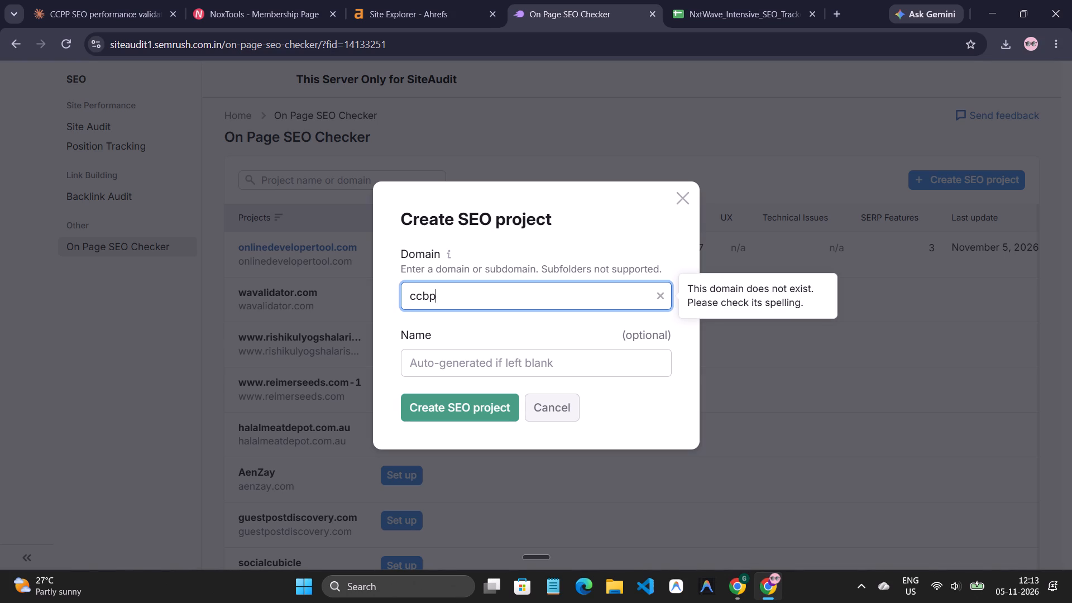
pyautogui.write('.in')
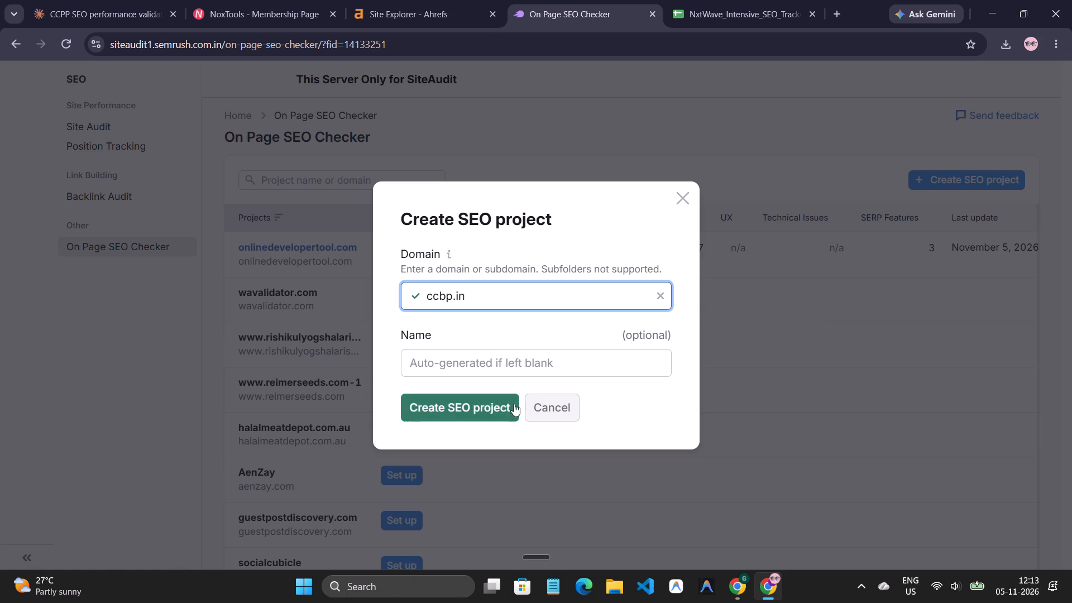
pyautogui.click(501, 413)
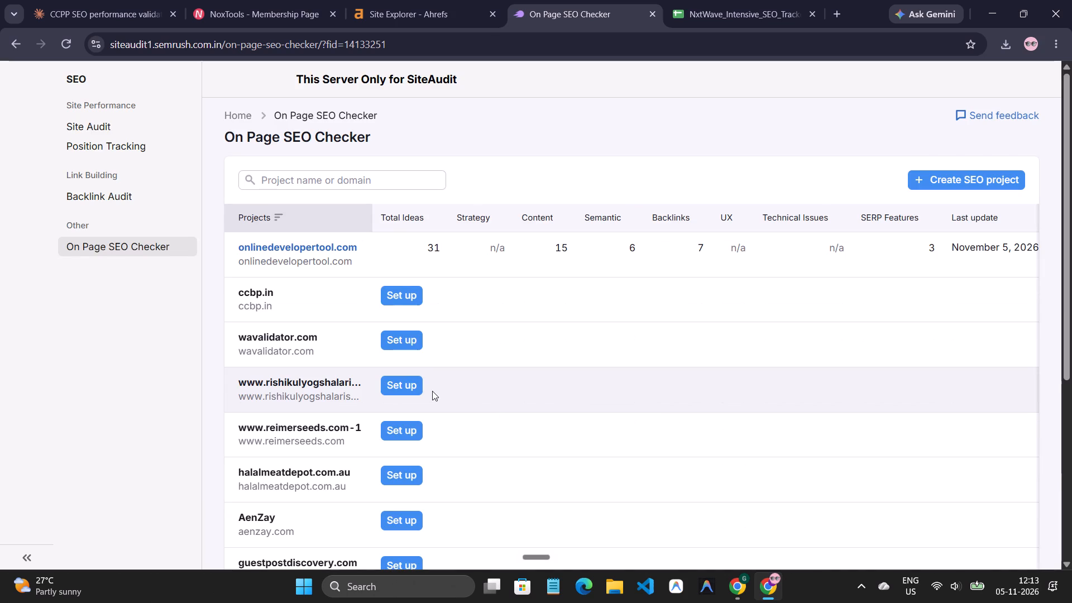
# Start the On Page SEO Checker setup for ccbp.in and set the target country to India.
pyautogui.click(395, 291)
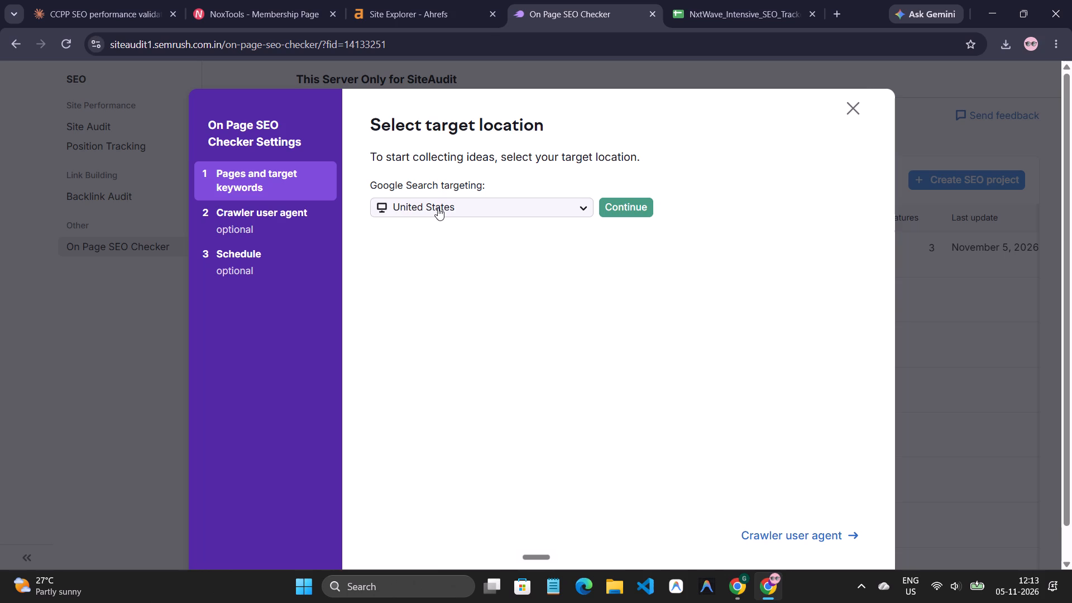
pyautogui.click(438, 208)
pyautogui.click(424, 264)
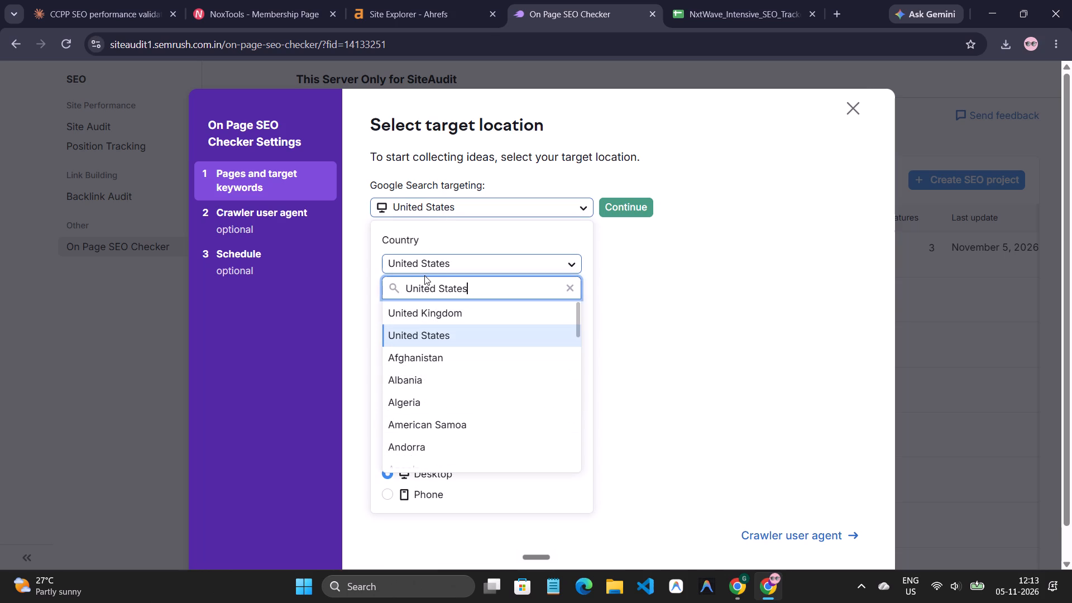
pyautogui.press('BackSpace')
pyautogui.press('BackSpace')
pyautogui.press('BackSpace')
pyautogui.press('BackSpace')
pyautogui.press('BackSpace')
pyautogui.press('BackSpace')
pyautogui.press('BackSpace')
pyautogui.press('BackSpace')
pyautogui.press('BackSpace')
pyautogui.press('BackSpace')
pyautogui.press('BackSpace')
pyautogui.press('BackSpace')
pyautogui.press('BackSpace')
pyautogui.press('BackSpace')
pyautogui.press('BackSpace')
pyautogui.press('BackSpace')
pyautogui.press('BackSpace')
pyautogui.press('BackSpace')
pyautogui.press('BackSpace')
pyautogui.write('in')
pyautogui.press('d')
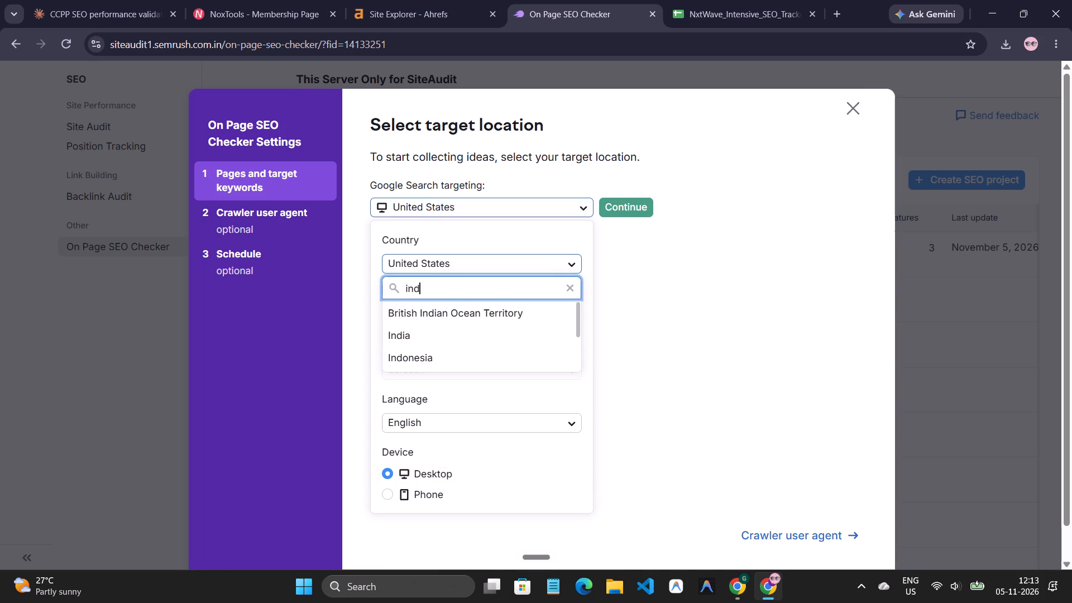
pyautogui.click(400, 343)
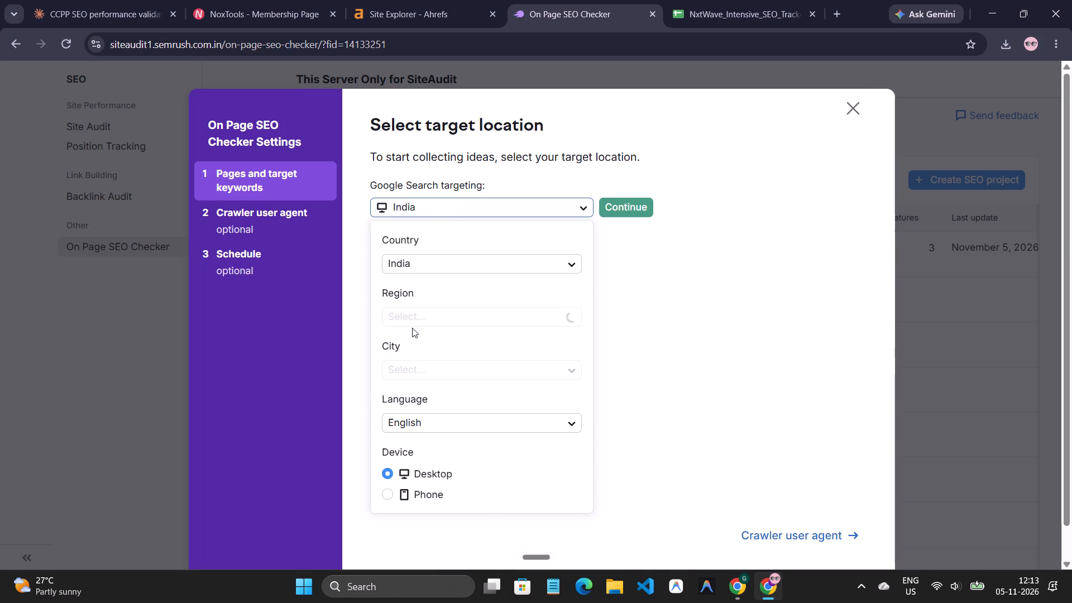
# Set the target region to Telangana, the city to Hyderabad and the device to Phone, and continue to the page selection.
pyautogui.click(416, 323)
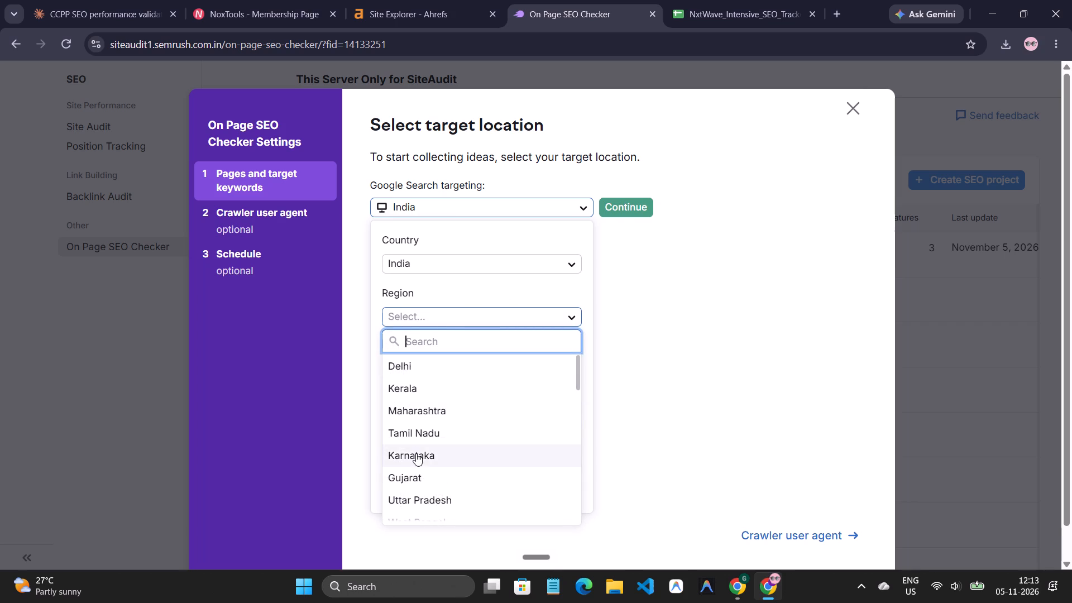
pyautogui.press('t')
pyautogui.press('e')
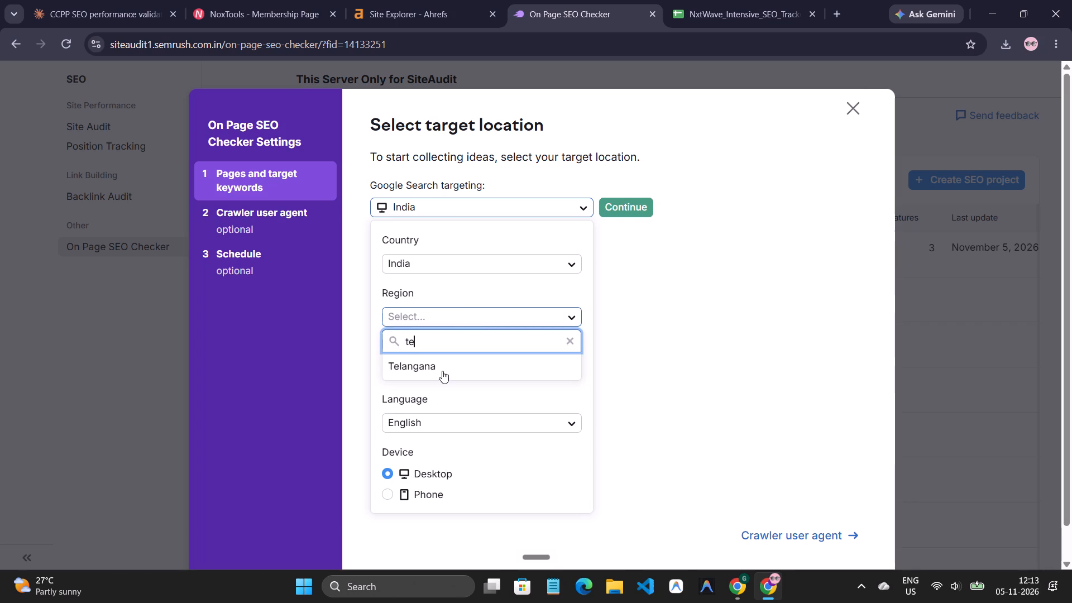
pyautogui.click(442, 371)
pyautogui.click(443, 378)
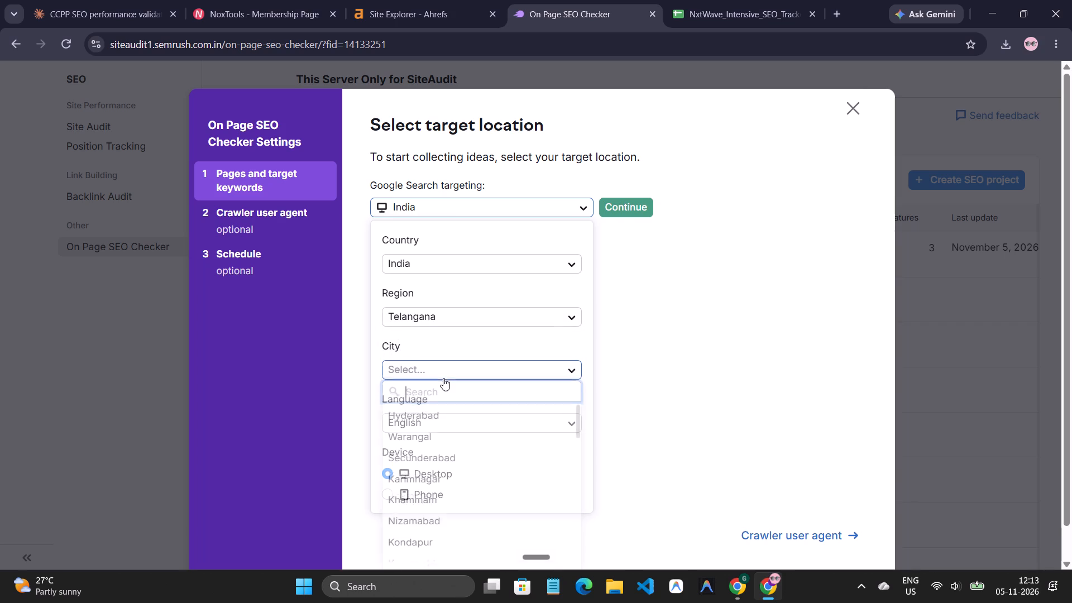
pyautogui.click(438, 415)
pyautogui.scroll(-1, 454, 406)
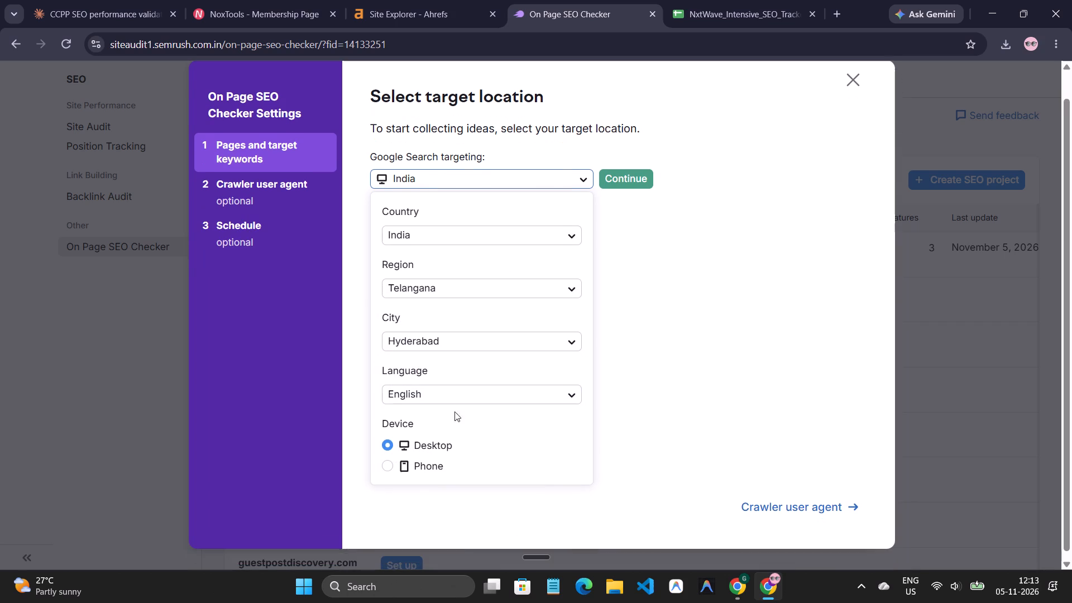
pyautogui.click(432, 453)
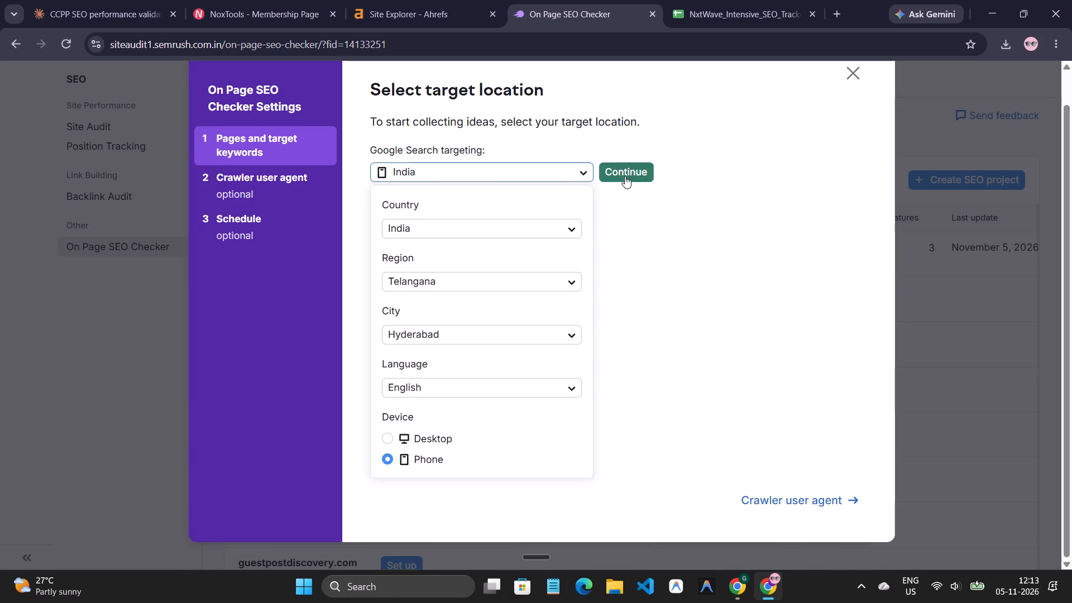
pyautogui.click(625, 176)
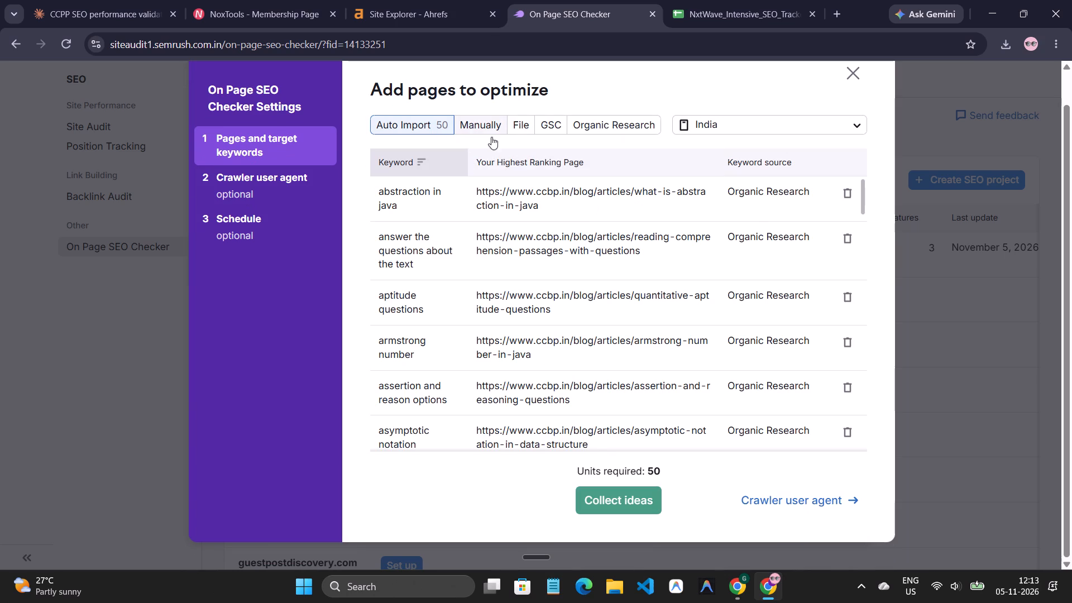
# Remove every auto-imported keyword and page from the list of pages to optimize.
pyautogui.scroll(-8, 577, 250)
pyautogui.scroll(5, 580, 256)
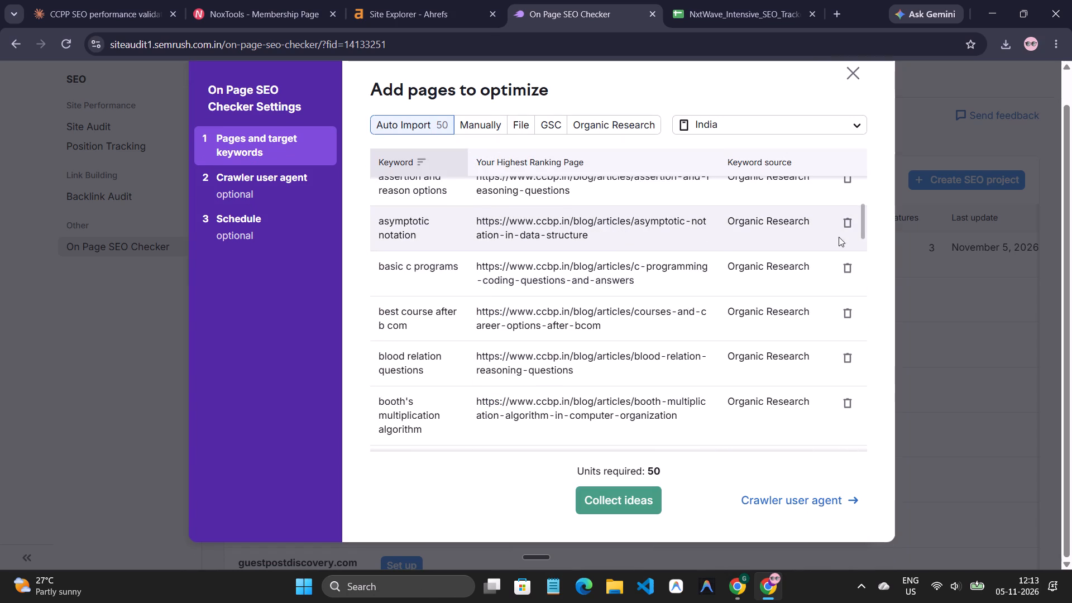
pyautogui.scroll(3, 823, 222)
pyautogui.click(853, 202)
pyautogui.tripleClick(850, 195)
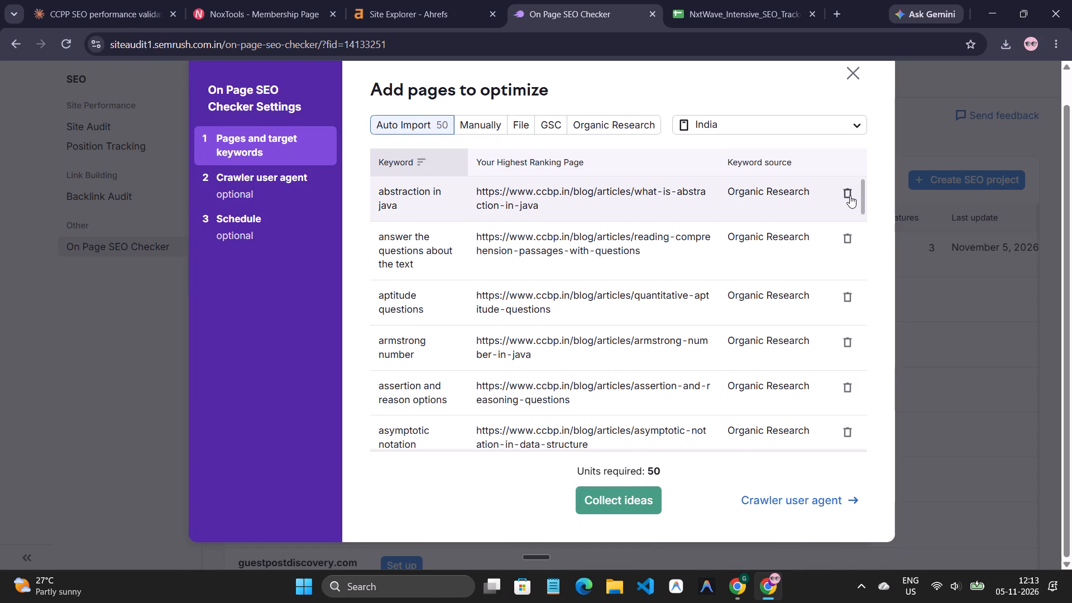
pyautogui.tripleClick(850, 195)
pyautogui.doubleClick(850, 195)
pyautogui.tripleClick(846, 196)
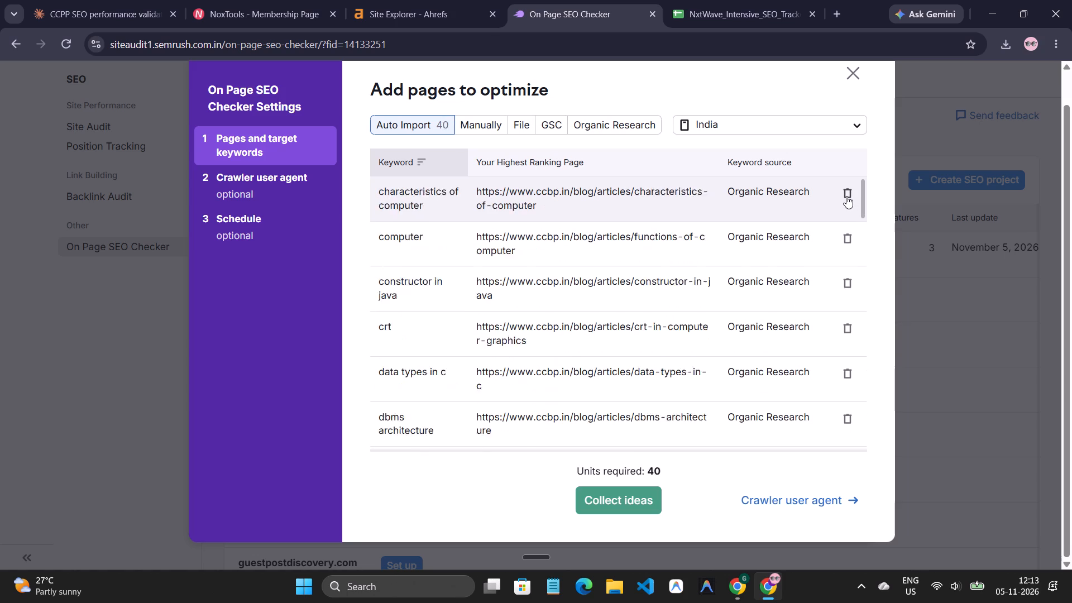
pyautogui.tripleClick(846, 196)
pyautogui.tripleClick(846, 196)
pyautogui.tripleClick(846, 196)
pyautogui.tripleClick(846, 196)
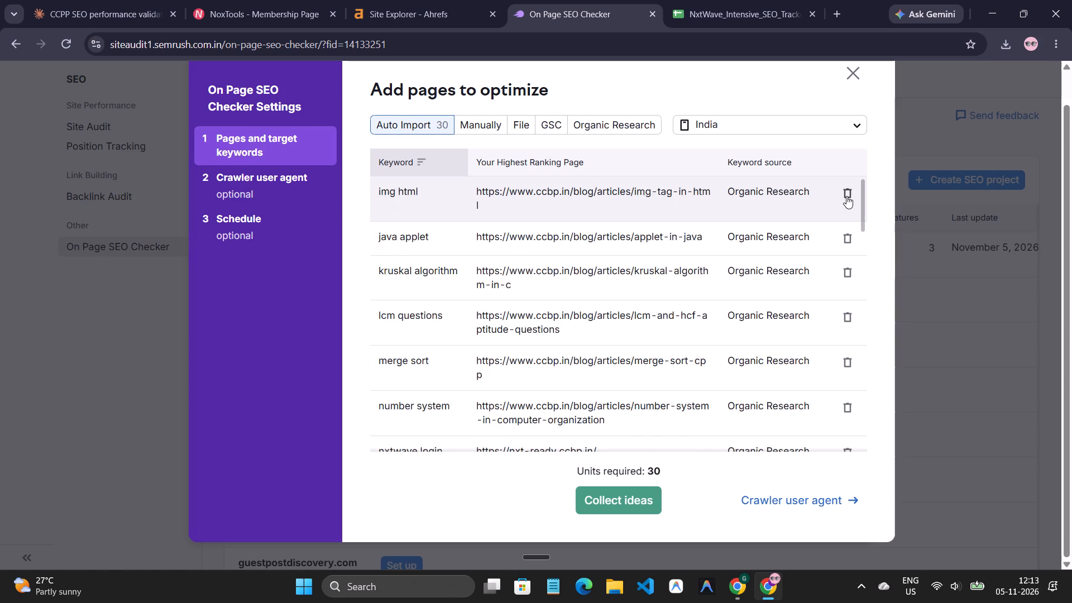
pyautogui.tripleClick(846, 196)
pyautogui.tripleClick(846, 197)
pyautogui.tripleClick(846, 197)
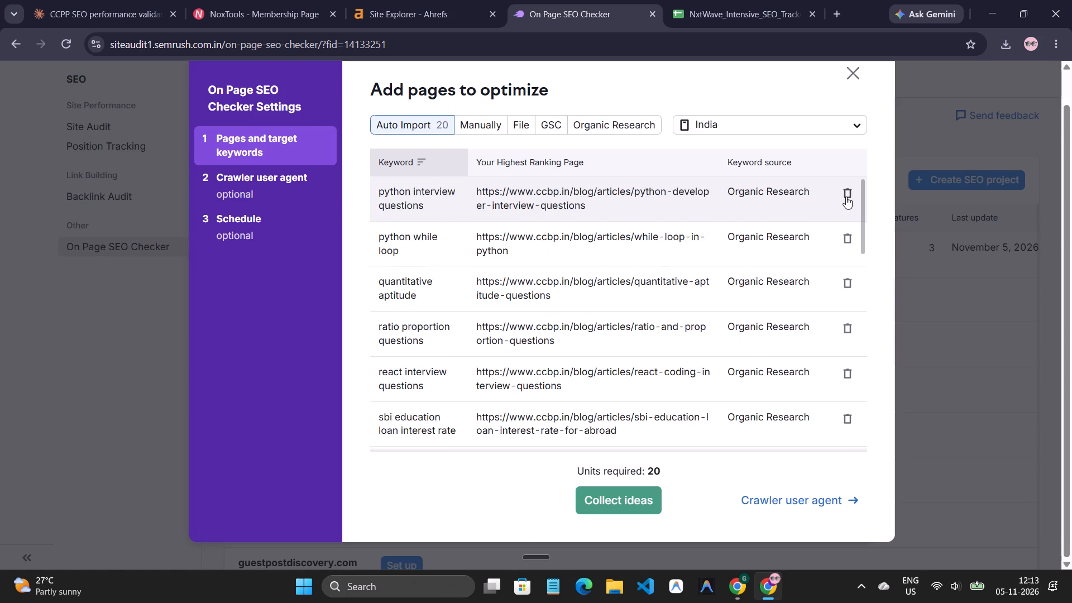
pyautogui.tripleClick(846, 197)
pyautogui.tripleClick(846, 197)
pyautogui.tripleClick(846, 197)
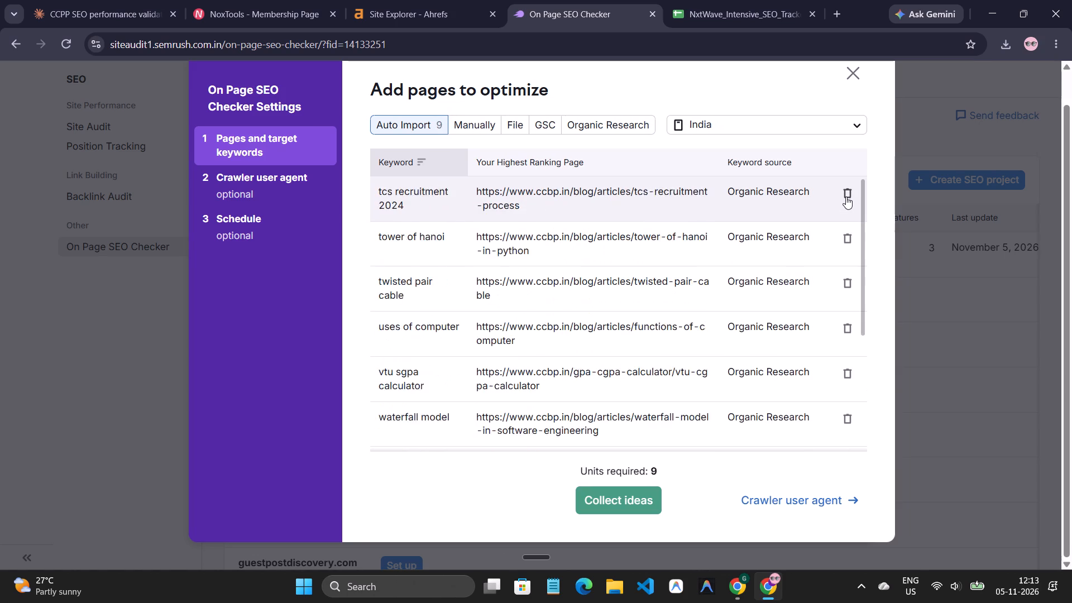
pyautogui.tripleClick(846, 197)
pyautogui.tripleClick(846, 197)
pyautogui.tripleClick(846, 197)
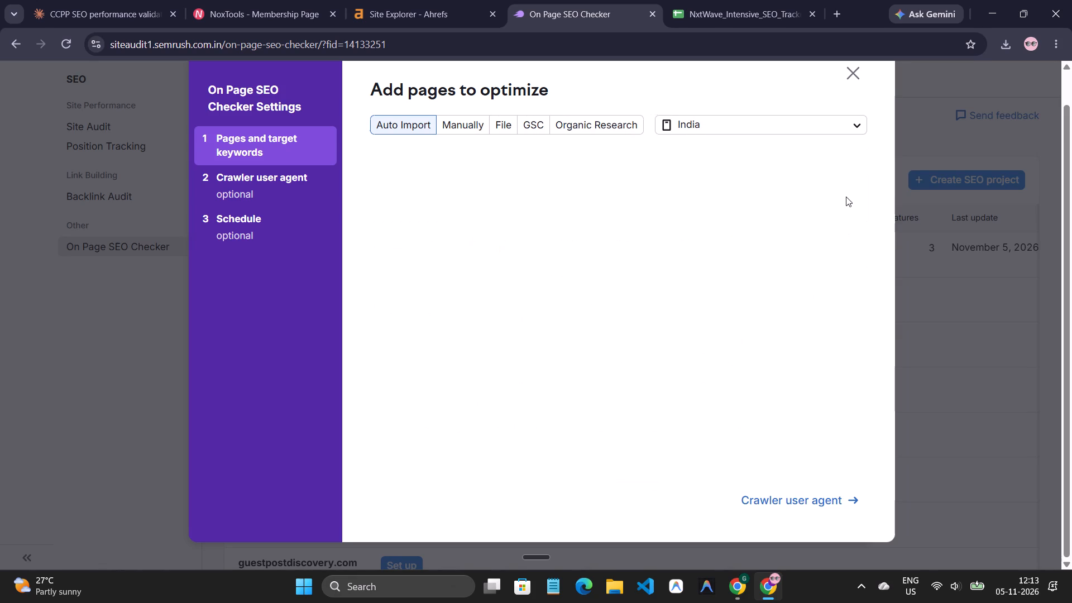
pyautogui.click(846, 197)
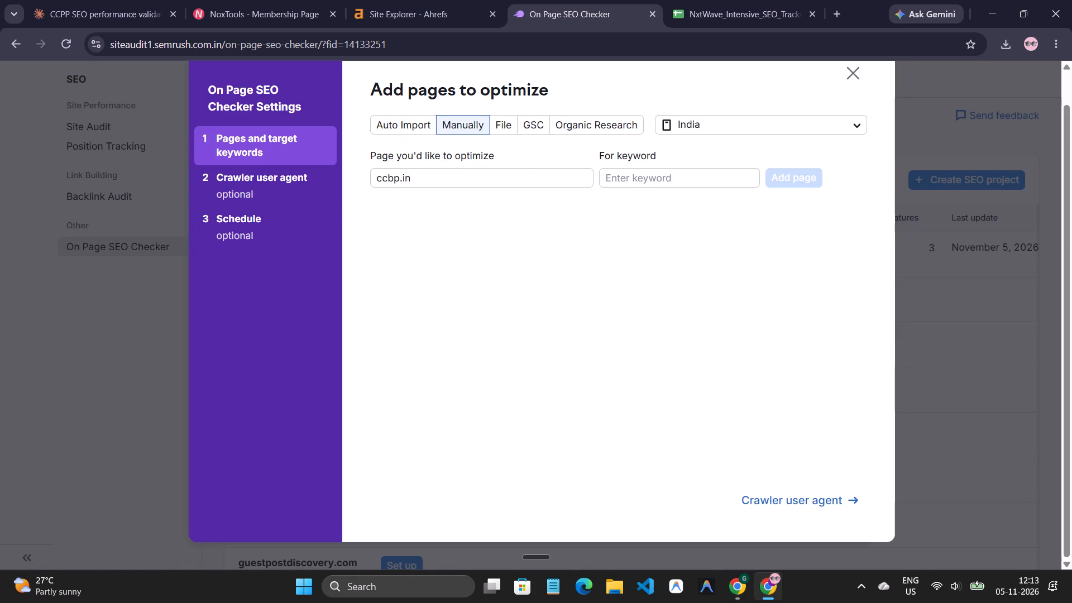
# Import the keywords and landing pages from the file ccbp_onpage_seo_checker_keywords in Downloads.
pyautogui.click(500, 123)
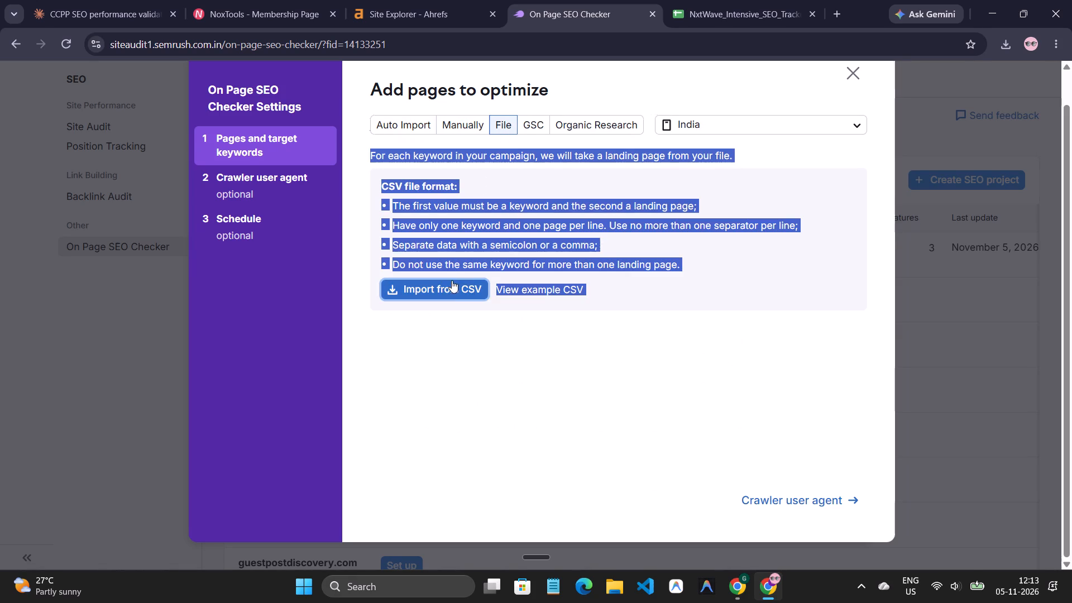
pyautogui.click(451, 283)
pyautogui.click(318, 126)
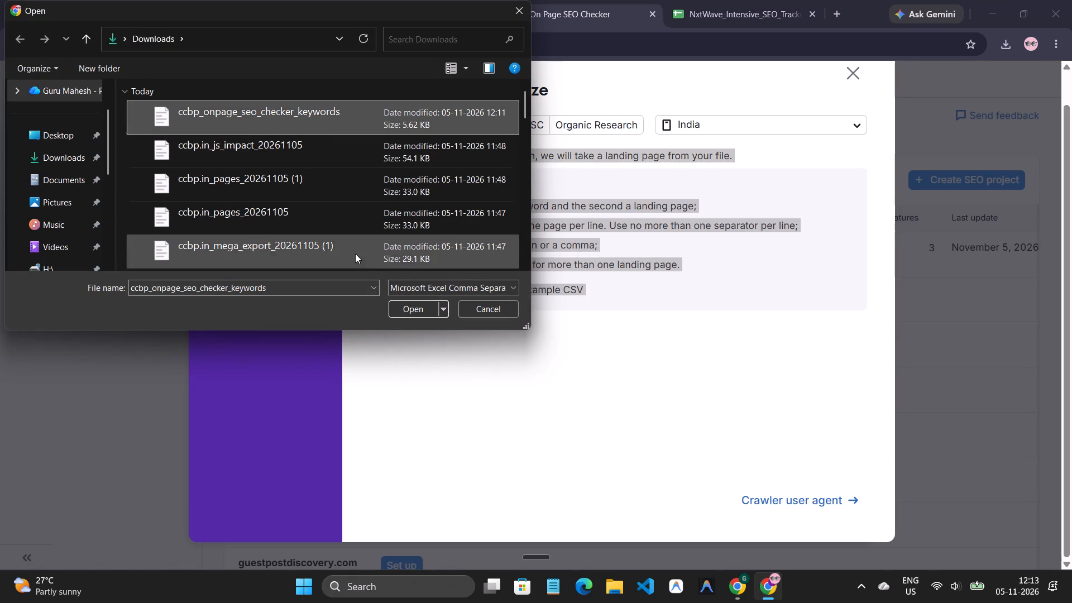
pyautogui.click(407, 311)
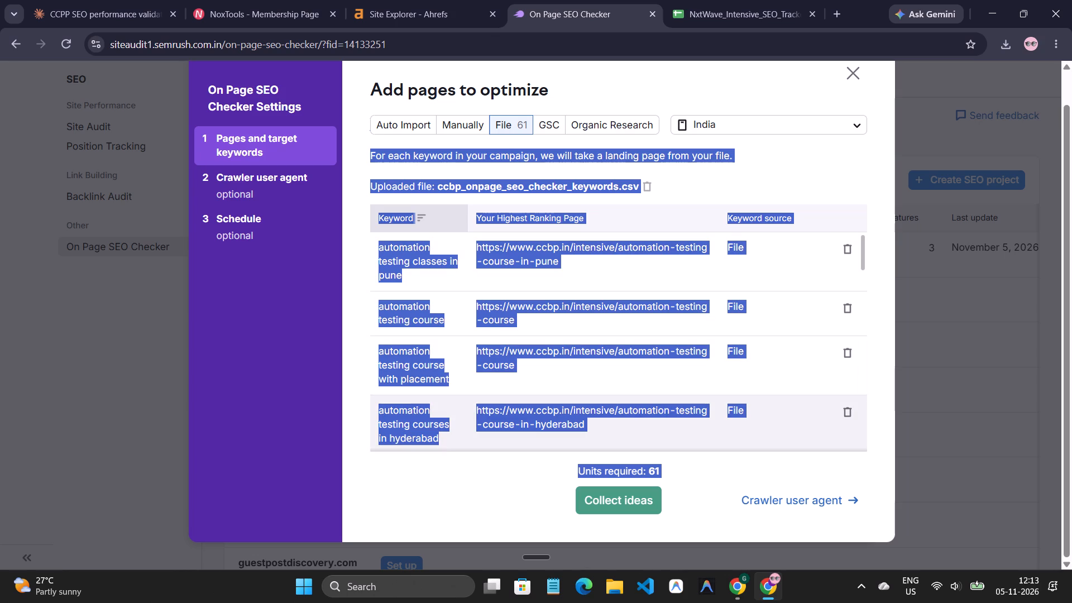
pyautogui.click(441, 458)
pyautogui.click(467, 373)
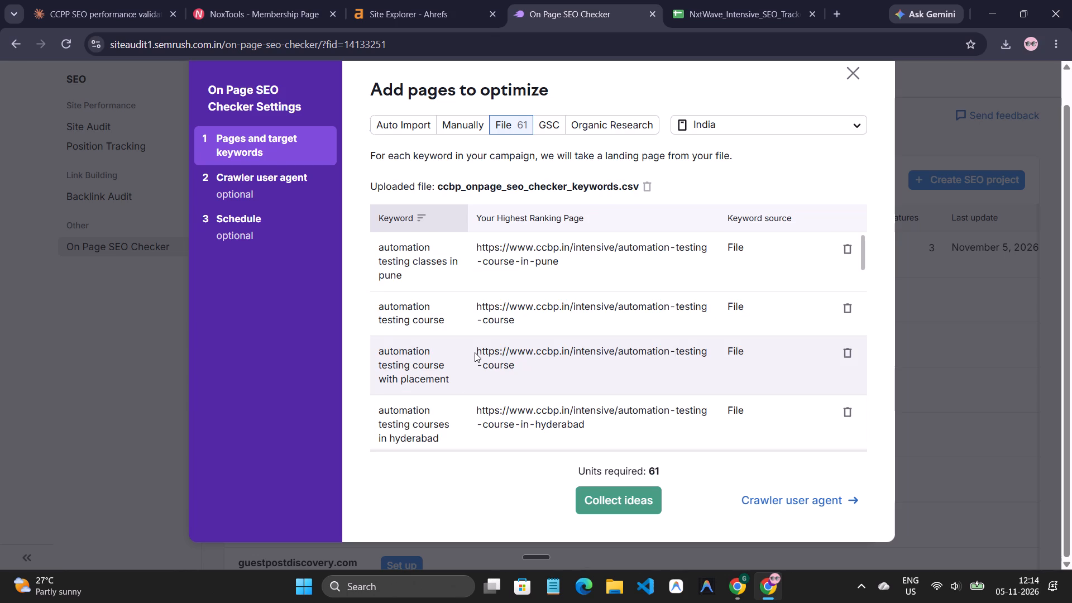
# Look over the imported keyword and page list and start collecting ideas for it.
pyautogui.scroll(-6, 475, 352)
pyautogui.click(602, 502)
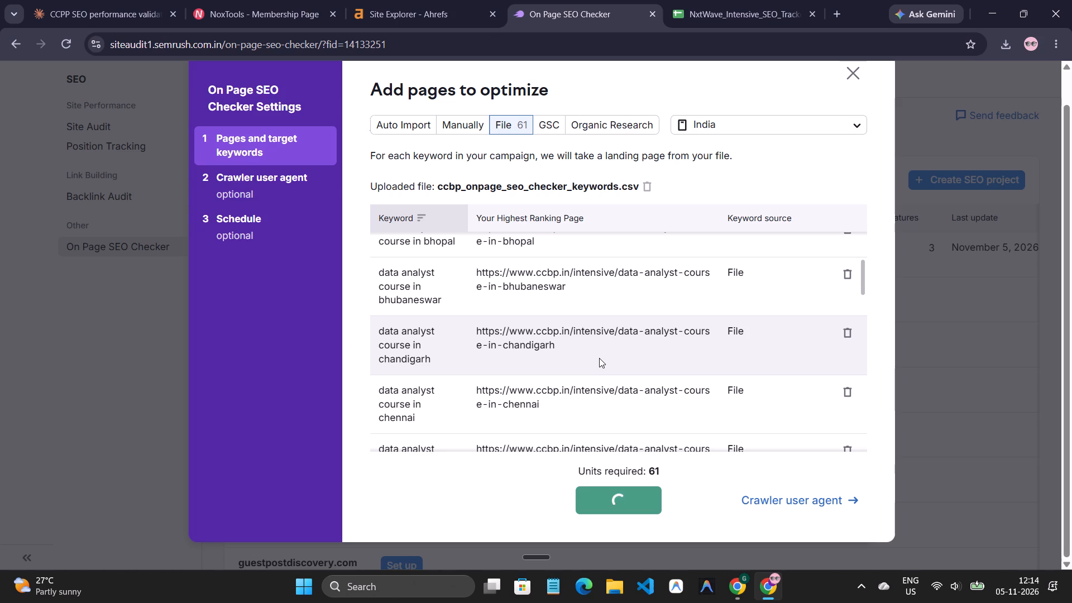
pyautogui.scroll(-1, 604, 360)
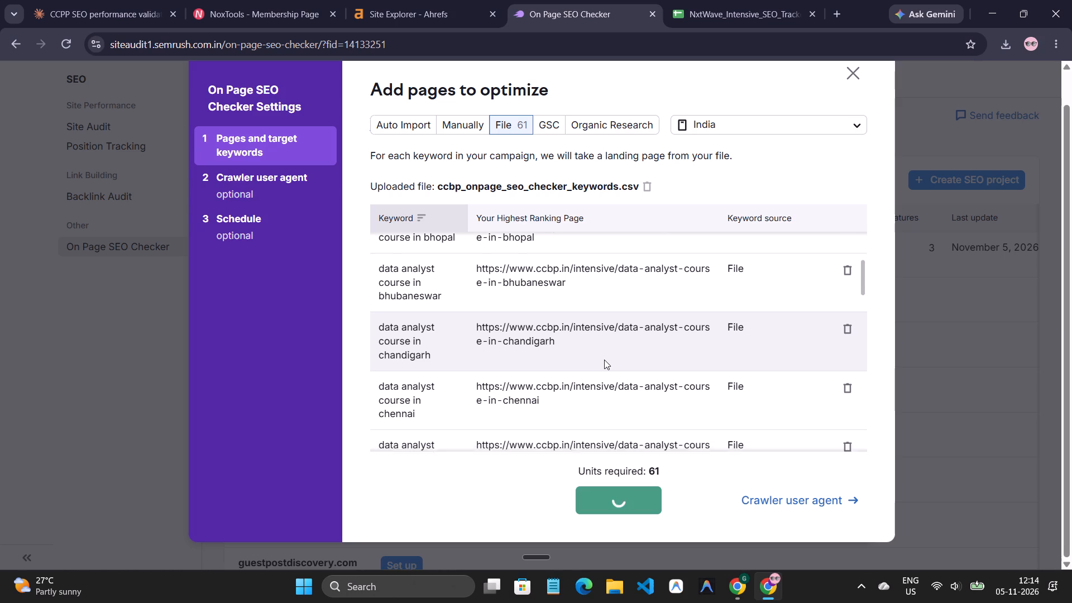
pyautogui.scroll(-7, 604, 360)
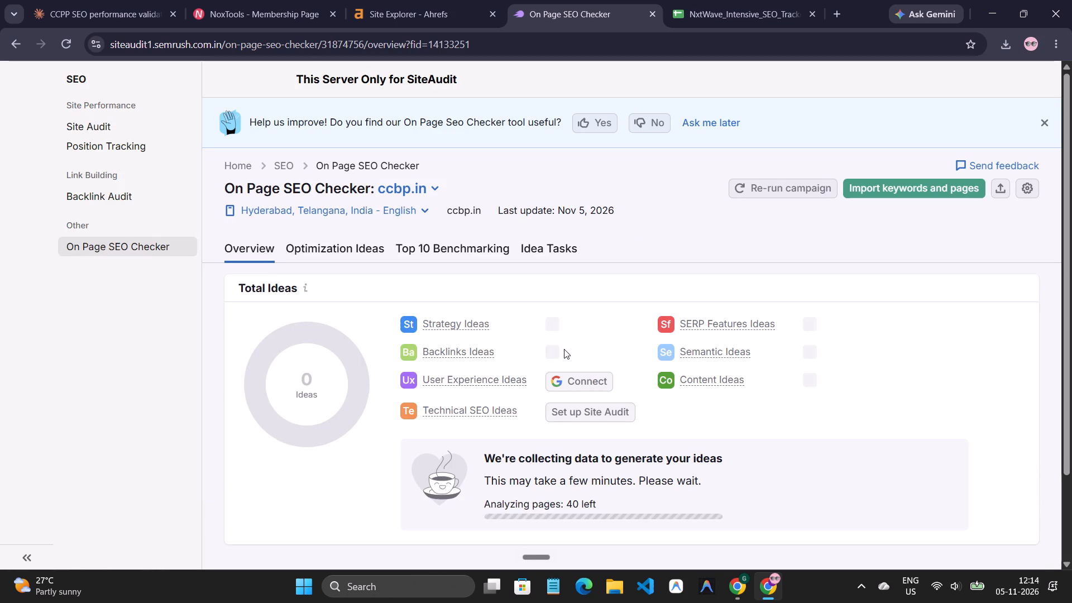
# Examine the ccbp.in On Page SEO Checker overview for the idea categories and the data collection progress.
pyautogui.scroll(-3, 566, 352)
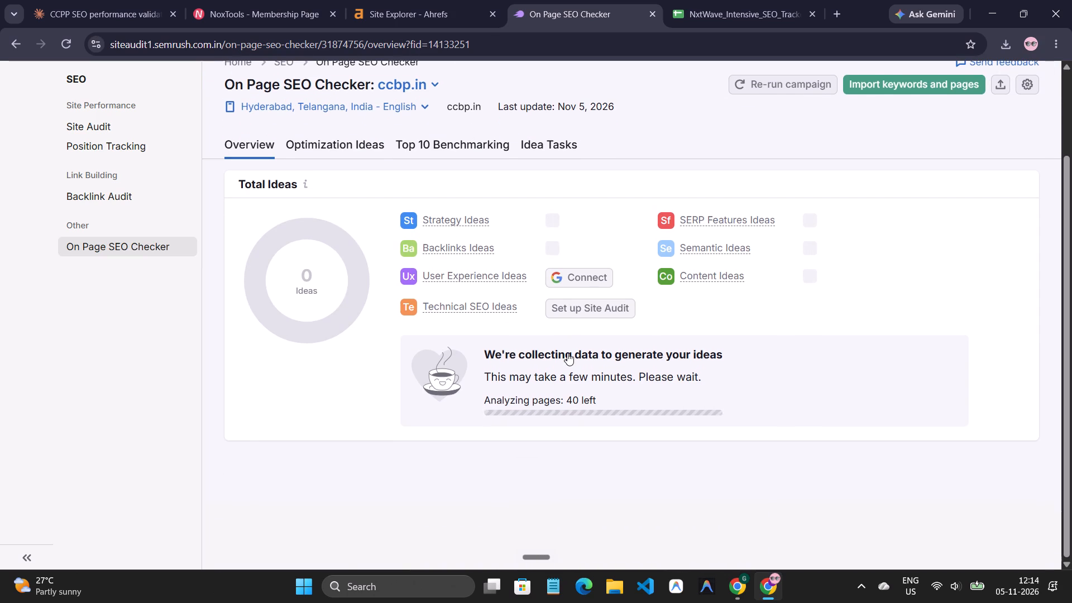
pyautogui.scroll(1, 567, 353)
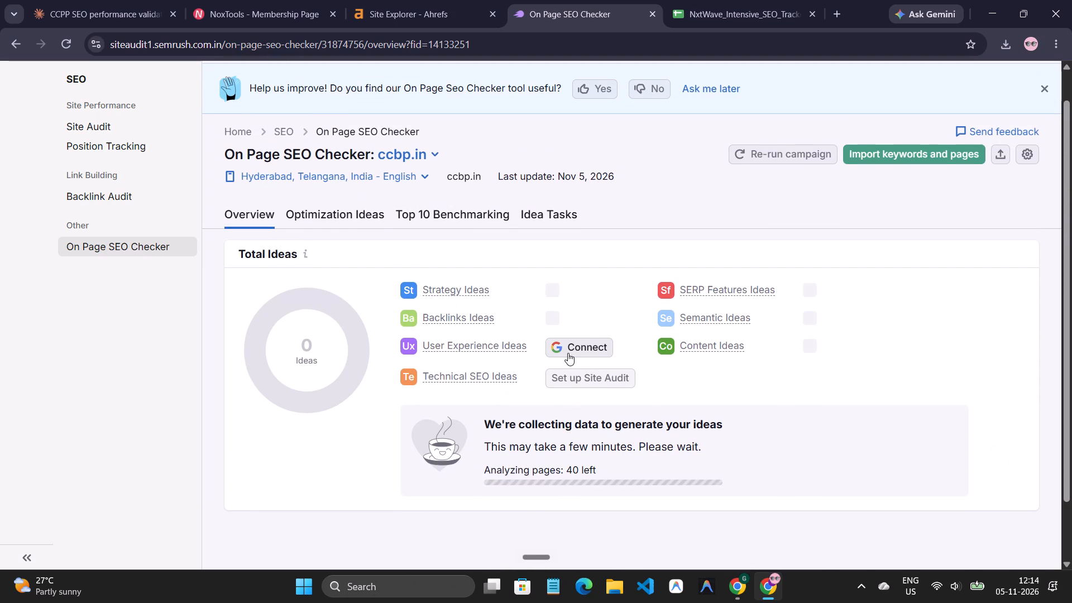
pyautogui.scroll(-4, 347, 397)
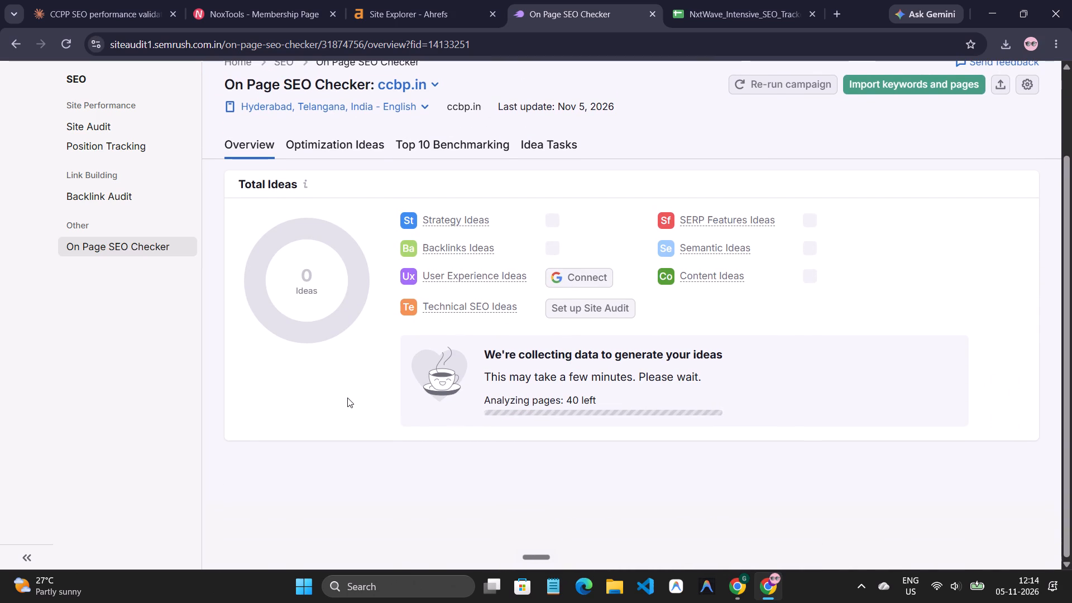
pyautogui.scroll(1, 347, 398)
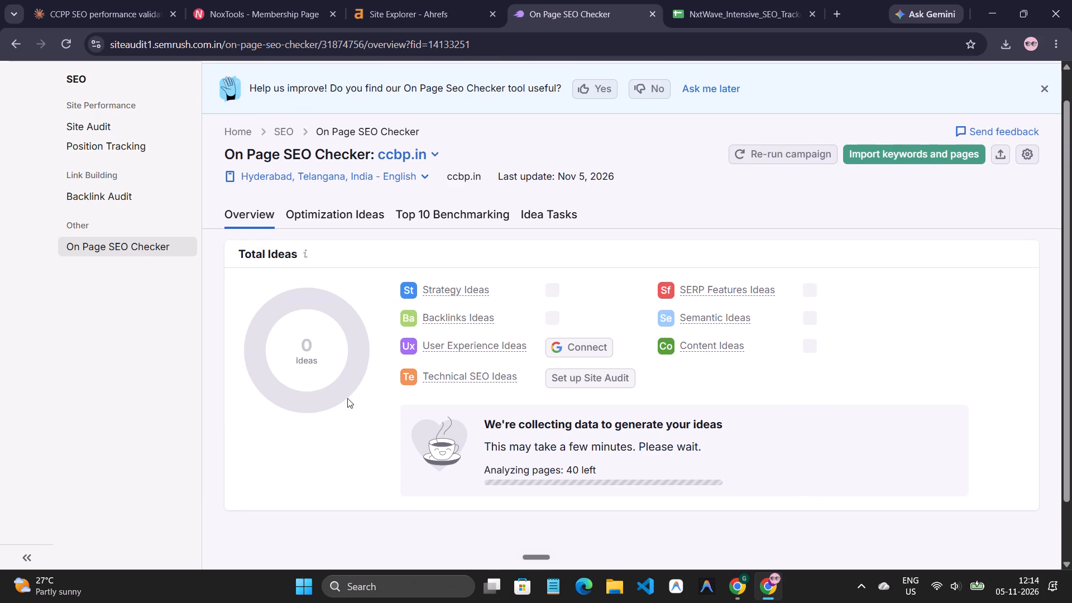
pyautogui.scroll(2, 347, 398)
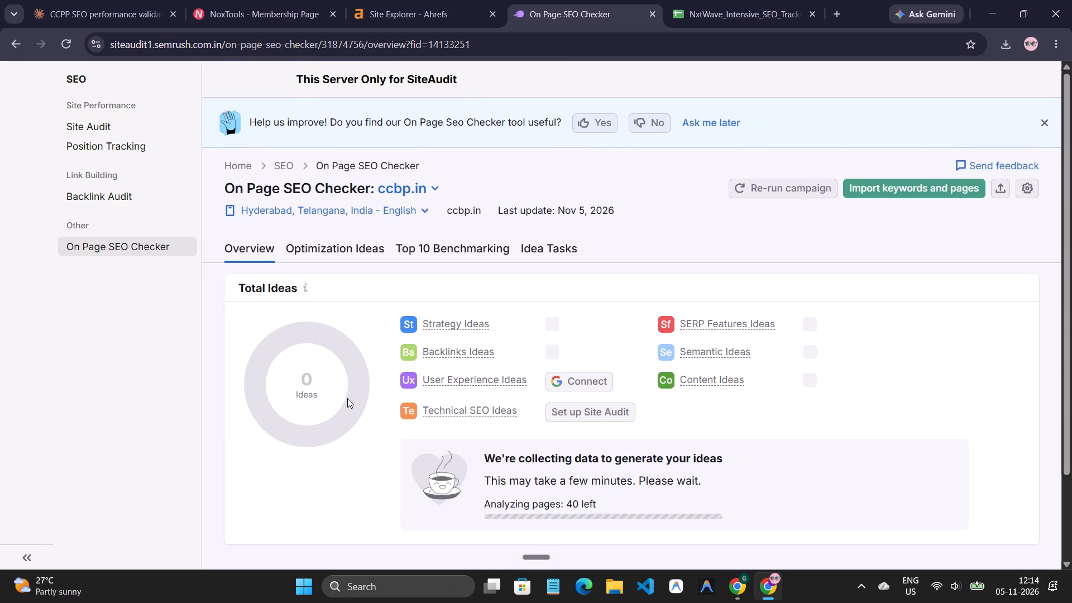
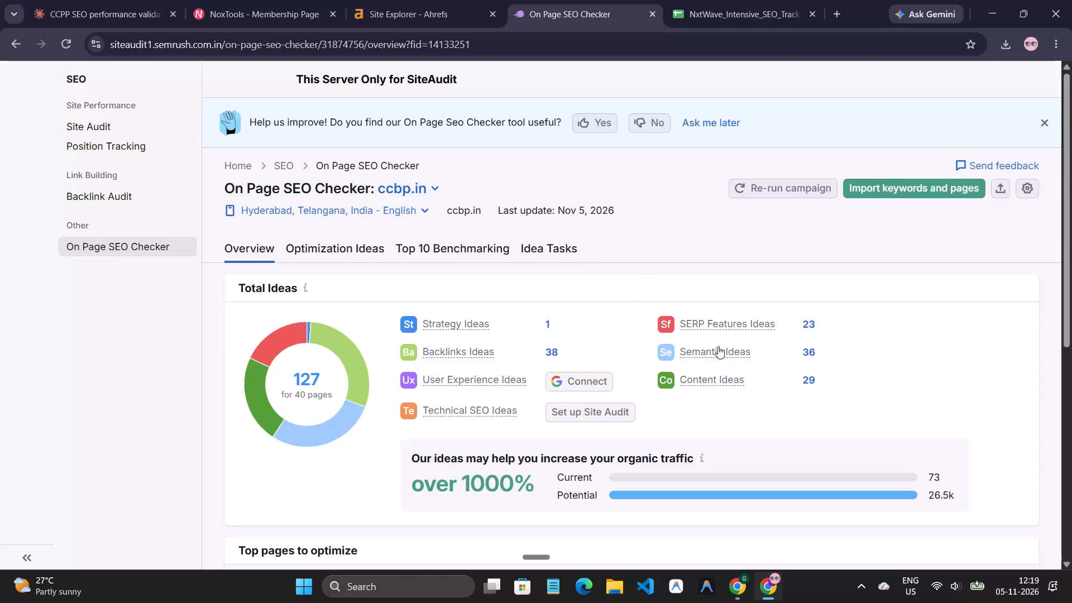
# Review the total ideas and top pages in the ccbp.in overview and export the ideas as a spreadsheet.
pyautogui.scroll(-1, 721, 391)
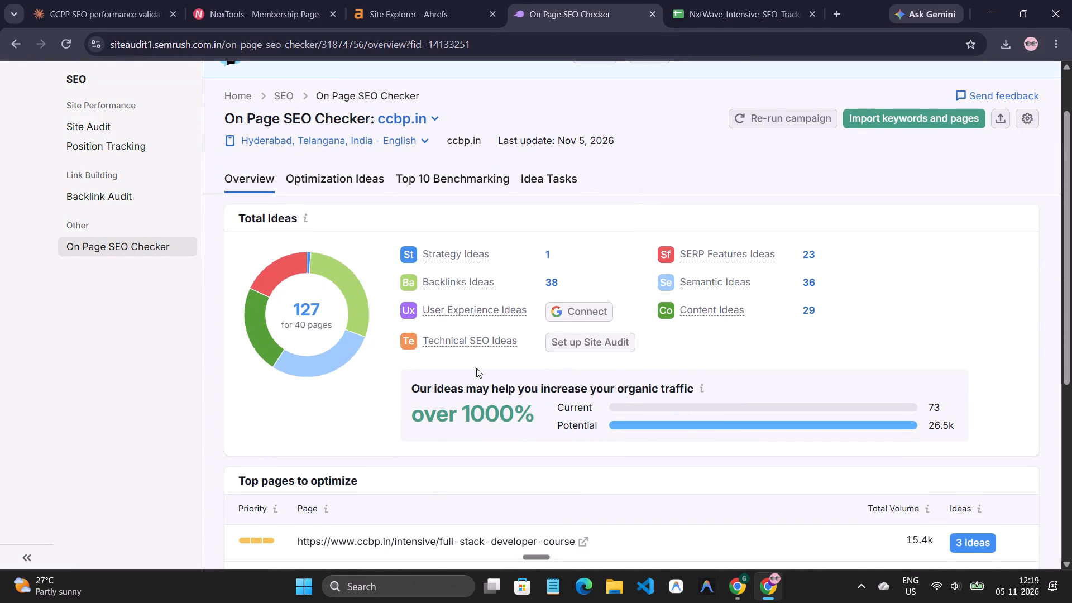
pyautogui.scroll(-3, 481, 373)
pyautogui.scroll(6, 497, 382)
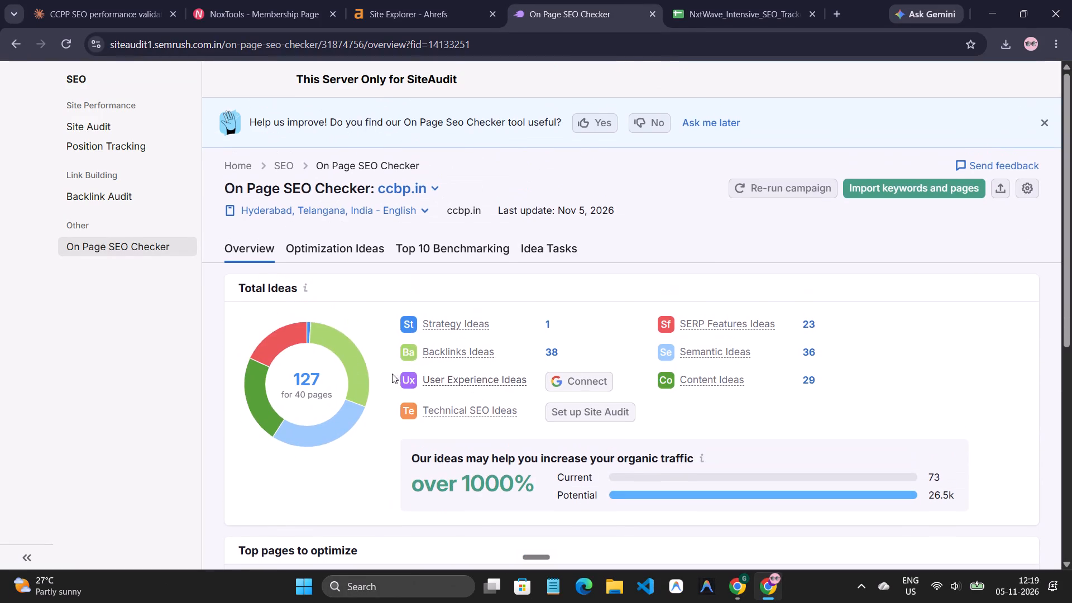
pyautogui.click(1003, 188)
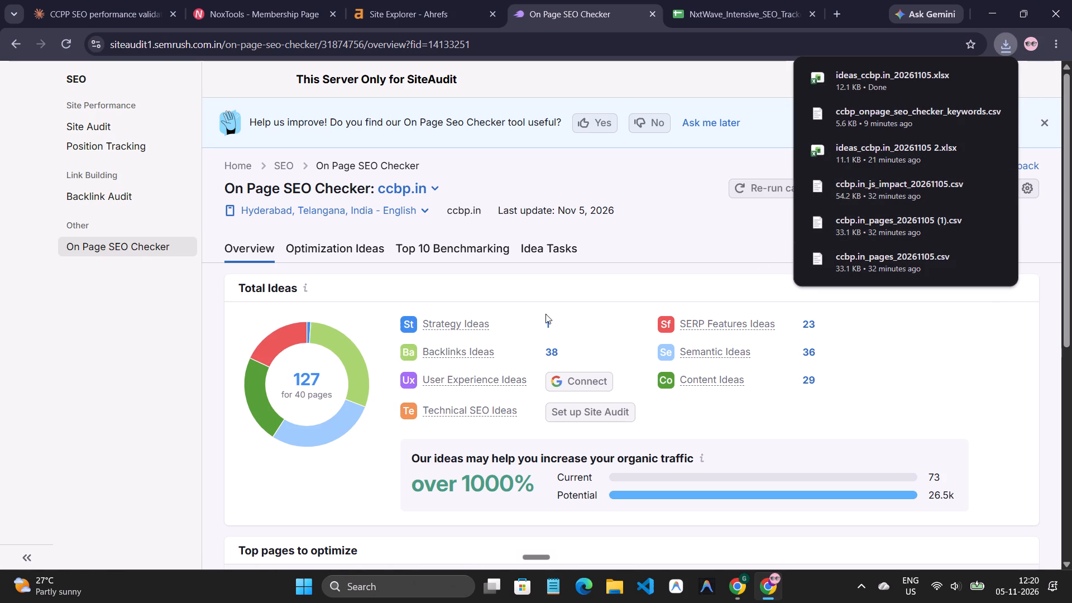
# Export the ideas spreadsheet from the Optimization Ideas view and check it in the recent downloads.
pyautogui.click(331, 251)
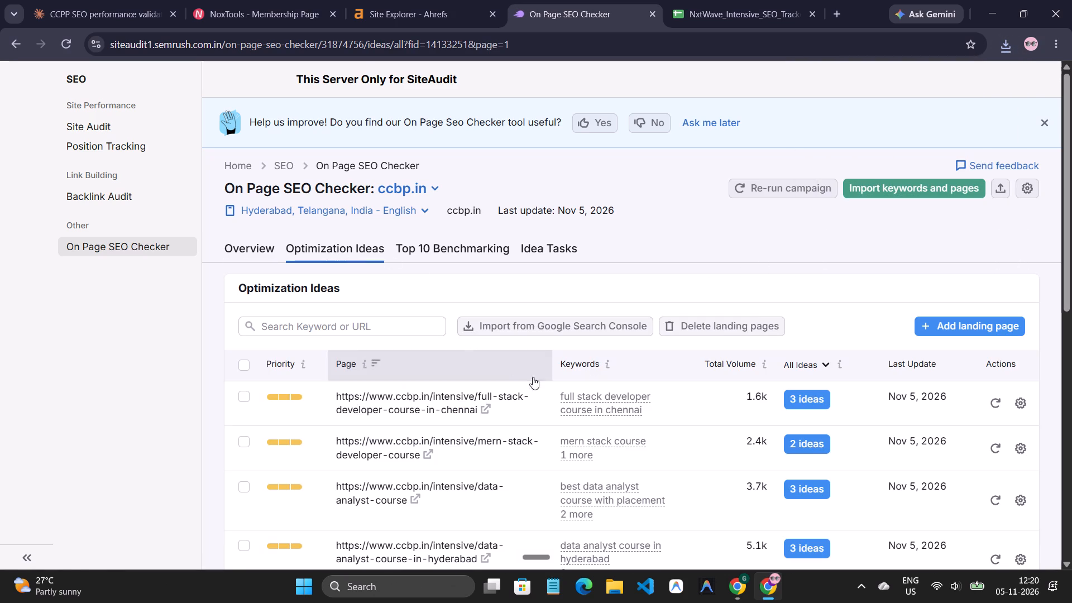
pyautogui.scroll(-1, 599, 383)
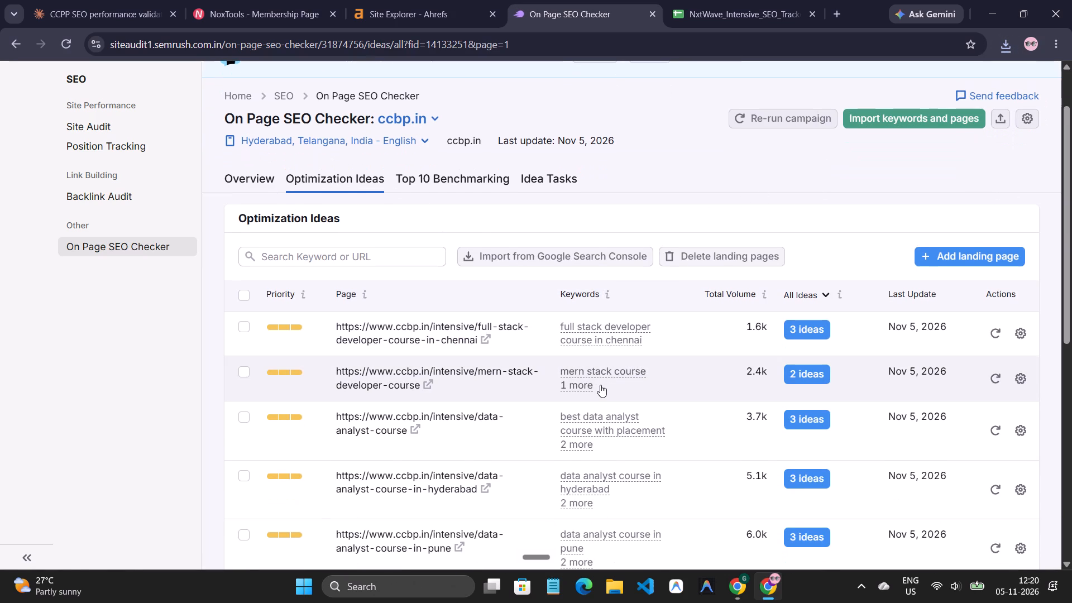
pyautogui.click(1000, 121)
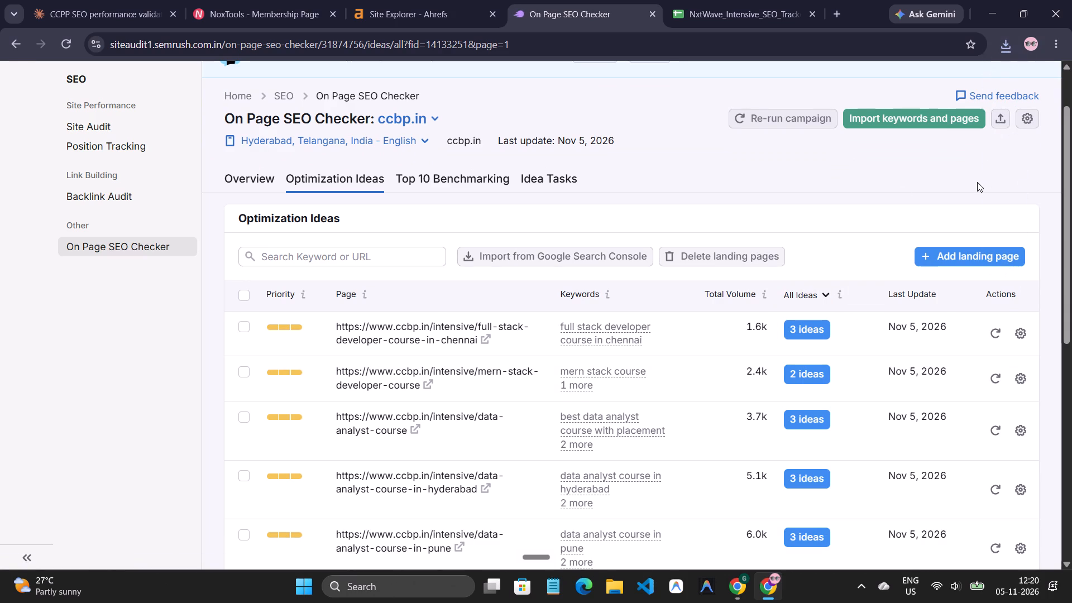
pyautogui.click(1003, 53)
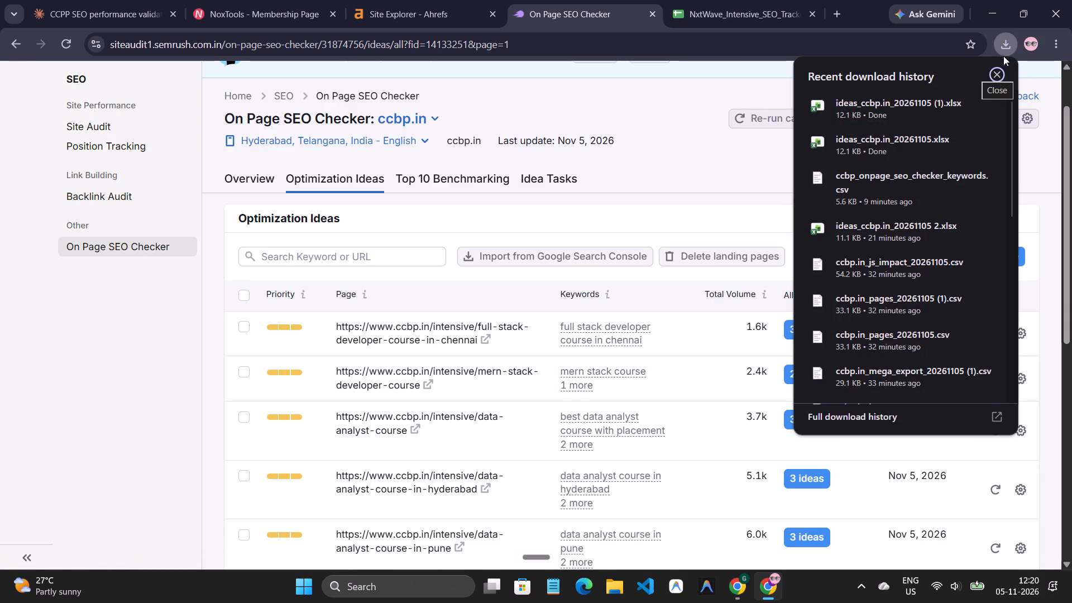
pyautogui.click(724, 156)
# Look over the landing pages under Optimization Ideas and the Top 10 Benchmarking comparison for the target keywords.
pyautogui.scroll(-3, 703, 291)
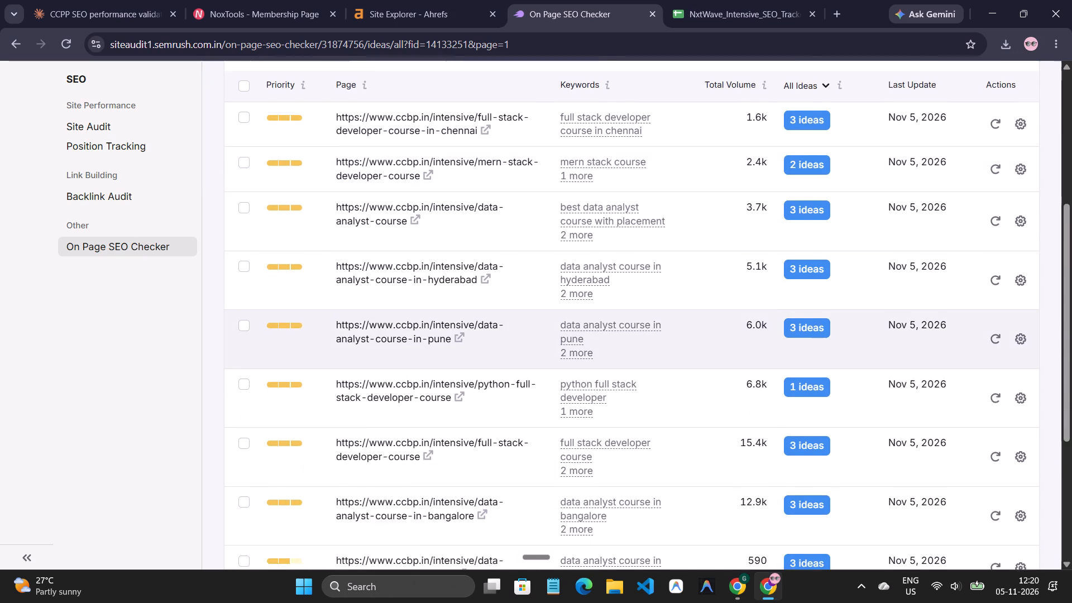
pyautogui.scroll(-1, 758, 319)
pyautogui.scroll(5, 758, 315)
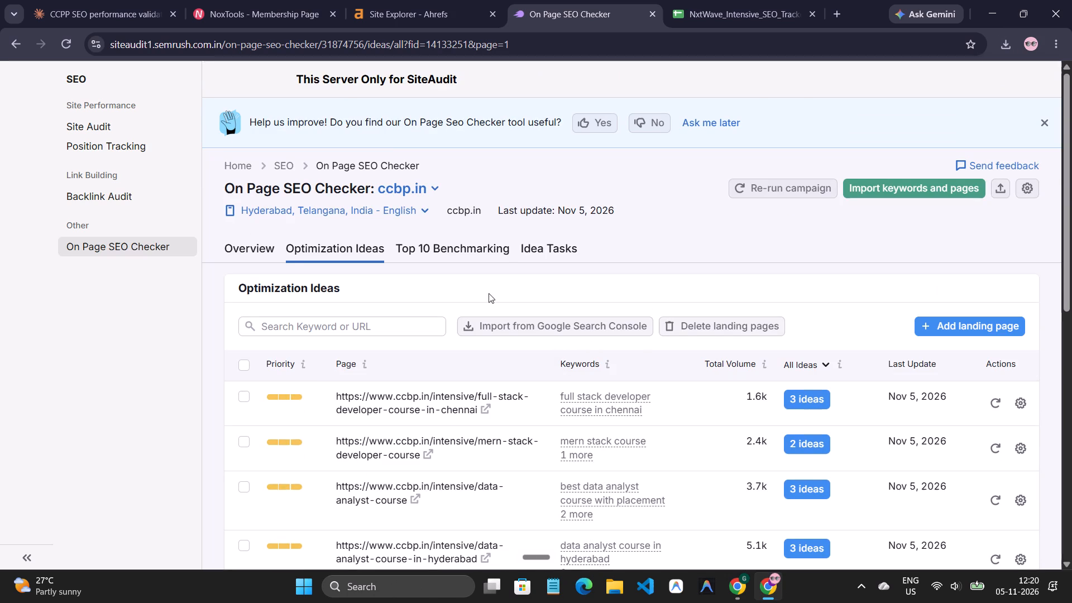
pyautogui.click(459, 249)
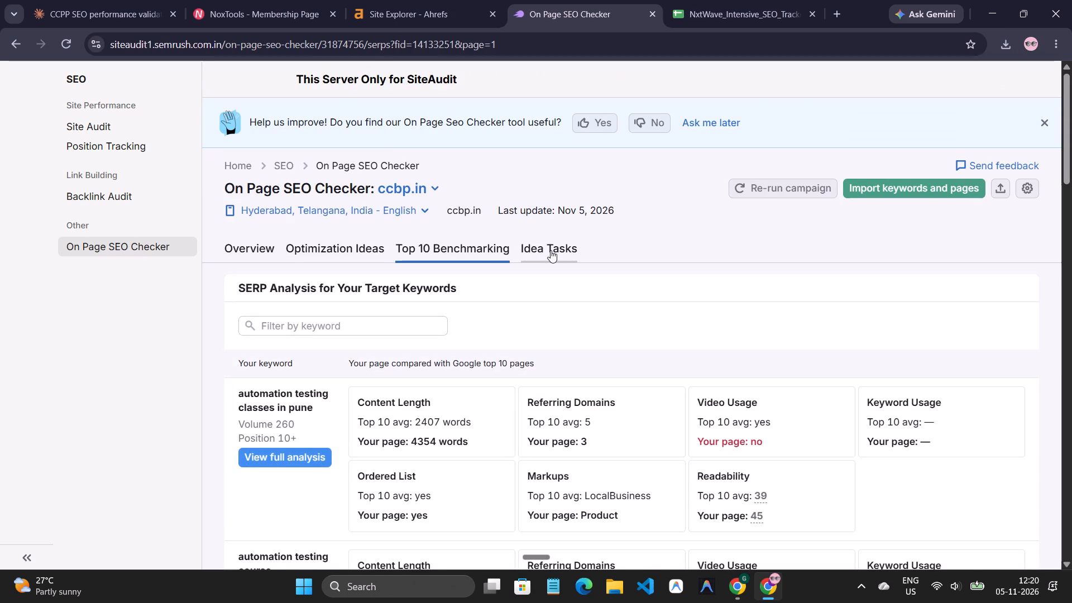
# Examine the Idea Tasks list, sorted by category, for the suggested idea, page and keyword of each task.
pyautogui.click(551, 250)
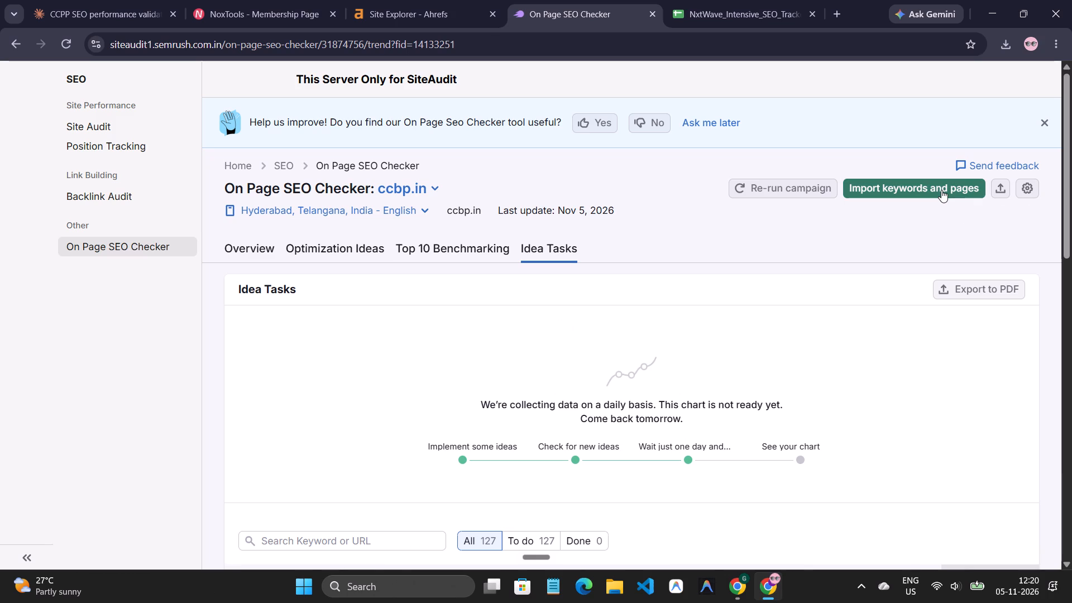
pyautogui.scroll(-5, 728, 308)
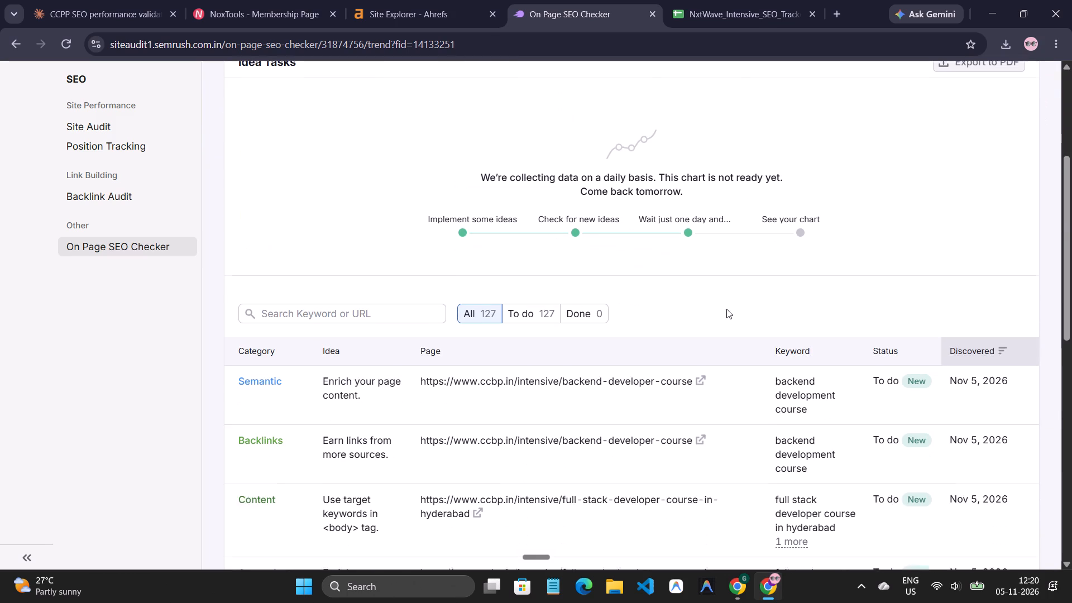
pyautogui.scroll(-3, 726, 309)
pyautogui.scroll(3, 726, 309)
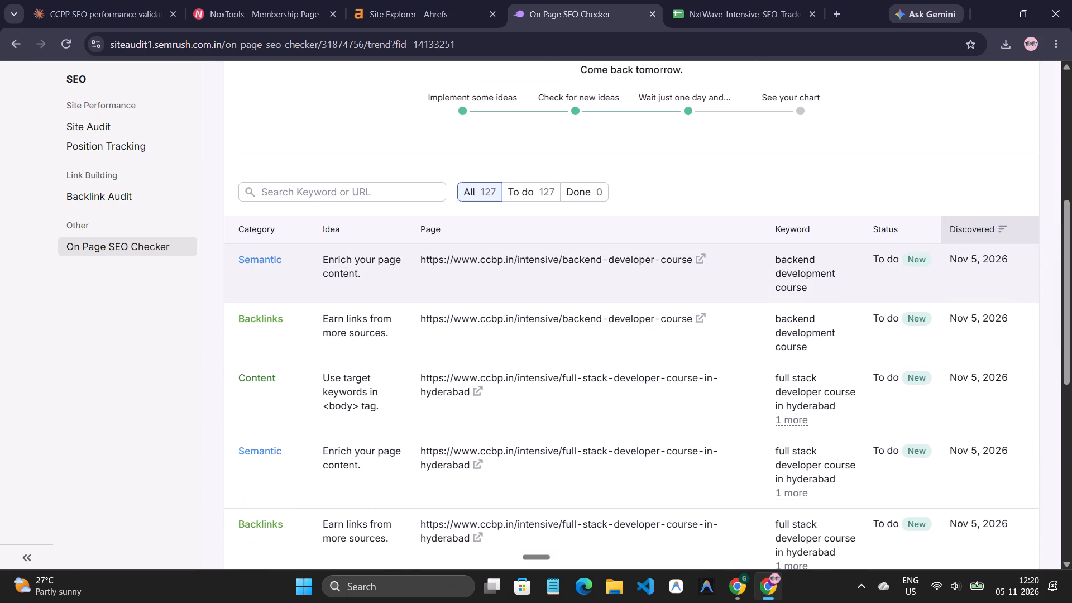
pyautogui.click(267, 229)
pyautogui.scroll(1, 276, 219)
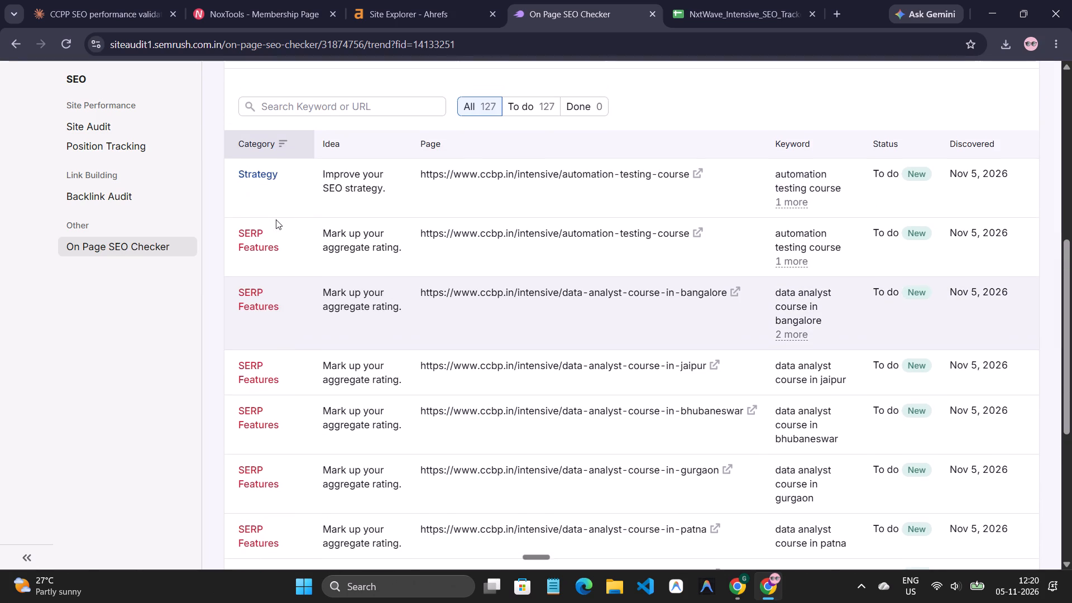
pyautogui.scroll(1, 392, 260)
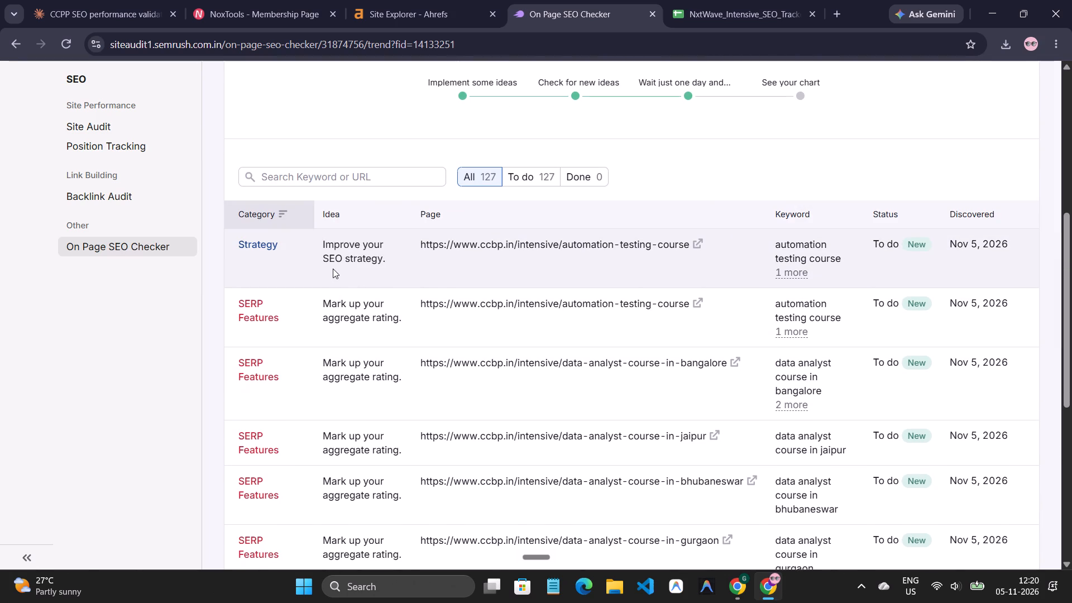
pyautogui.scroll(-5, 334, 213)
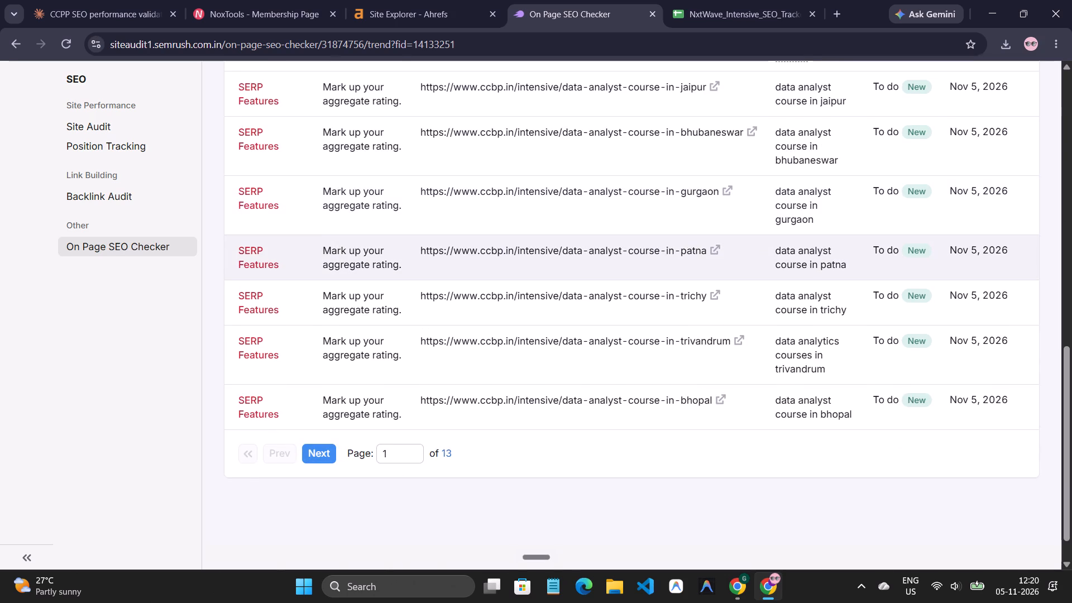
pyautogui.scroll(3, 343, 262)
pyautogui.scroll(1, 528, 349)
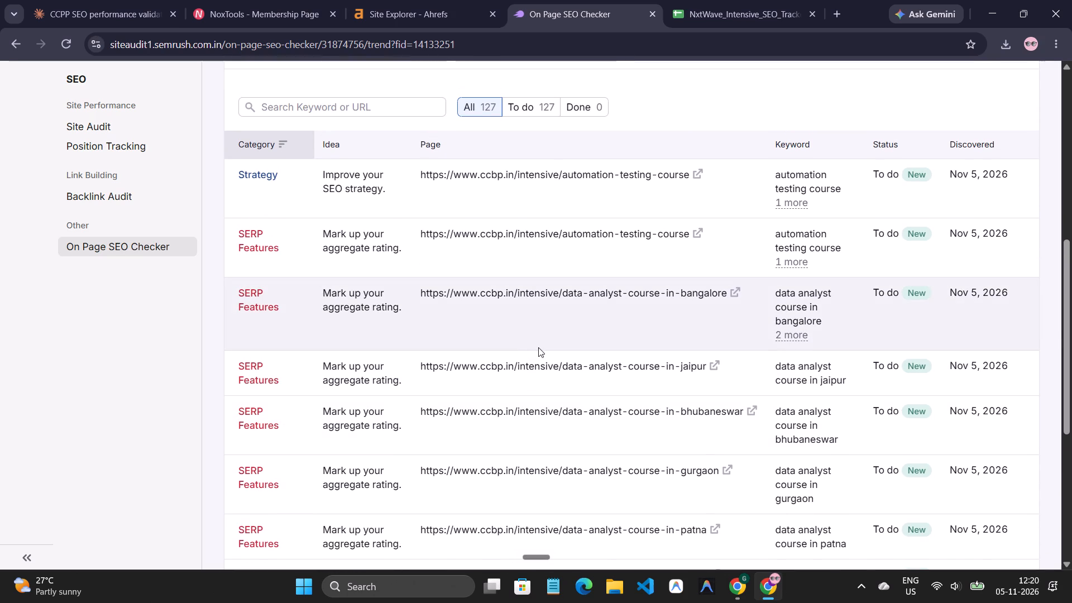
pyautogui.scroll(4, 580, 360)
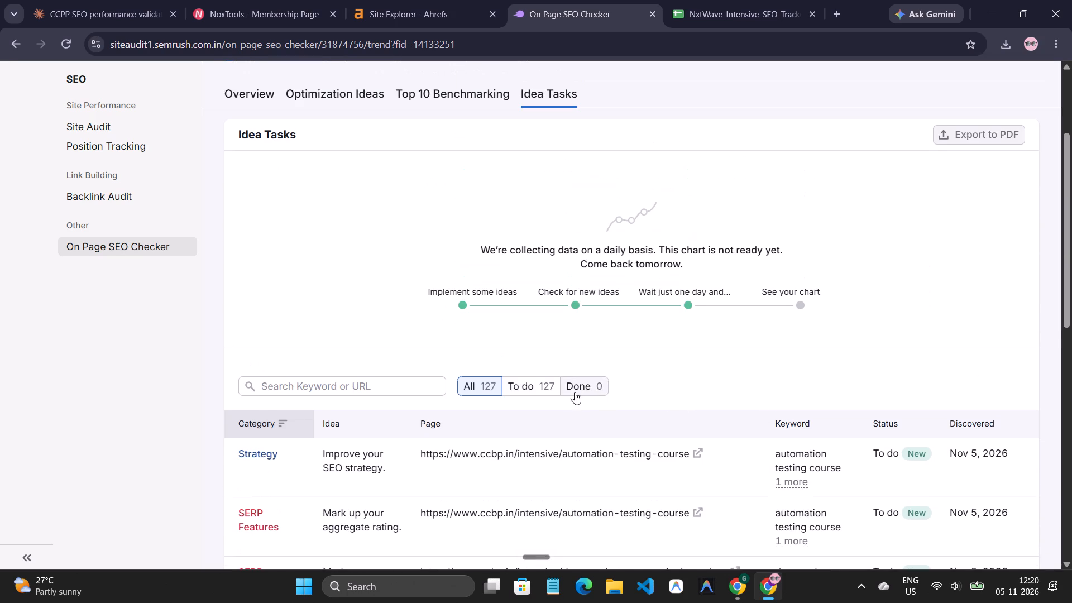
pyautogui.scroll(1, 499, 375)
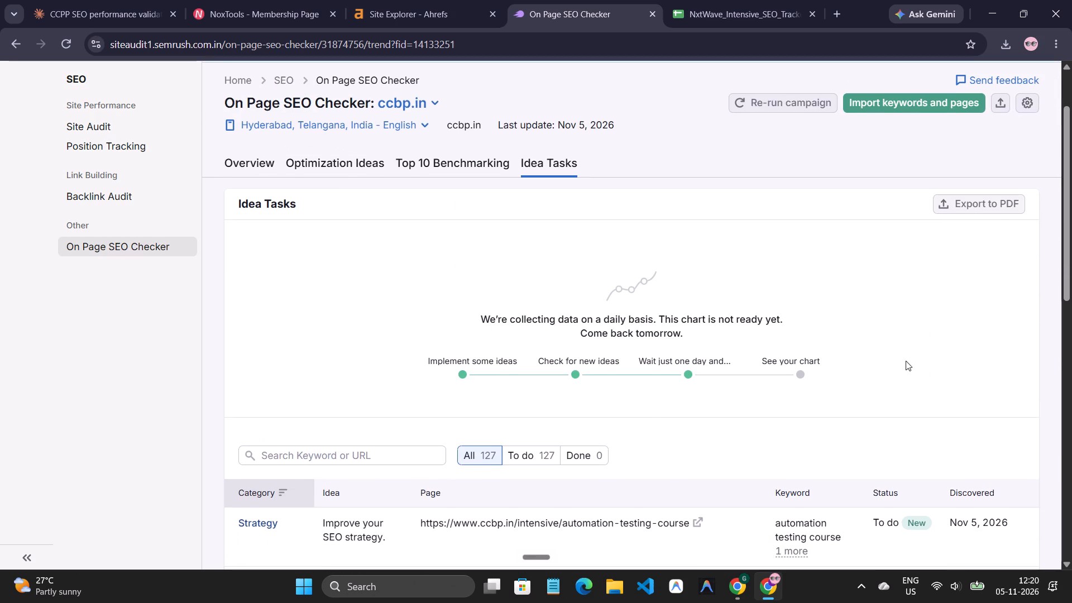
# Check the PDF export settings available for Idea Tasks and close them without exporting.
pyautogui.click(983, 199)
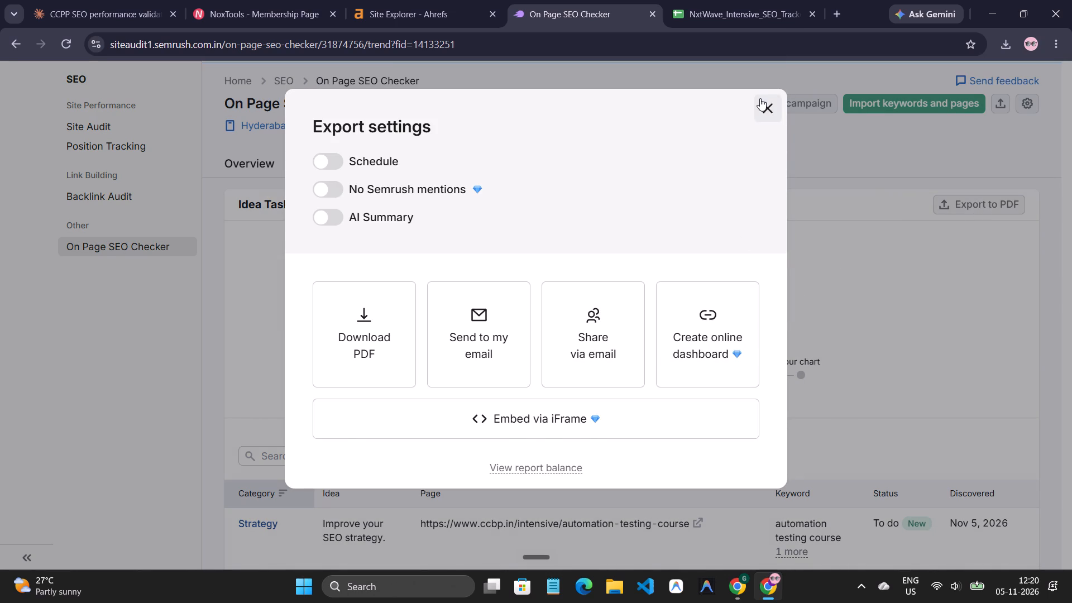
pyautogui.click(760, 98)
pyautogui.scroll(-3, 741, 355)
pyautogui.scroll(3, 741, 355)
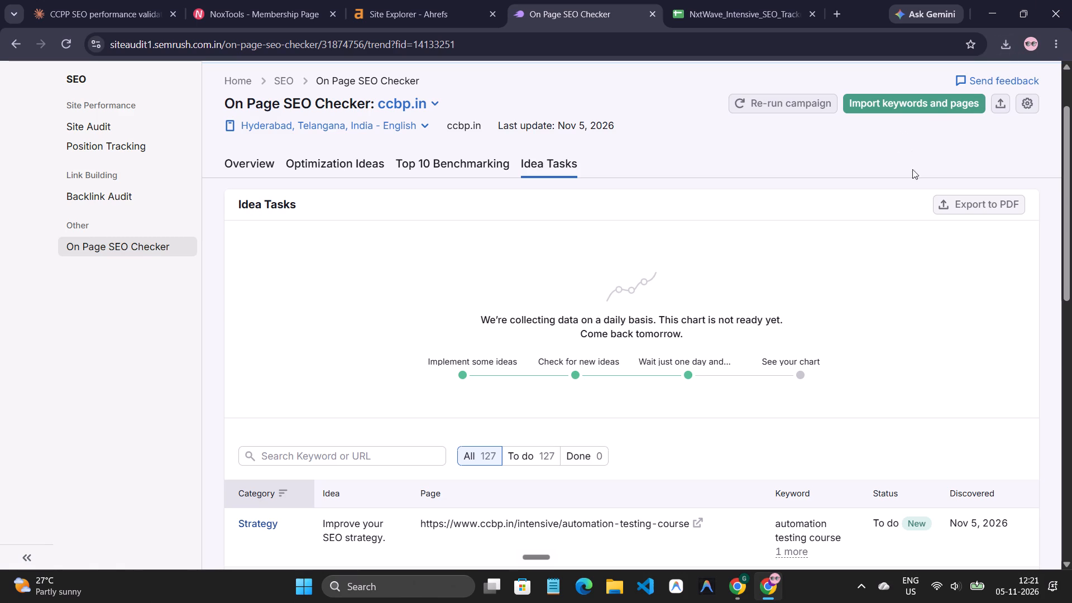
pyautogui.click(999, 46)
pyautogui.doubleClick(890, 99)
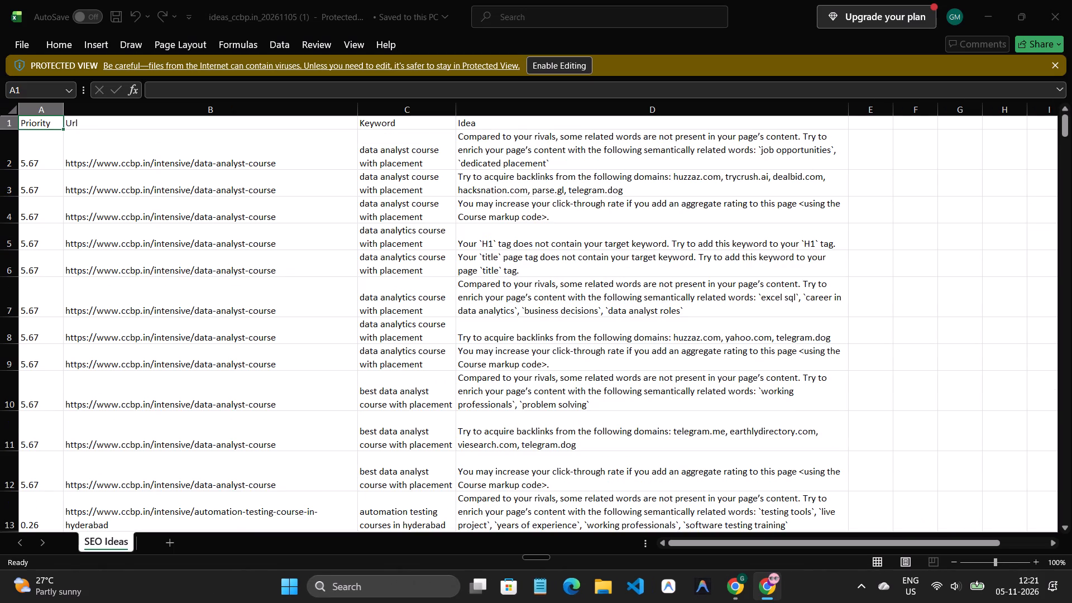
pyautogui.scroll(1, 607, 273)
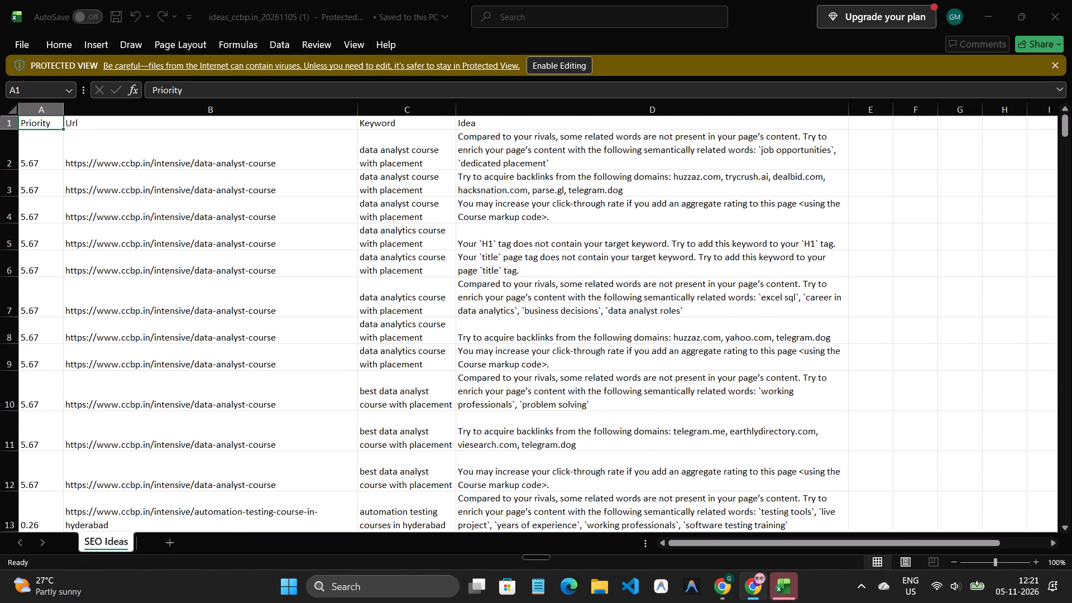
pyautogui.scroll(-3, 607, 273)
pyautogui.scroll(4, 607, 273)
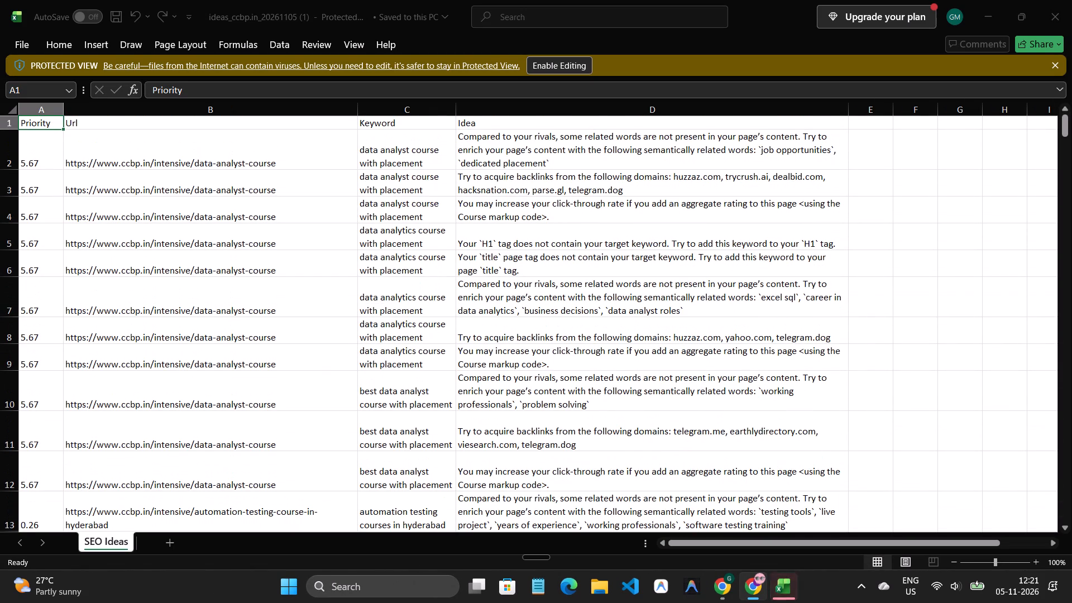
pyautogui.scroll(4, 607, 273)
pyautogui.scroll(-19, 425, 265)
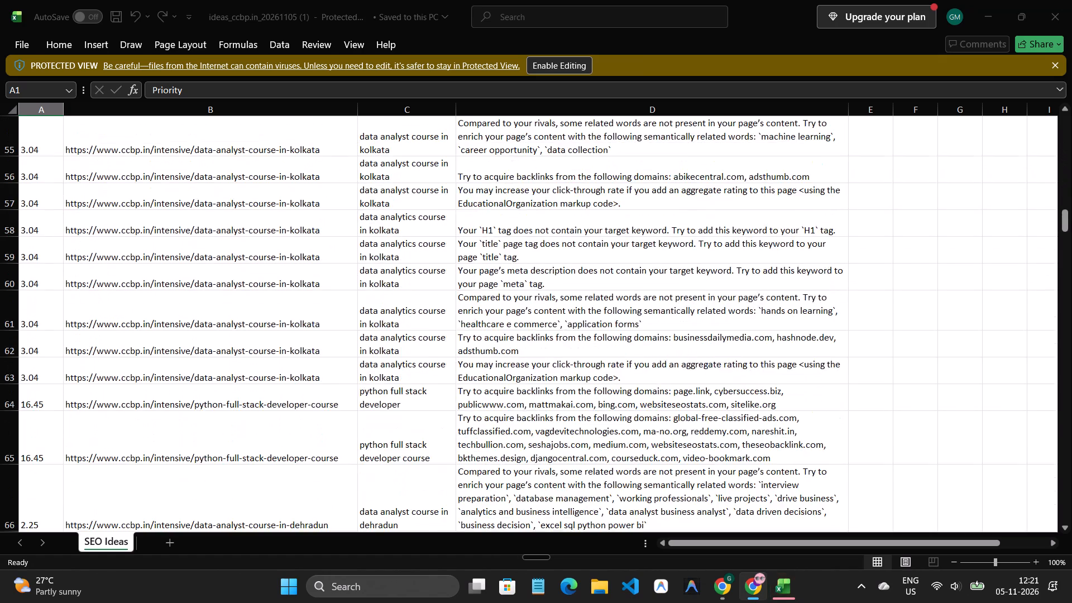
pyautogui.scroll(-20, 421, 264)
pyautogui.scroll(-11, 421, 264)
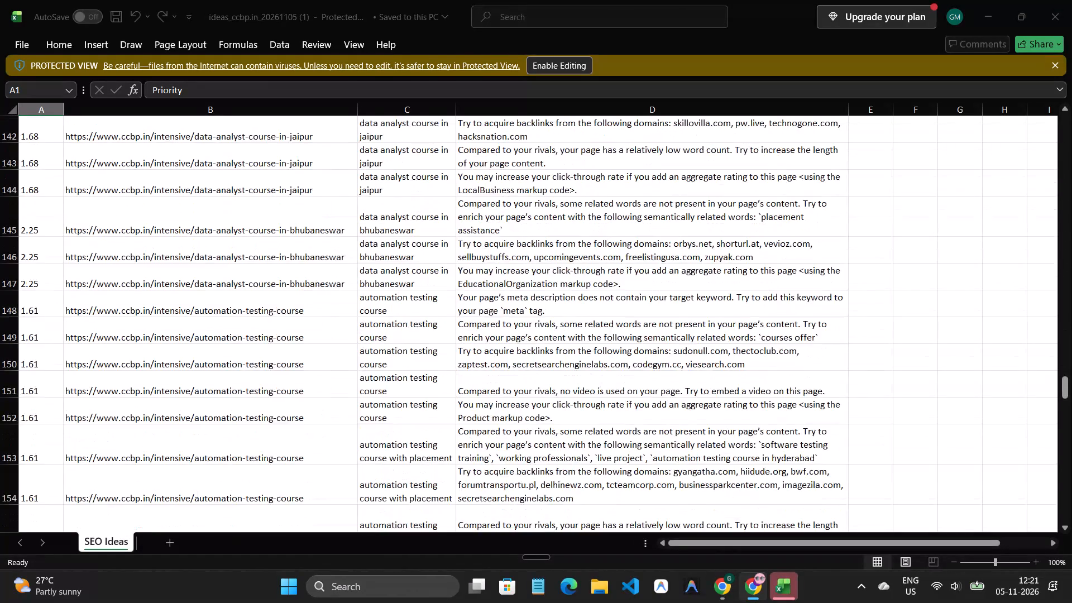
pyautogui.scroll(-20, 434, 250)
pyautogui.scroll(-8, 434, 250)
pyautogui.scroll(1, 434, 250)
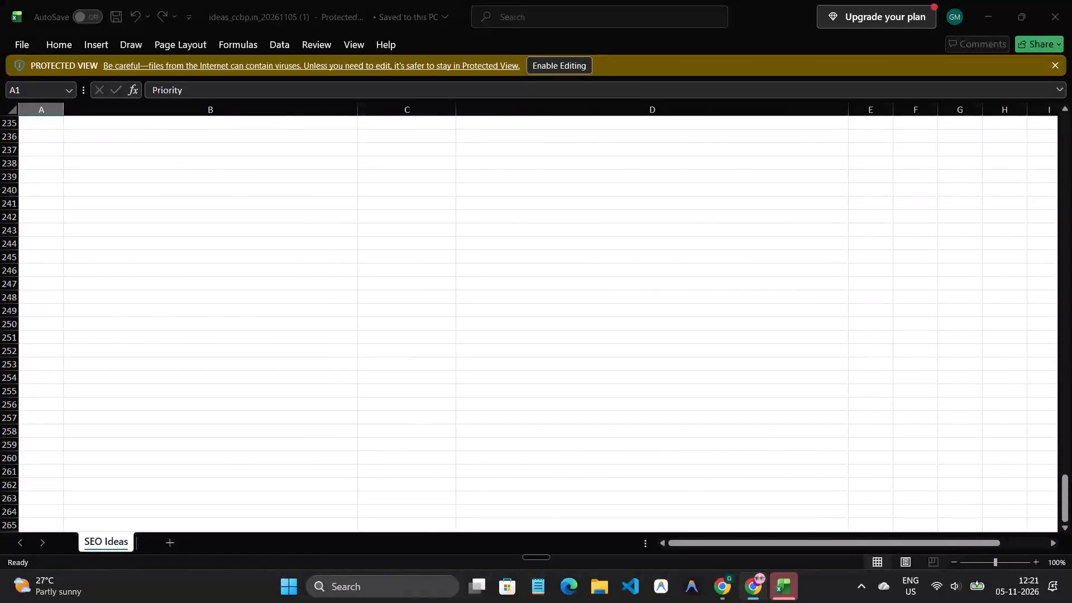
pyautogui.scroll(8, 434, 250)
pyautogui.scroll(-3, 434, 250)
pyautogui.scroll(5, 434, 250)
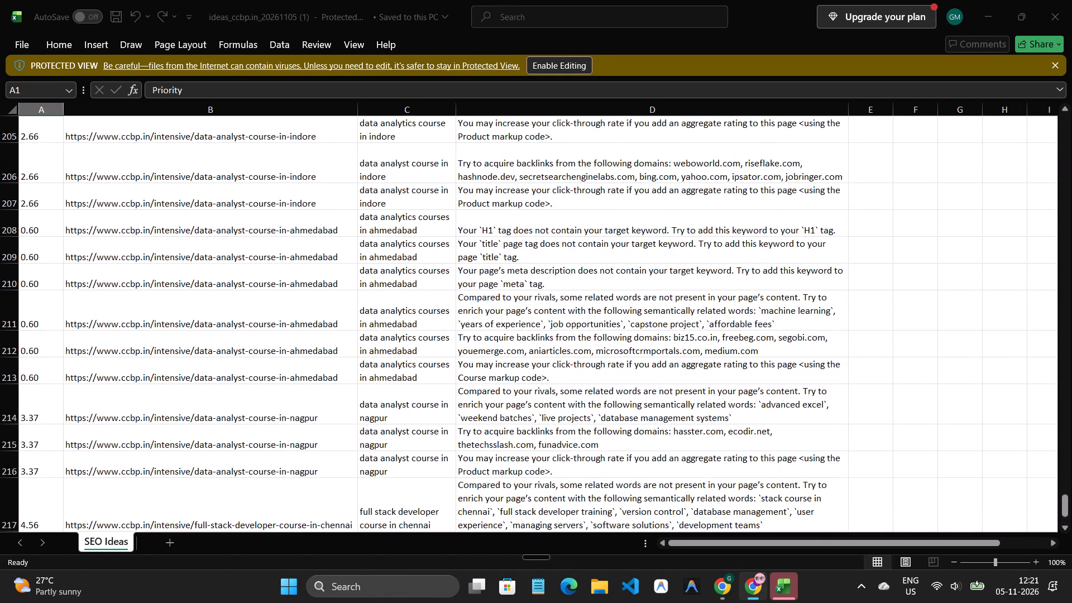
pyautogui.scroll(4, 434, 250)
pyautogui.scroll(2, 778, 500)
pyautogui.scroll(1, 920, 233)
pyautogui.scroll(3, 873, 326)
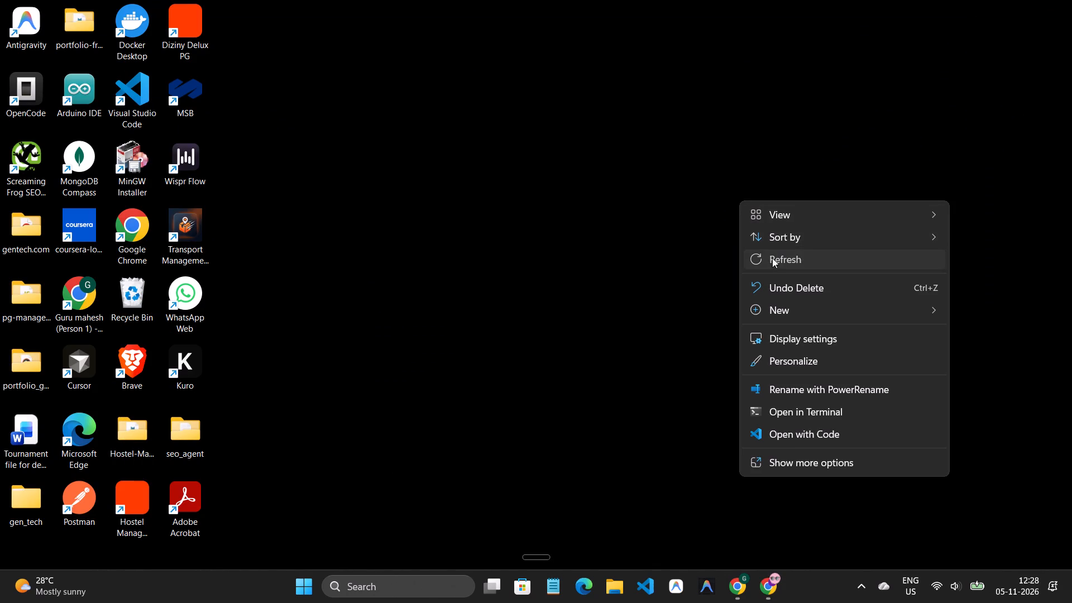
pyautogui.doubleClick(195, 364)
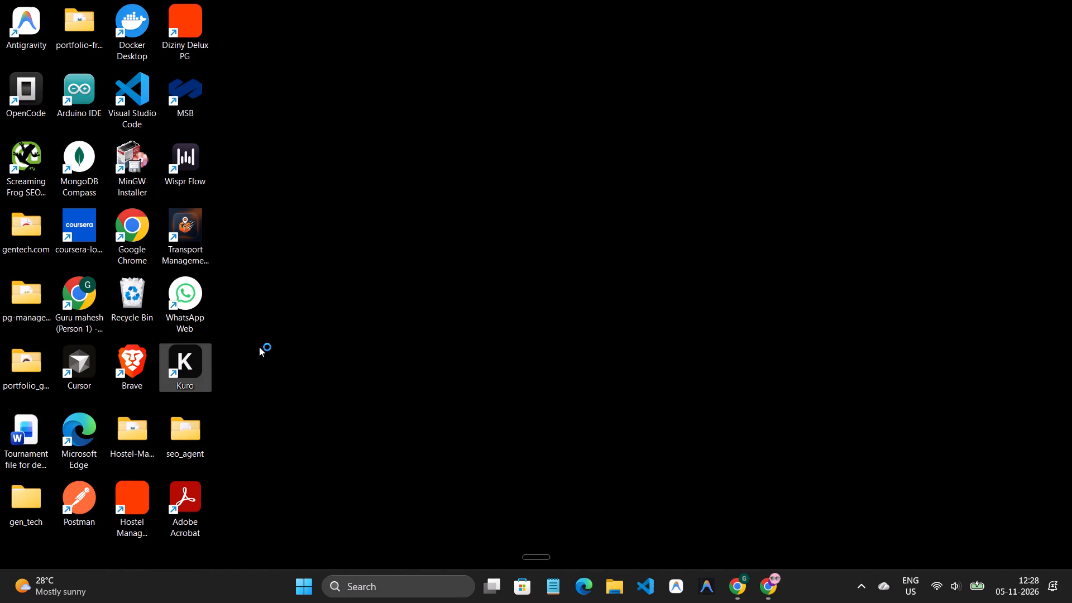
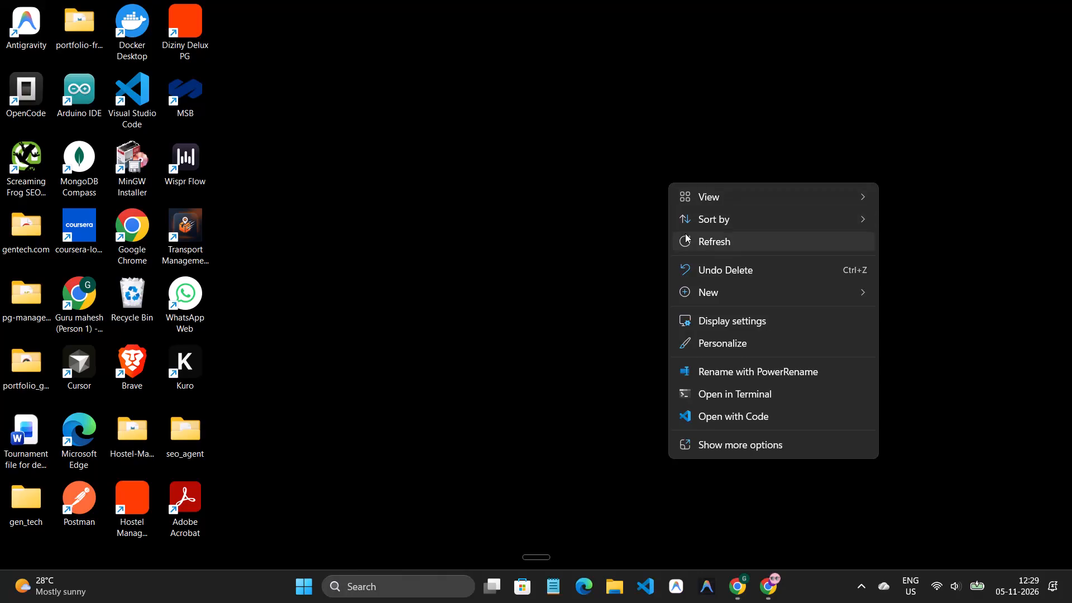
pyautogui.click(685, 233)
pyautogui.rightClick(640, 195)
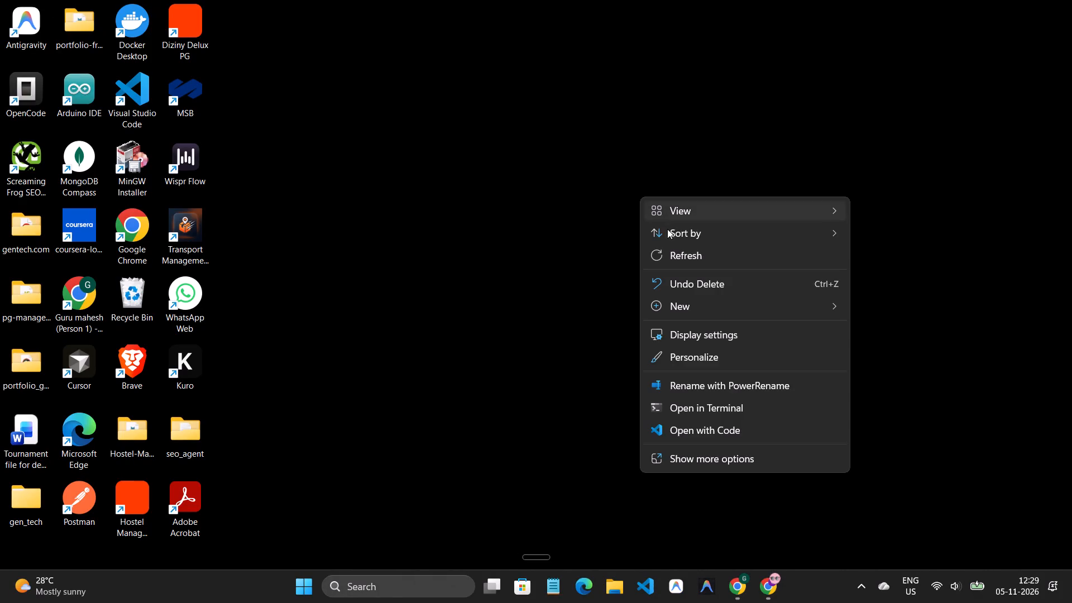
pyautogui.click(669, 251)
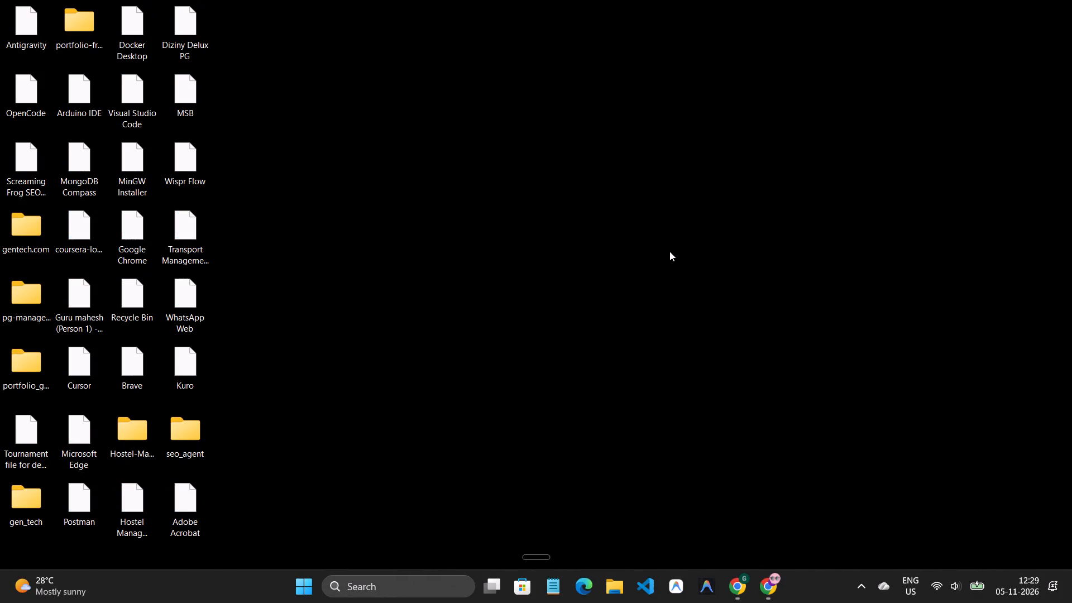